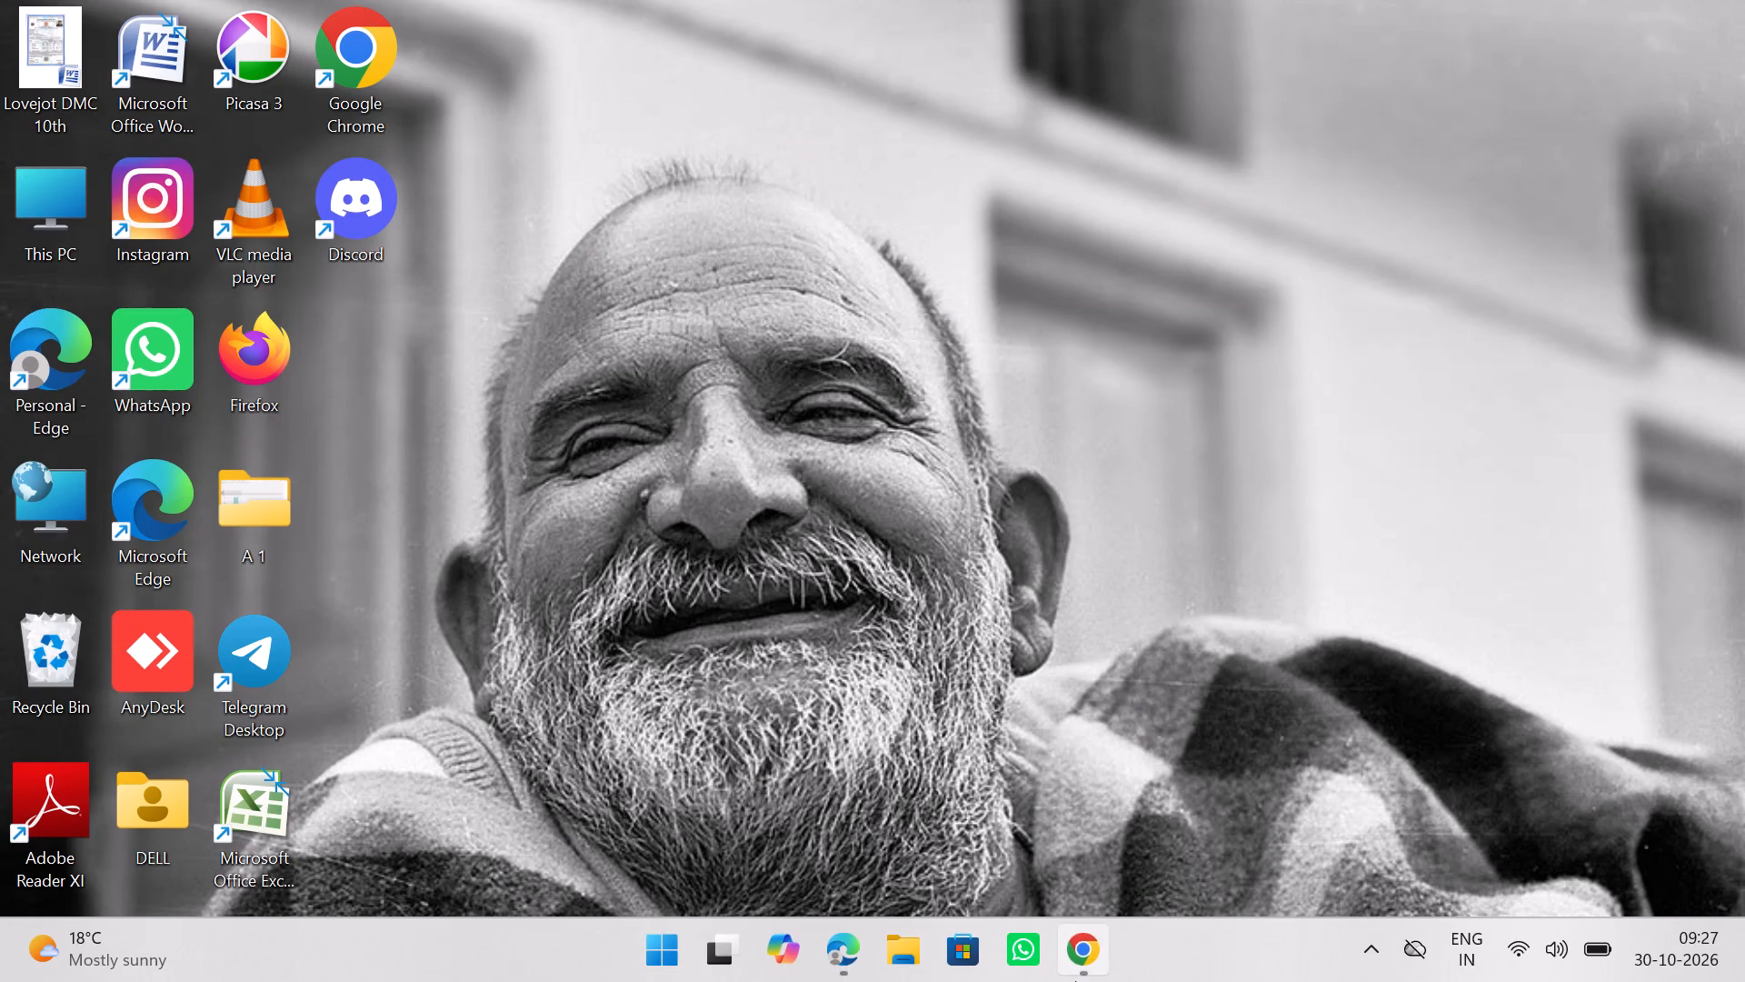
Switch to Google Chrome and open the TradingView home page at tradingview.com.
{"action": "left_click", "coordinate": [1075, 981]}
{"action": "left_click", "coordinate": [216, 755]}
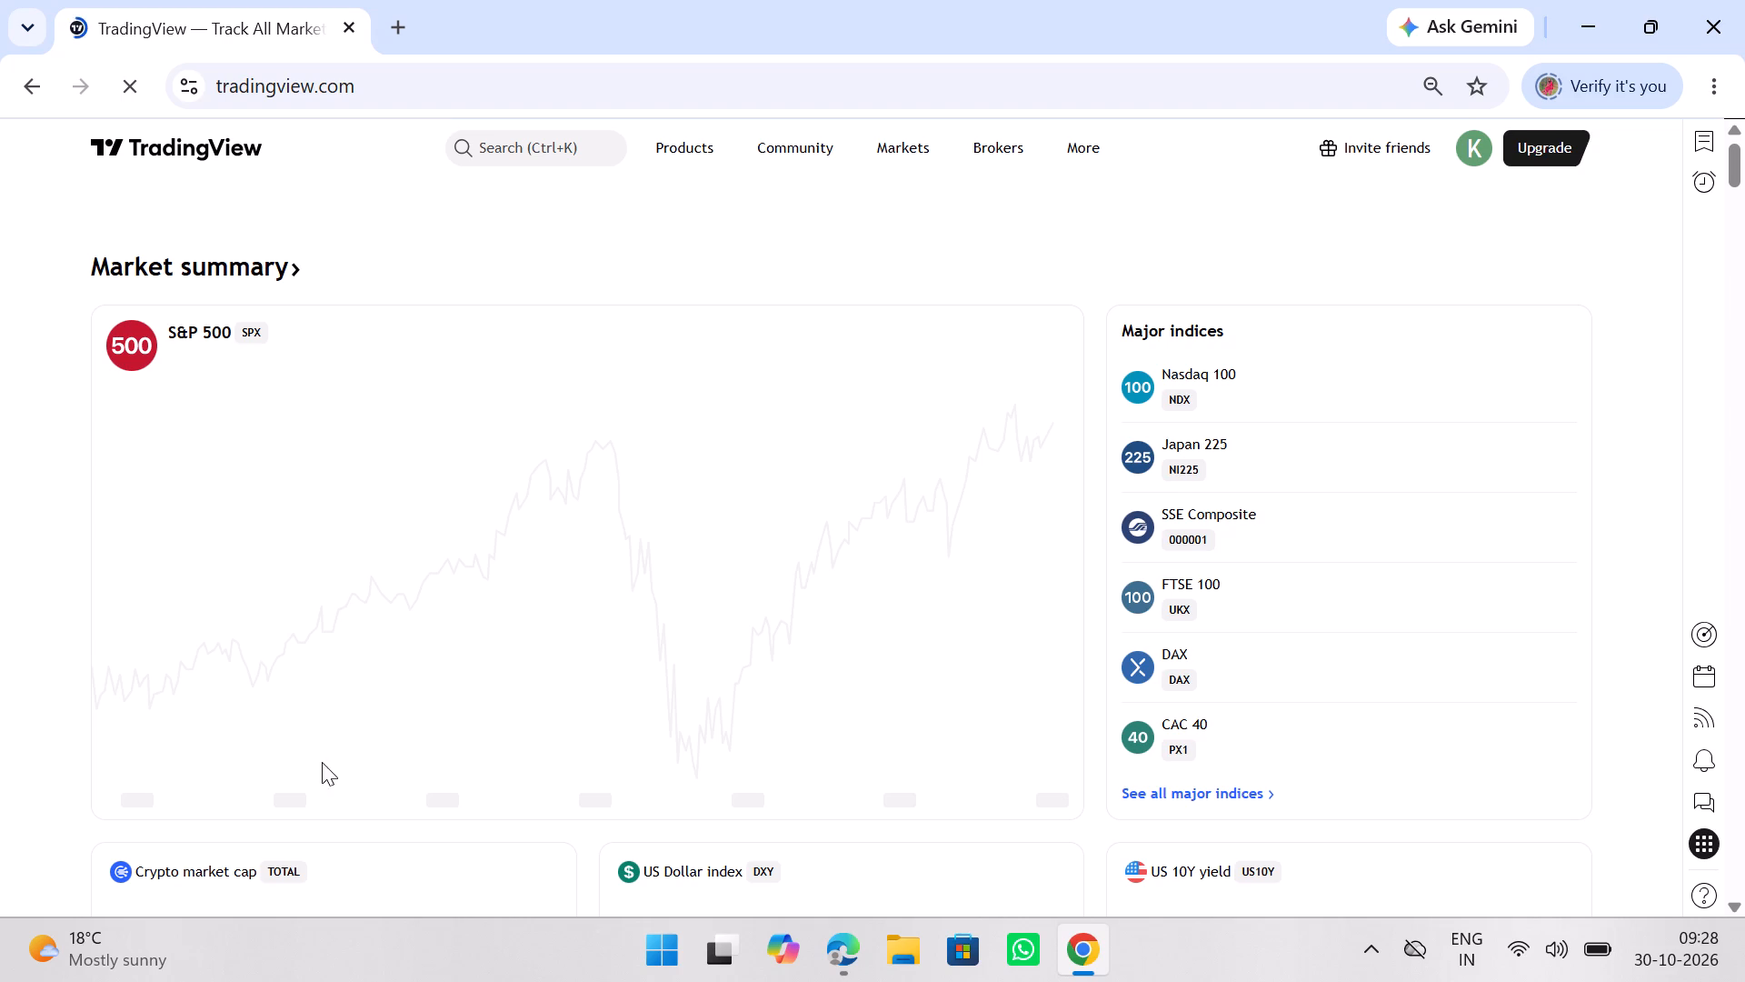
Open the watchlist beside the TradingView market summary.
{"action": "left_click", "coordinate": [1700, 146]}
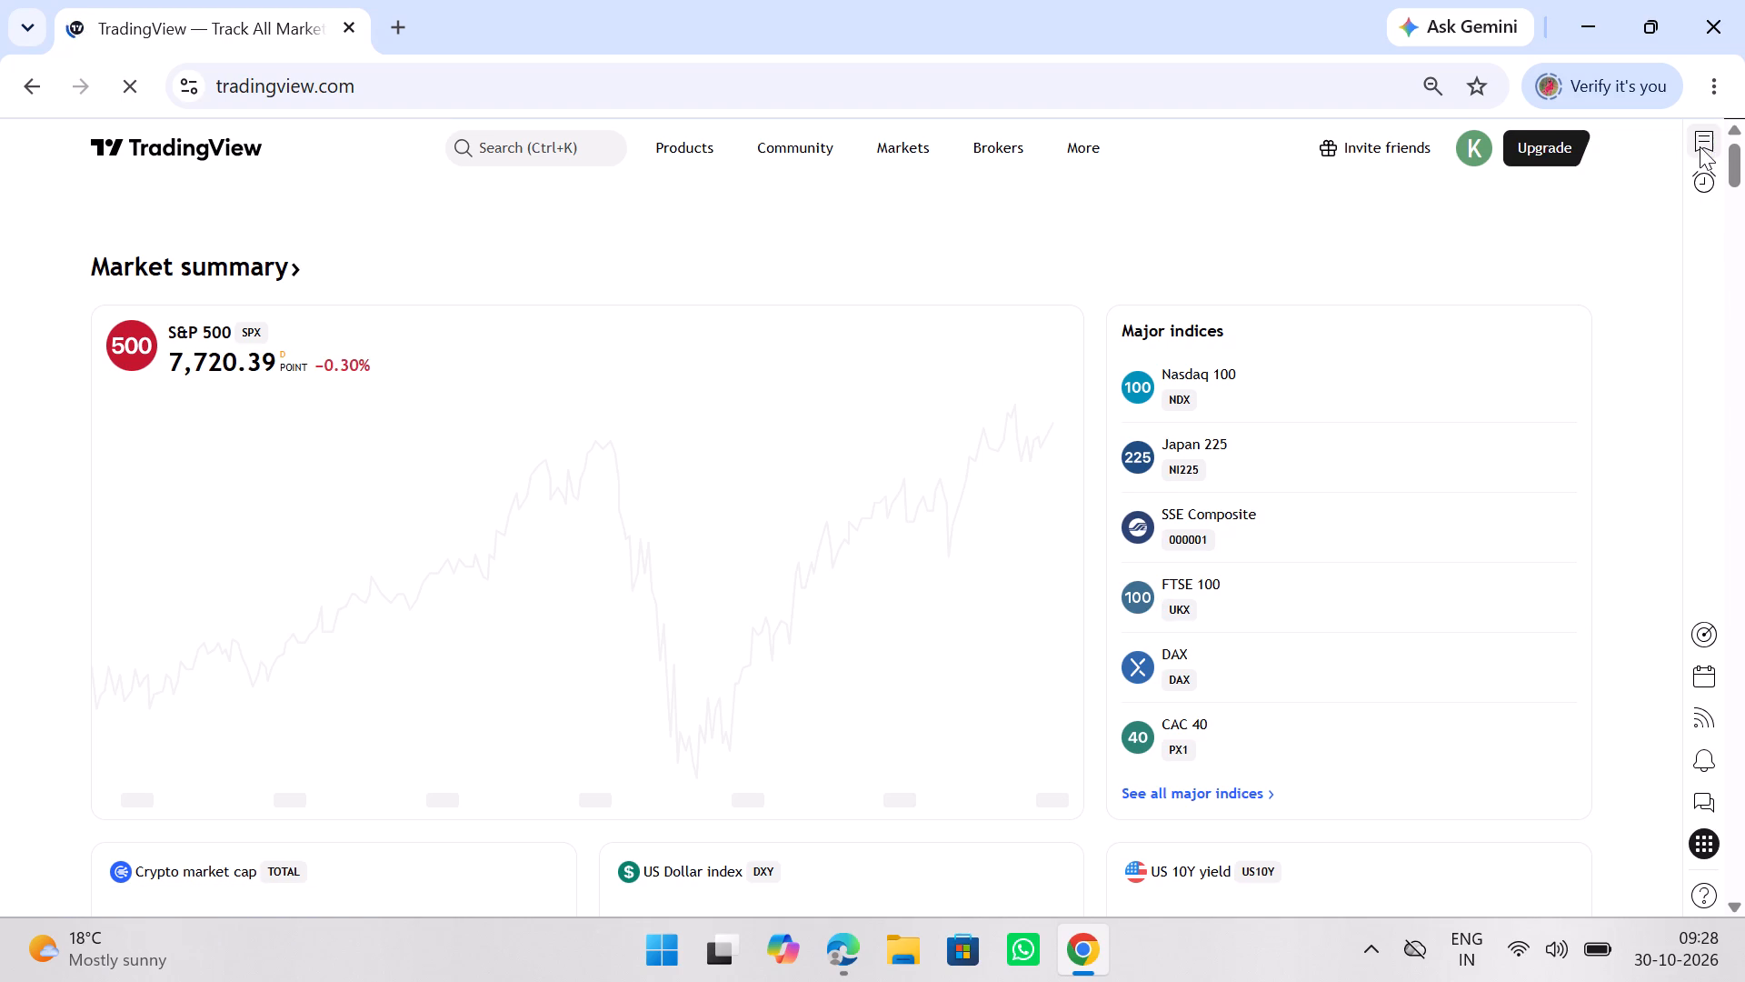
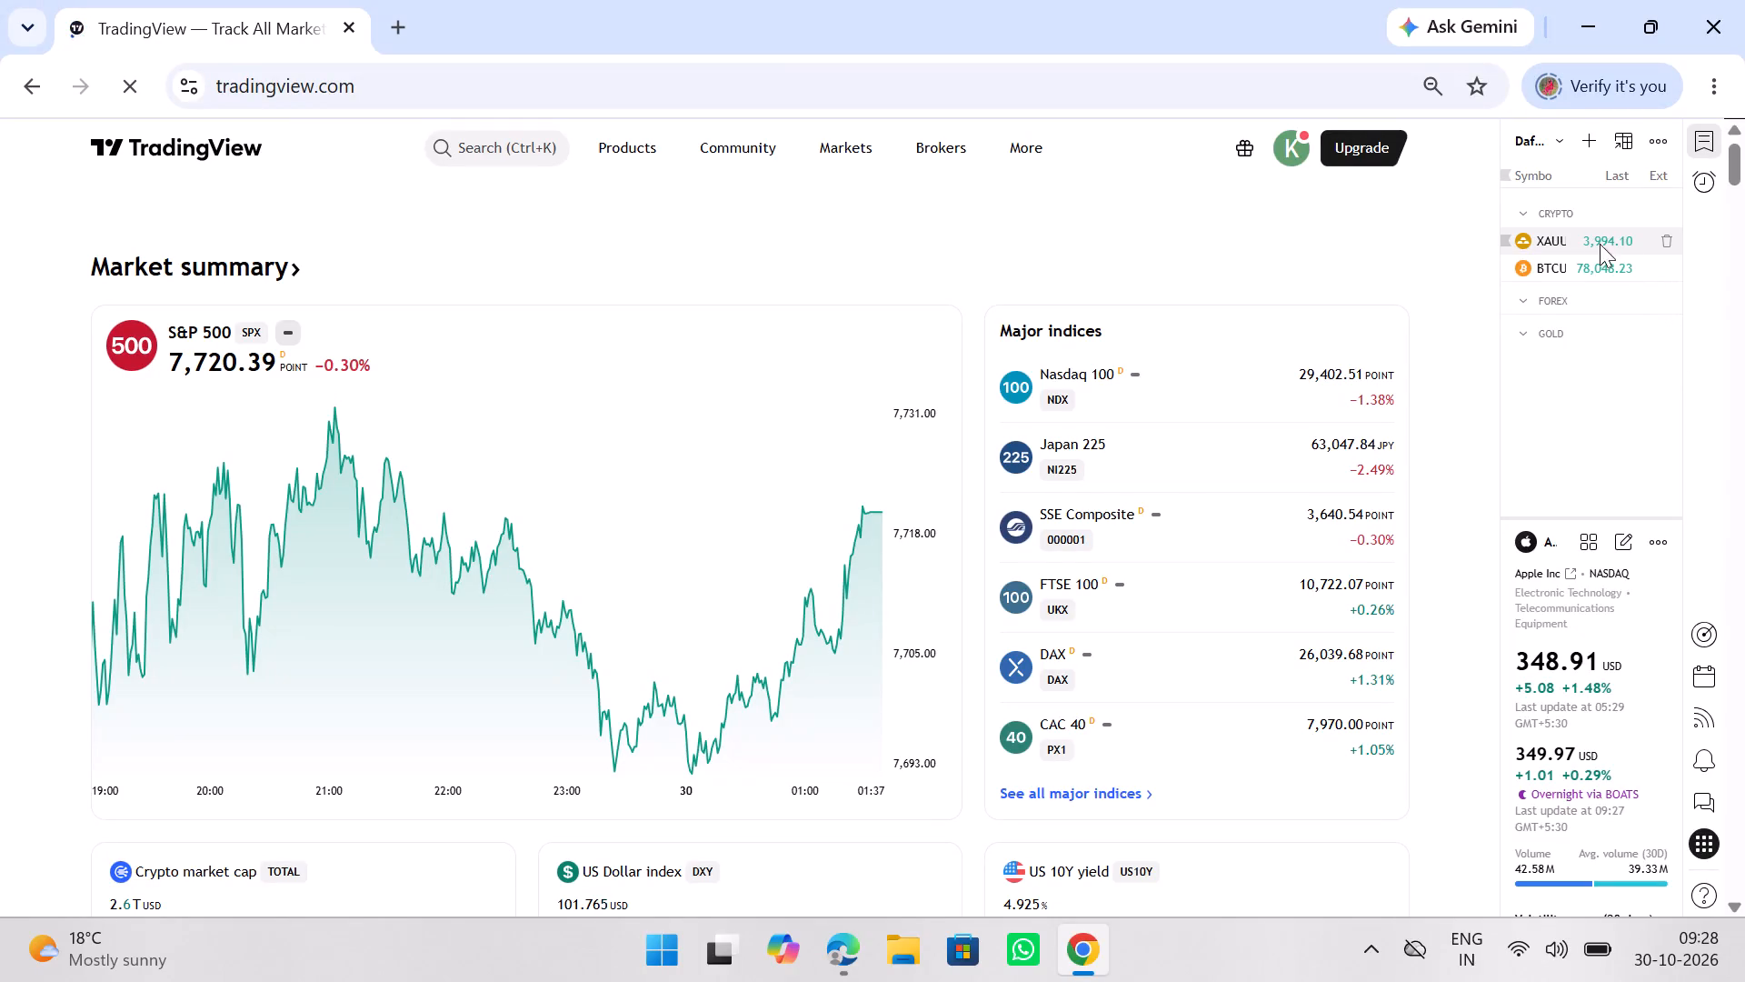
Open the XAUUSD (Gold Spot / U.S. Dollar) symbol page from the watchlist and launch its full chart.
{"action": "double_click", "coordinate": [1588, 244]}
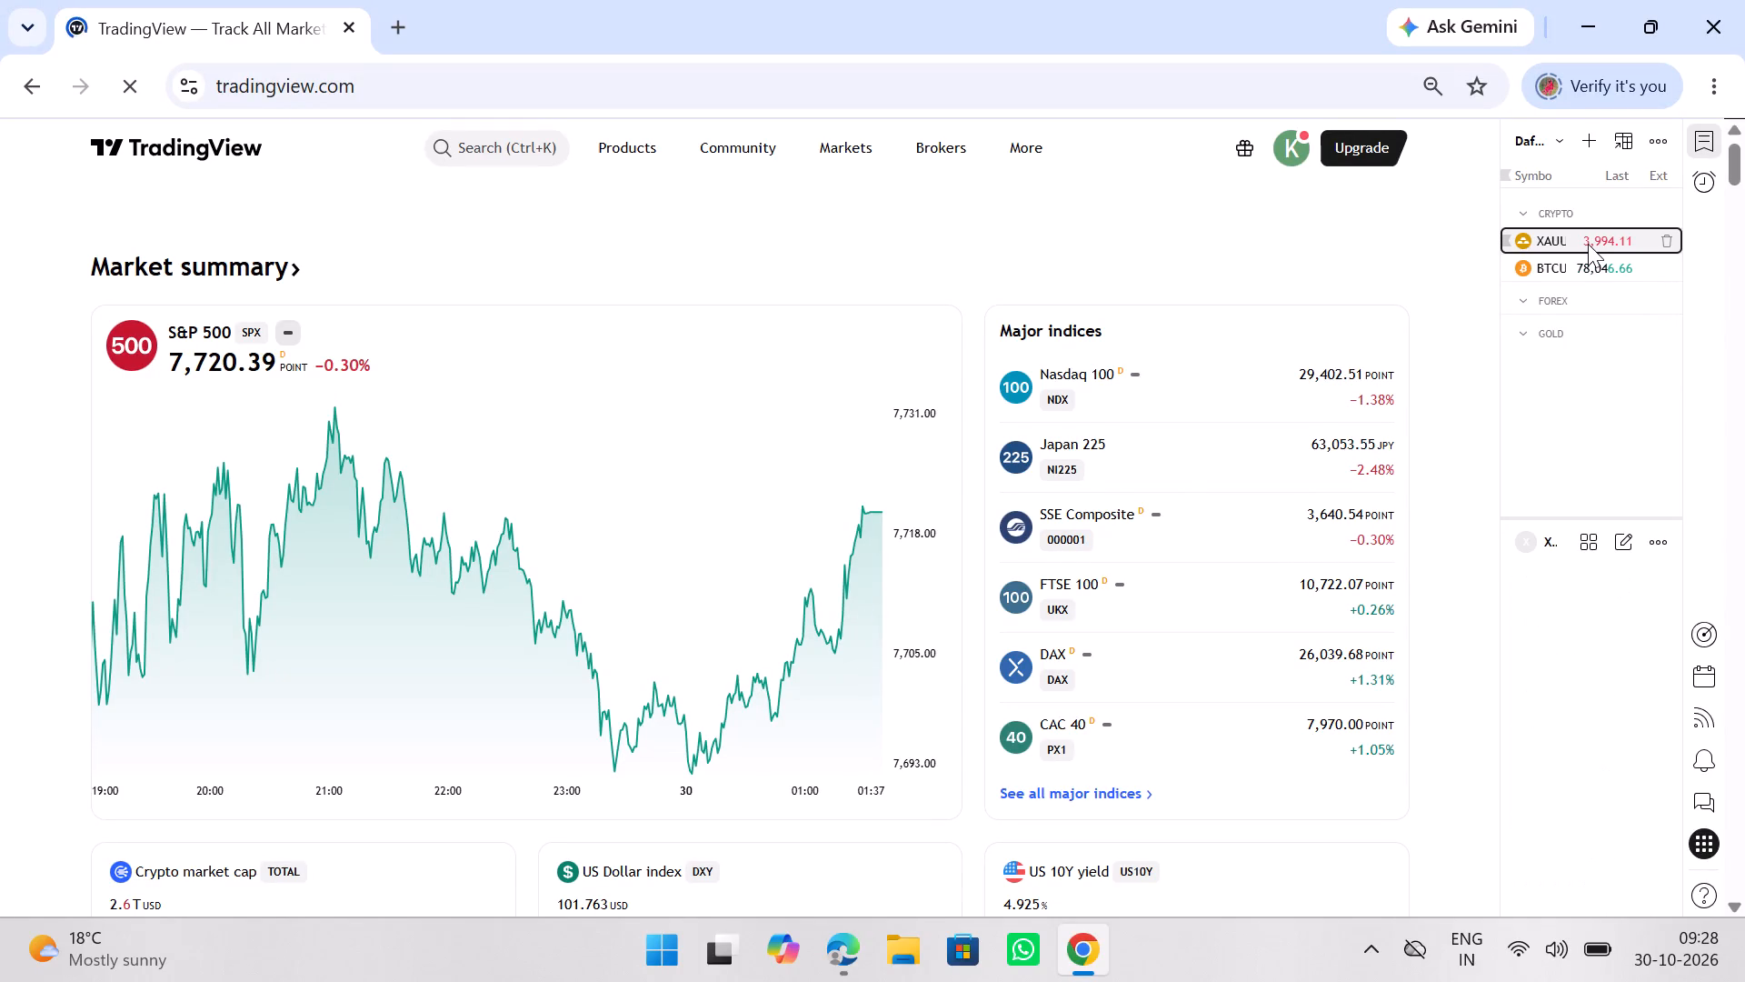
{"action": "double_click", "coordinate": [1575, 245]}
{"action": "scroll", "coordinate": [1575, 245], "scroll_direction": "up", "scroll_amount": 1}
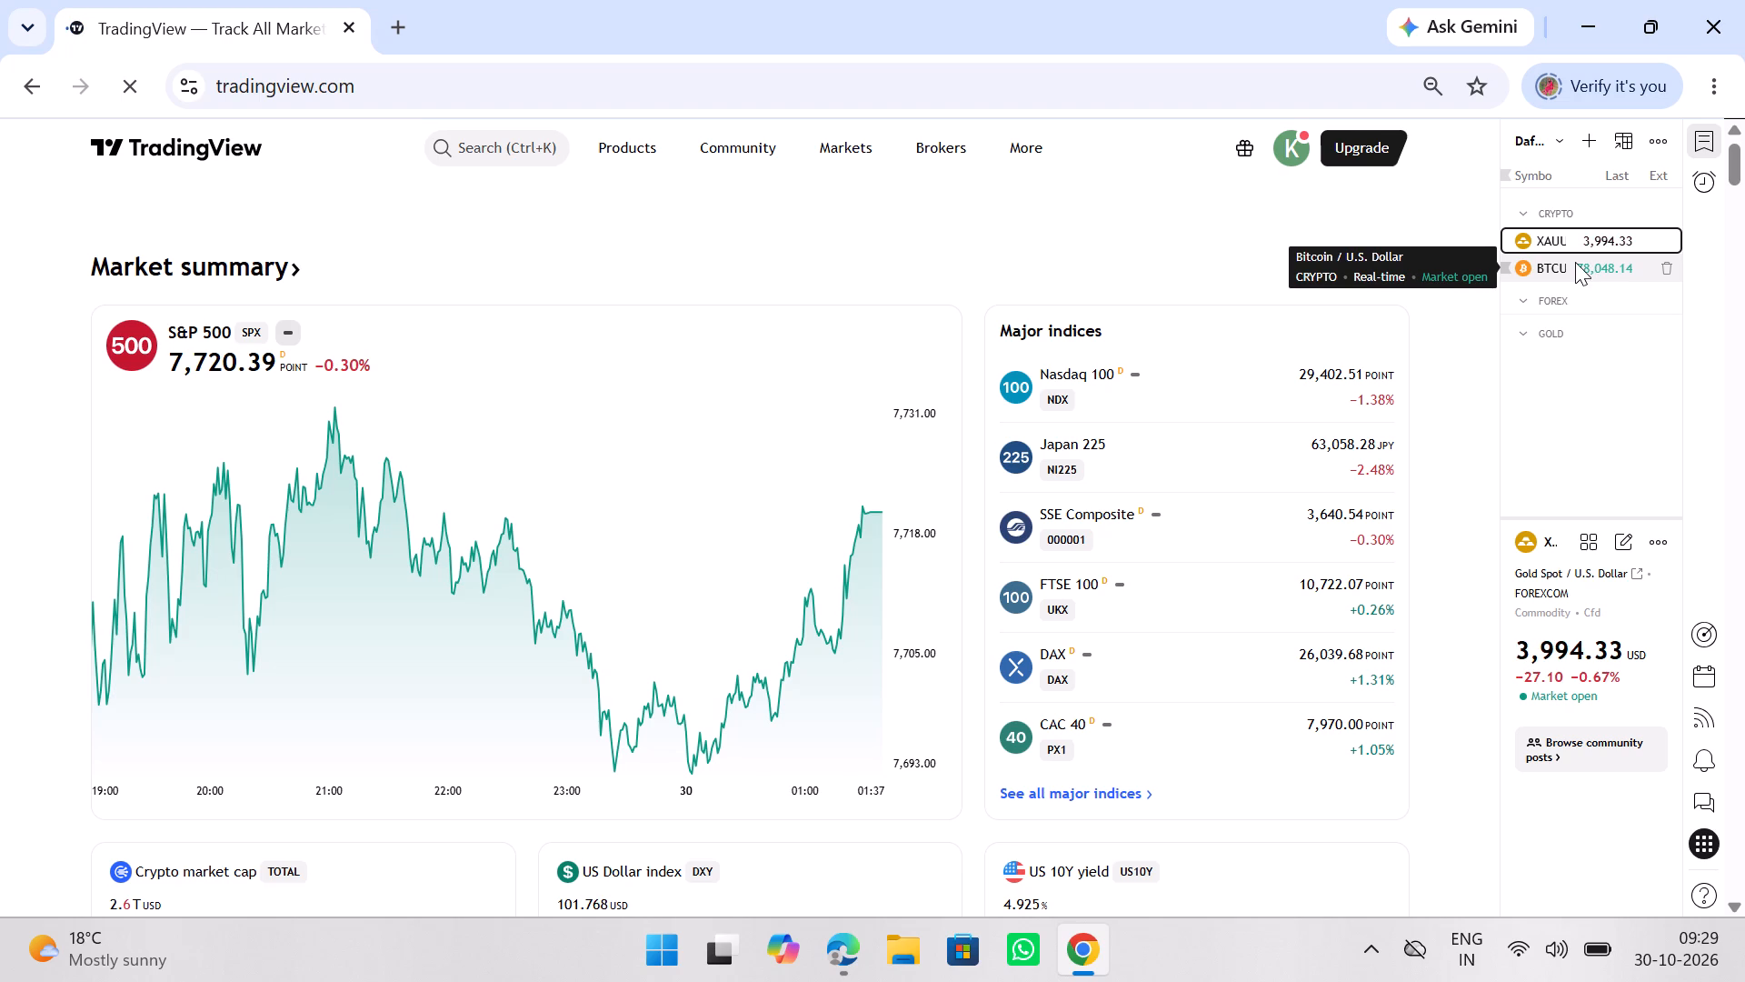
{"action": "left_click", "coordinate": [1575, 262]}
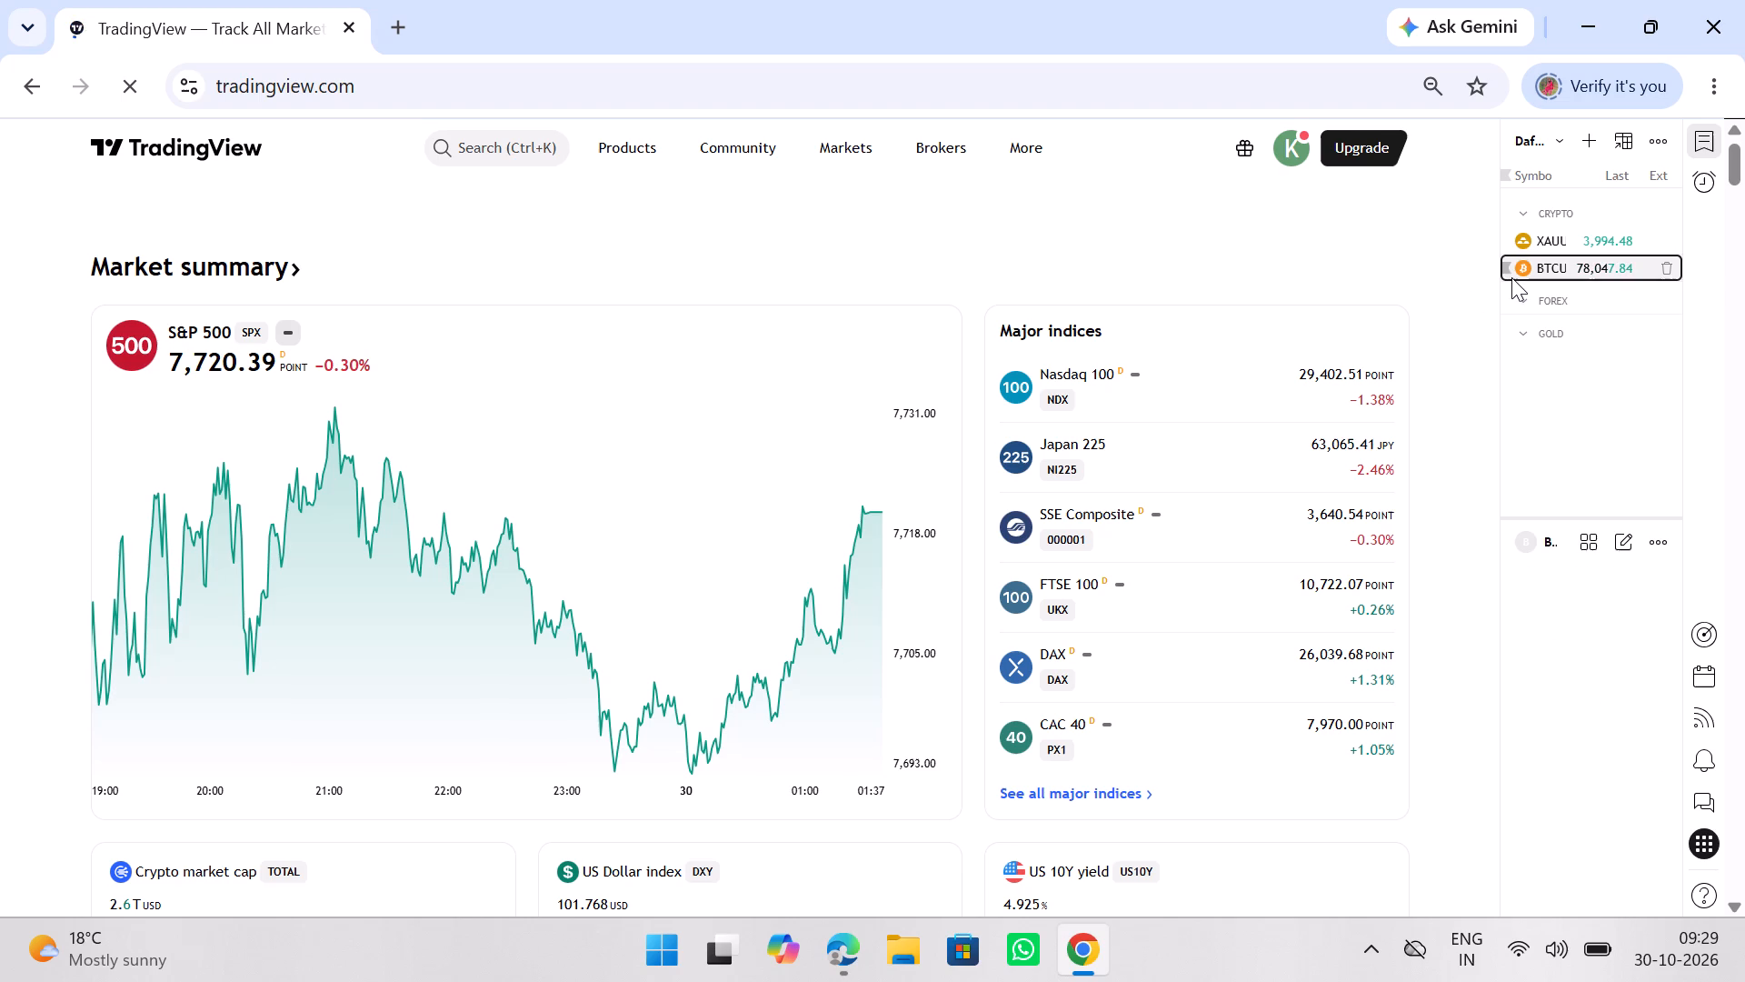
{"action": "double_click", "coordinate": [1528, 245]}
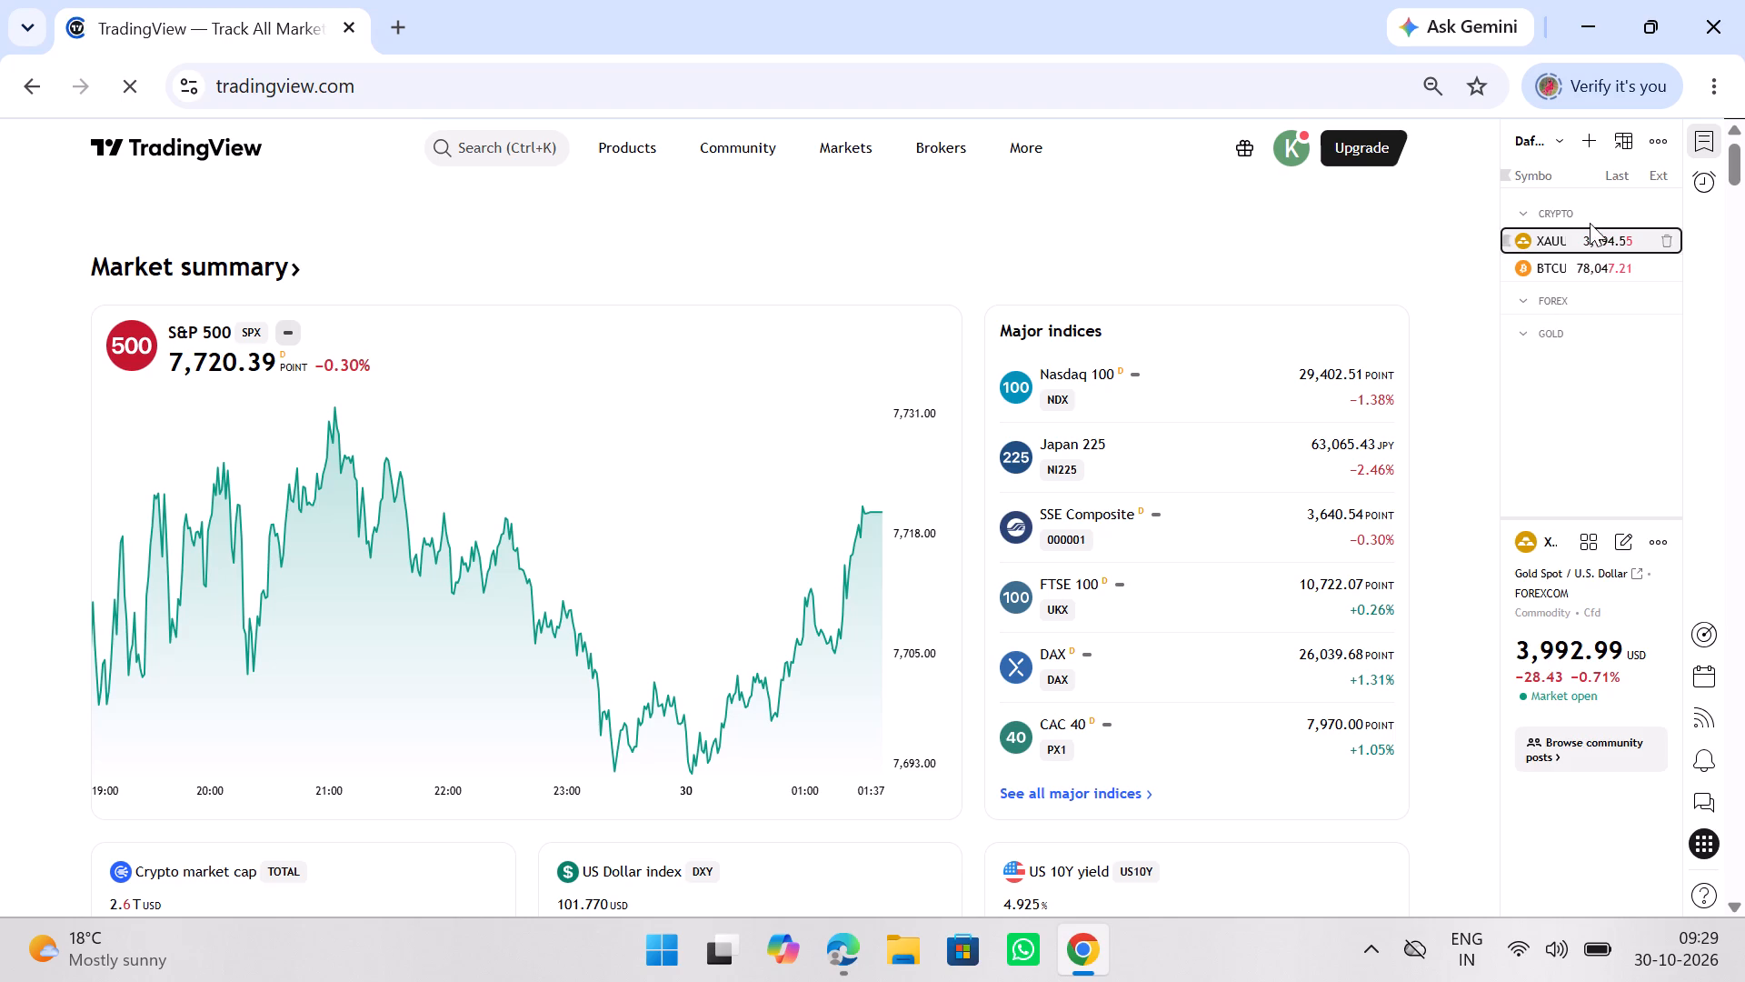
{"action": "double_click", "coordinate": [1581, 255]}
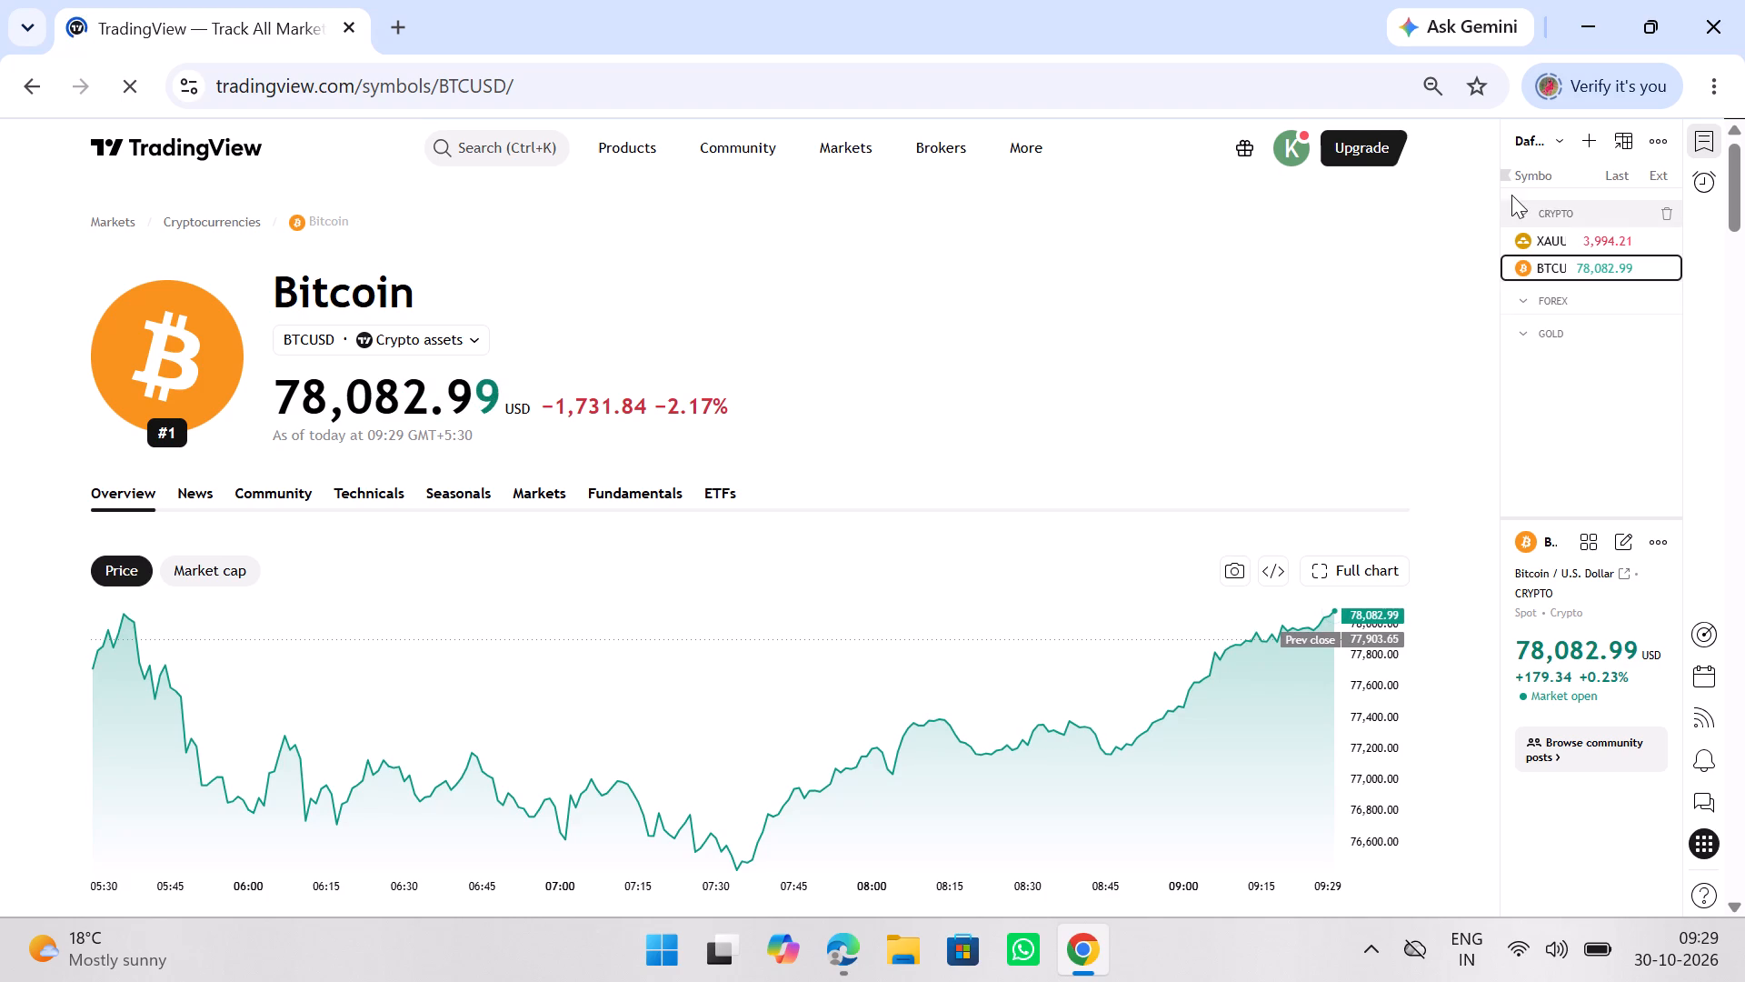
{"action": "double_click", "coordinate": [1550, 233]}
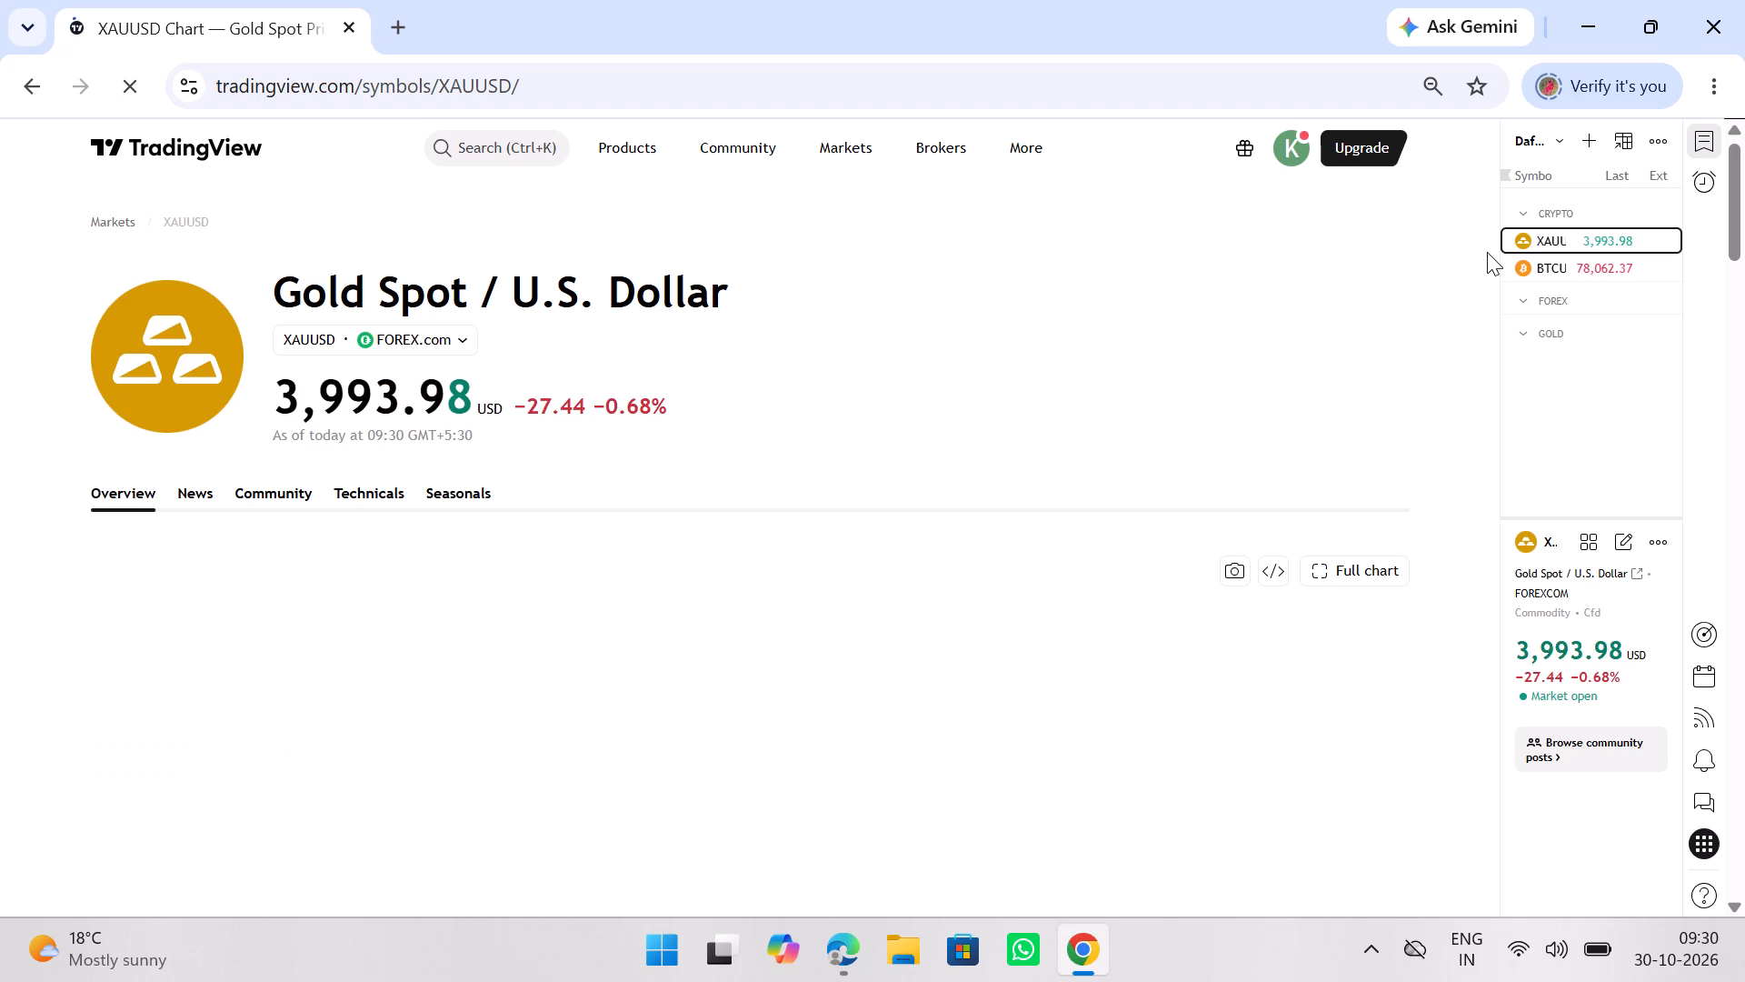
{"action": "left_click", "coordinate": [1340, 567]}
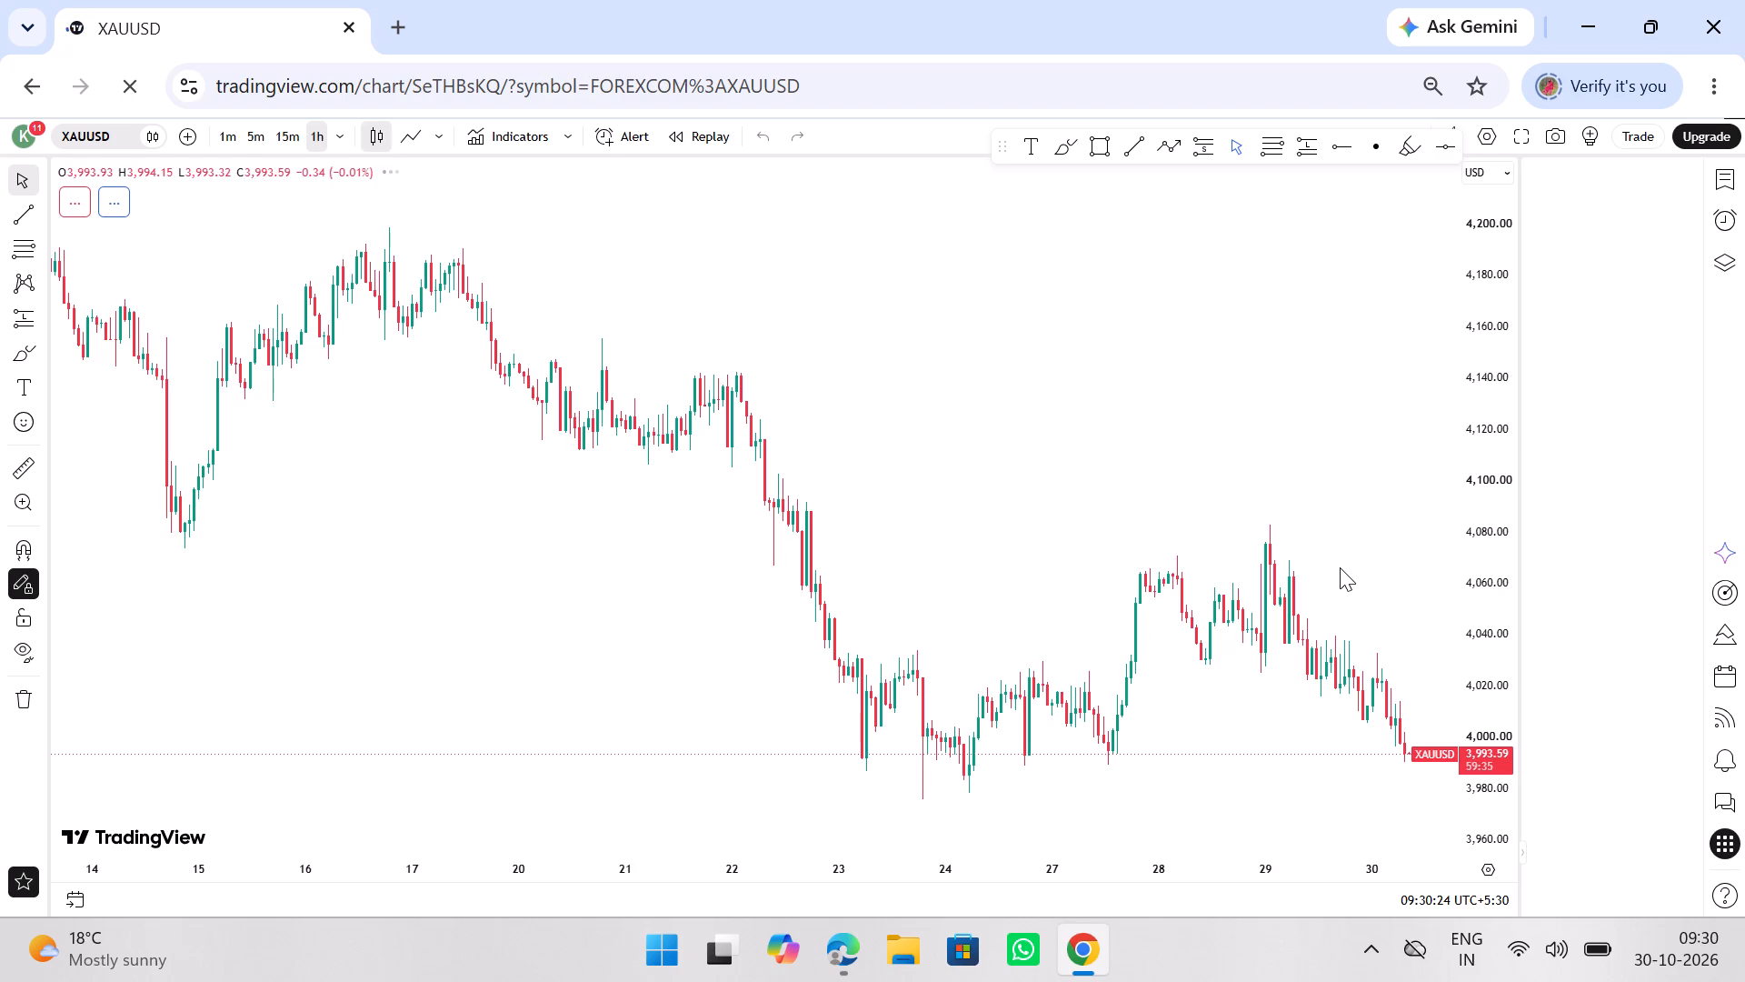
Examine the most recent XAUUSD candles on the 1-hour and 5-minute timeframes.
{"action": "left_click_drag", "start_coordinate": [1338, 576], "coordinate": [1113, 563]}
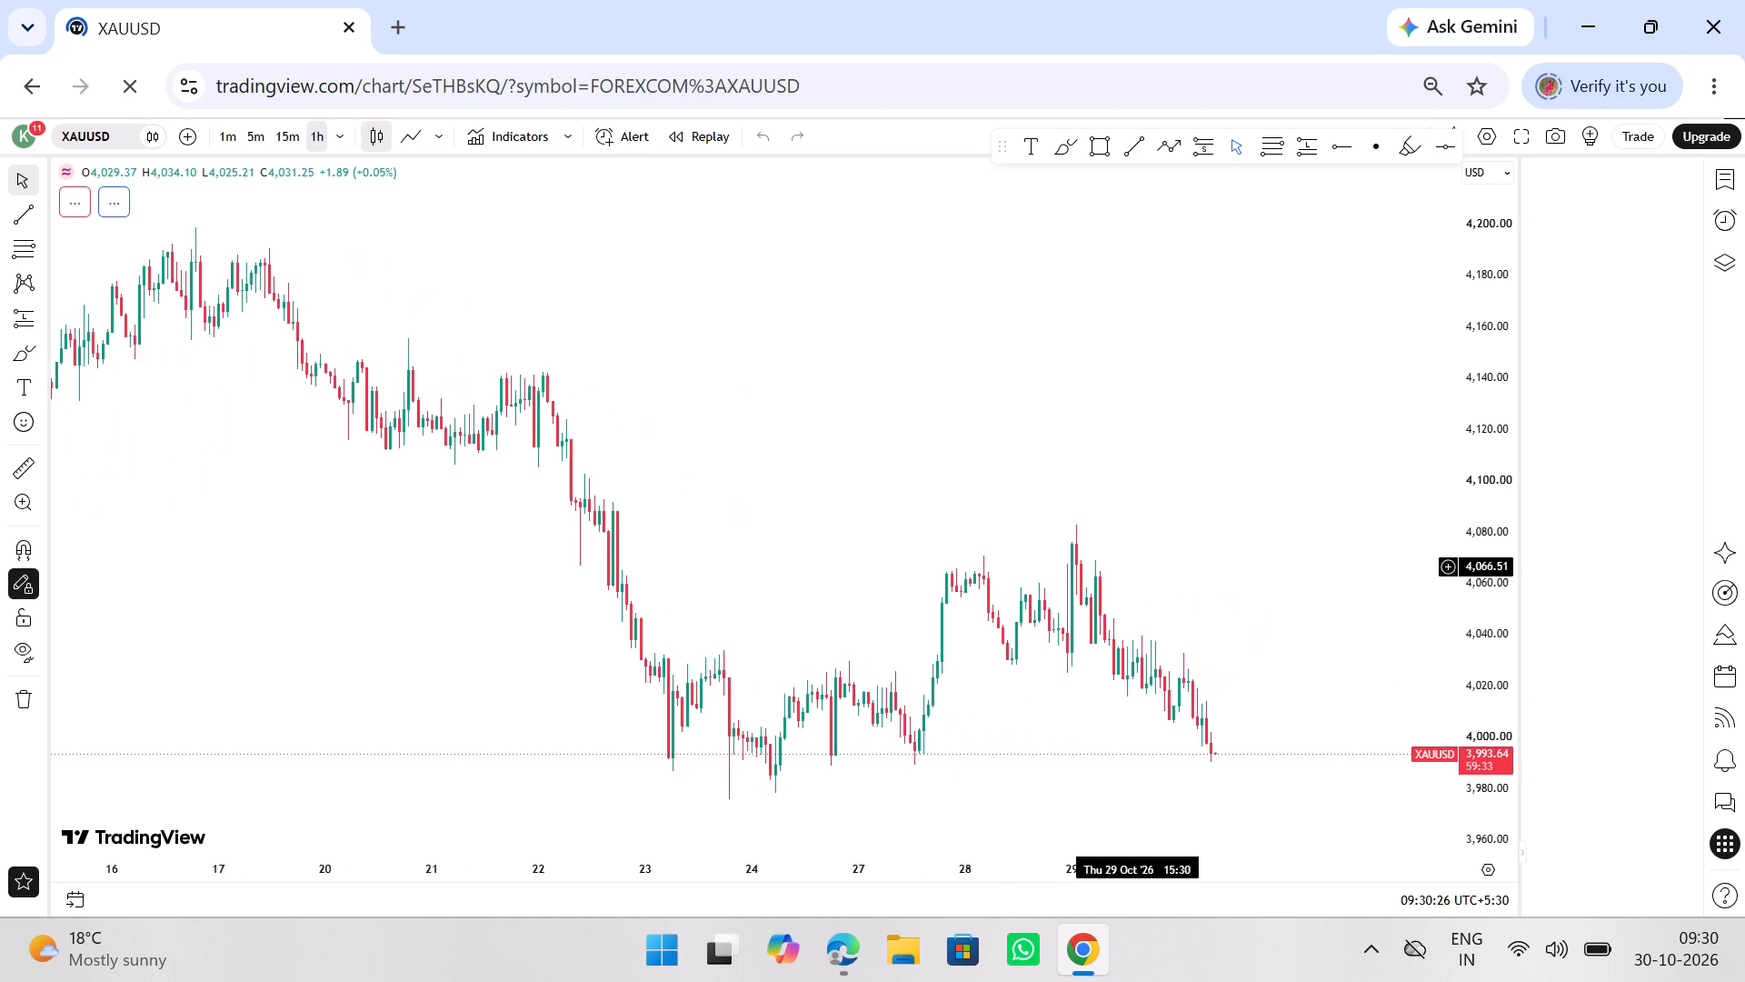
{"action": "left_click_drag", "start_coordinate": [1113, 563], "coordinate": [971, 522]}
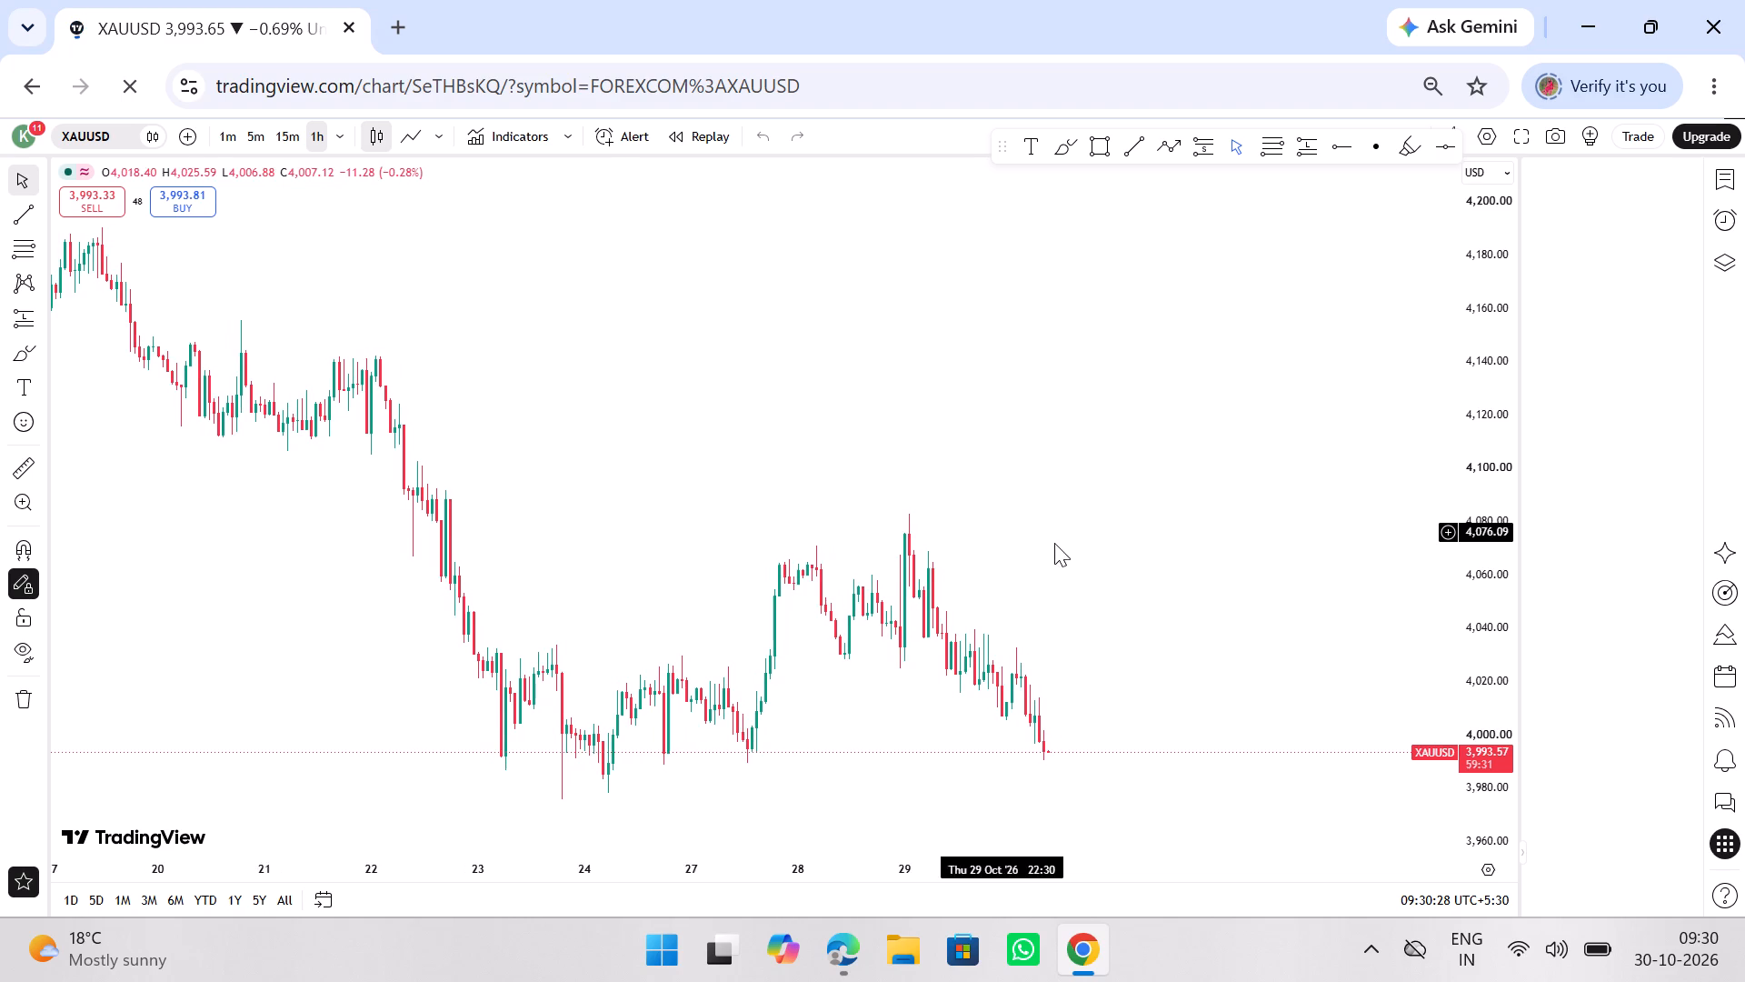
{"action": "left_click_drag", "start_coordinate": [1122, 555], "coordinate": [975, 567]}
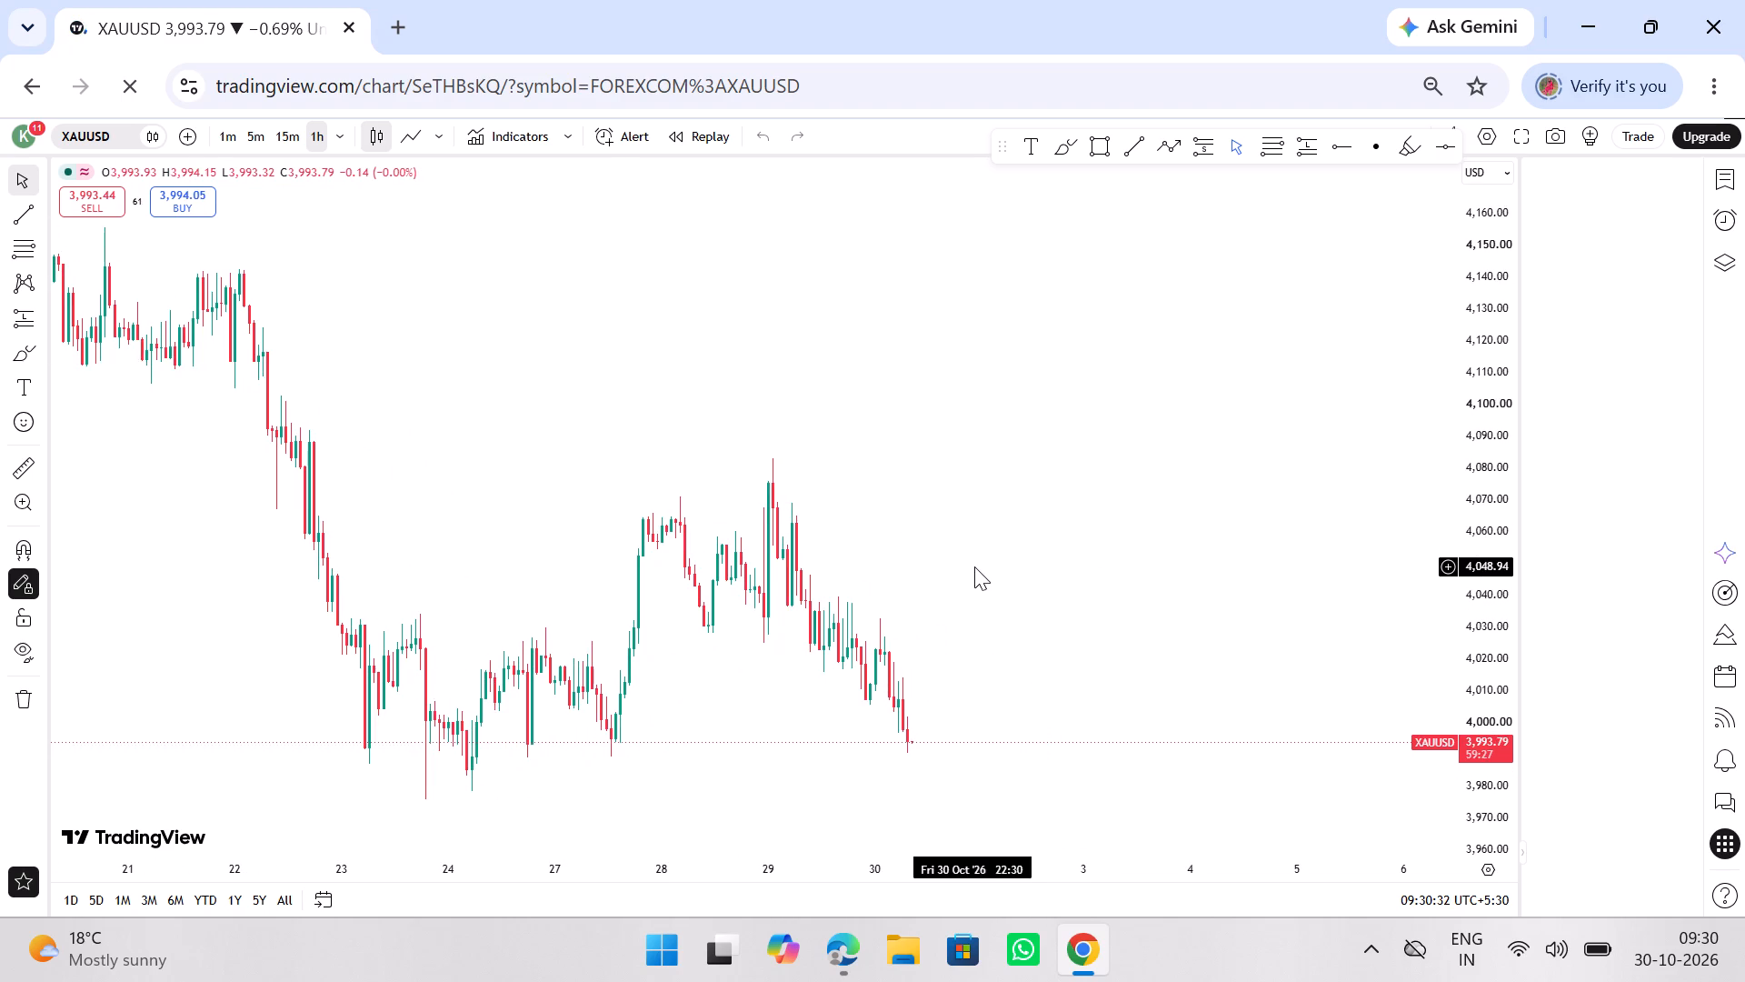
{"action": "scroll", "coordinate": [974, 566], "scroll_direction": "up", "scroll_amount": 2, "text": "ctrl"}
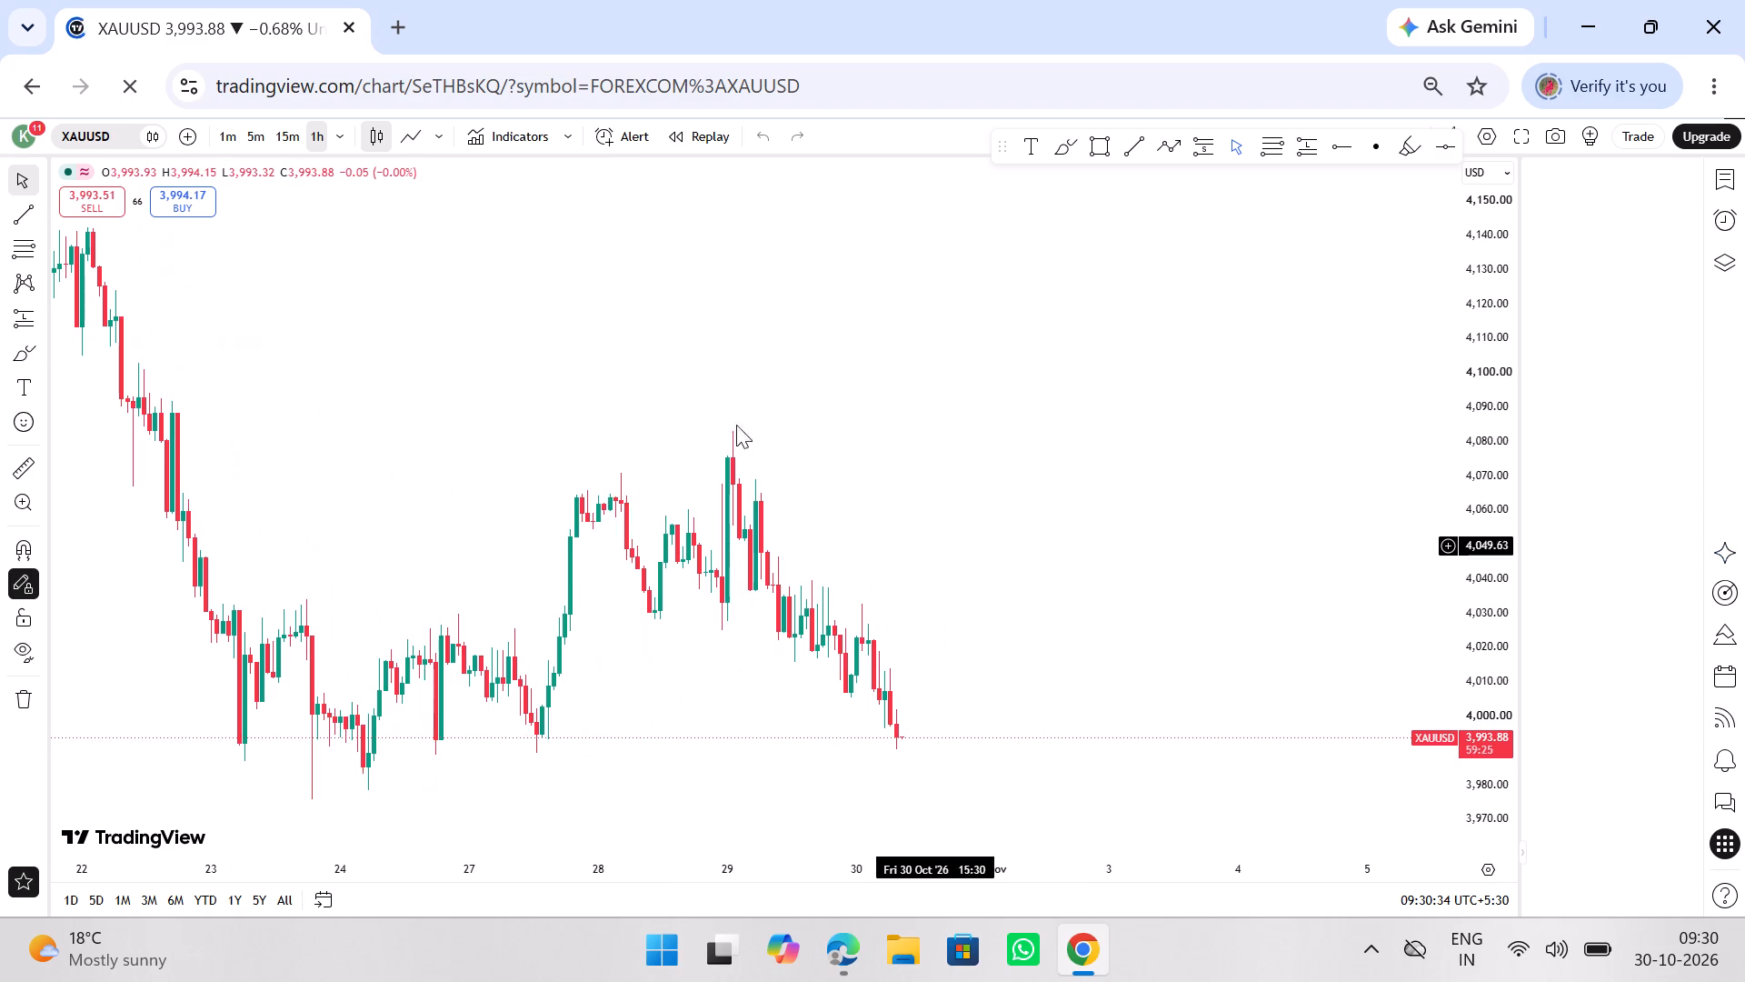
{"action": "left_click", "coordinate": [258, 135]}
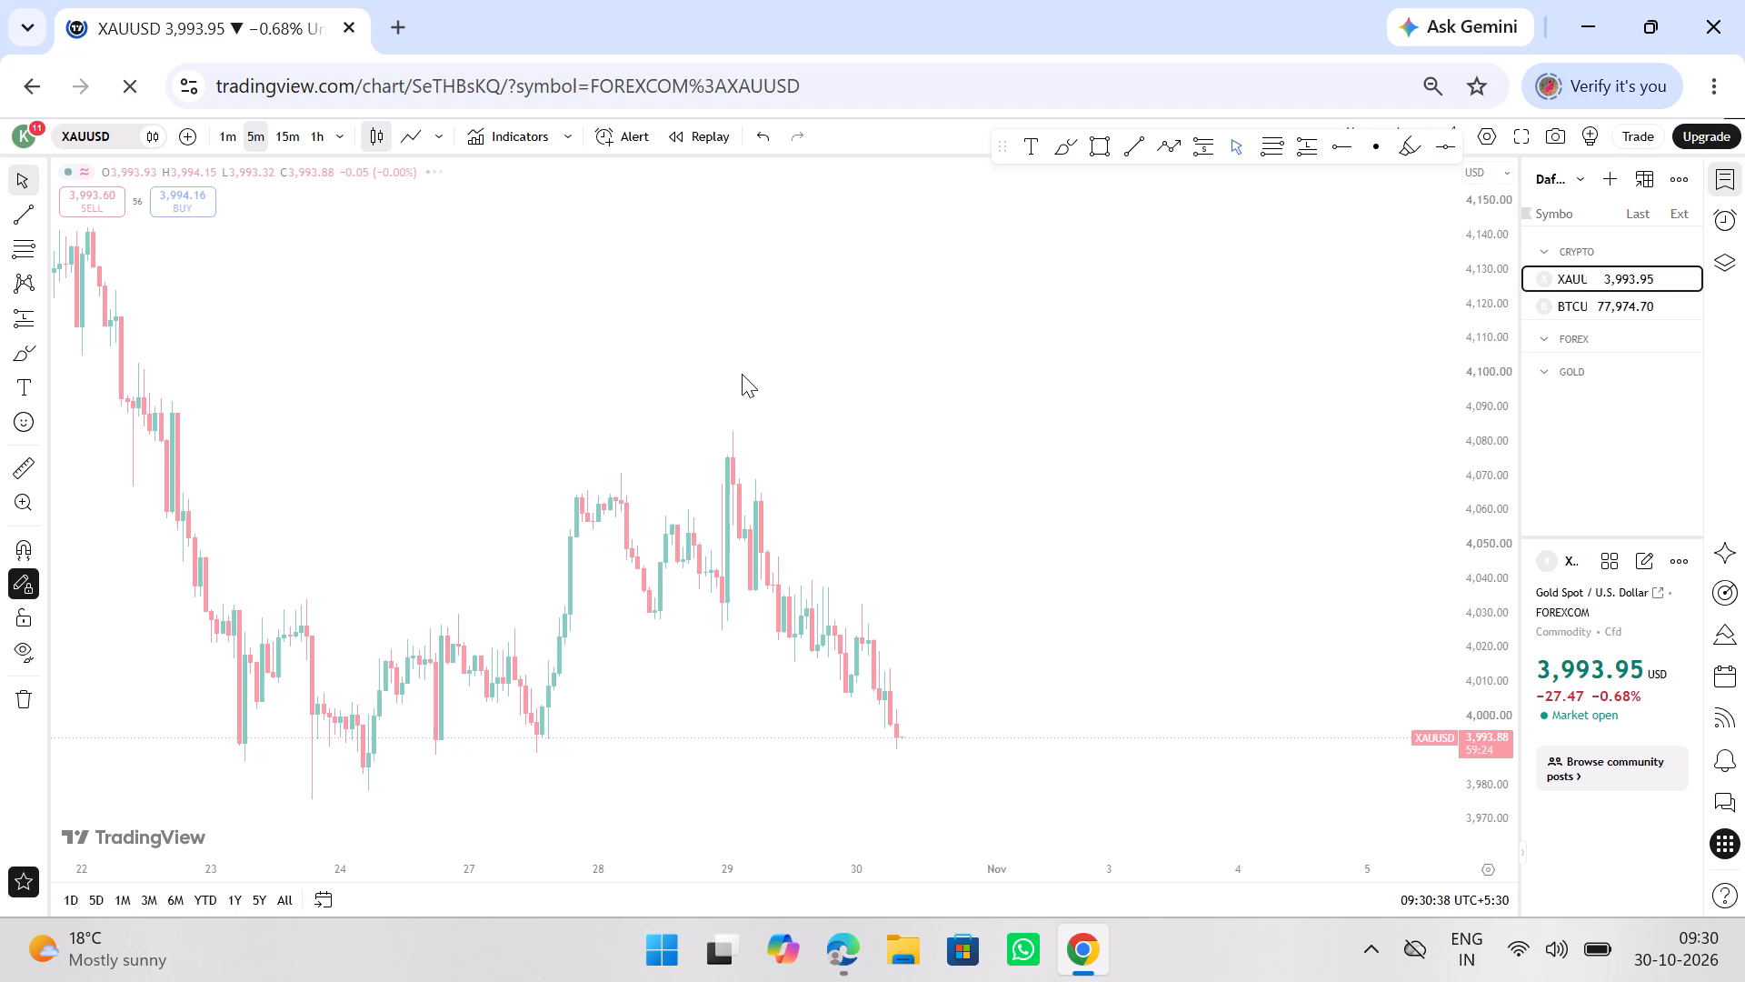
{"action": "scroll", "coordinate": [921, 454], "scroll_direction": "up", "scroll_amount": 13, "text": "ctrl"}
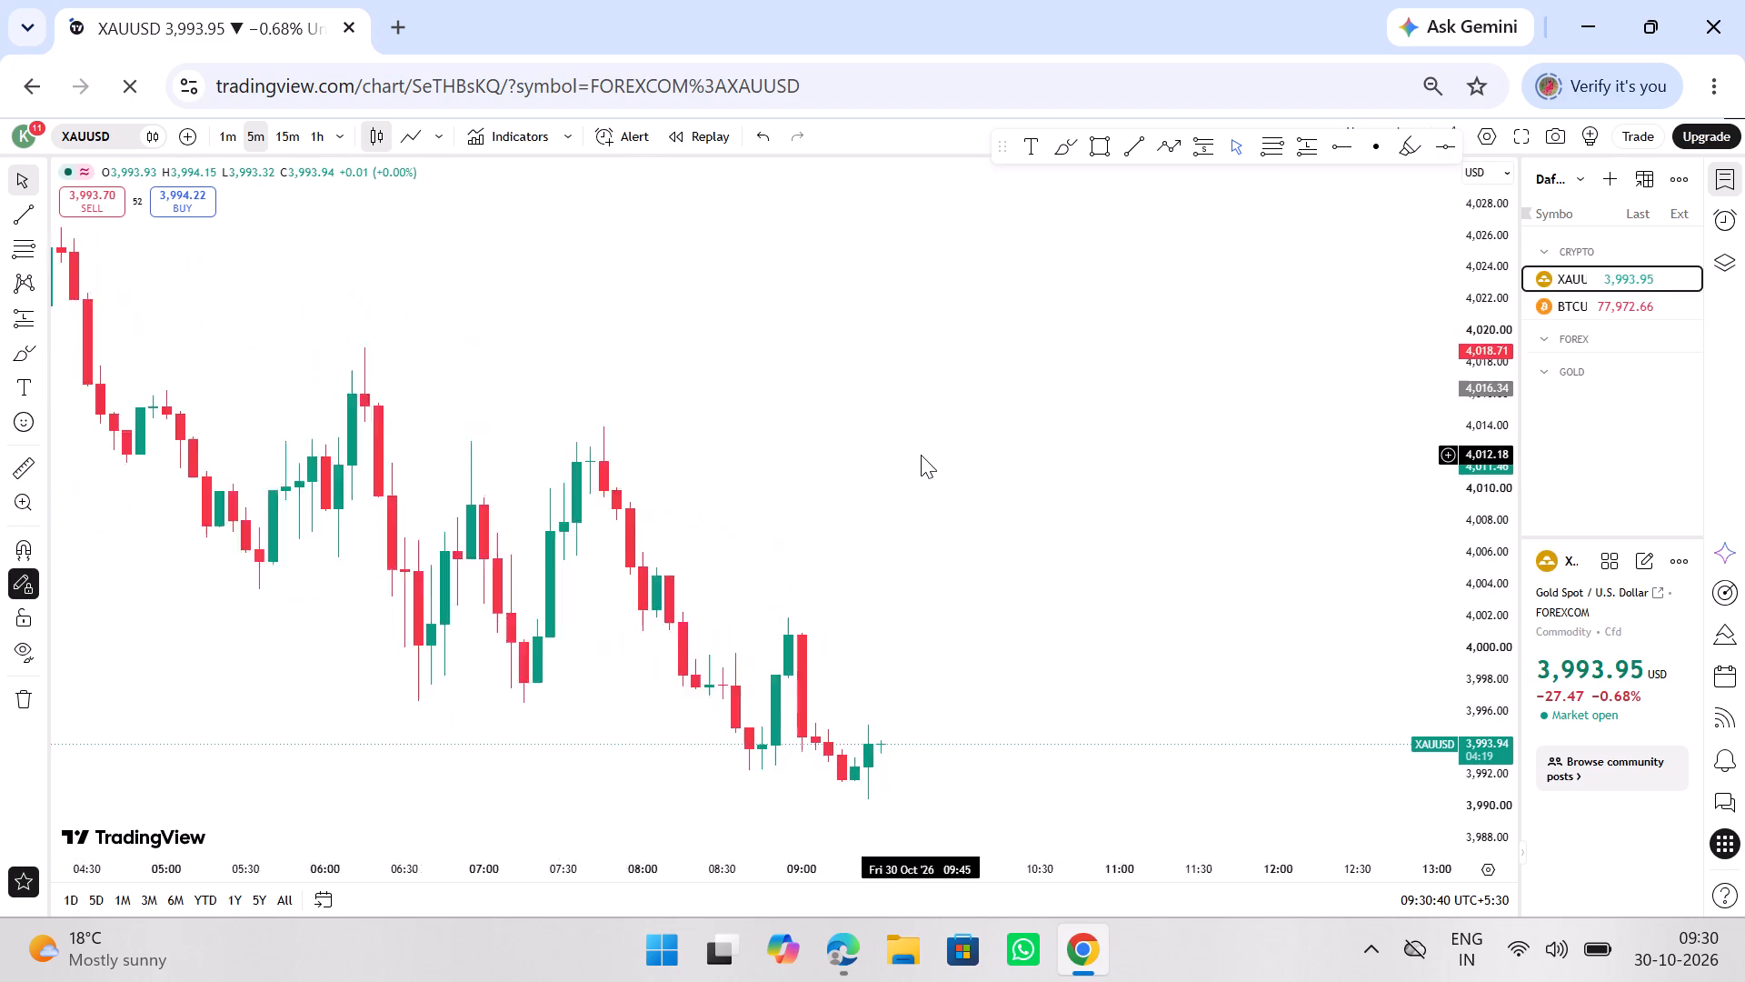
{"action": "scroll", "coordinate": [921, 456], "scroll_direction": "up", "scroll_amount": 12, "text": "ctrl"}
{"action": "left_click_drag", "start_coordinate": [816, 559], "coordinate": [561, 577]}
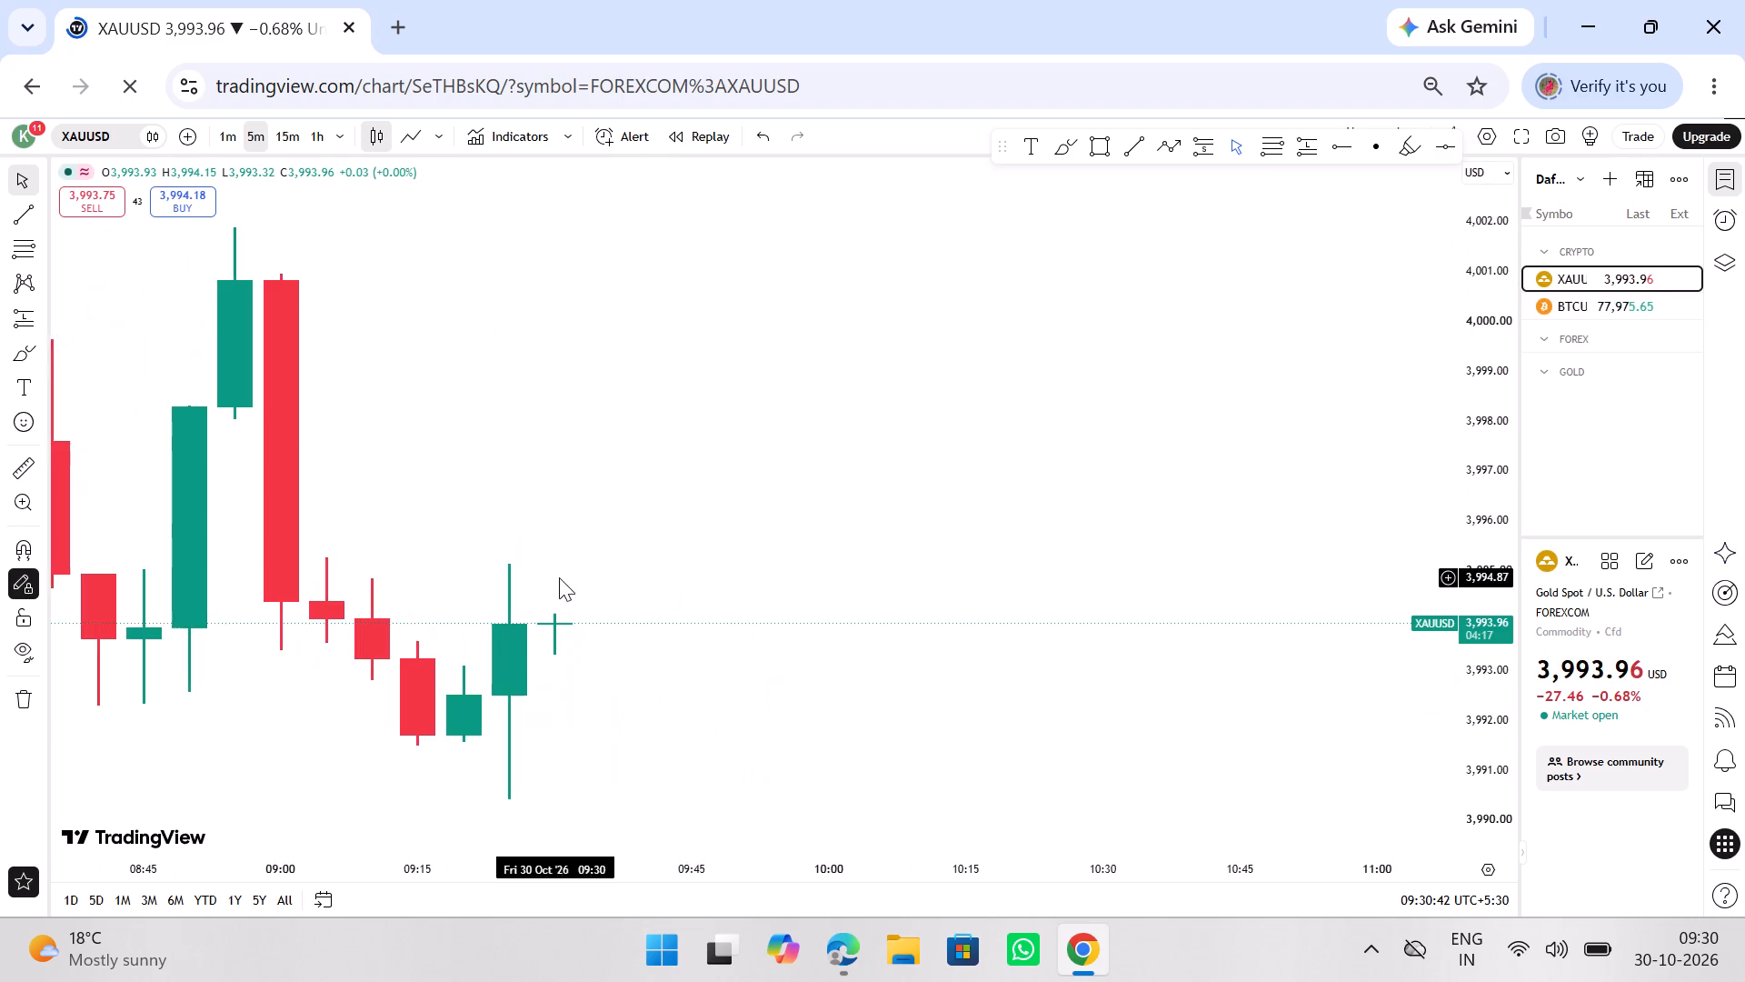
Switch XAUUSD to 15 minutes and place a long position at the 09:15 candle's high, entry about 3,995.14 and stop about 3,990.43.
{"action": "left_click", "coordinate": [283, 141]}
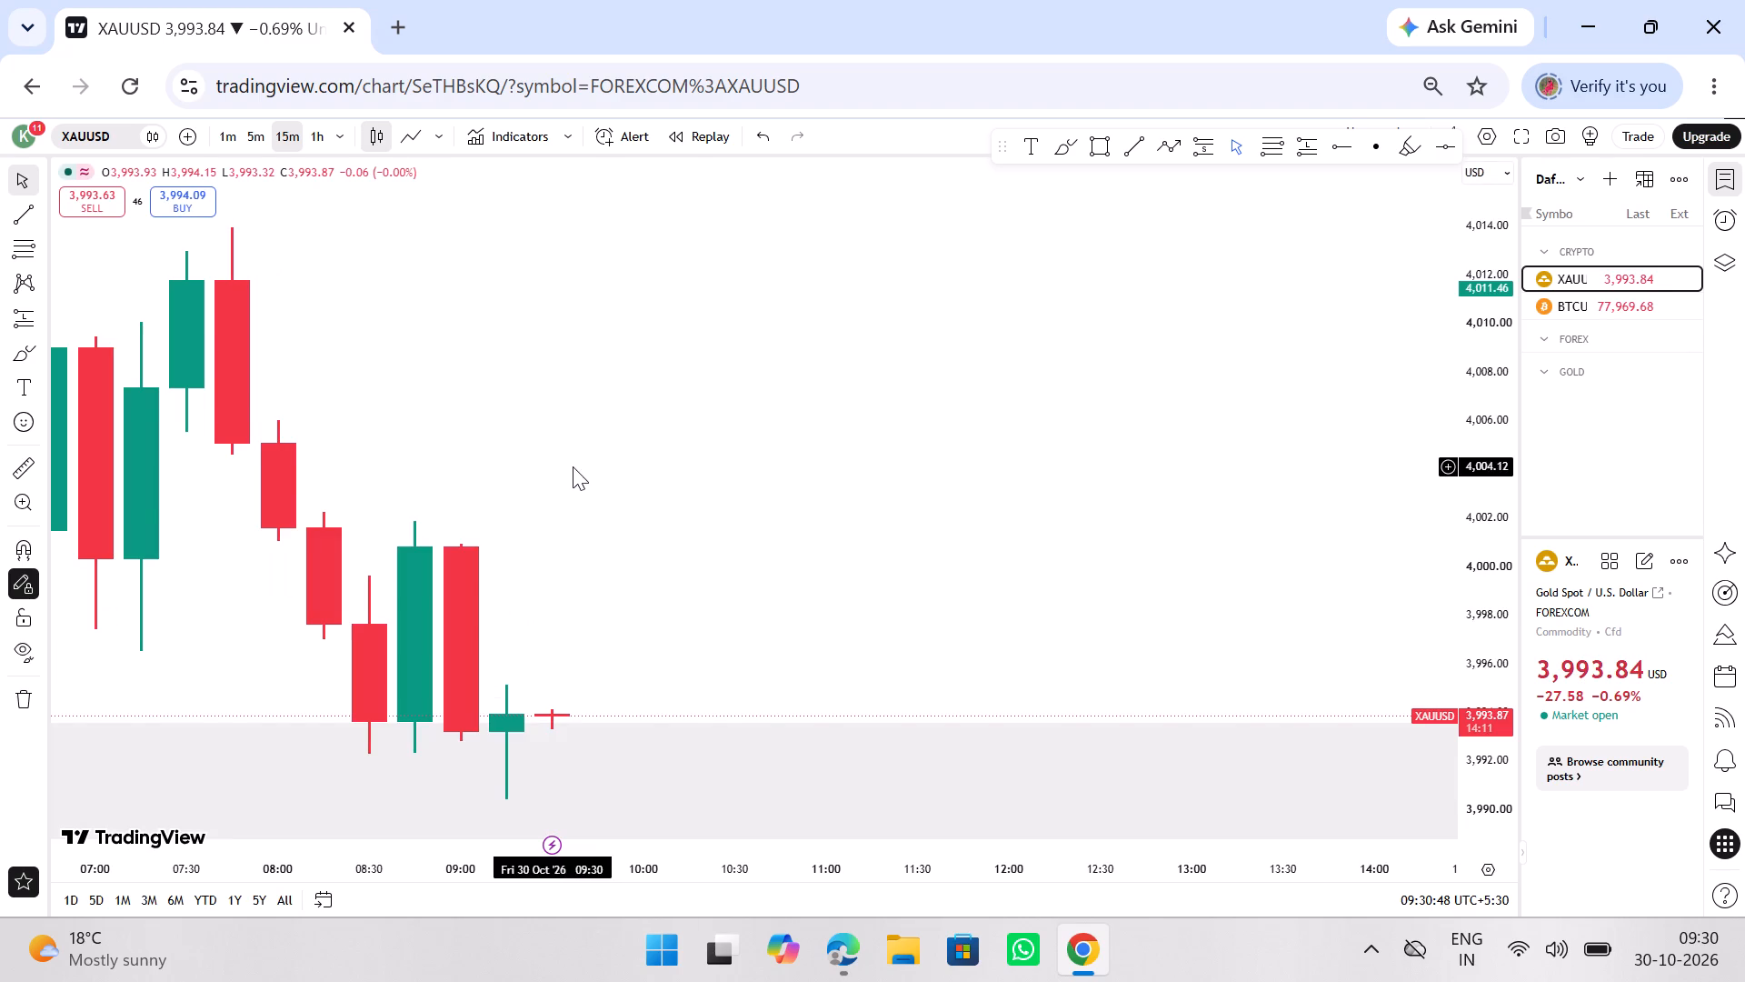
{"action": "left_click", "coordinate": [44, 316]}
{"action": "left_click", "coordinate": [76, 330]}
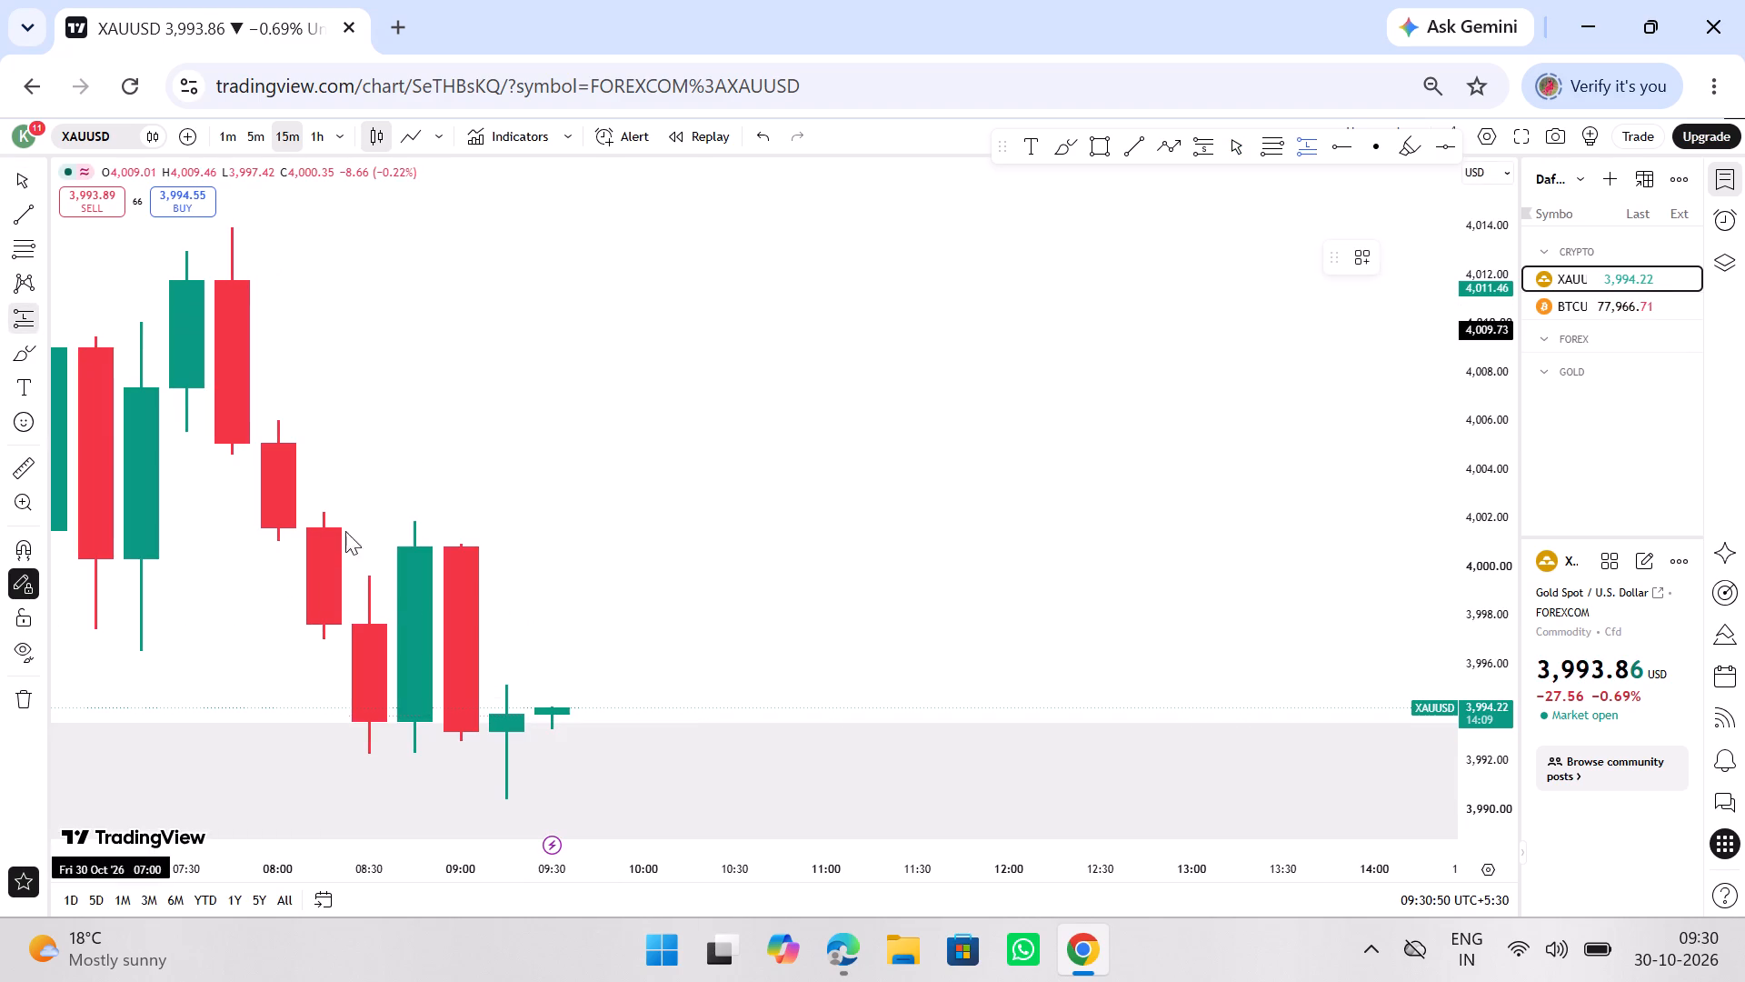
{"action": "left_click", "coordinate": [509, 685]}
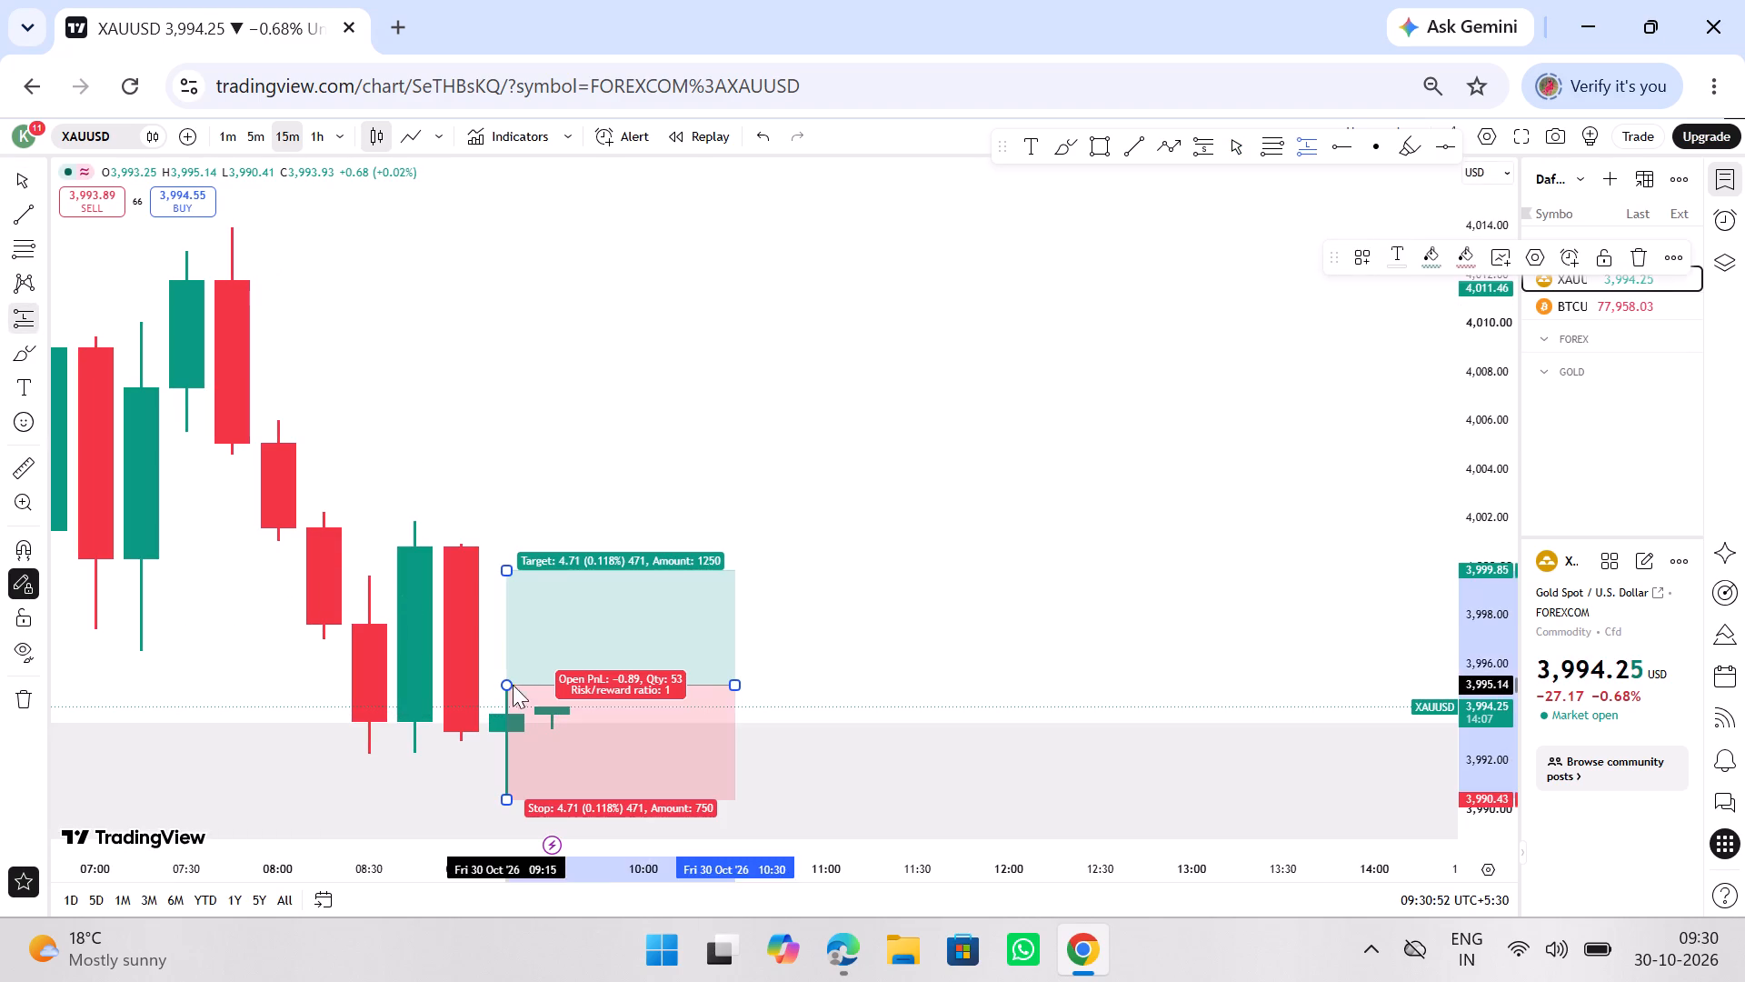
{"action": "right_click", "coordinate": [809, 641]}
{"action": "left_click", "coordinate": [809, 641]}
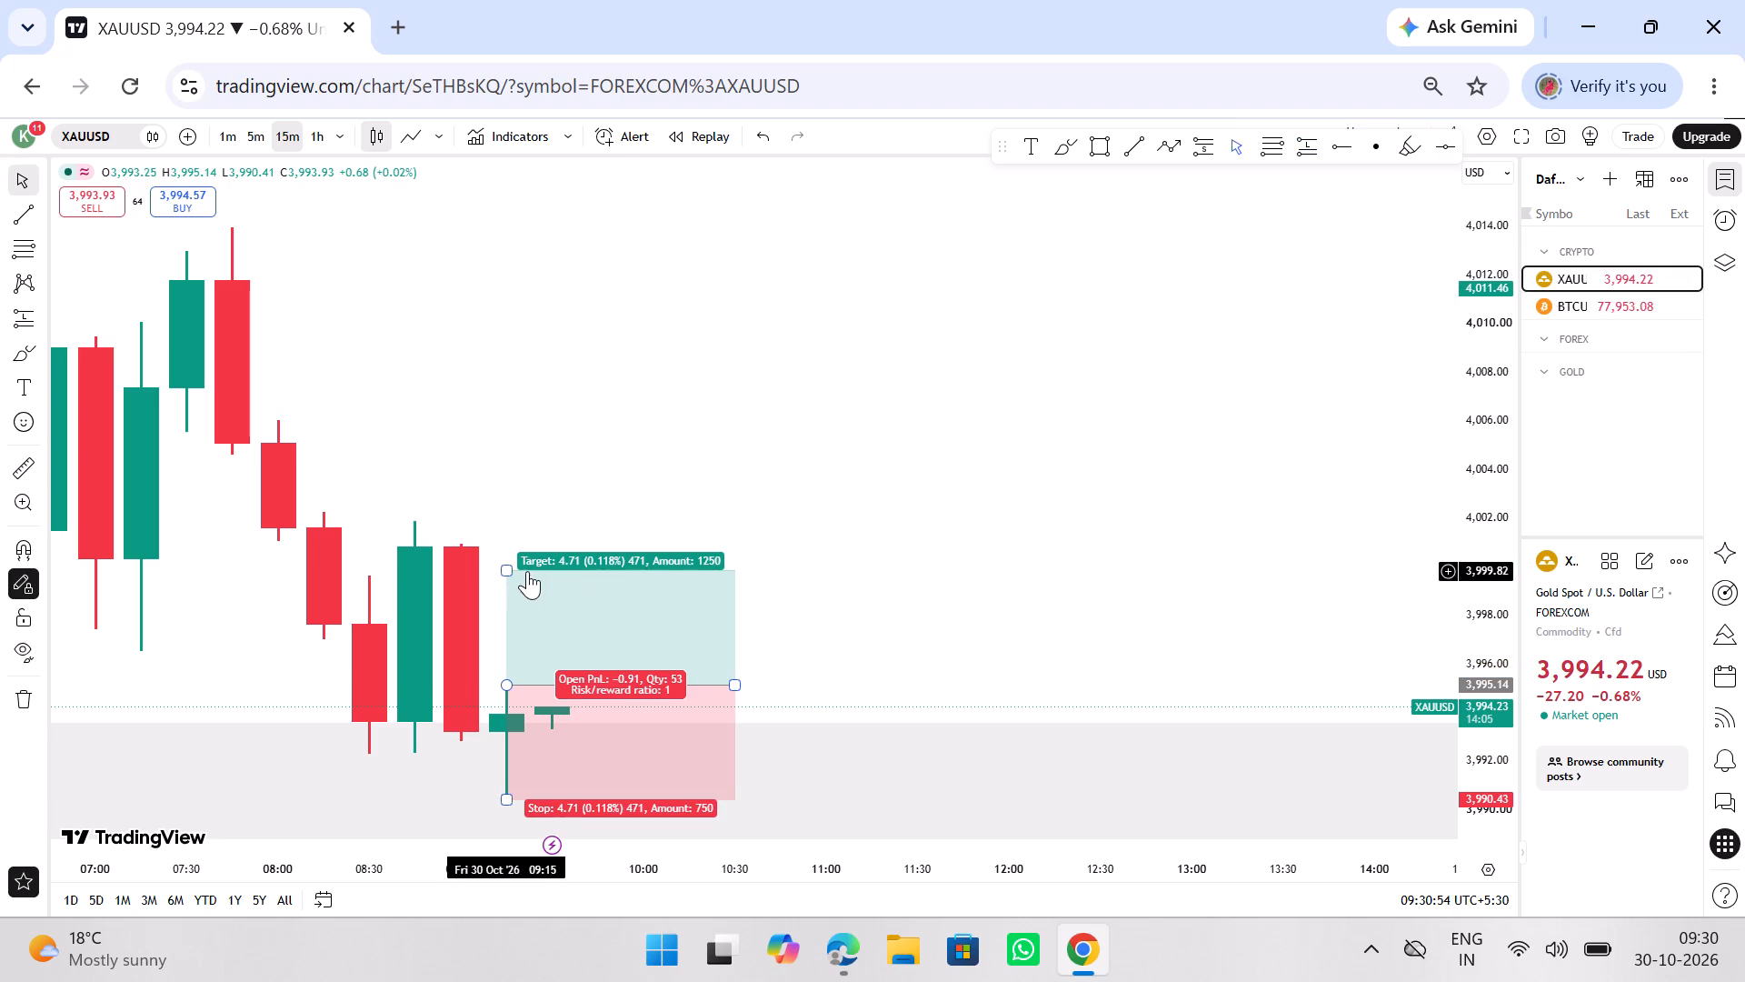
Raise the long position's target to about 4,004.72 for a risk/reward ratio of 2.03, and lock the drawing.
{"action": "left_click_drag", "start_coordinate": [504, 564], "coordinate": [526, 466]}
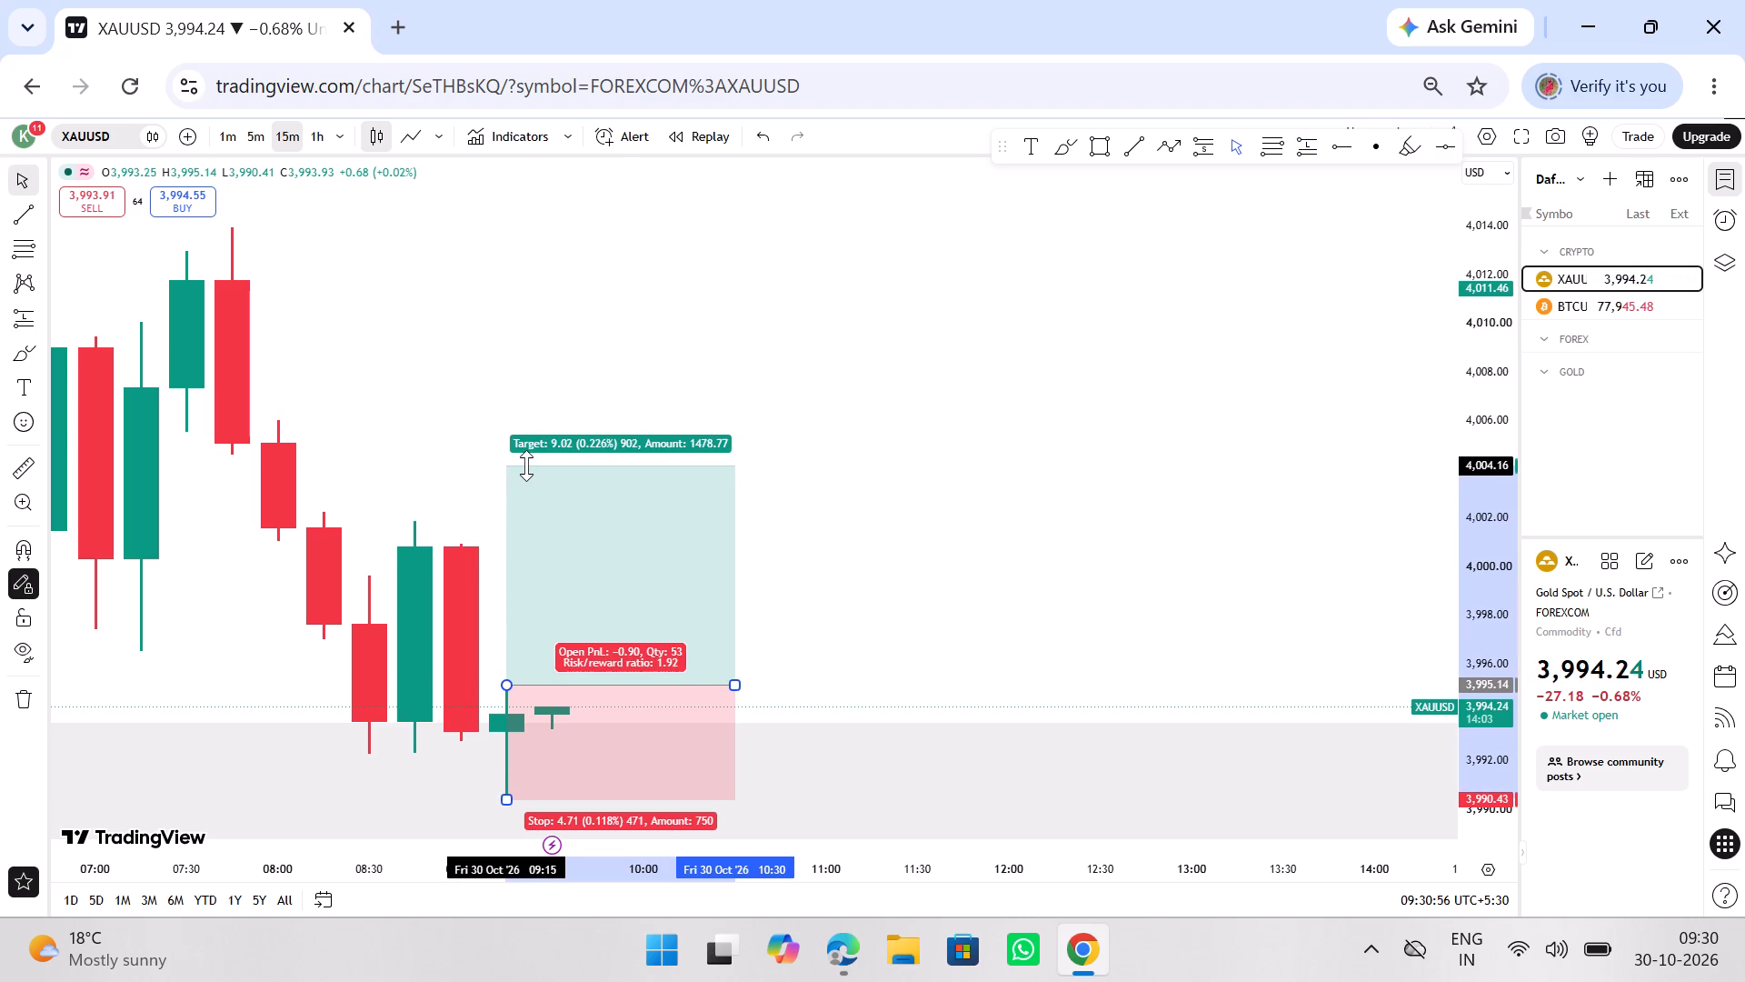
{"action": "left_click_drag", "start_coordinate": [526, 466], "coordinate": [526, 461]}
{"action": "left_click", "coordinate": [526, 461]}
{"action": "left_click", "coordinate": [513, 459]}
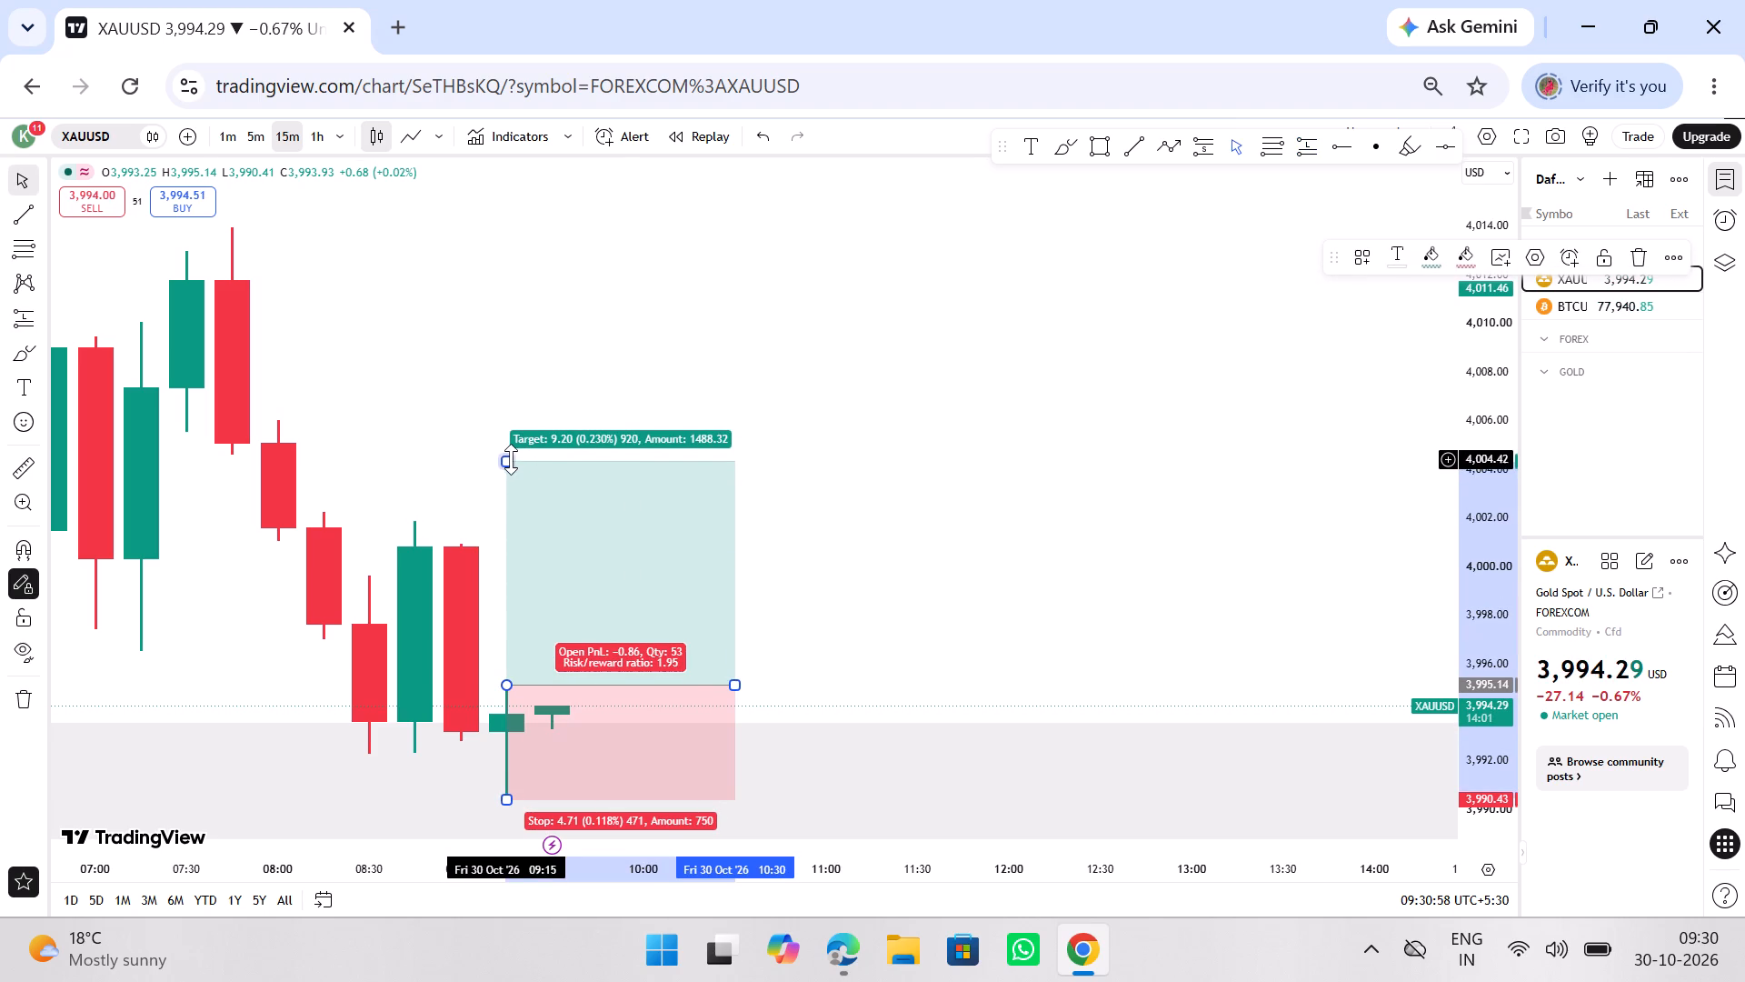
{"action": "left_click", "coordinate": [508, 459]}
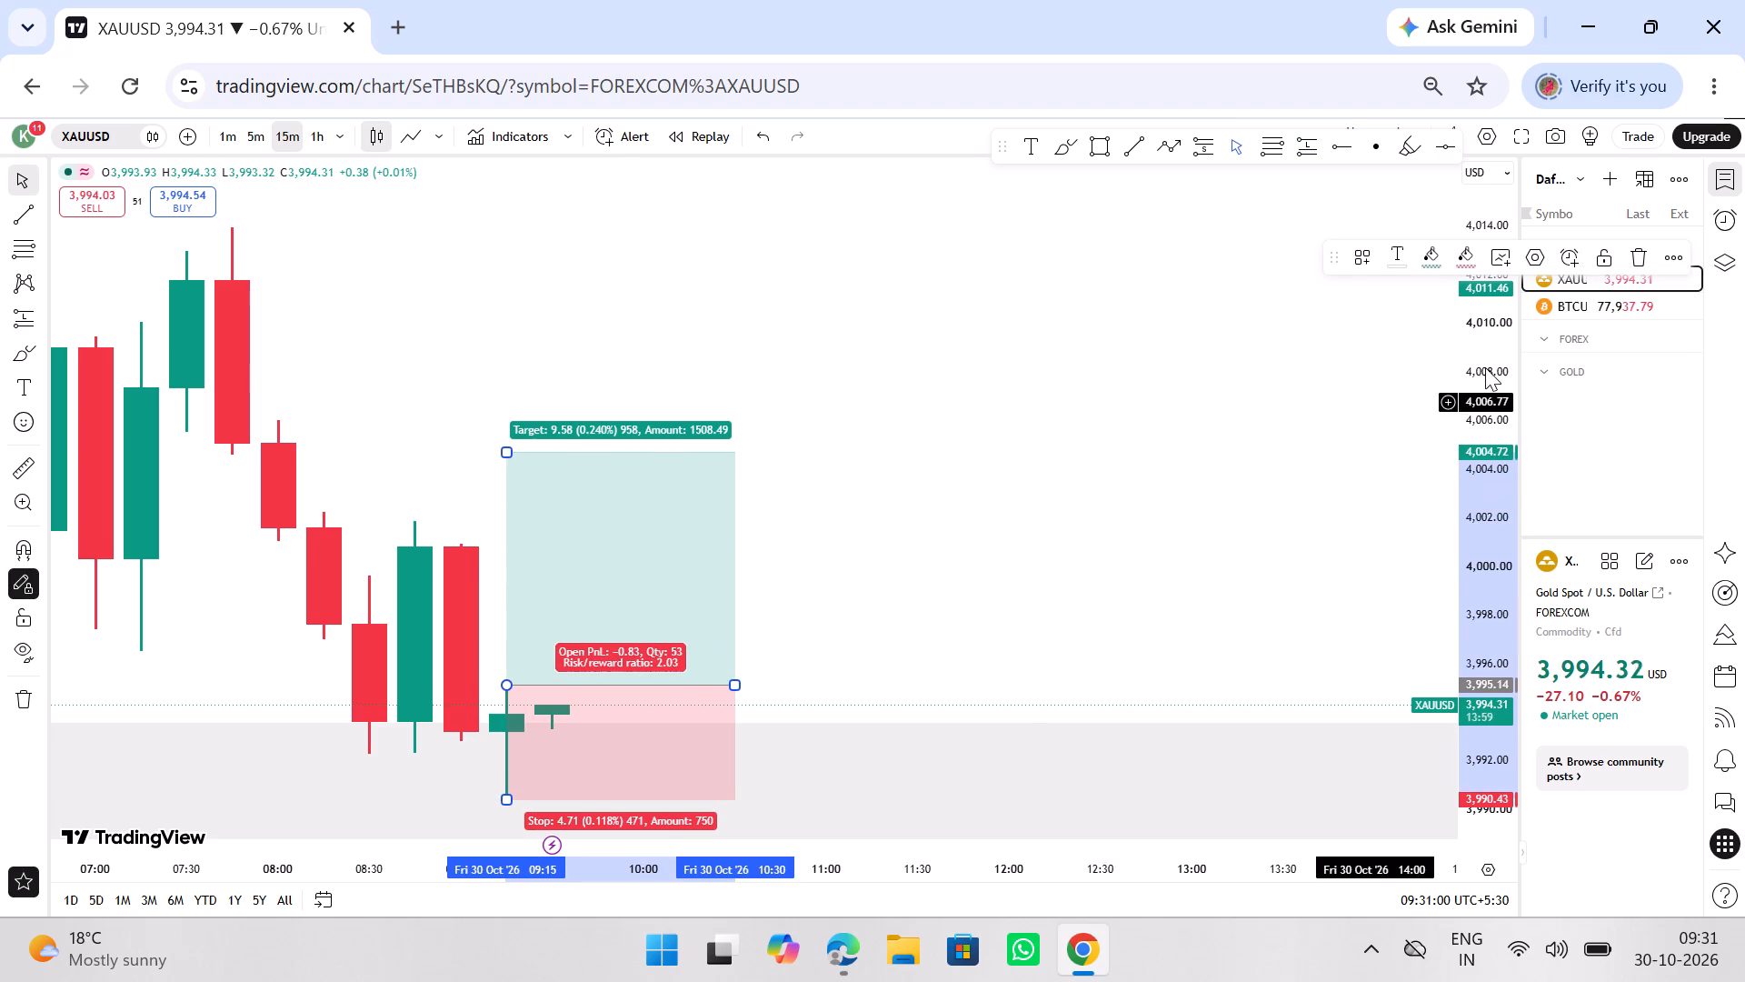
{"action": "left_click", "coordinate": [1600, 251]}
{"action": "left_click", "coordinate": [1001, 407]}
Review the long position against the marked XAUUSD price zones and recent candles on the 15-minute and 5-minute timeframes.
{"action": "scroll", "coordinate": [1001, 407], "scroll_direction": "down", "scroll_amount": 13, "text": "ctrl"}
{"action": "scroll", "coordinate": [1001, 407], "scroll_direction": "down", "scroll_amount": 14, "text": "ctrl"}
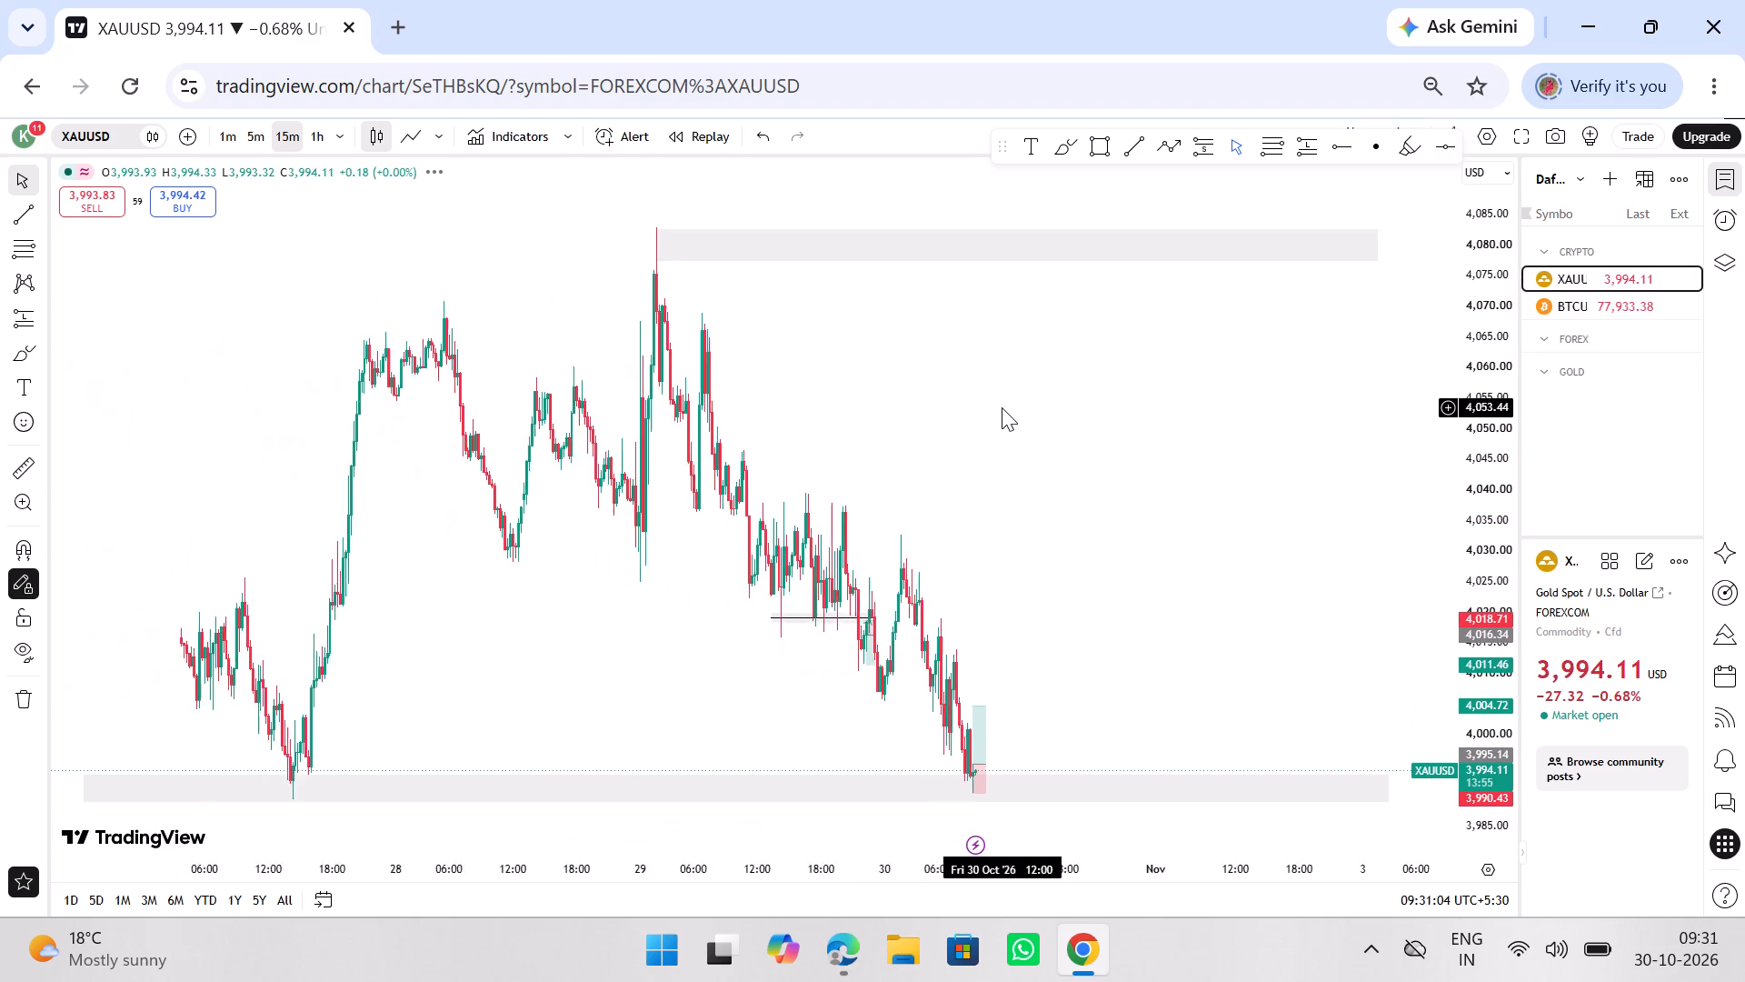
{"action": "scroll", "coordinate": [1002, 407], "scroll_direction": "down", "scroll_amount": 4, "text": "ctrl"}
{"action": "scroll", "coordinate": [1002, 407], "scroll_direction": "up", "scroll_amount": 4, "text": "ctrl"}
{"action": "scroll", "coordinate": [1002, 407], "scroll_direction": "down", "scroll_amount": 1, "text": "ctrl"}
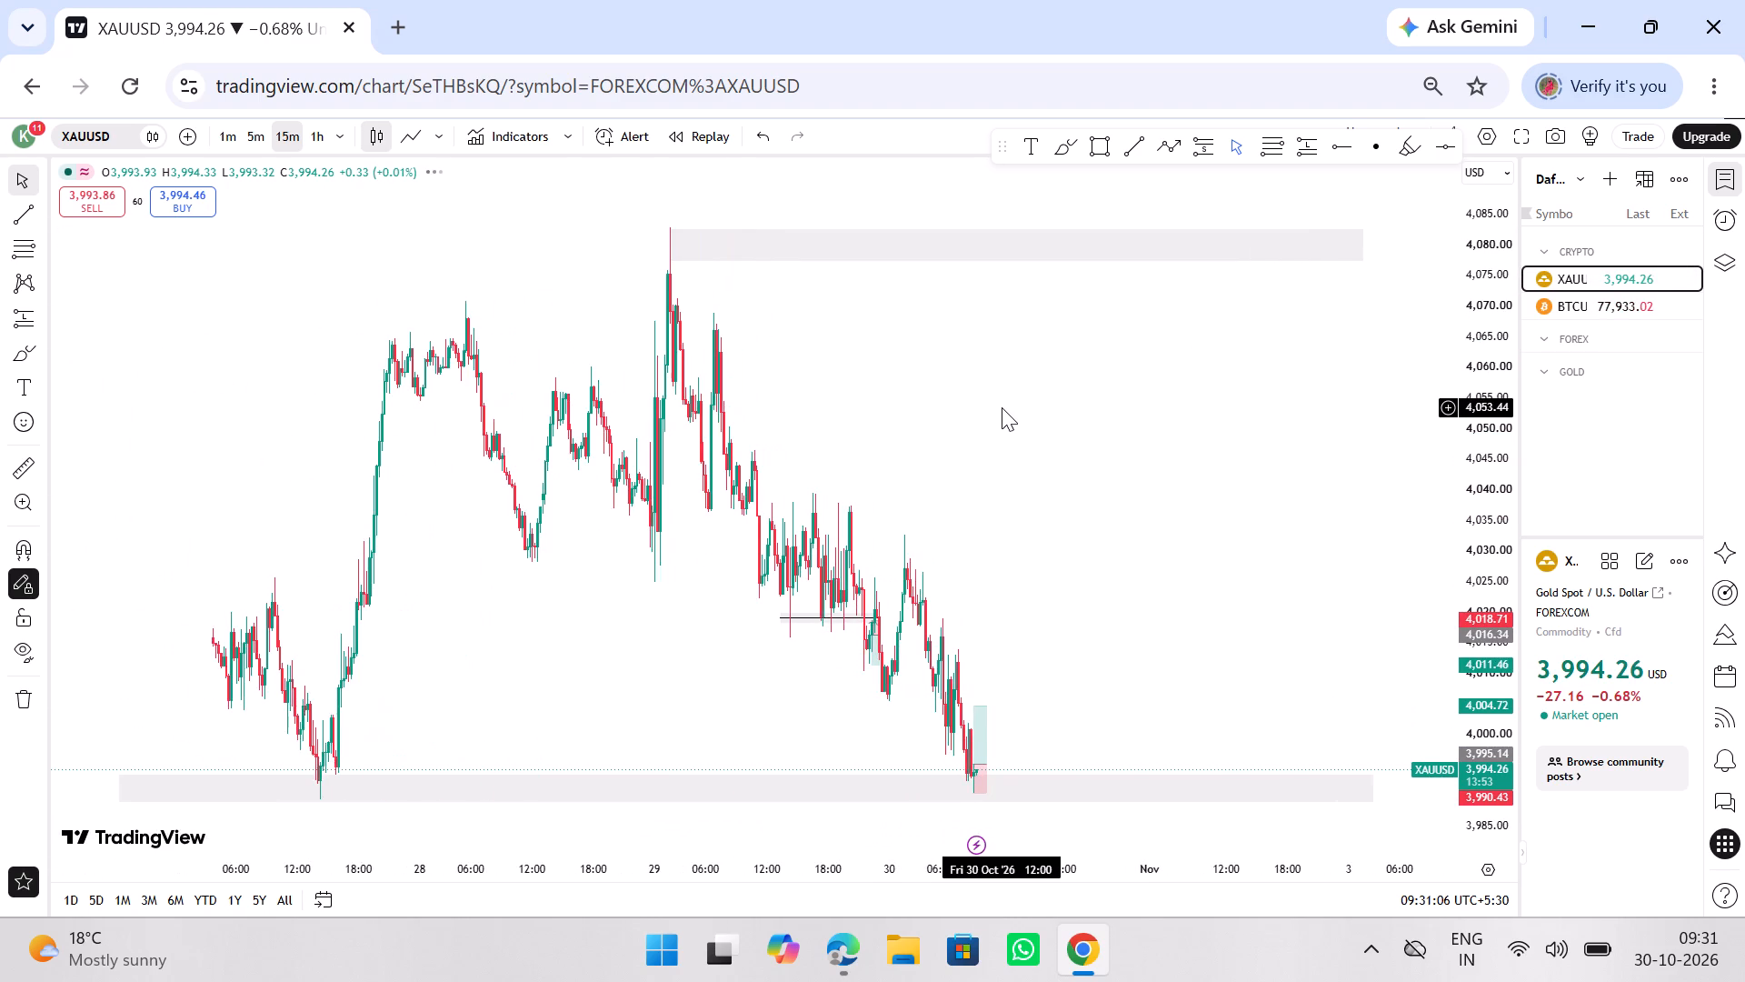
{"action": "scroll", "coordinate": [1002, 407], "scroll_direction": "up", "scroll_amount": 20, "text": "ctrl"}
{"action": "scroll", "coordinate": [1002, 407], "scroll_direction": "up", "scroll_amount": 12, "text": "ctrl"}
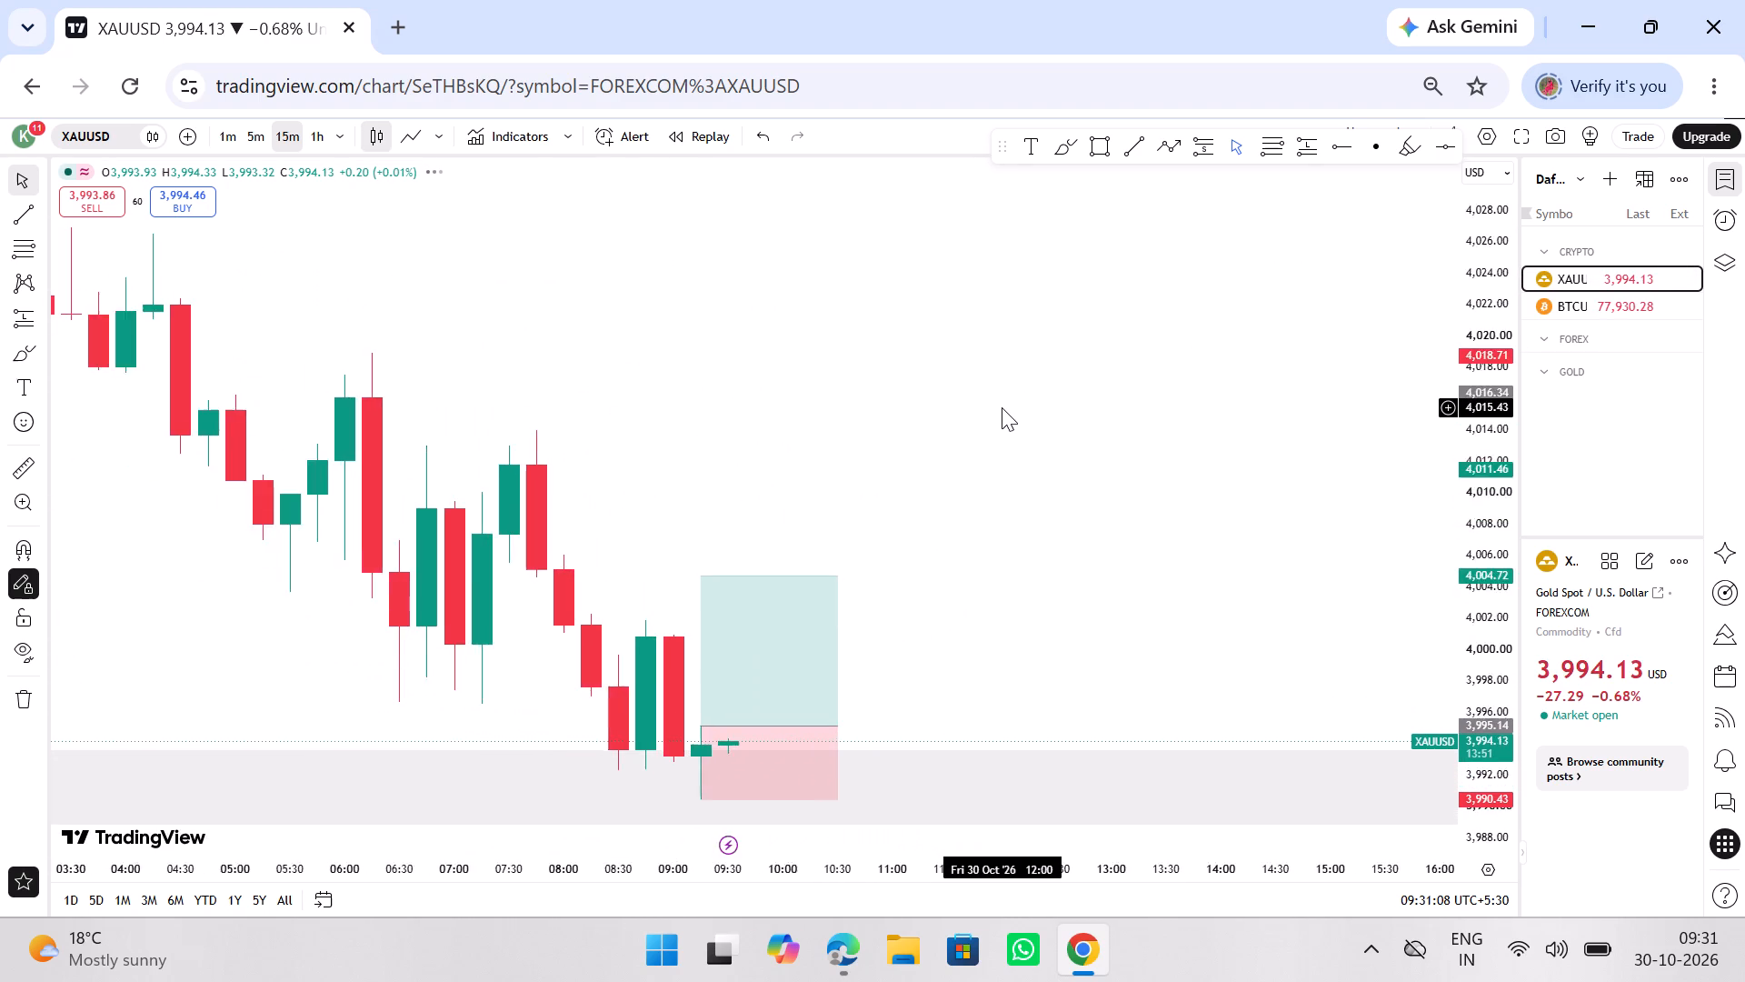
{"action": "scroll", "coordinate": [1002, 407], "scroll_direction": "up", "scroll_amount": 9, "text": "ctrl"}
{"action": "left_click", "coordinate": [261, 128]}
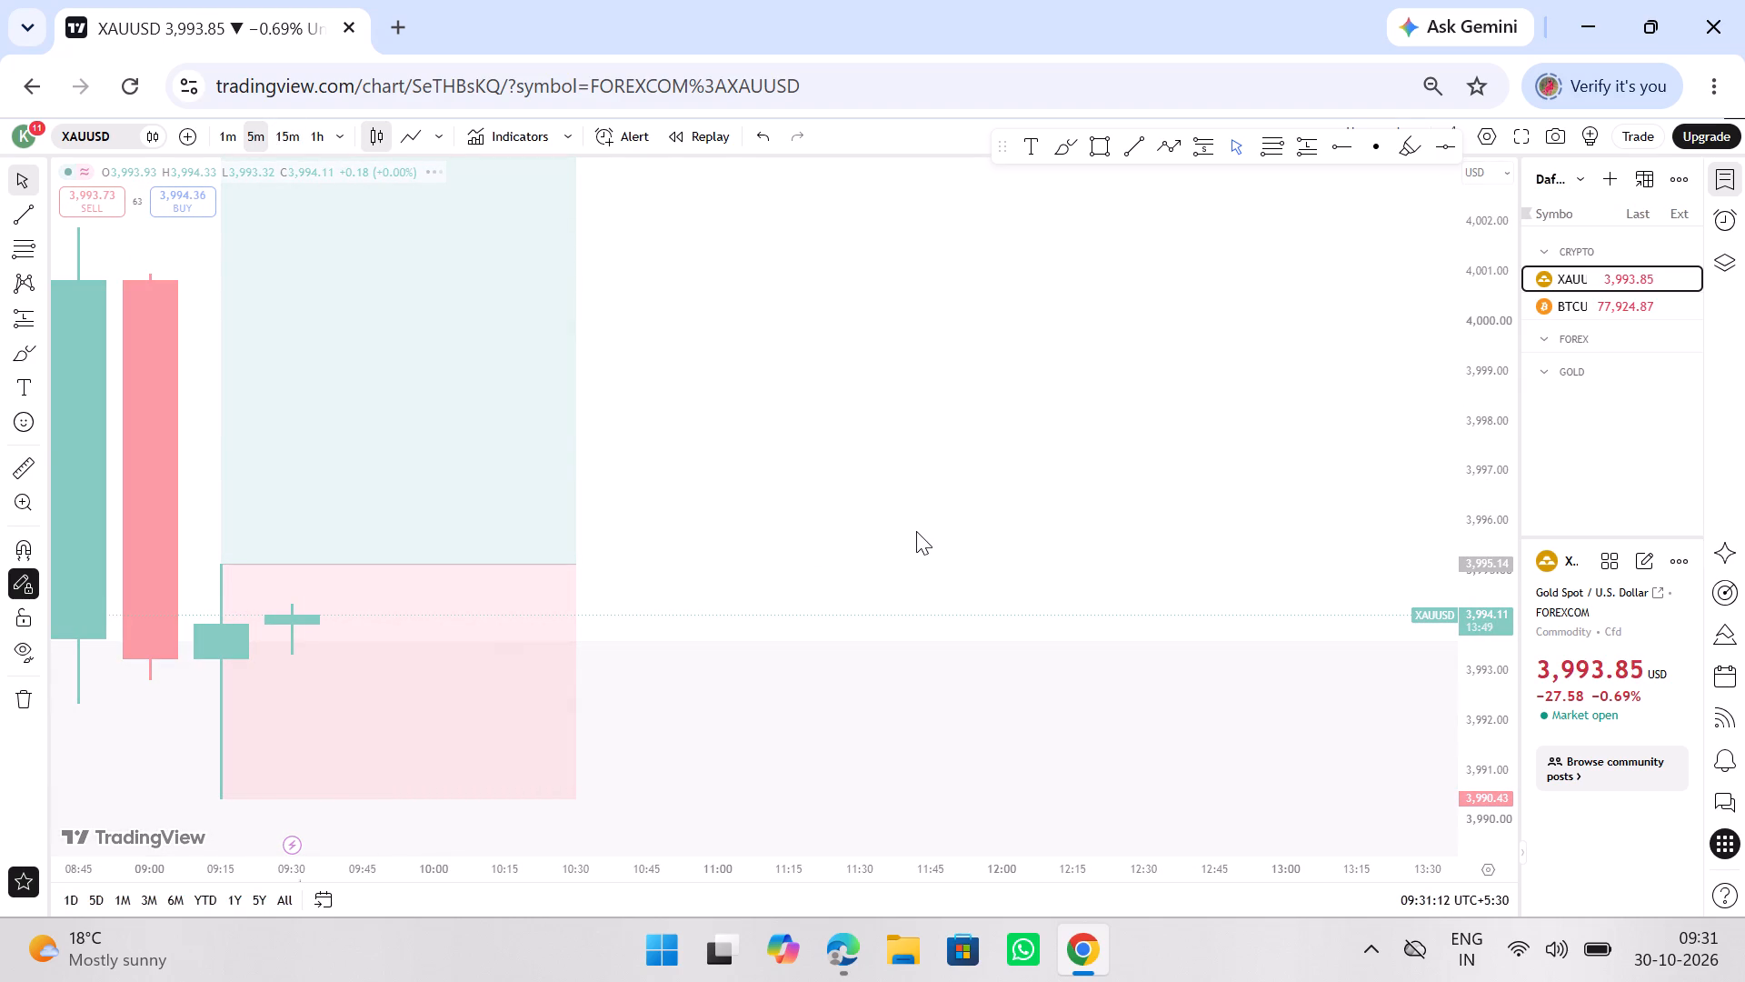
{"action": "scroll", "coordinate": [916, 531], "scroll_direction": "down", "scroll_amount": 2, "text": "ctrl"}
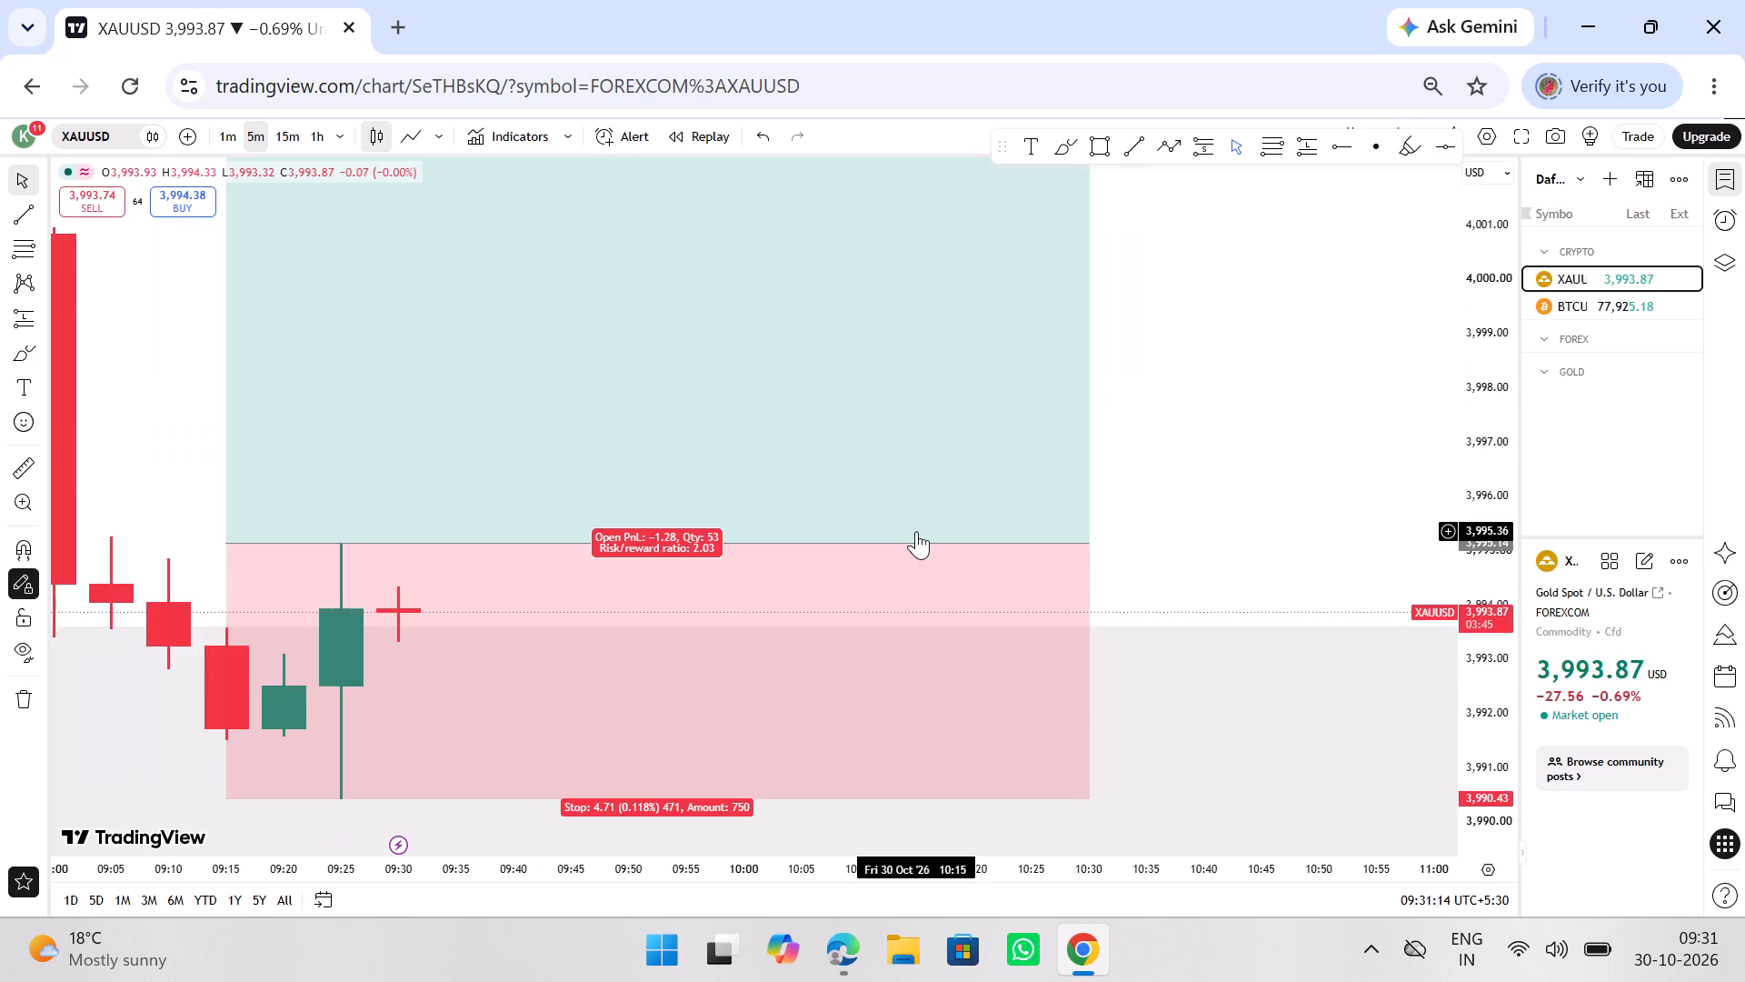
{"action": "left_click", "coordinate": [274, 132]}
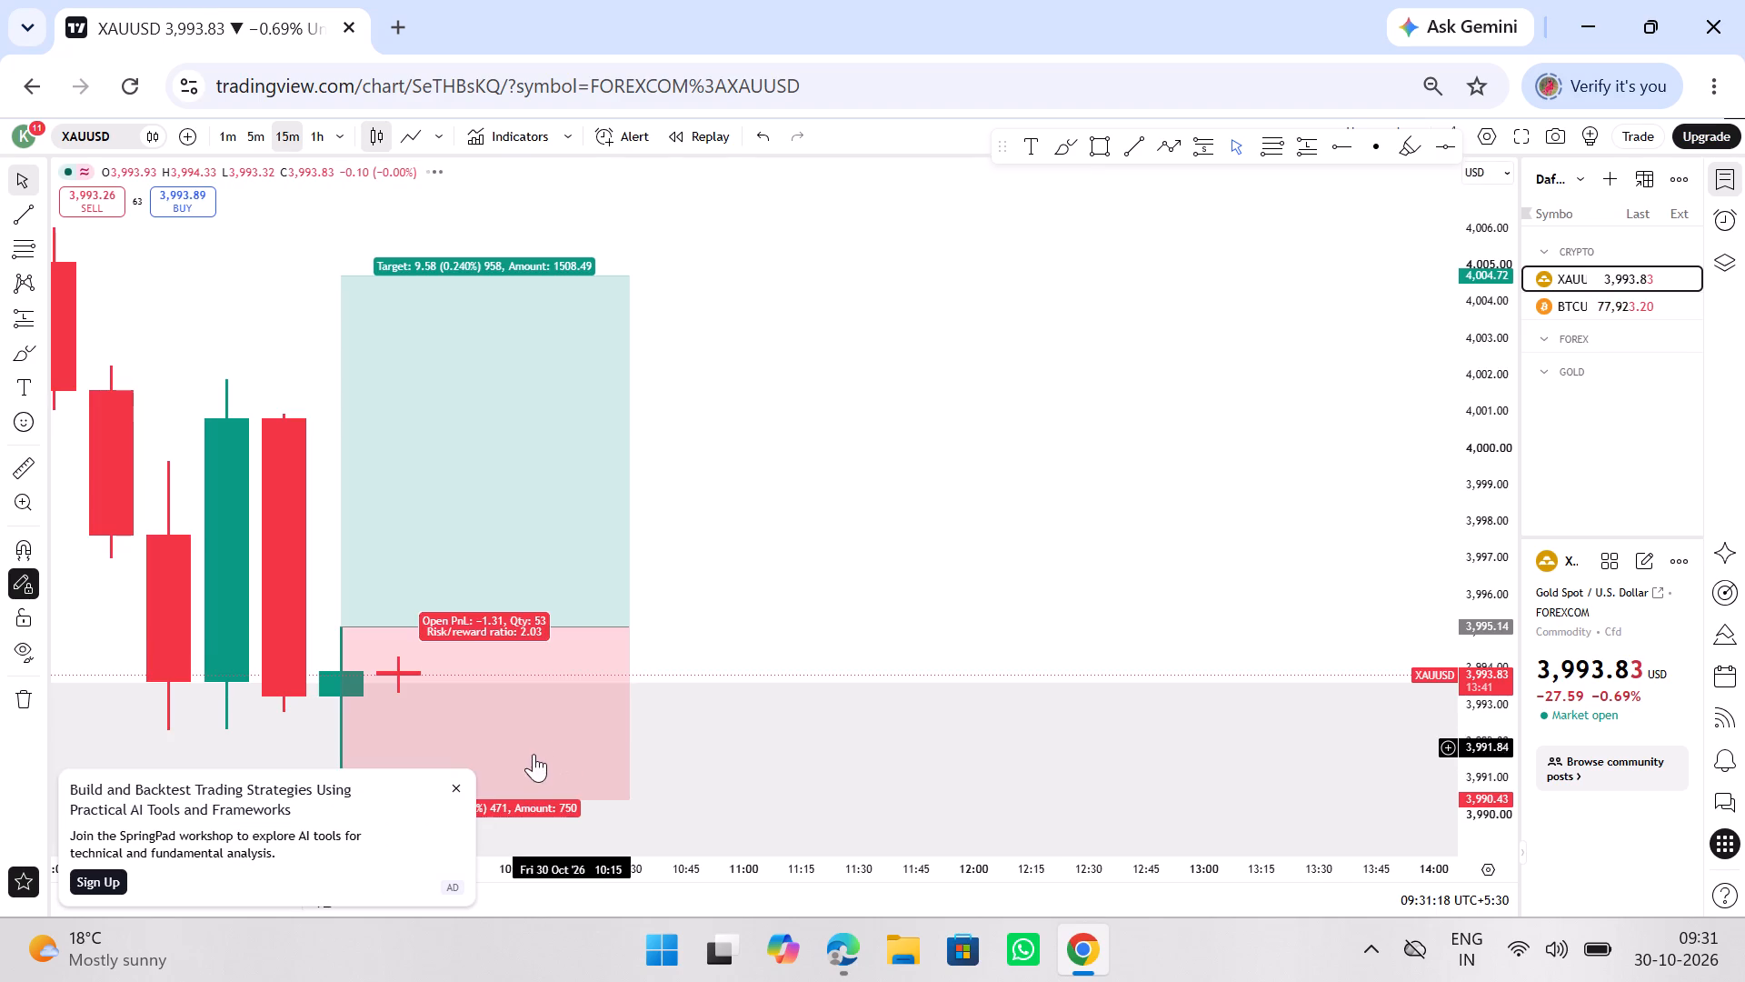
{"action": "left_click", "coordinate": [455, 783]}
{"action": "left_click", "coordinate": [856, 517]}
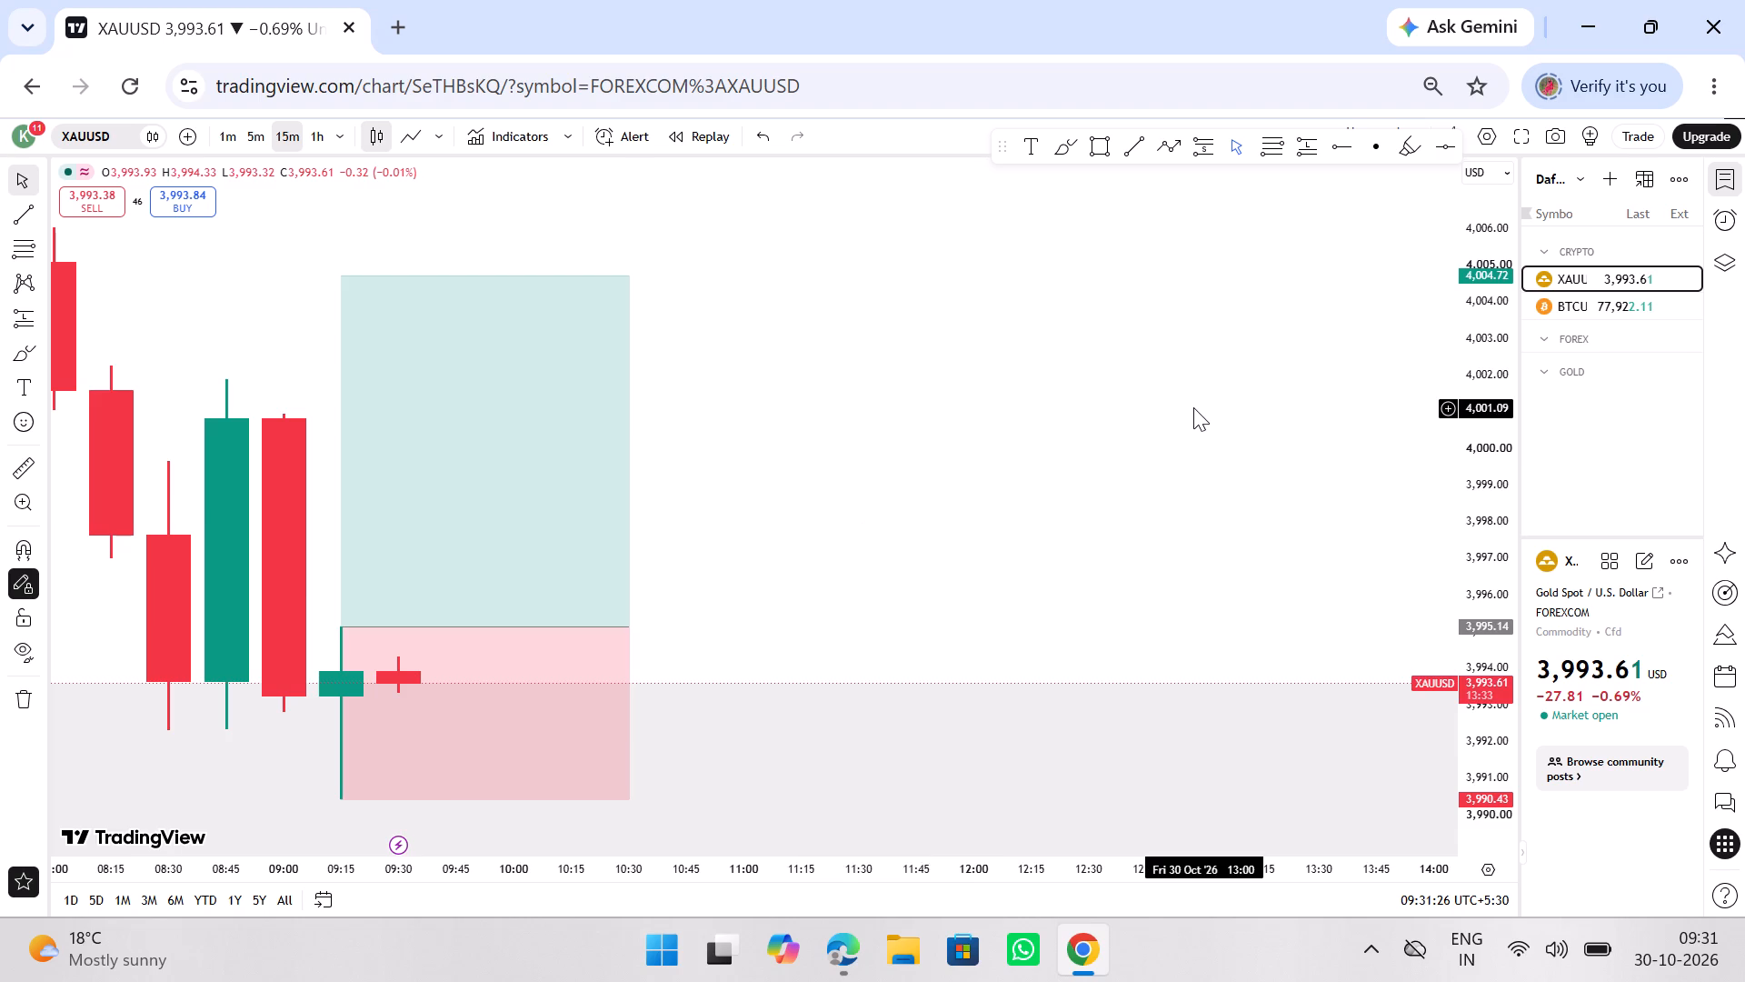
{"action": "scroll", "coordinate": [1193, 407], "scroll_direction": "down", "scroll_amount": 5, "text": "ctrl"}
Switch the chart to BTCUSD from the watchlist and set it to the 1-hour timeframe.
{"action": "left_click", "coordinate": [1577, 308]}
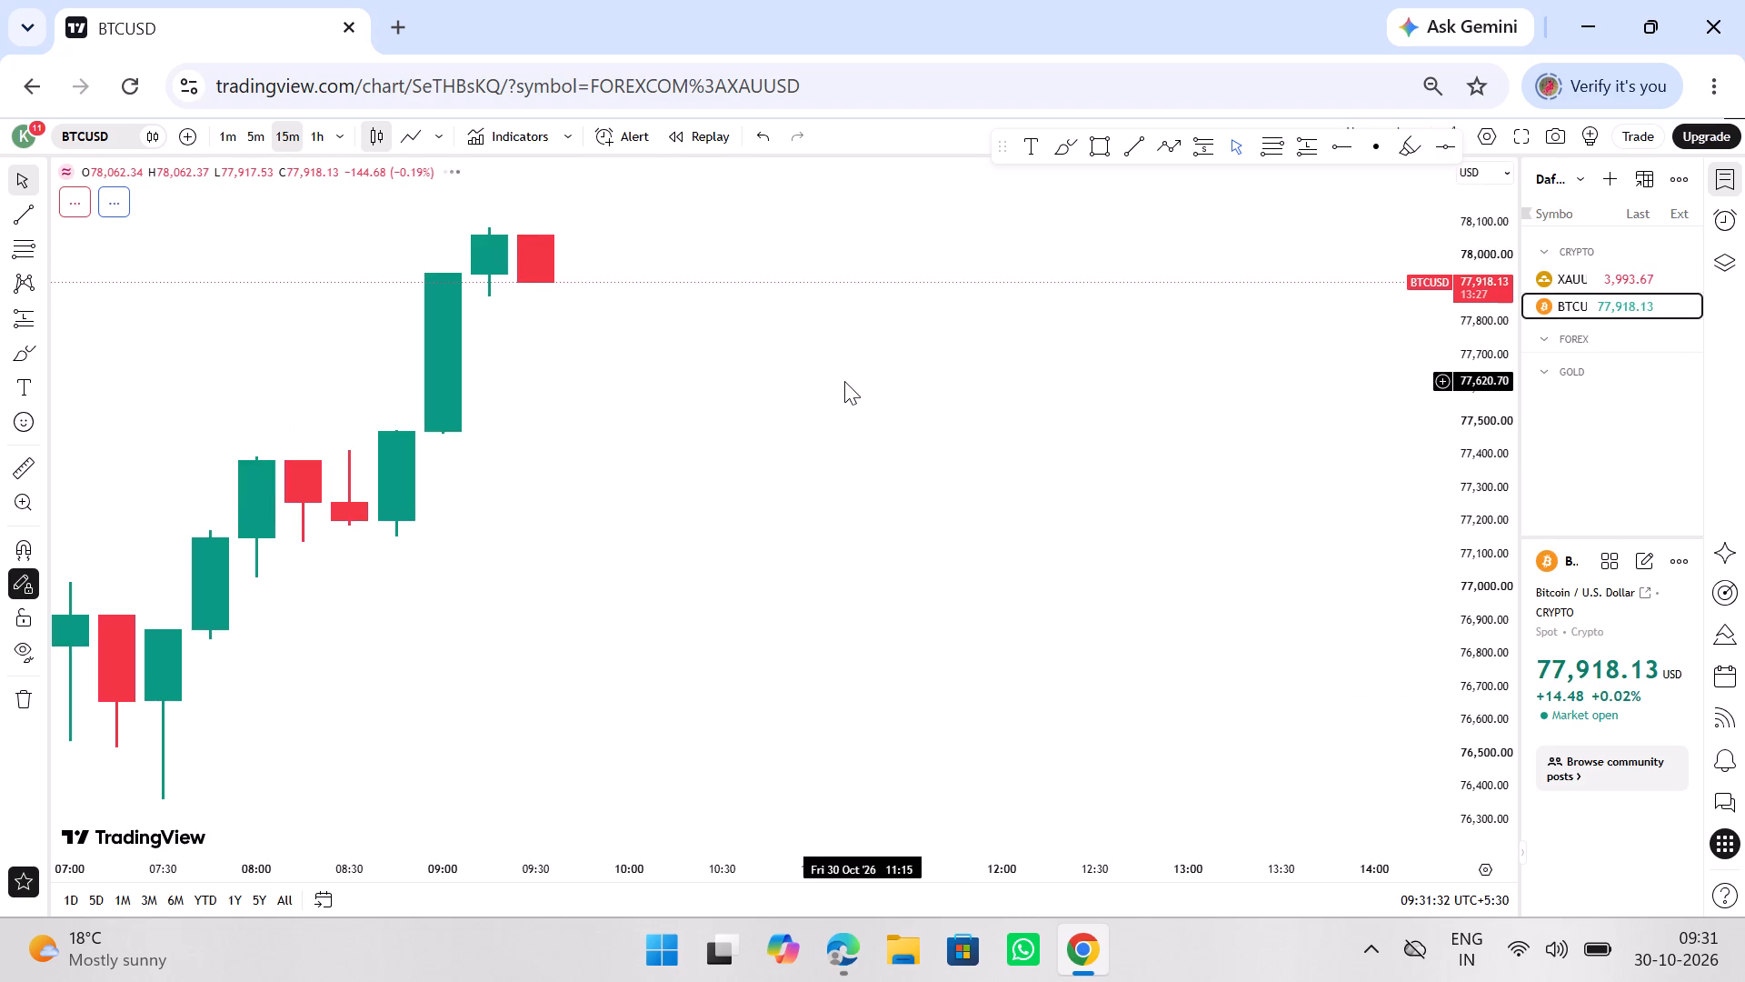
{"action": "scroll", "coordinate": [844, 381], "scroll_direction": "down", "scroll_amount": 8, "text": "ctrl"}
{"action": "left_click", "coordinate": [311, 133]}
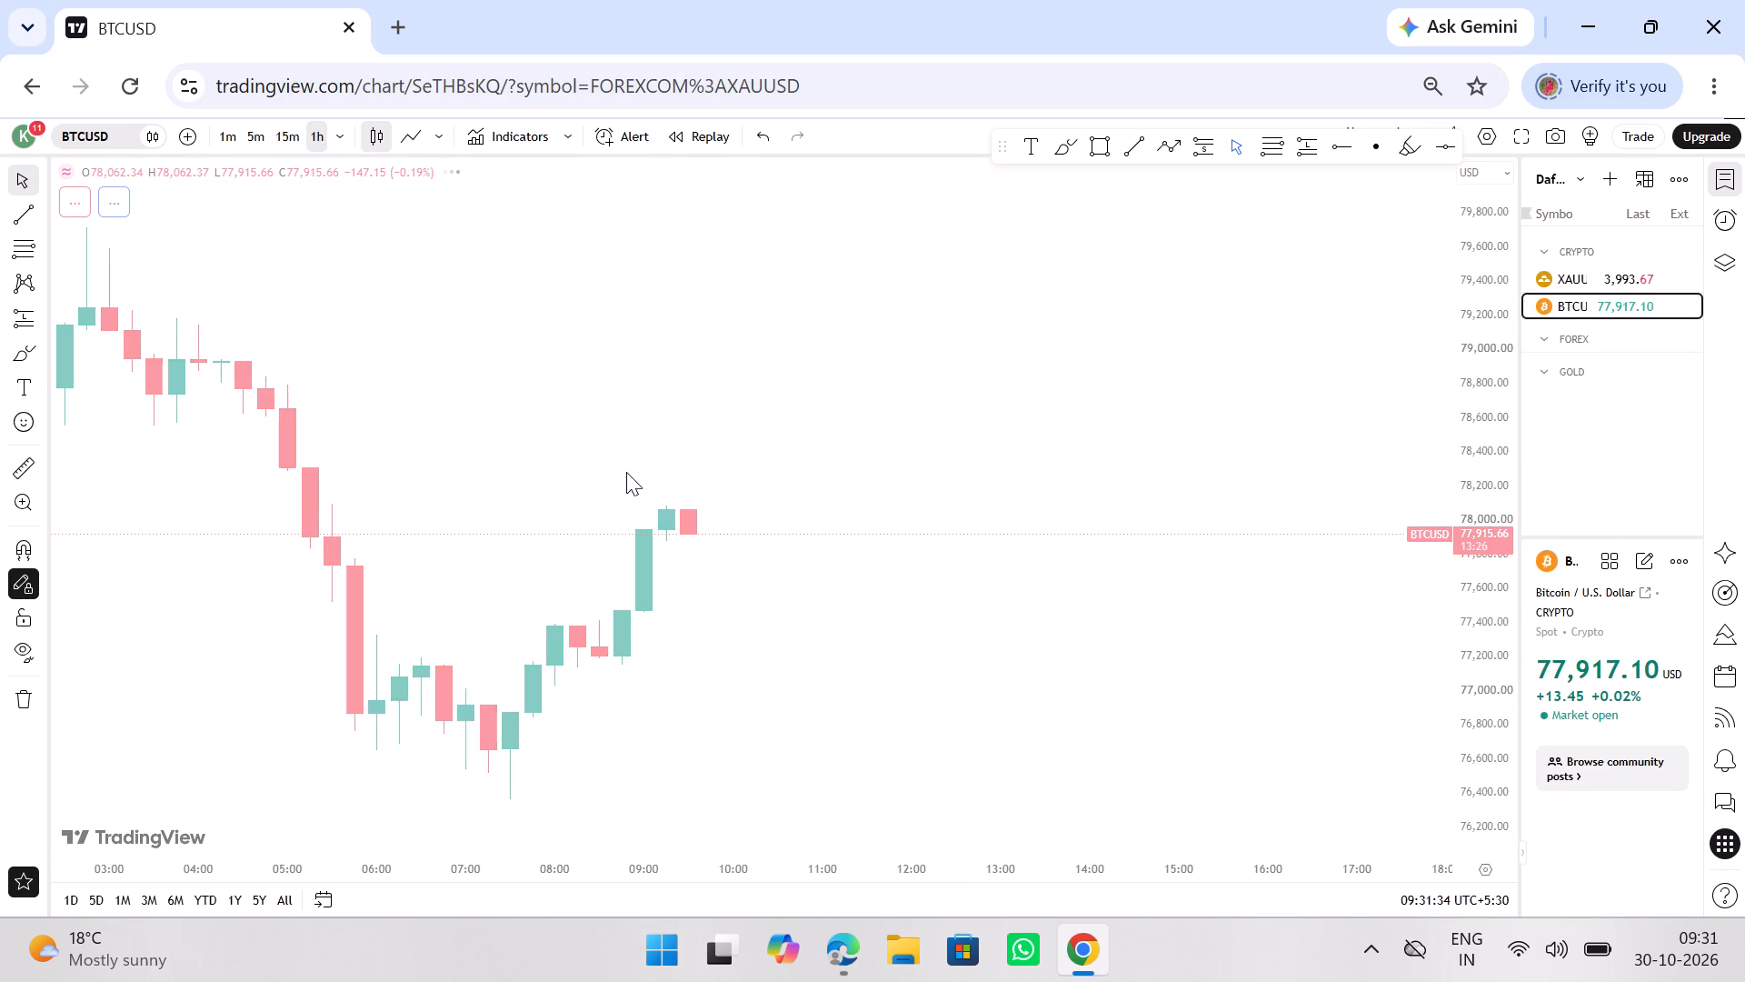
Reset the BTCUSD chart view and examine the hourly price action around the marked horizontal level and the latest drop.
{"action": "scroll", "coordinate": [711, 521], "scroll_direction": "down", "scroll_amount": 15, "text": "ctrl"}
{"action": "right_click", "coordinate": [712, 521]}
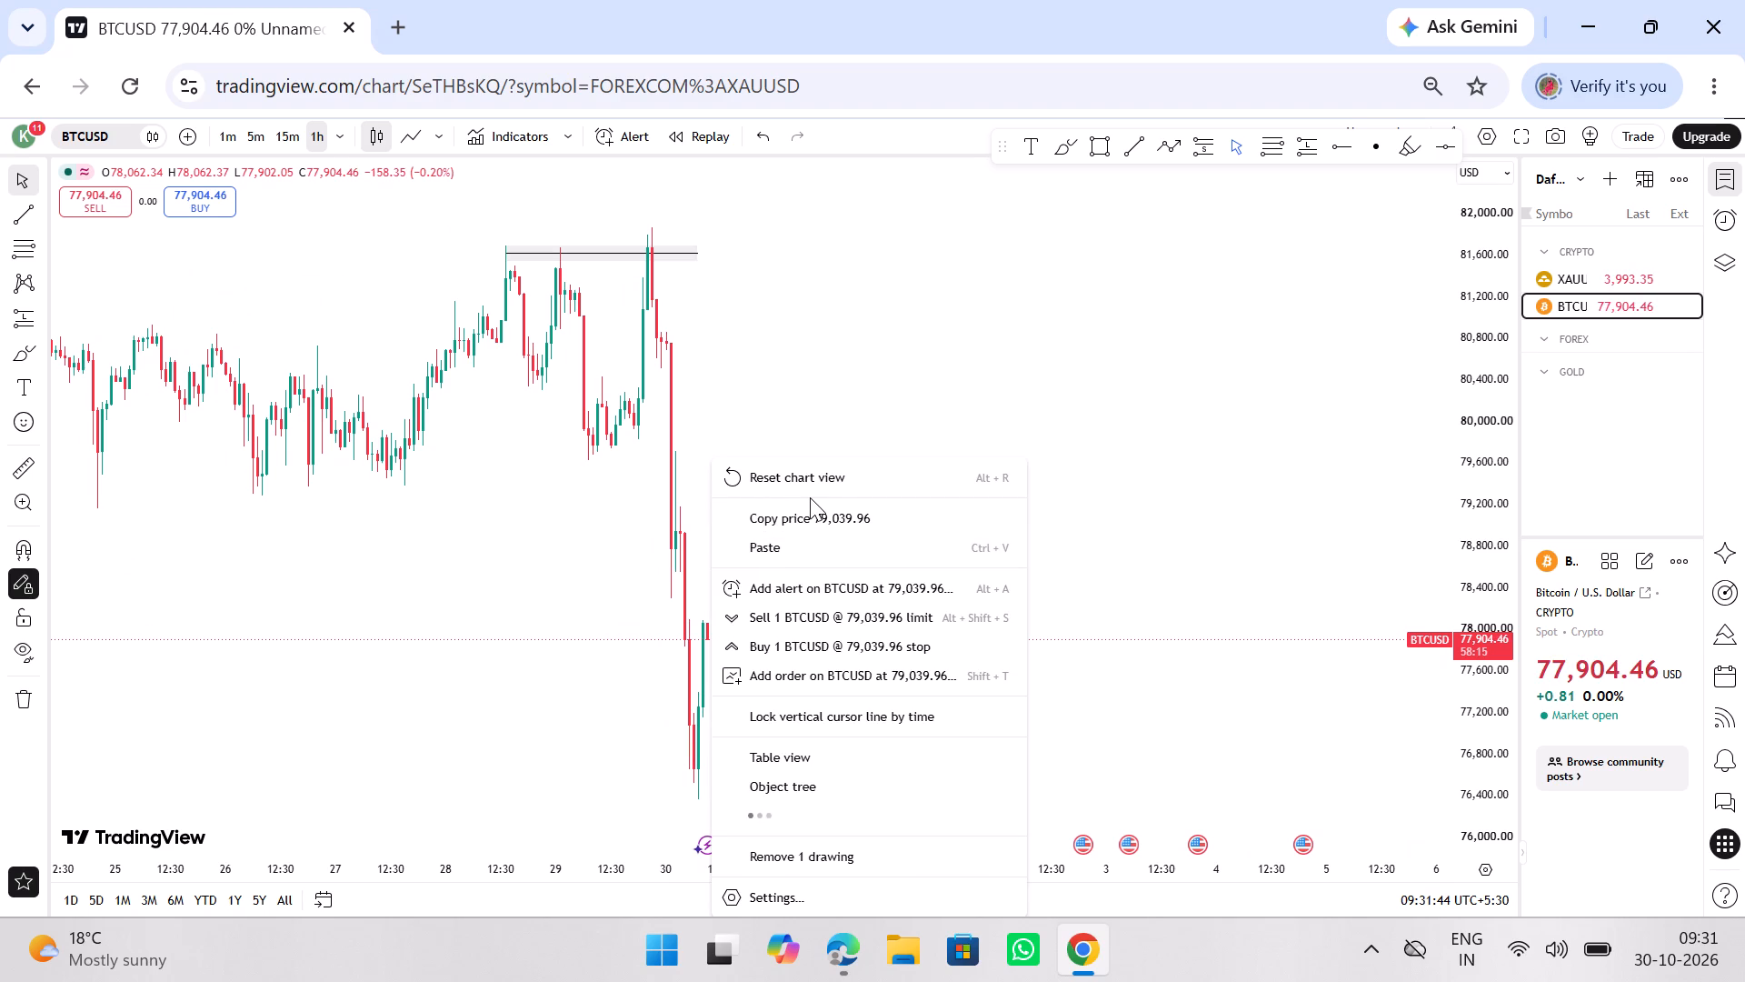
{"action": "left_click", "coordinate": [822, 485]}
{"action": "scroll", "coordinate": [913, 515], "scroll_direction": "down", "scroll_amount": 2, "text": "ctrl"}
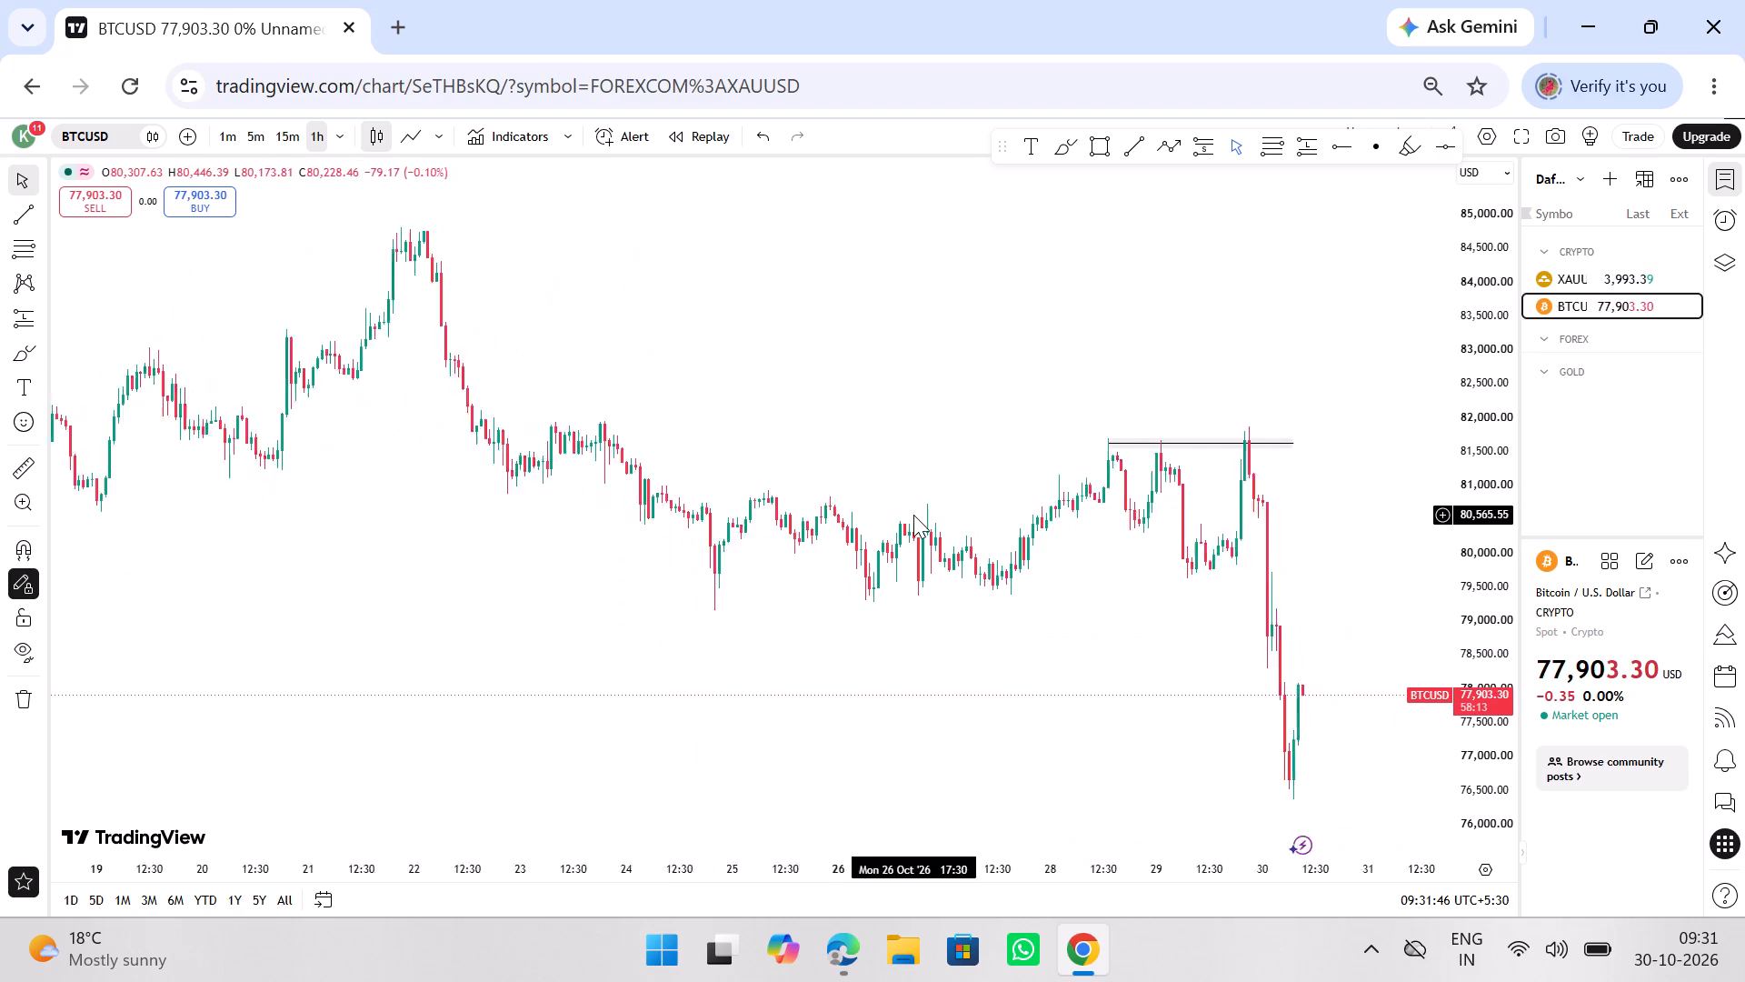
{"action": "scroll", "coordinate": [913, 515], "scroll_direction": "down", "scroll_amount": 1, "text": "ctrl"}
{"action": "left_click_drag", "start_coordinate": [805, 748], "coordinate": [603, 681]}
{"action": "left_click_drag", "start_coordinate": [760, 737], "coordinate": [640, 696]}
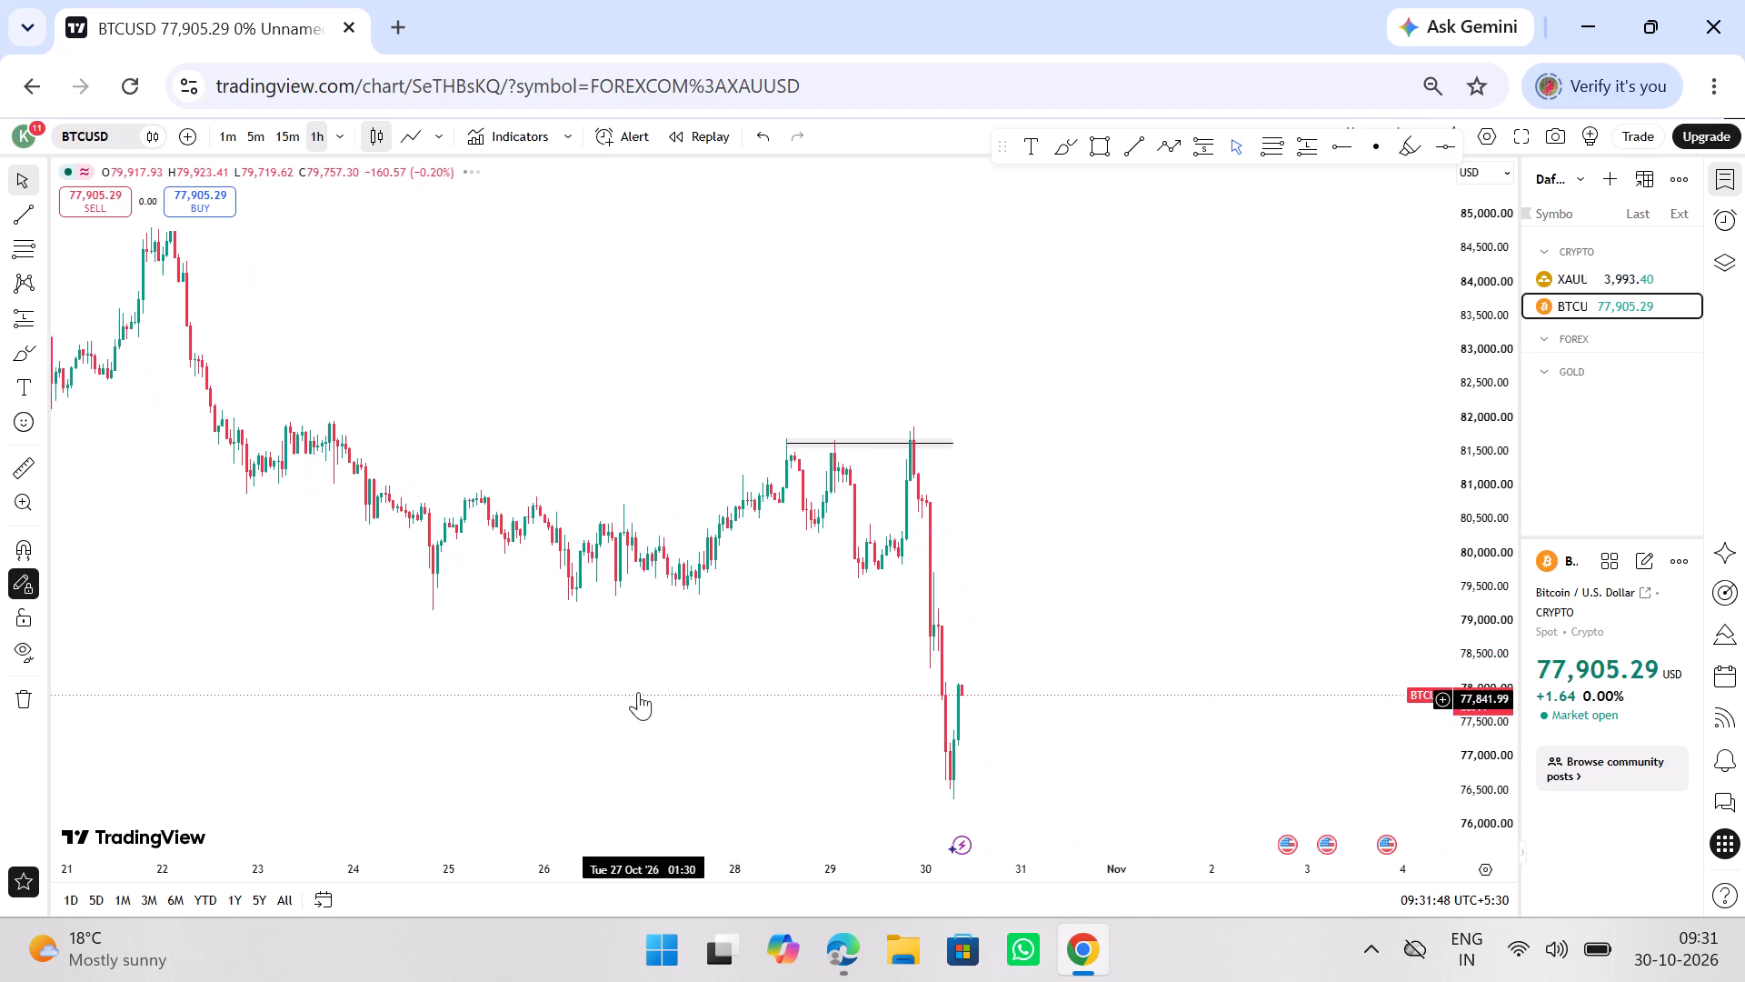
{"action": "left_click_drag", "start_coordinate": [699, 704], "coordinate": [636, 686]}
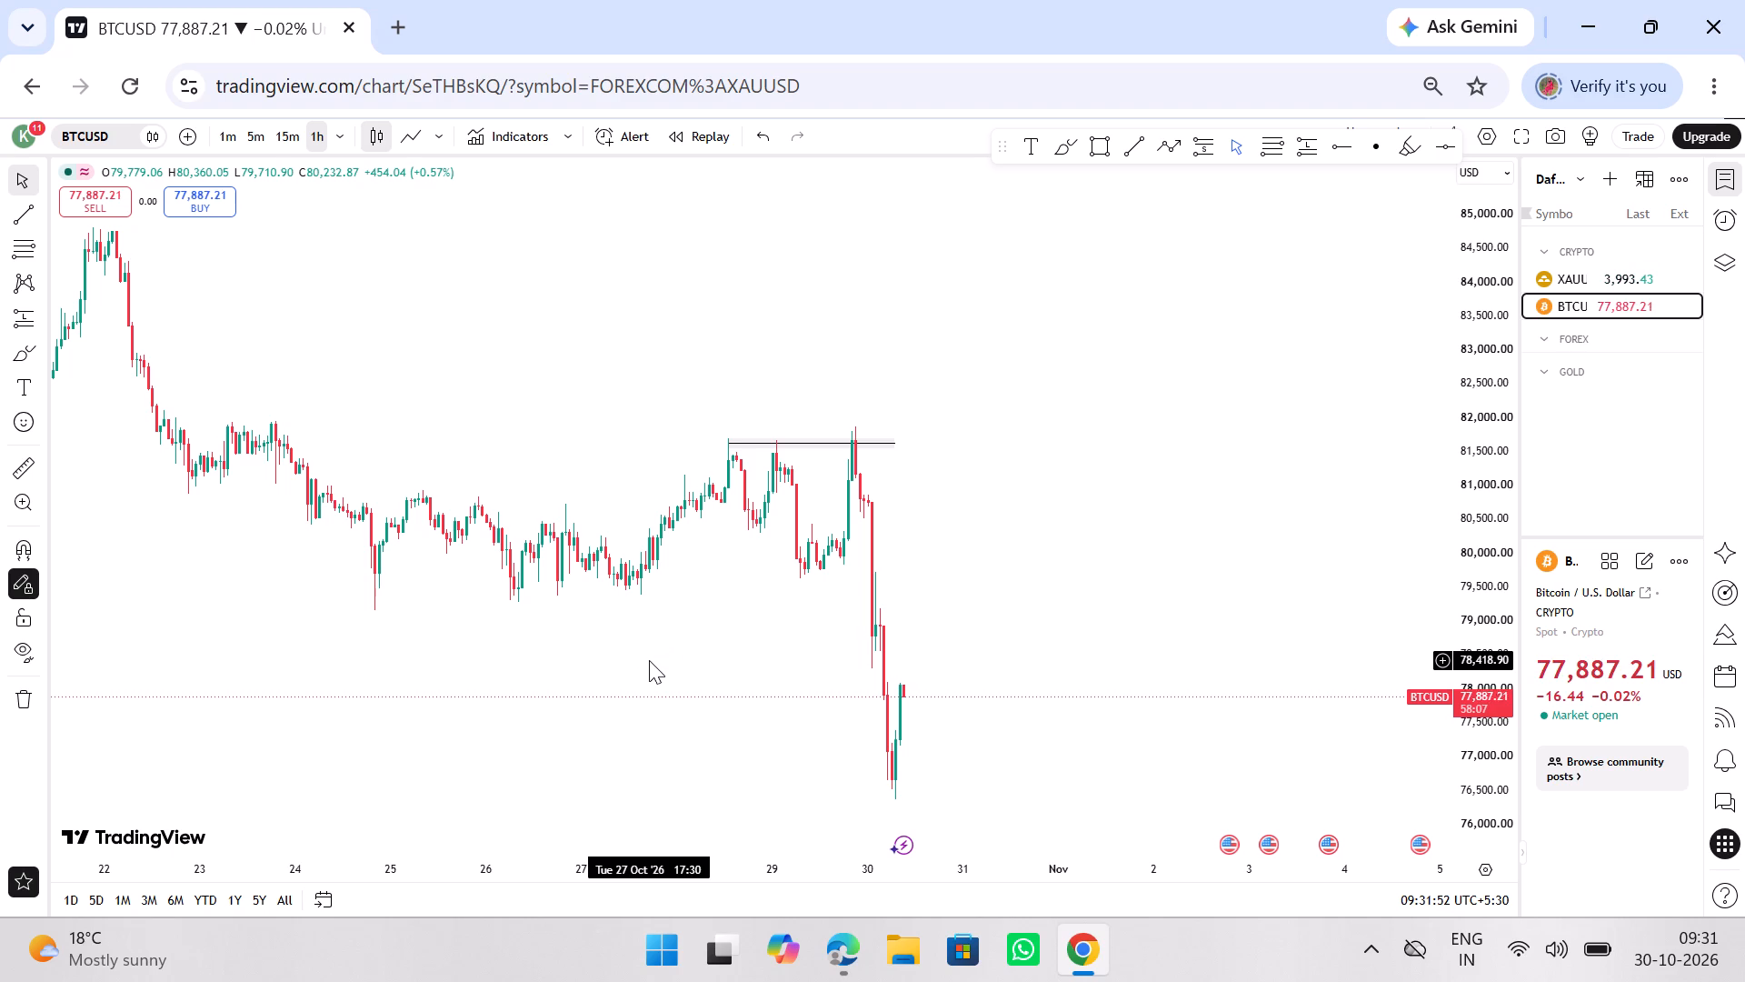
{"action": "scroll", "coordinate": [782, 692], "scroll_direction": "up", "scroll_amount": 4, "text": "ctrl"}
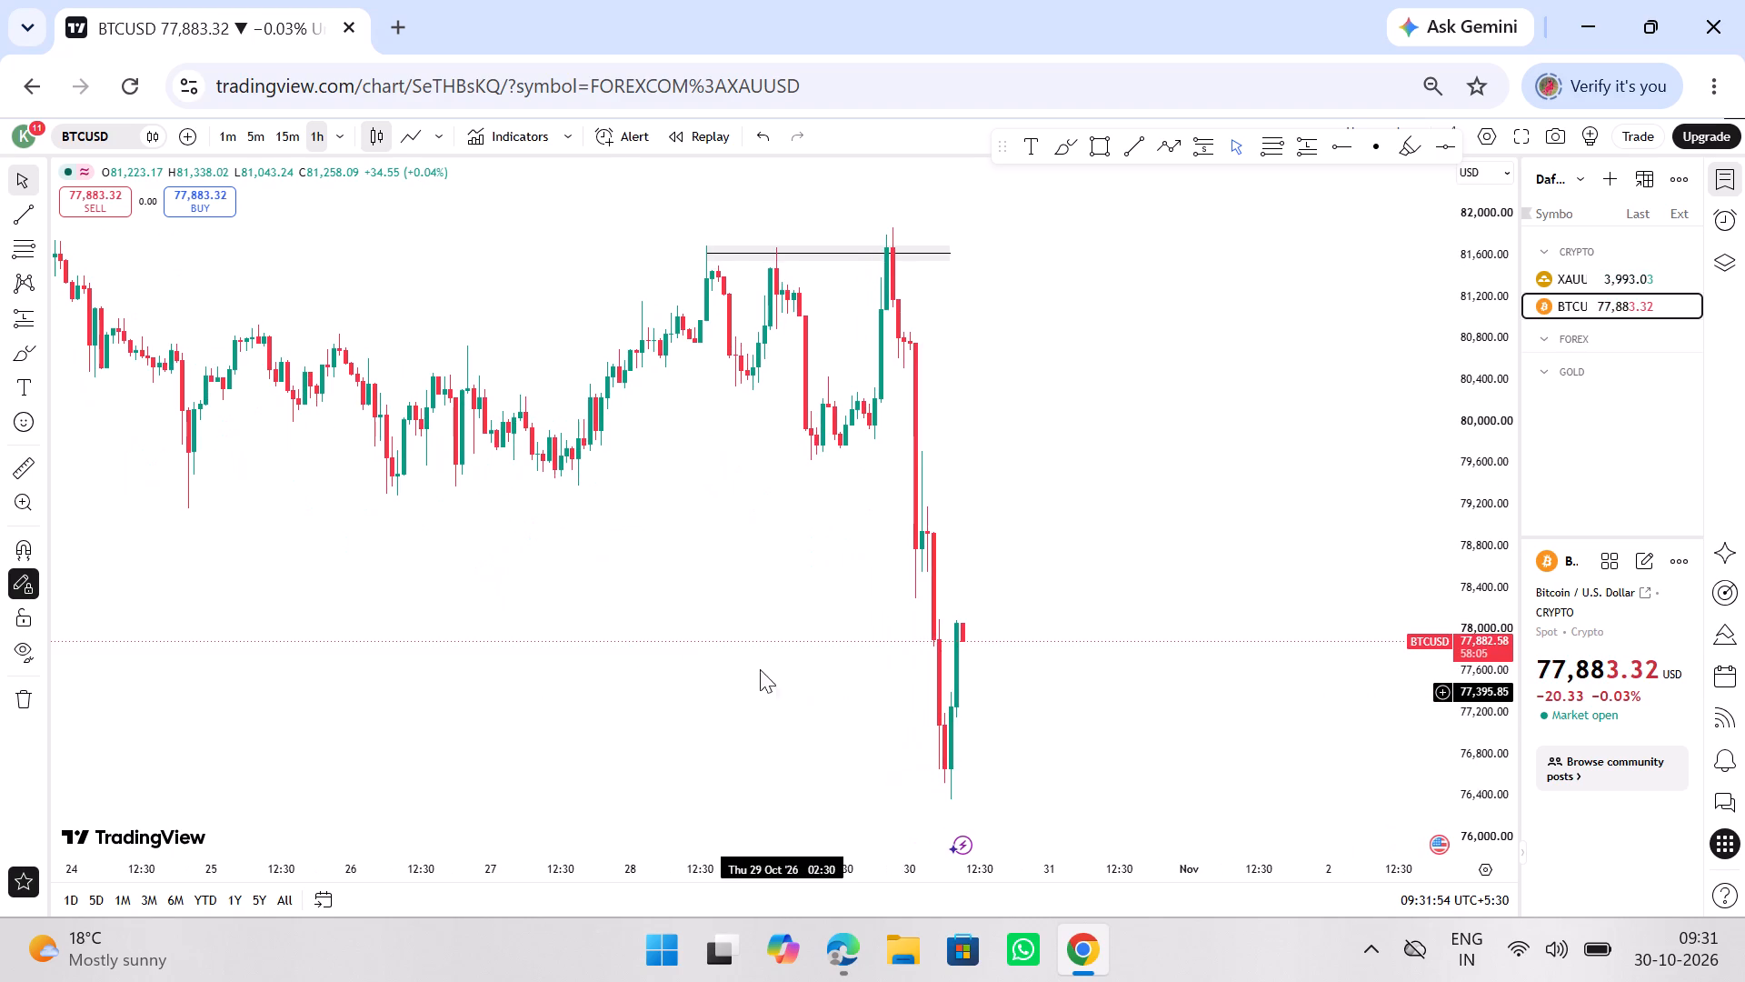
Examine BTCUSD's latest drop and rebound on the 1-hour chart, ending on the 15-minute timeframe.
{"action": "left_click_drag", "start_coordinate": [613, 588], "coordinate": [499, 565]}
{"action": "left_click_drag", "start_coordinate": [574, 588], "coordinate": [513, 573]}
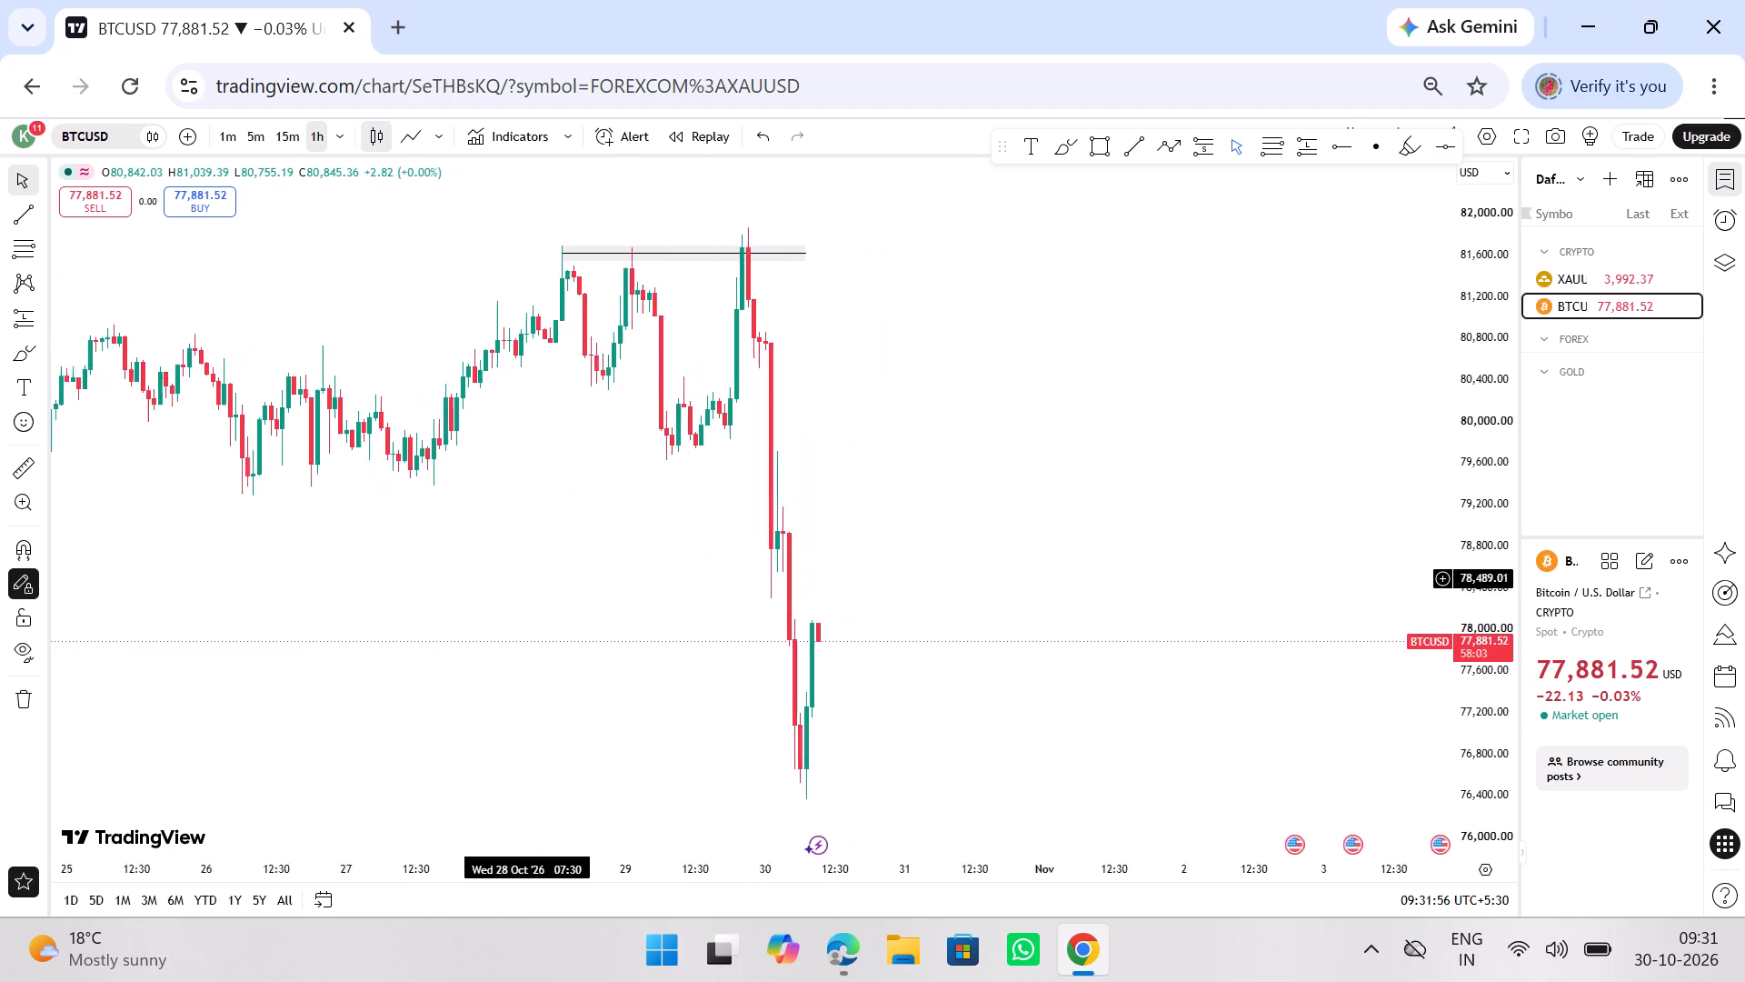
{"action": "left_click_drag", "start_coordinate": [513, 573], "coordinate": [474, 551]}
{"action": "left_click", "coordinate": [678, 638]}
{"action": "scroll", "coordinate": [685, 643], "scroll_direction": "down", "scroll_amount": 7, "text": "ctrl"}
{"action": "scroll", "coordinate": [685, 643], "scroll_direction": "up", "scroll_amount": 6, "text": "ctrl"}
{"action": "left_click_drag", "start_coordinate": [652, 649], "coordinate": [633, 636]}
{"action": "scroll", "coordinate": [810, 580], "scroll_direction": "up", "scroll_amount": 12, "text": "ctrl"}
{"action": "left_click", "coordinate": [298, 143]}
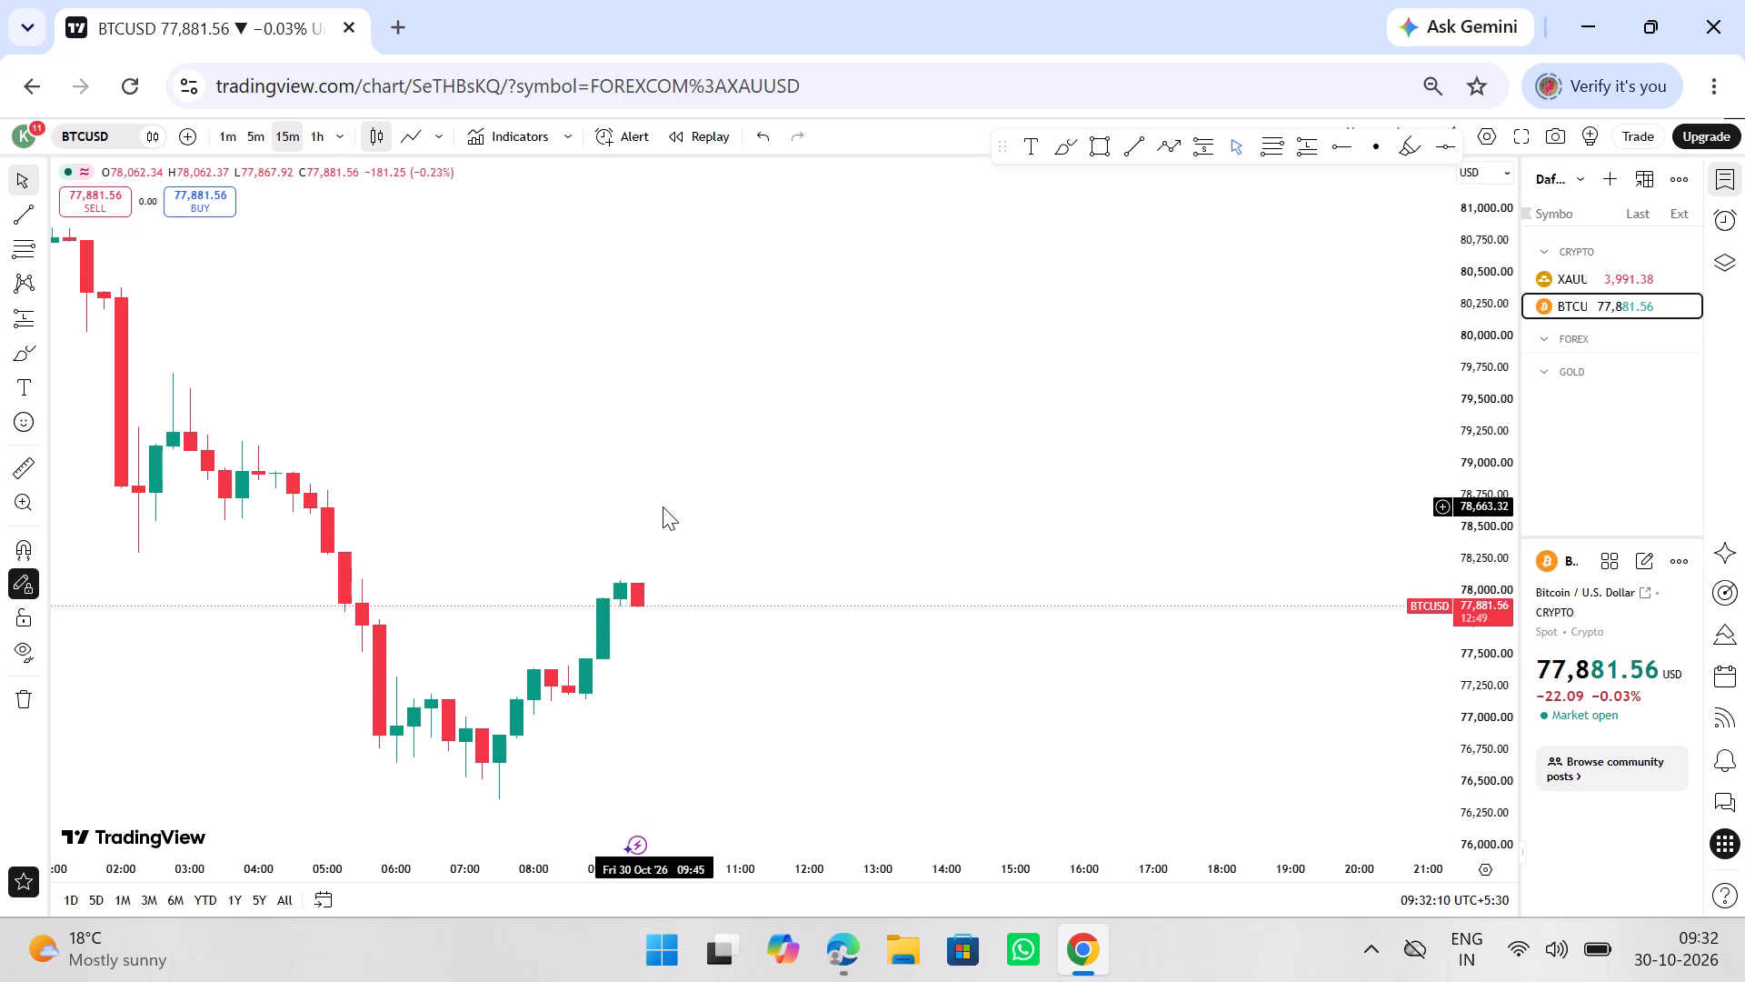
Switch to XAUUSD and review the long position against the marked price zones and earlier swings on the 15-minute chart.
{"action": "left_click", "coordinate": [1588, 279]}
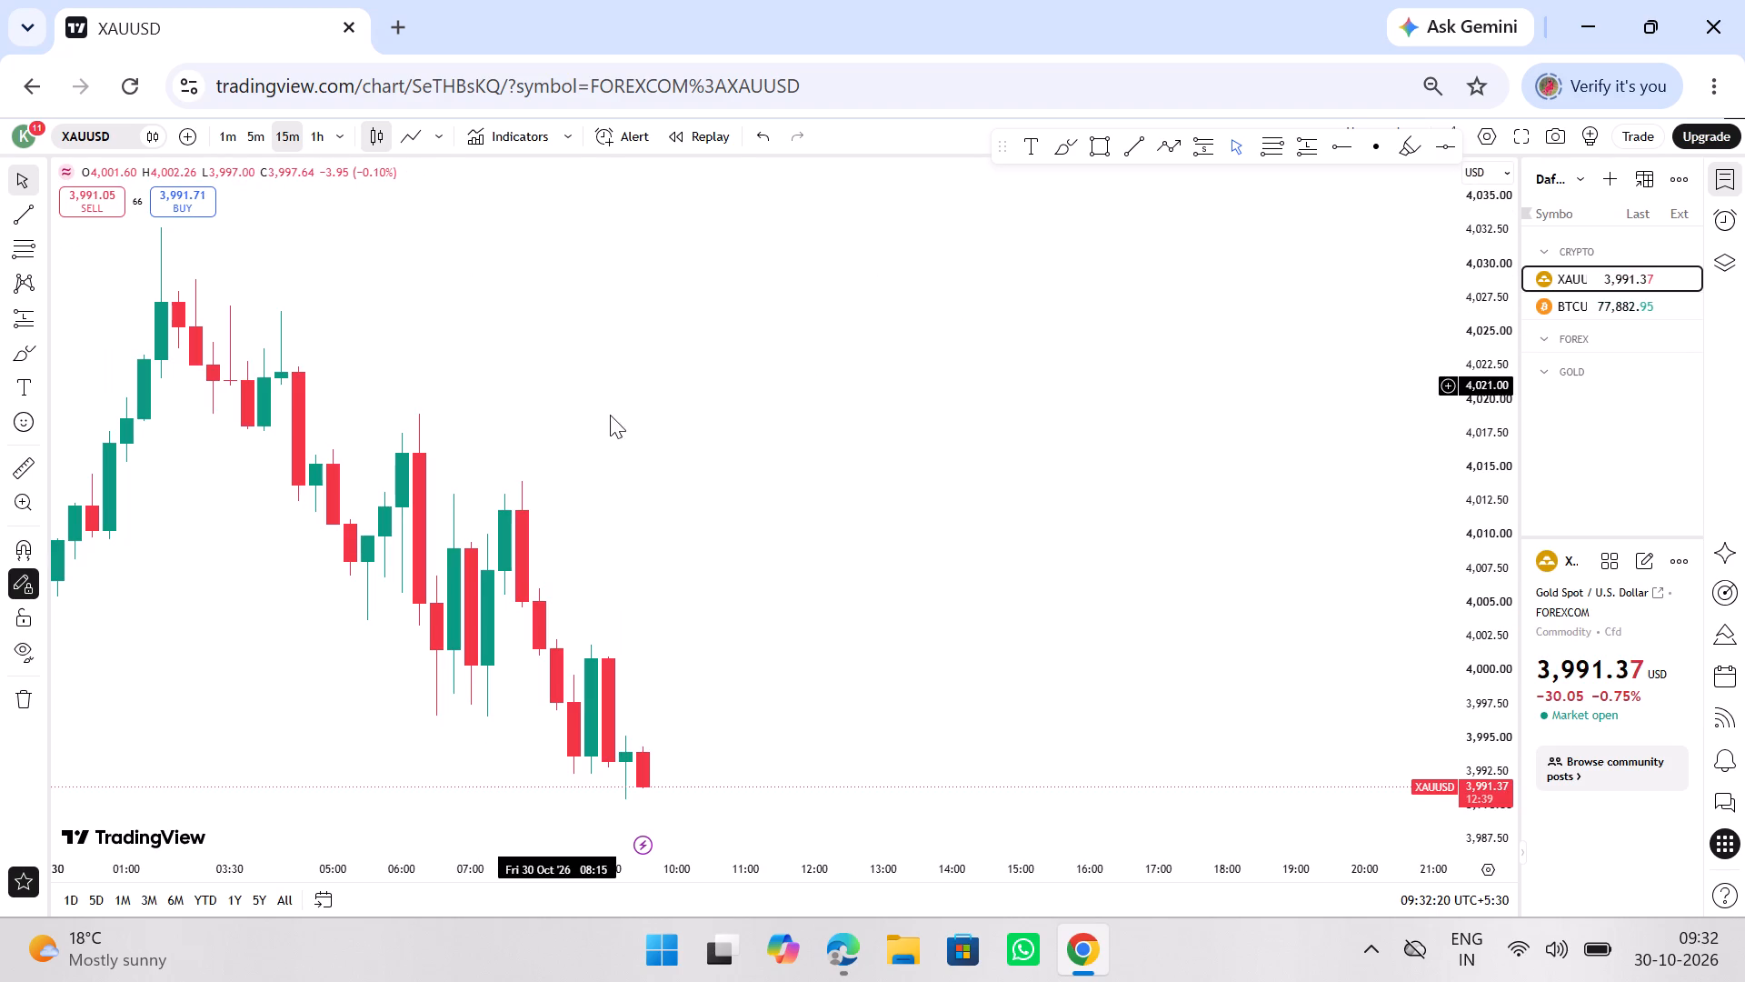
{"action": "scroll", "coordinate": [647, 440], "scroll_direction": "down", "scroll_amount": 4, "text": "ctrl"}
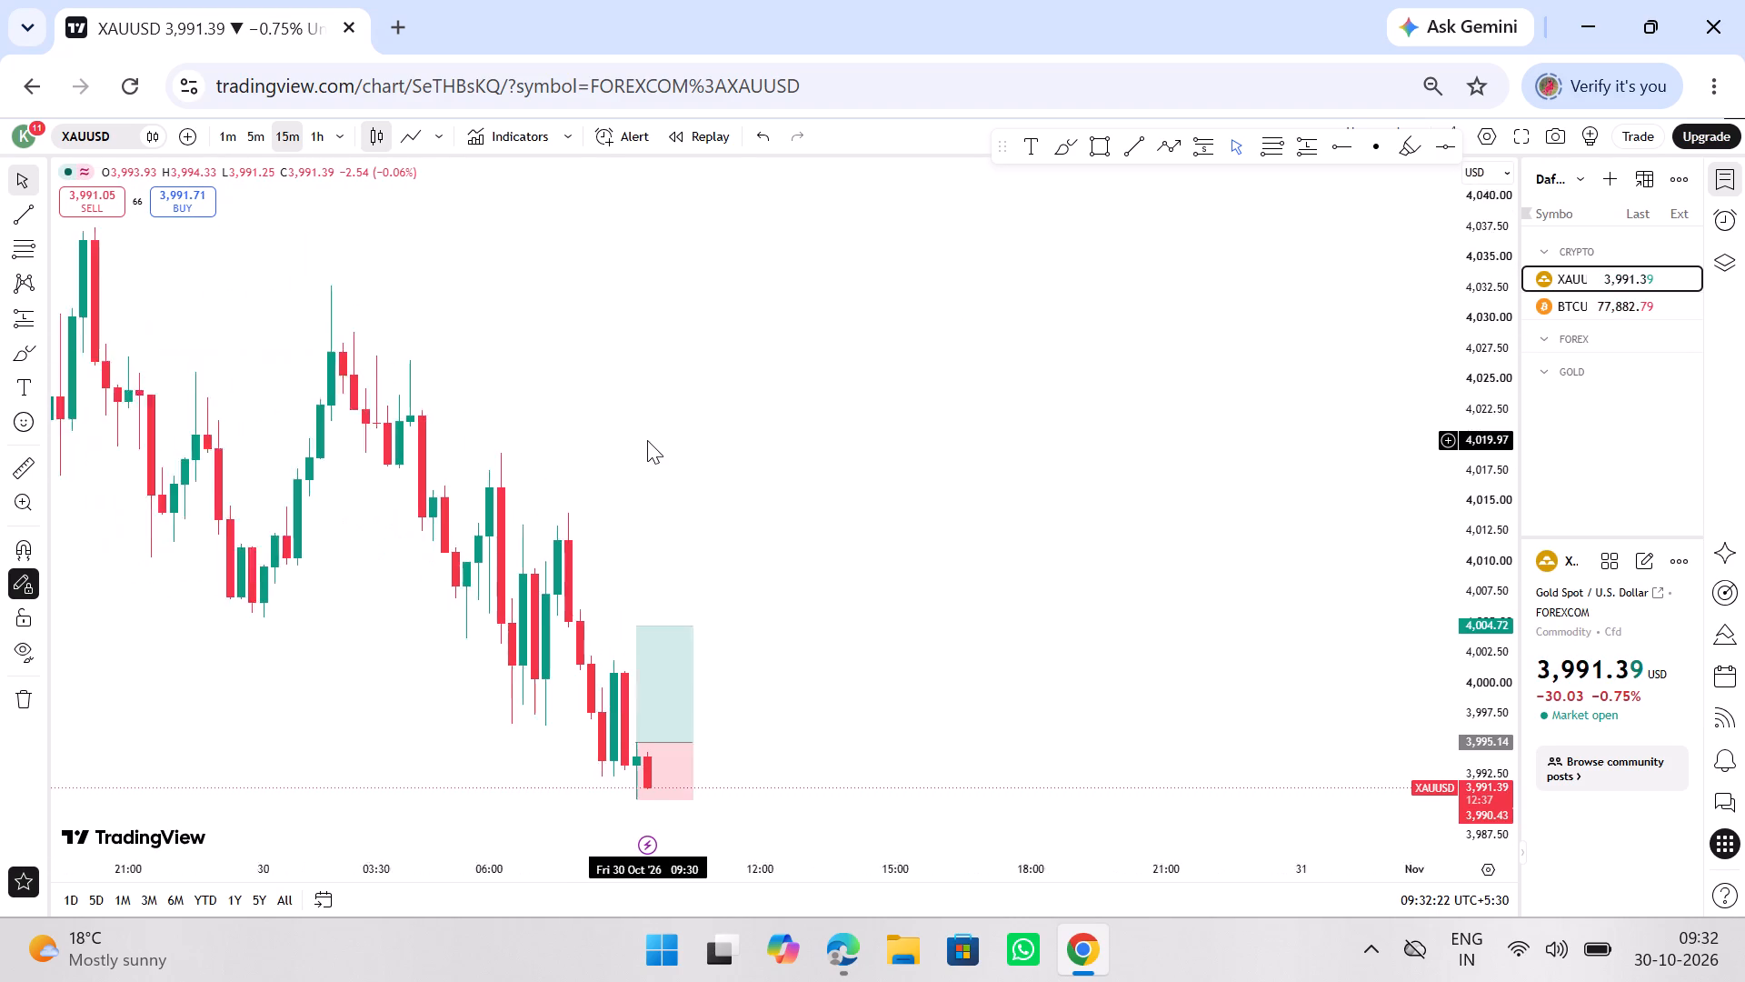
{"action": "scroll", "coordinate": [647, 440], "scroll_direction": "down", "scroll_amount": 7, "text": "ctrl"}
{"action": "scroll", "coordinate": [647, 440], "scroll_direction": "up", "scroll_amount": 2, "text": "ctrl"}
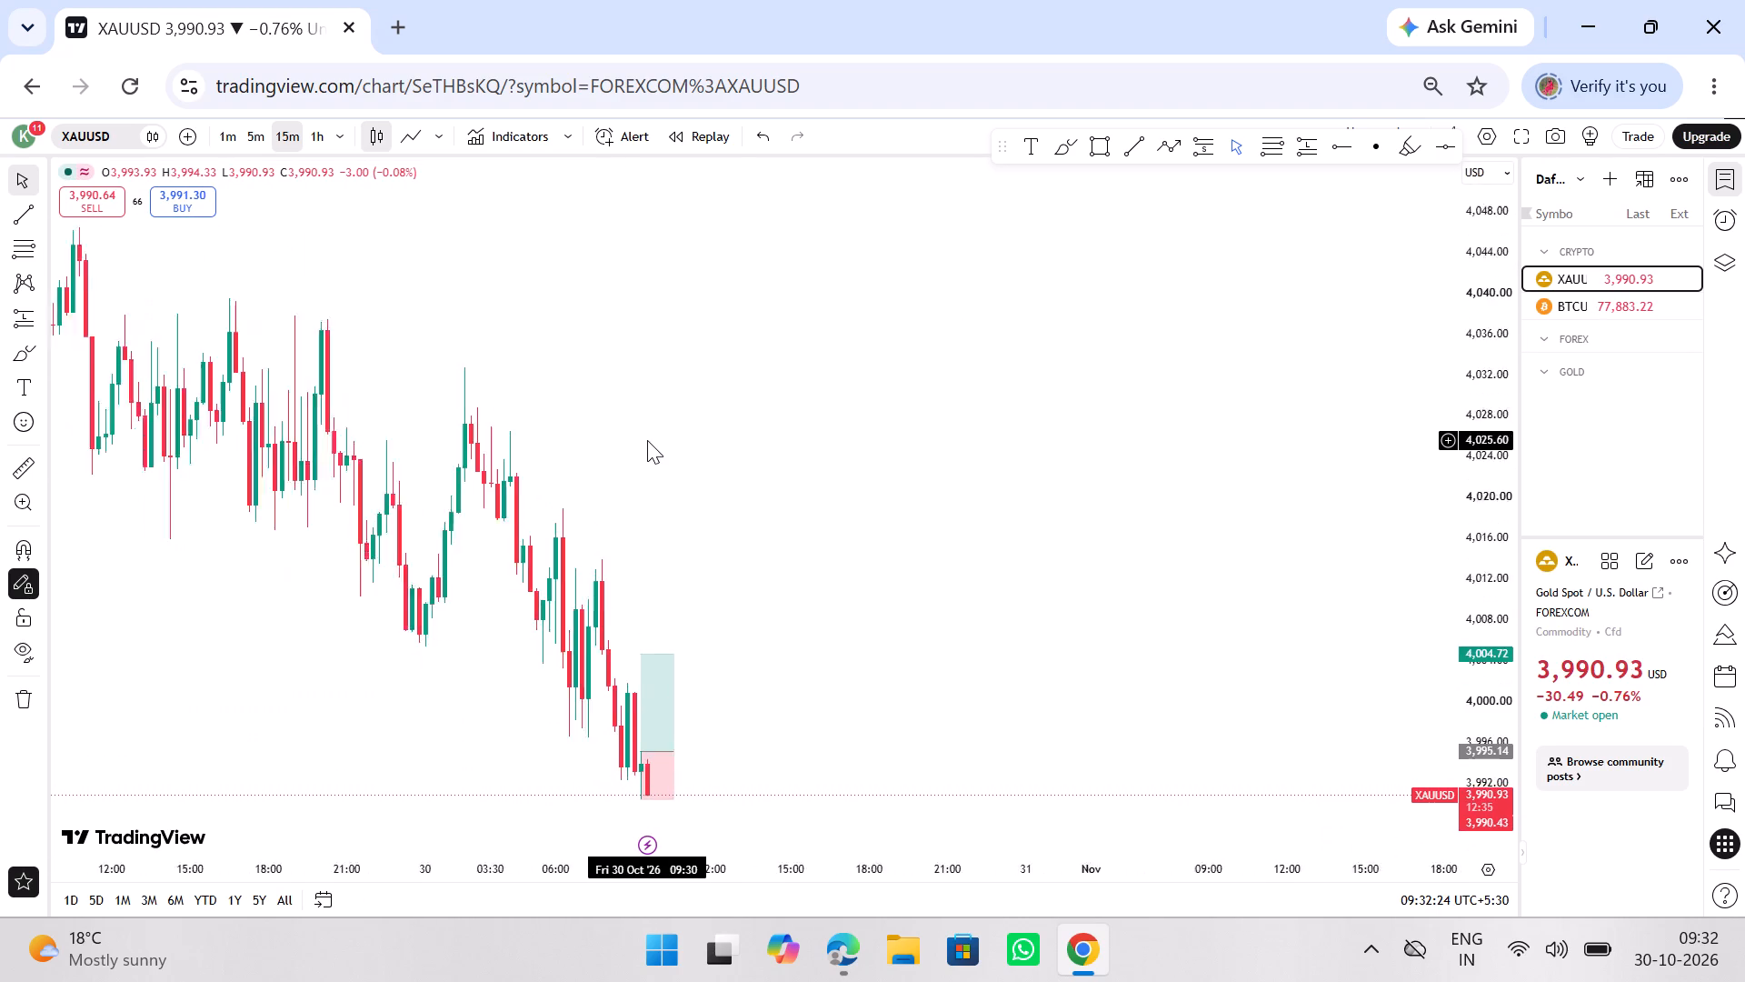
{"action": "scroll", "coordinate": [647, 440], "scroll_direction": "up", "scroll_amount": 18, "text": "ctrl"}
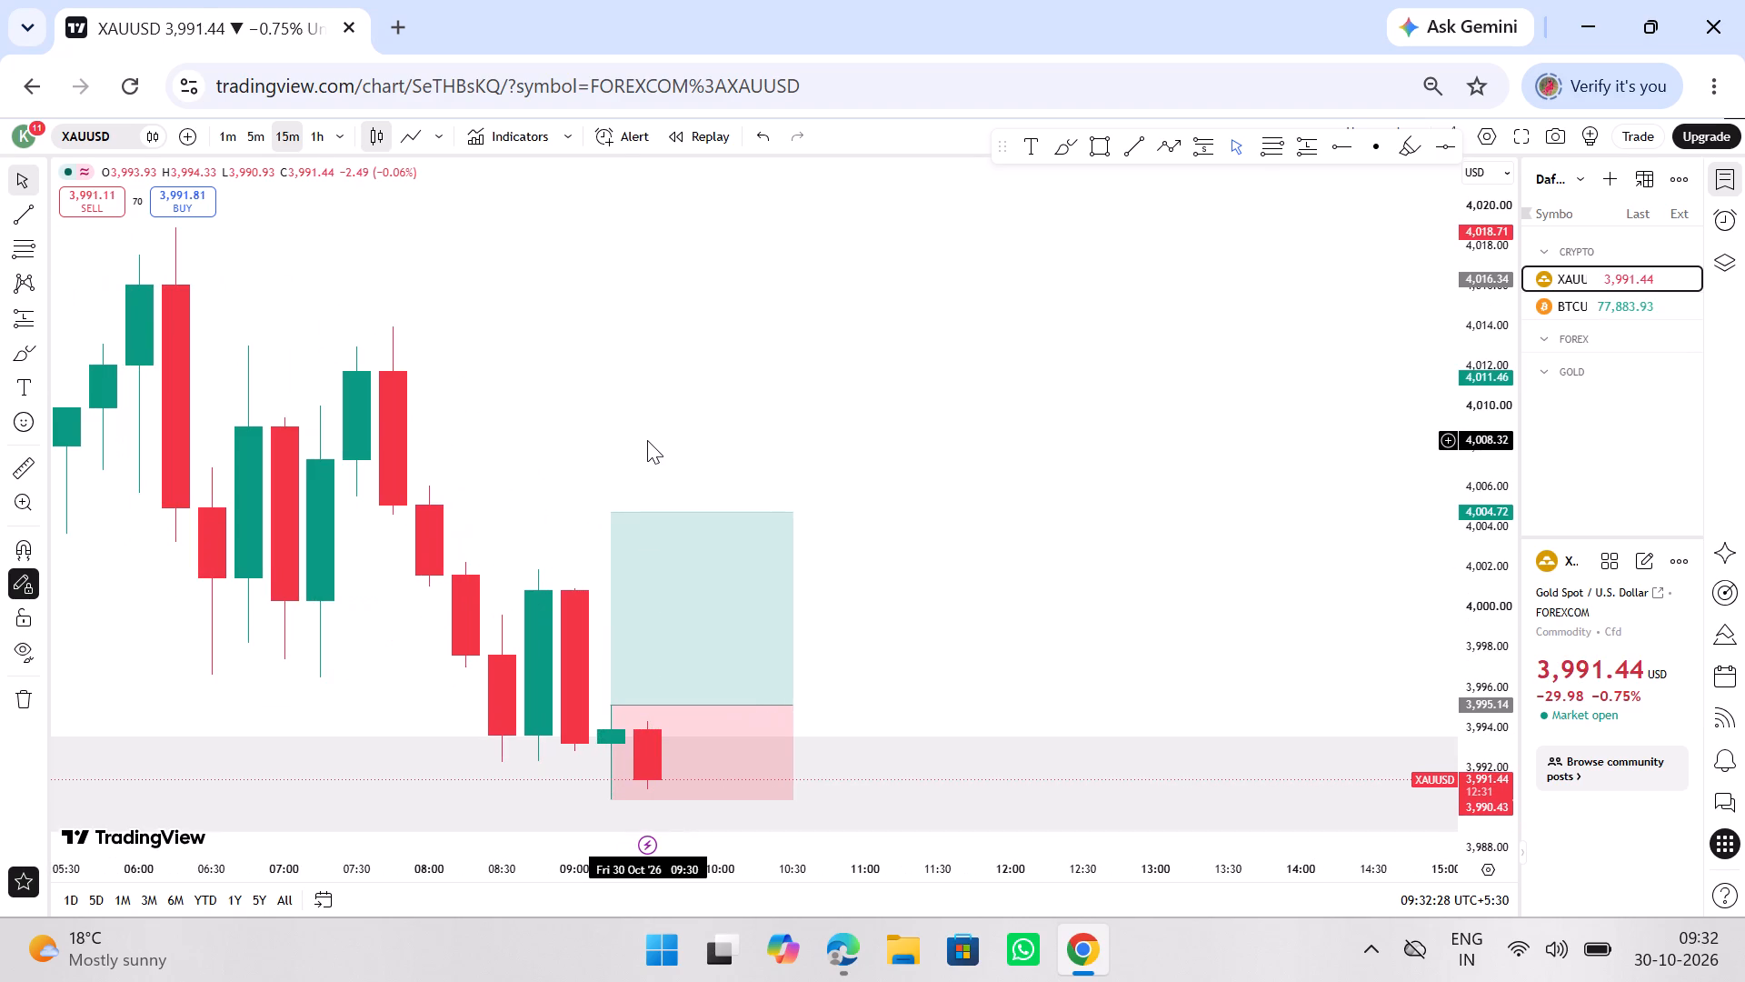
{"action": "scroll", "coordinate": [647, 440], "scroll_direction": "up", "scroll_amount": 1, "text": "ctrl"}
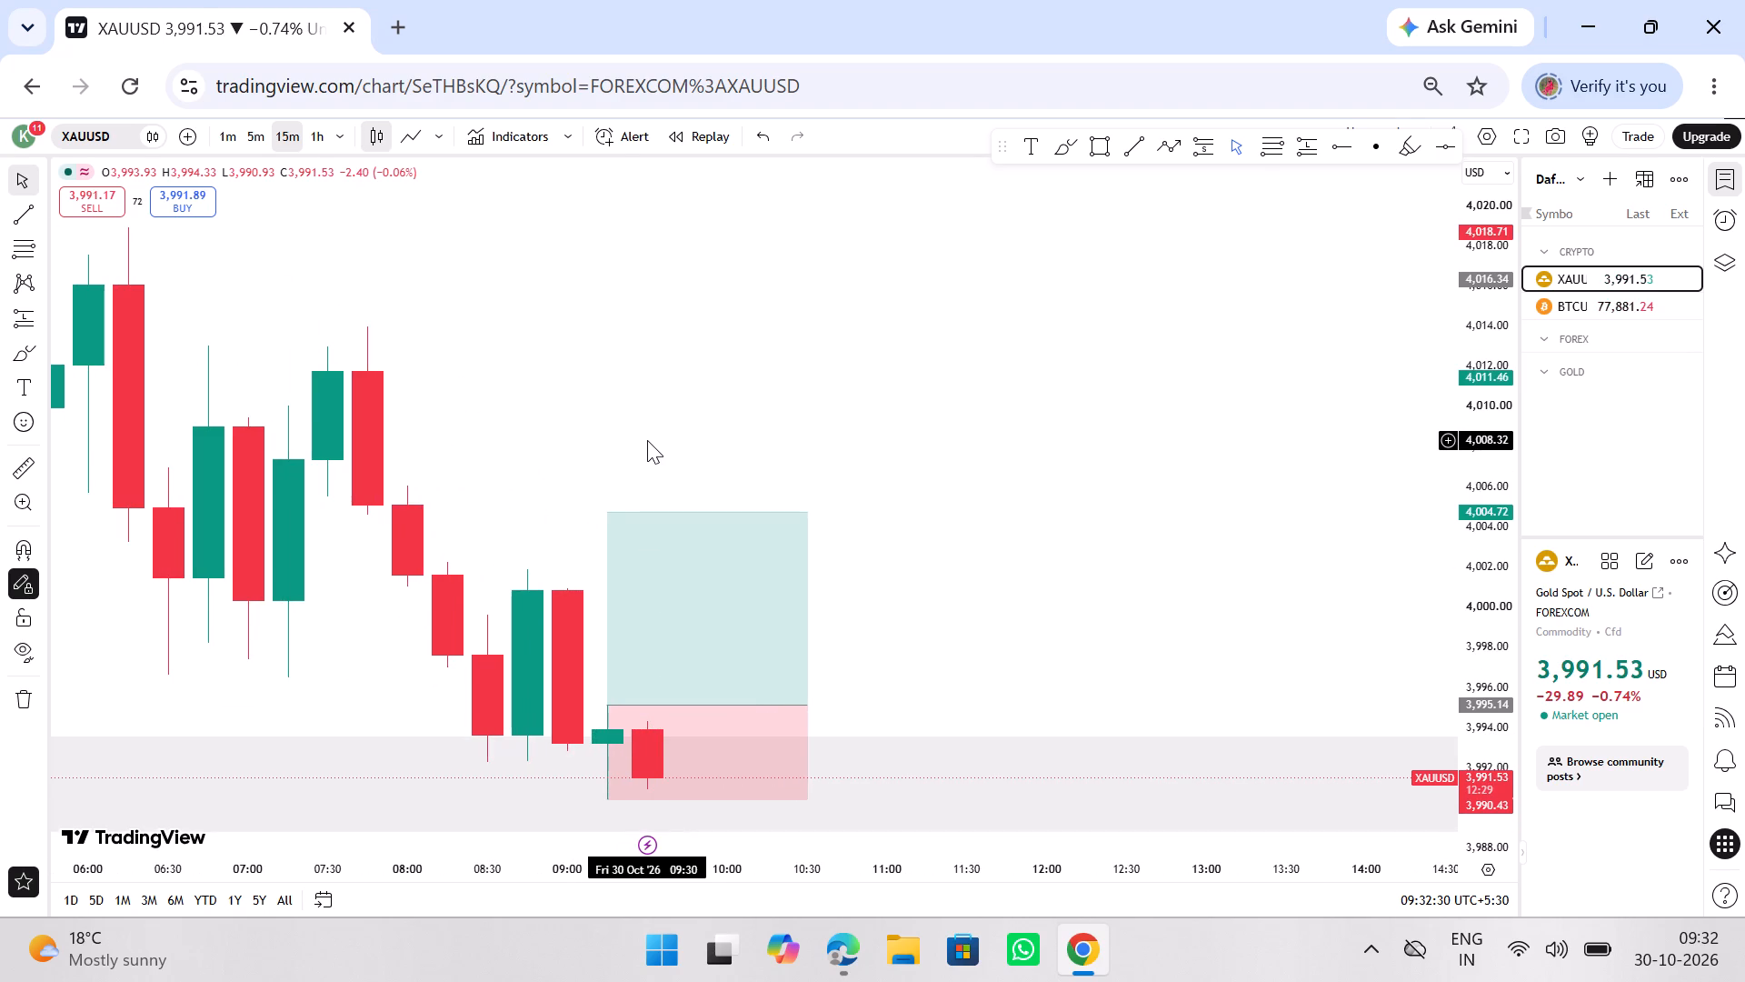
{"action": "scroll", "coordinate": [647, 440], "scroll_direction": "down", "scroll_amount": 16, "text": "ctrl"}
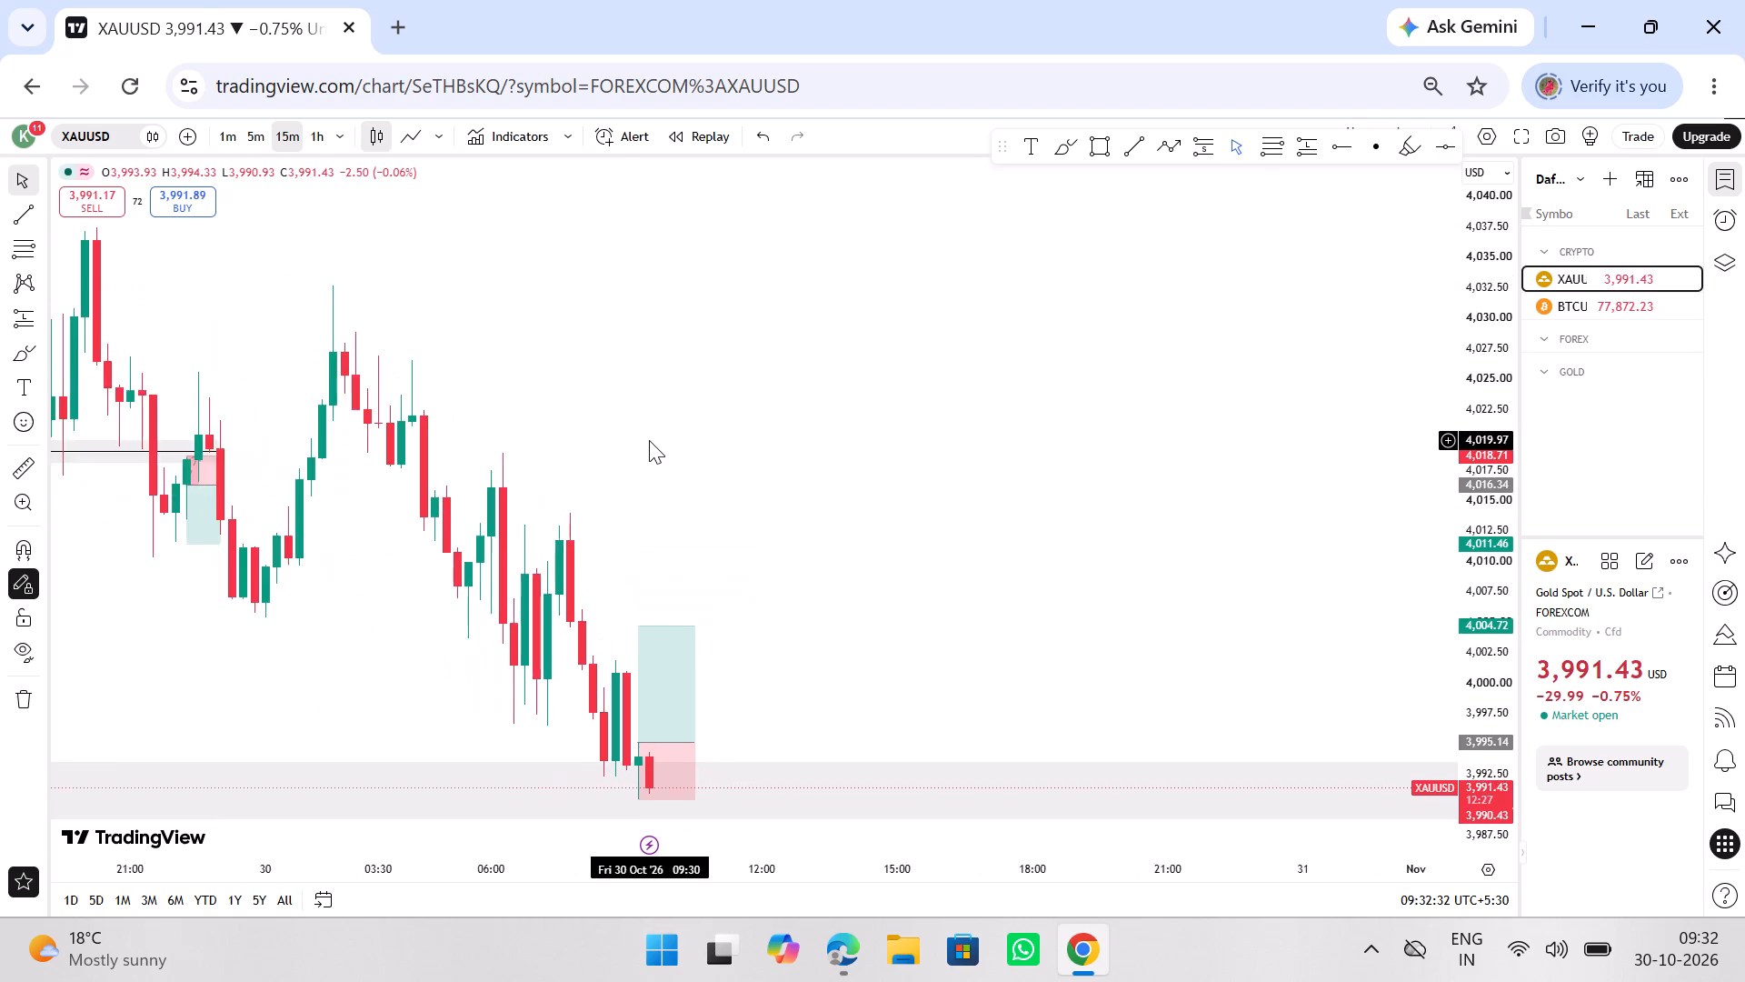
{"action": "scroll", "coordinate": [649, 440], "scroll_direction": "down", "scroll_amount": 13, "text": "ctrl"}
{"action": "left_click_drag", "start_coordinate": [649, 440], "coordinate": [975, 476]}
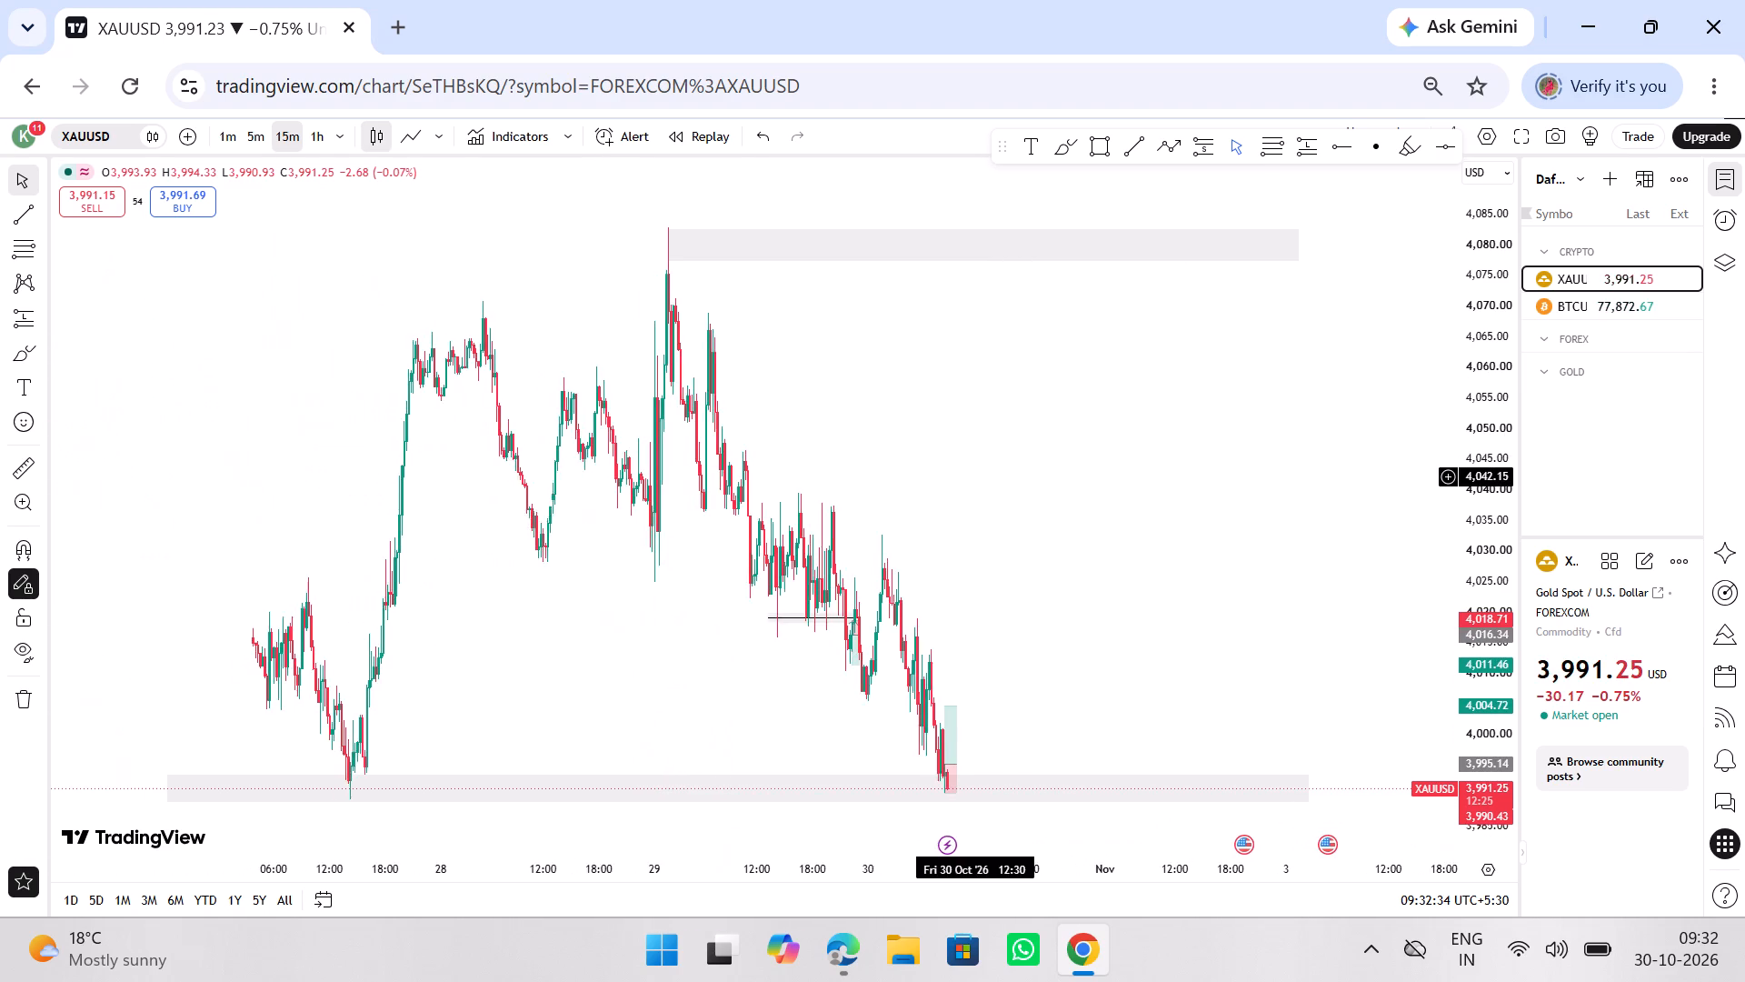
{"action": "left_click_drag", "start_coordinate": [975, 476], "coordinate": [1172, 471]}
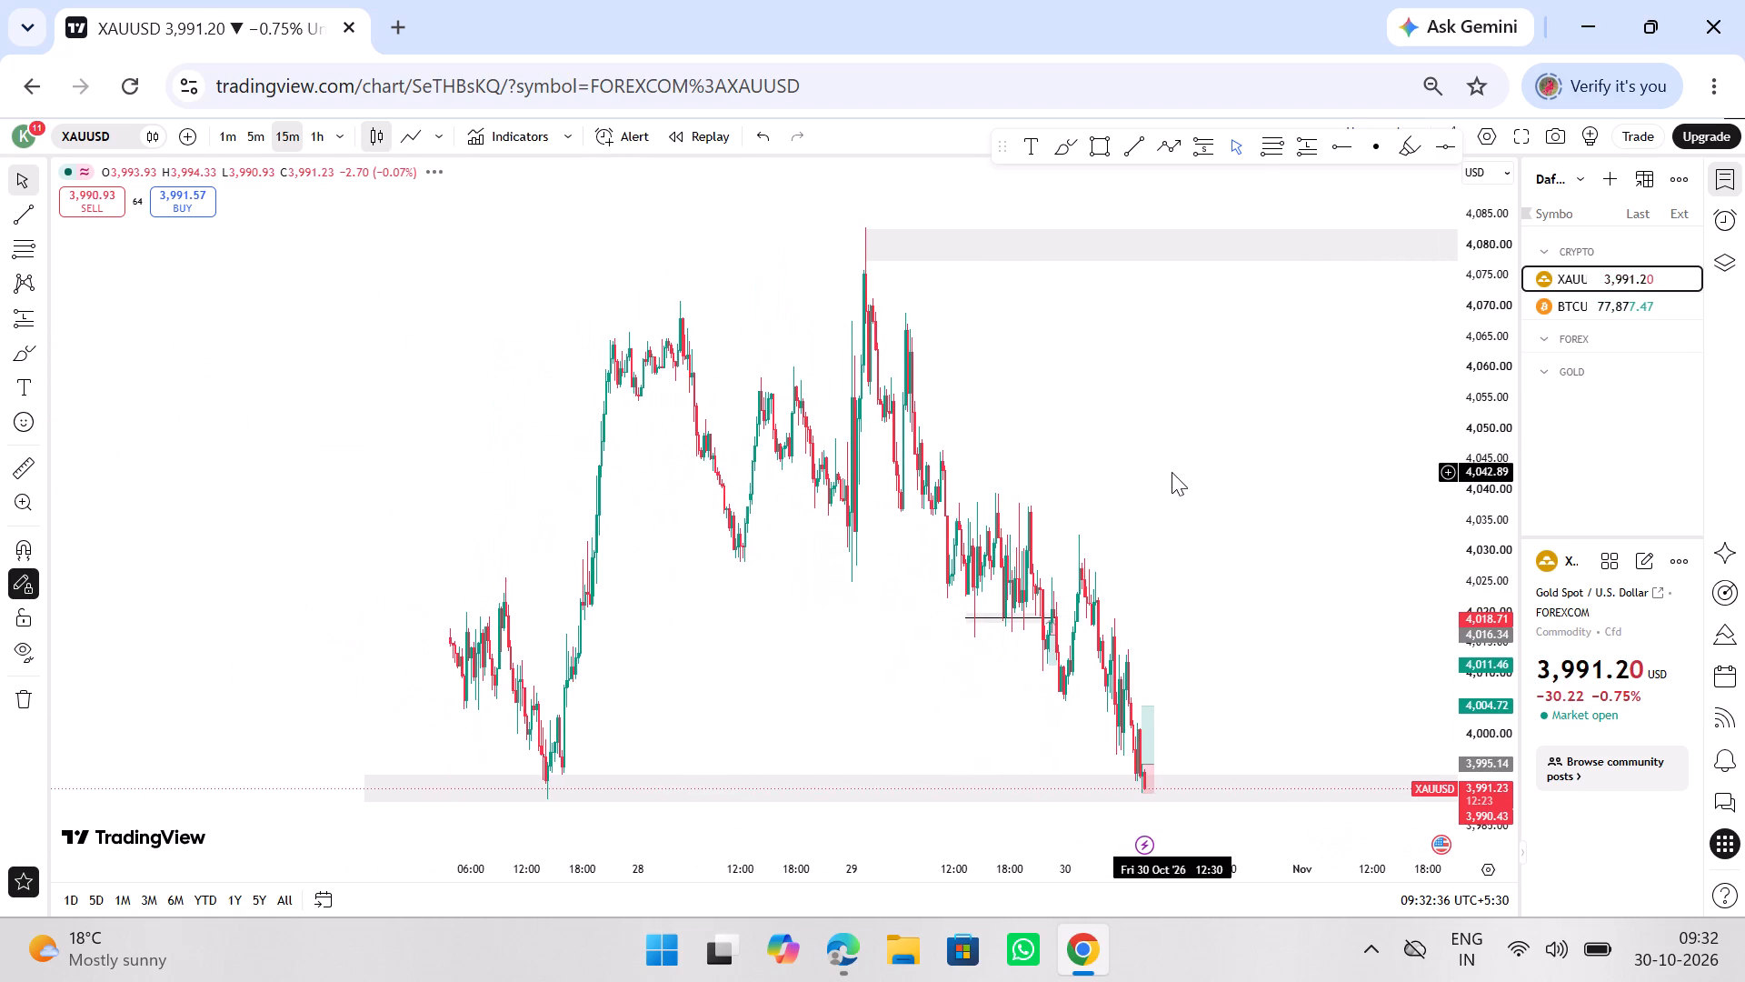
{"action": "scroll", "coordinate": [1172, 472], "scroll_direction": "up", "scroll_amount": 15, "text": "ctrl"}
{"action": "scroll", "coordinate": [1170, 472], "scroll_direction": "up", "scroll_amount": 11, "text": "ctrl"}
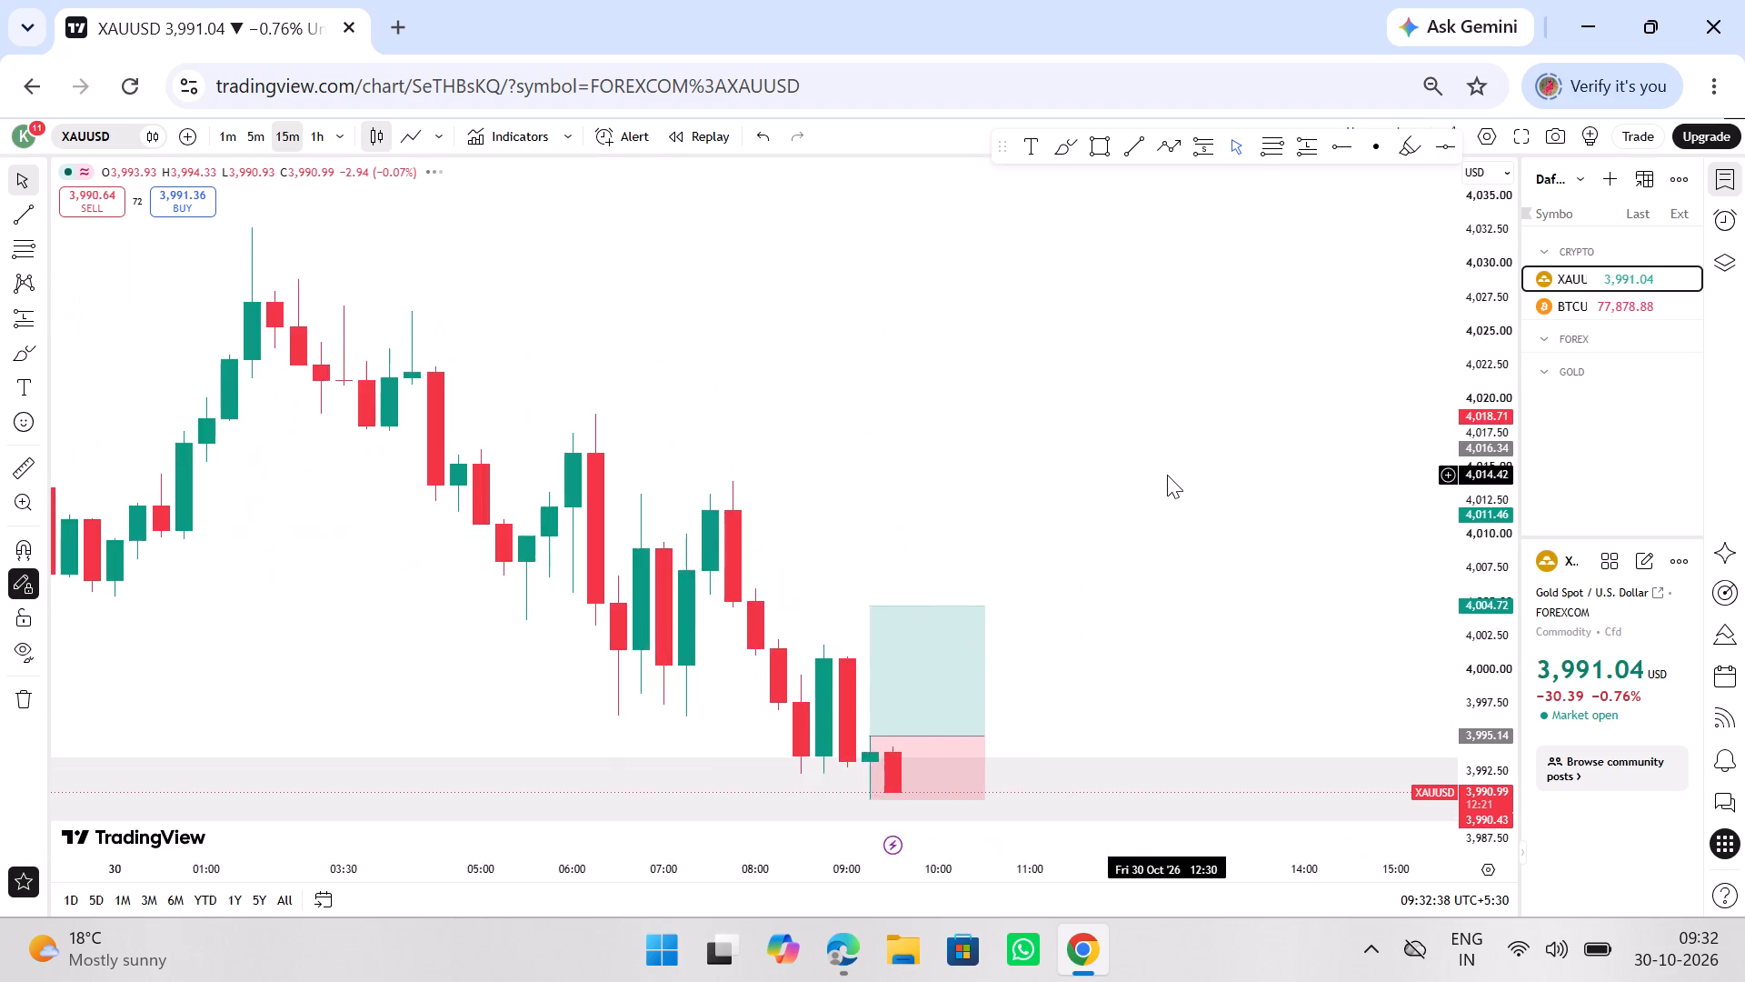
{"action": "scroll", "coordinate": [1167, 475], "scroll_direction": "up", "scroll_amount": 3, "text": "ctrl"}
Switch to BTCUSD and check its latest candles on the 15-minute chart.
{"action": "left_click", "coordinate": [1596, 306]}
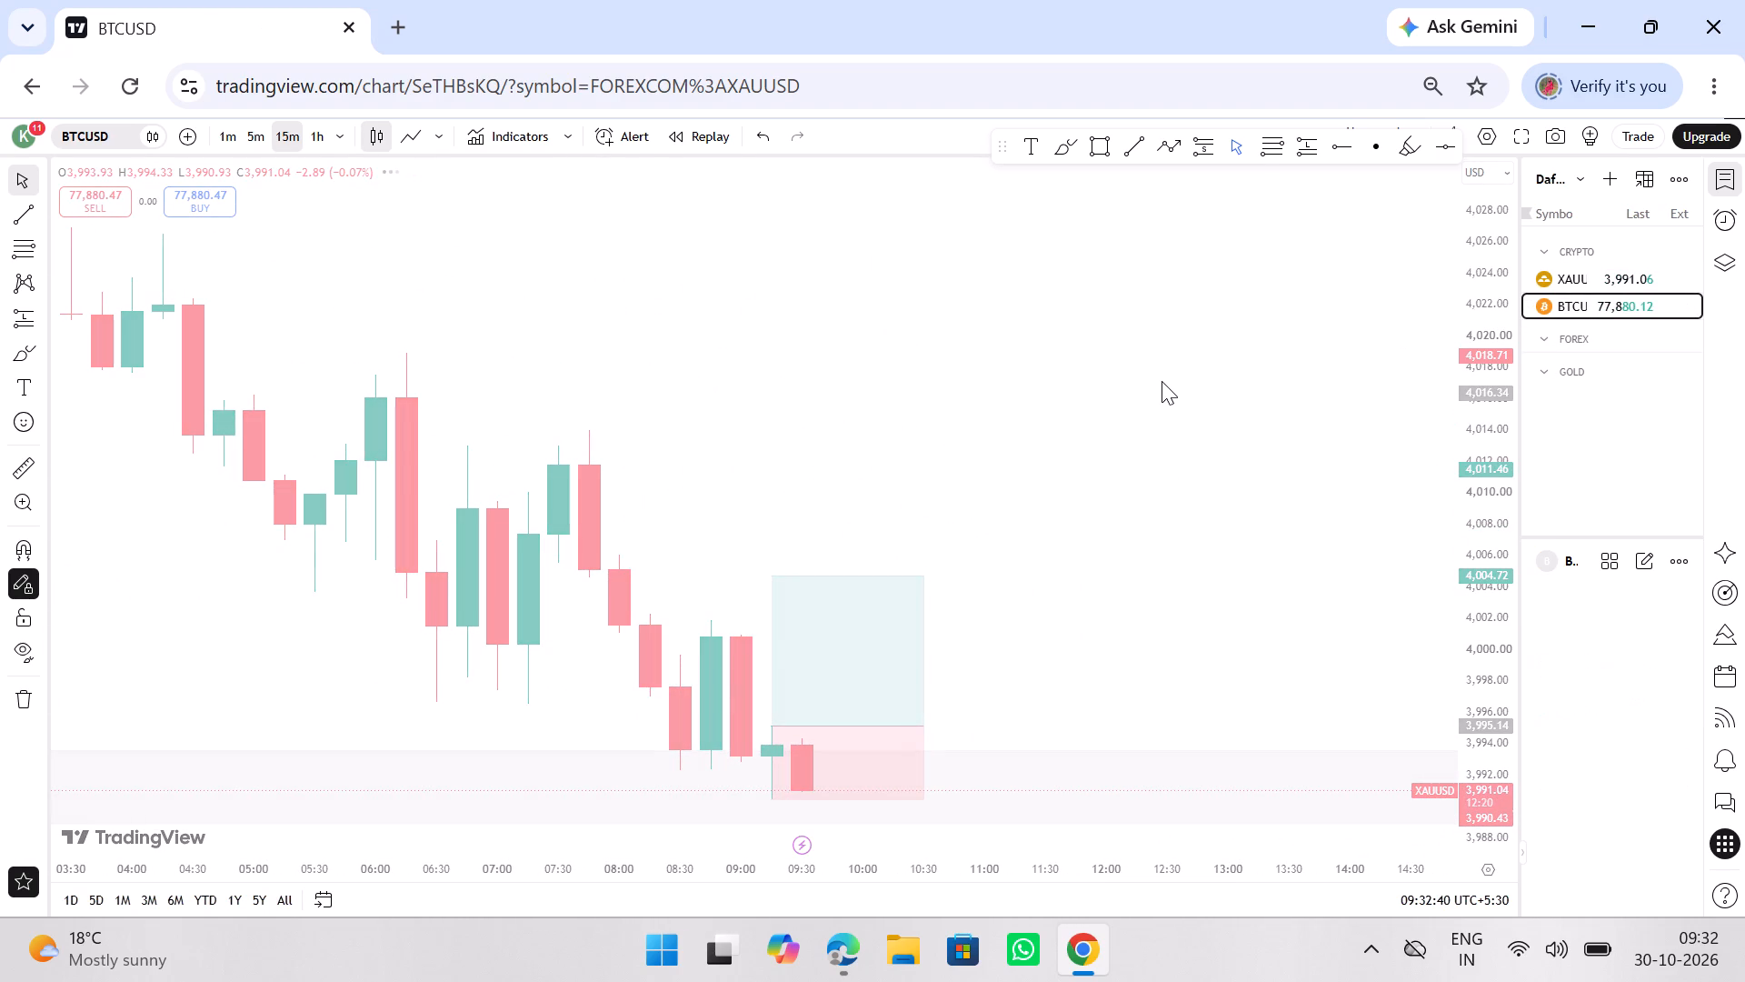
{"action": "scroll", "coordinate": [1162, 381], "scroll_direction": "down", "scroll_amount": 4, "text": "ctrl"}
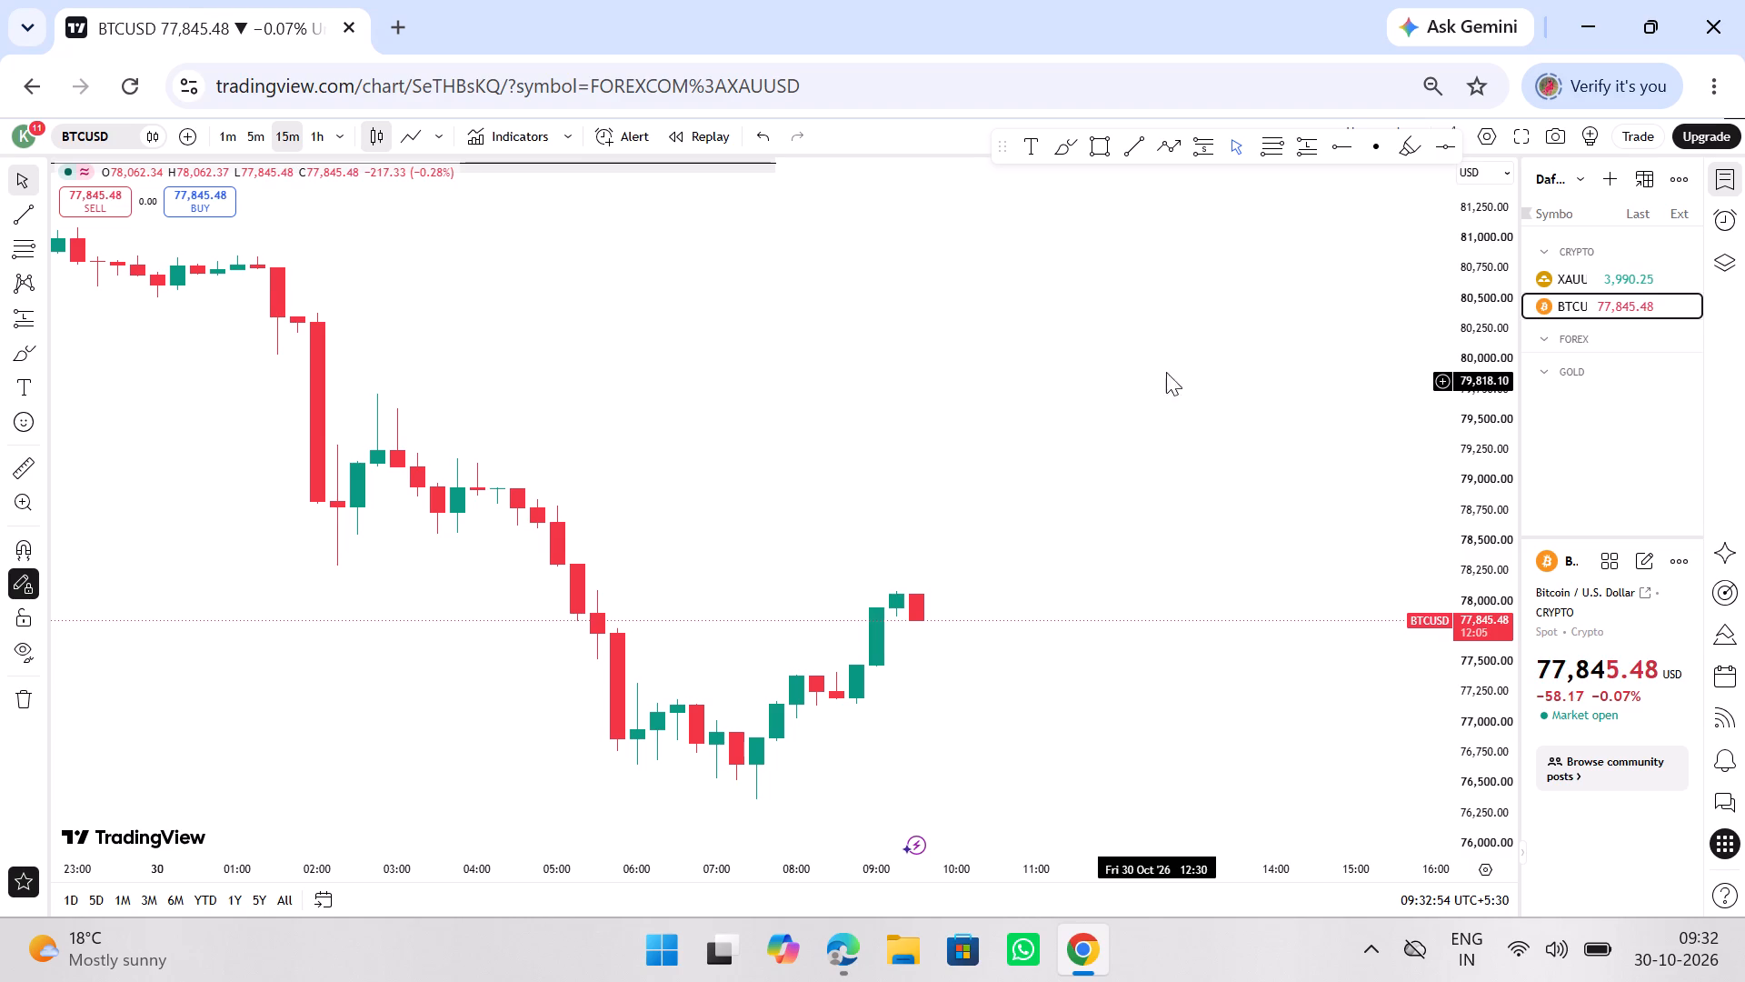
Return to XAUUSD and examine the long position's levels against the lower price zone on the 15-minute chart.
{"action": "left_click", "coordinate": [1600, 289]}
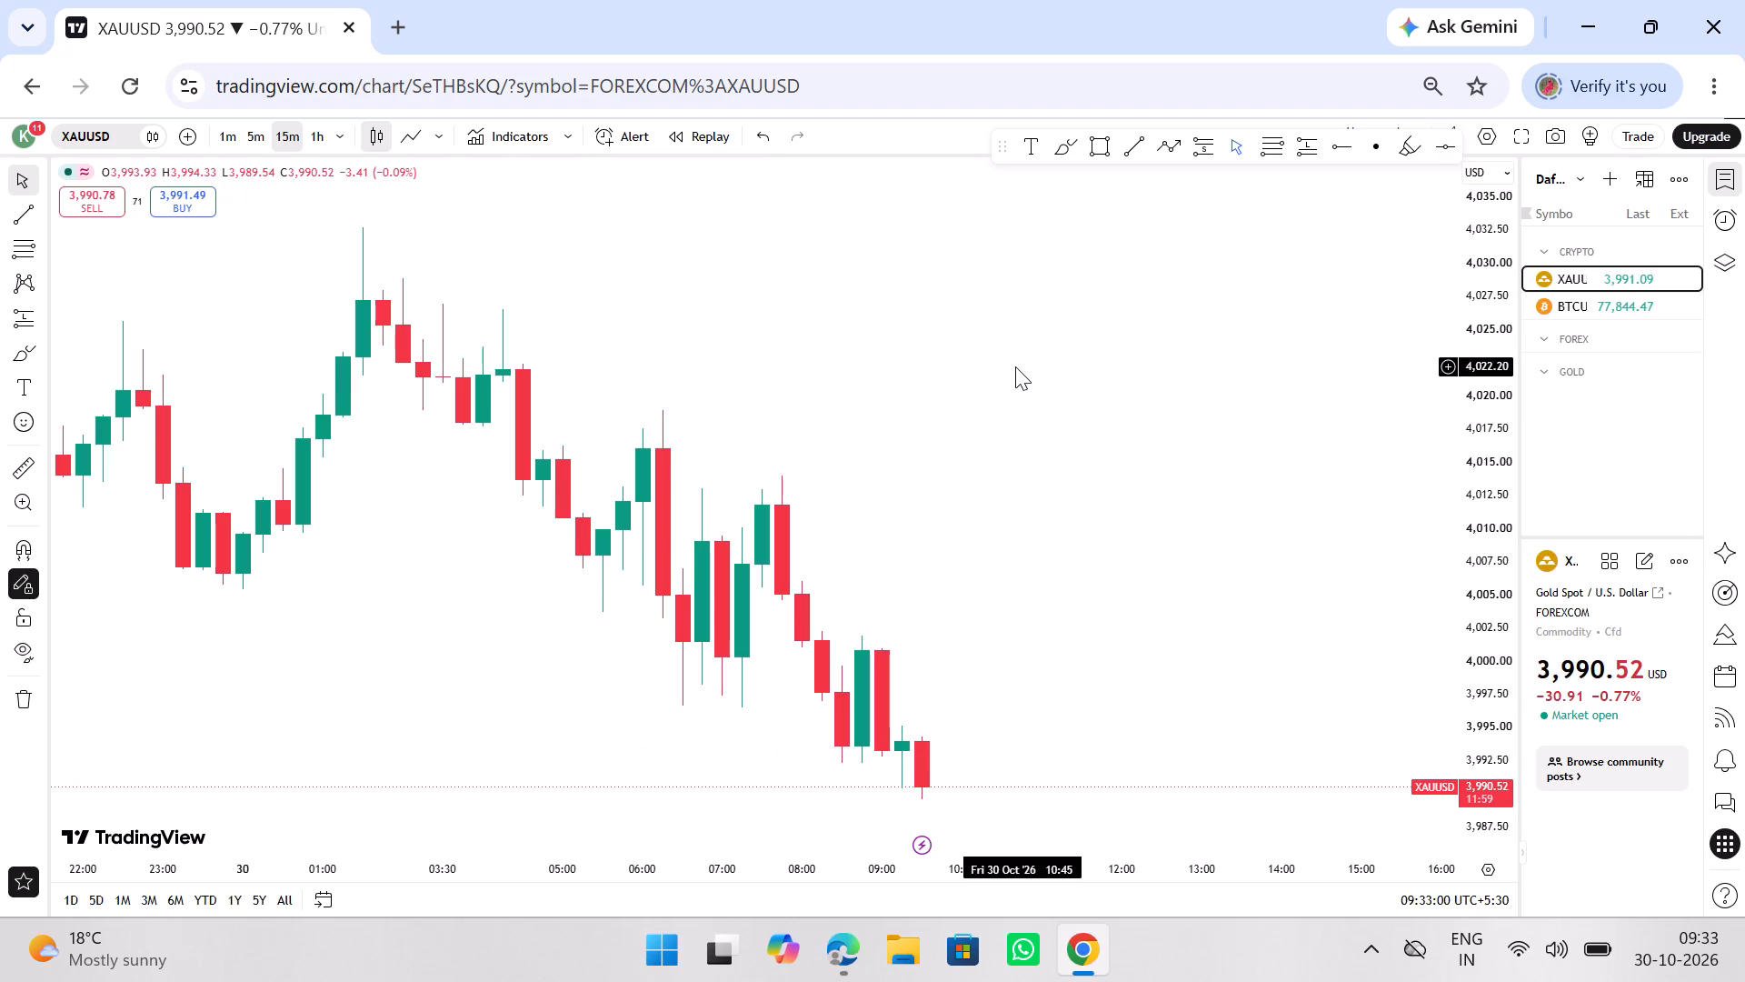
{"action": "scroll", "coordinate": [1015, 366], "scroll_direction": "up", "scroll_amount": 6, "text": "ctrl"}
{"action": "scroll", "coordinate": [1015, 366], "scroll_direction": "down", "scroll_amount": 4, "text": "ctrl"}
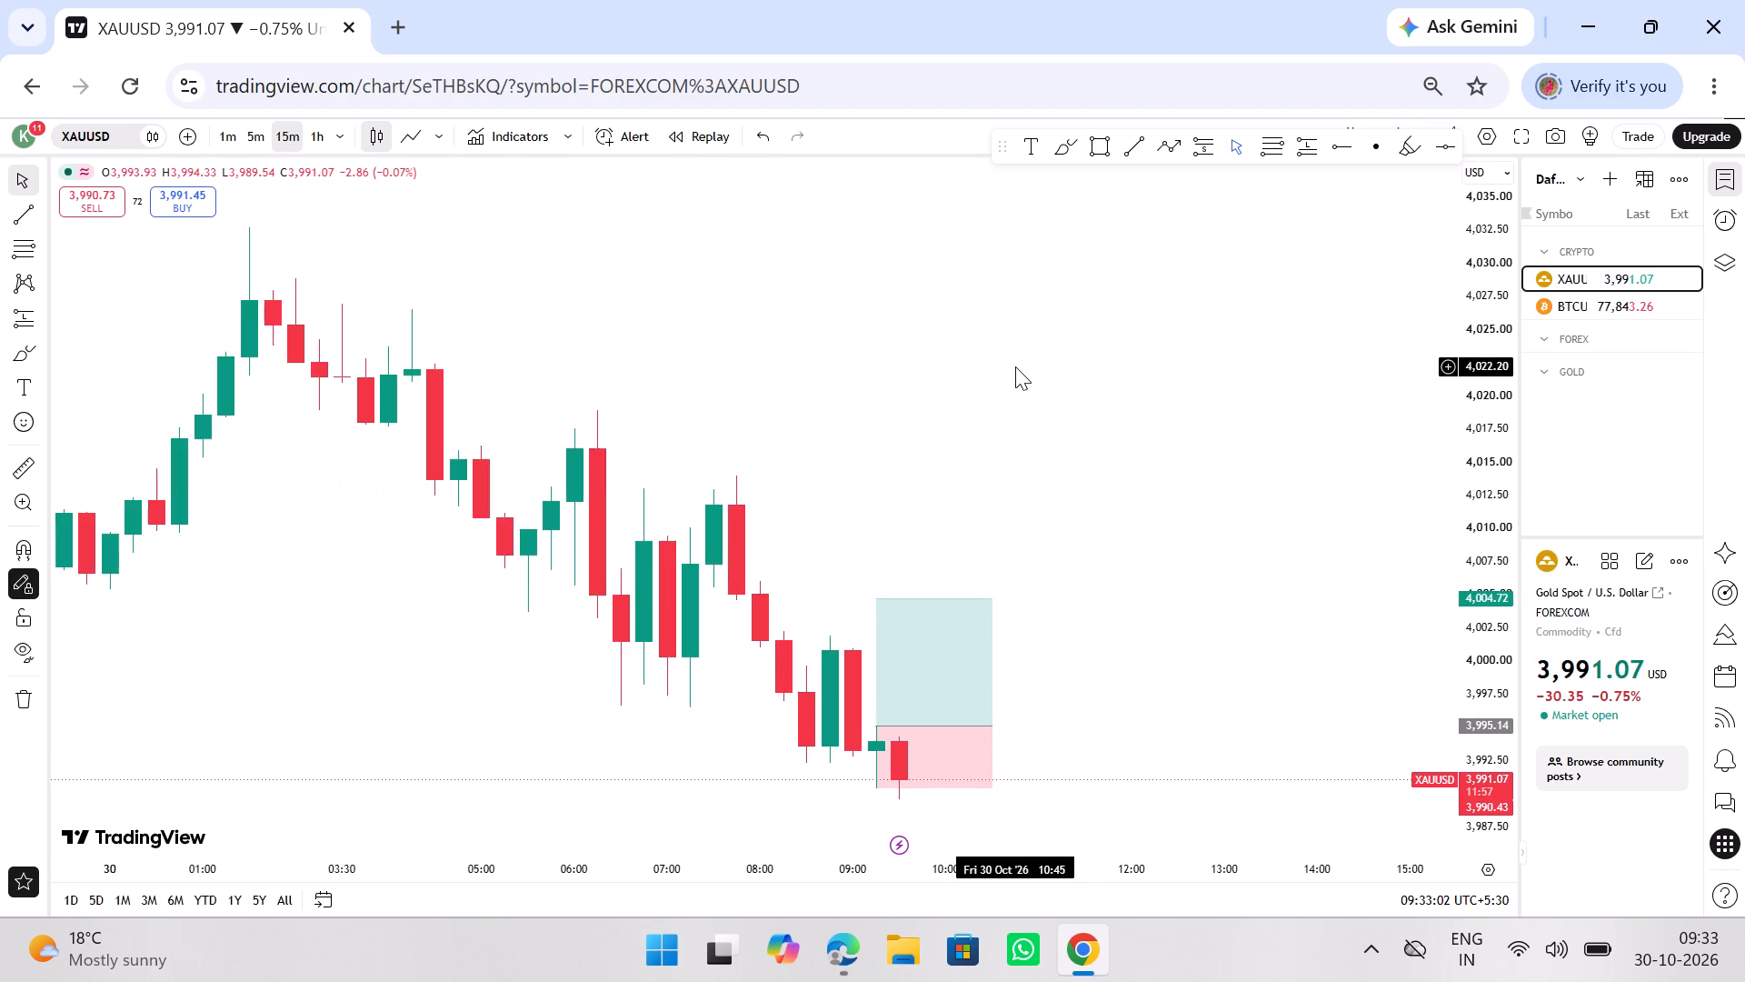
{"action": "scroll", "coordinate": [1015, 366], "scroll_direction": "up", "scroll_amount": 4, "text": "ctrl"}
{"action": "scroll", "coordinate": [1015, 366], "scroll_direction": "down", "scroll_amount": 19, "text": "ctrl"}
{"action": "scroll", "coordinate": [1015, 366], "scroll_direction": "down", "scroll_amount": 7, "text": "ctrl"}
{"action": "scroll", "coordinate": [1015, 366], "scroll_direction": "up", "scroll_amount": 5, "text": "ctrl"}
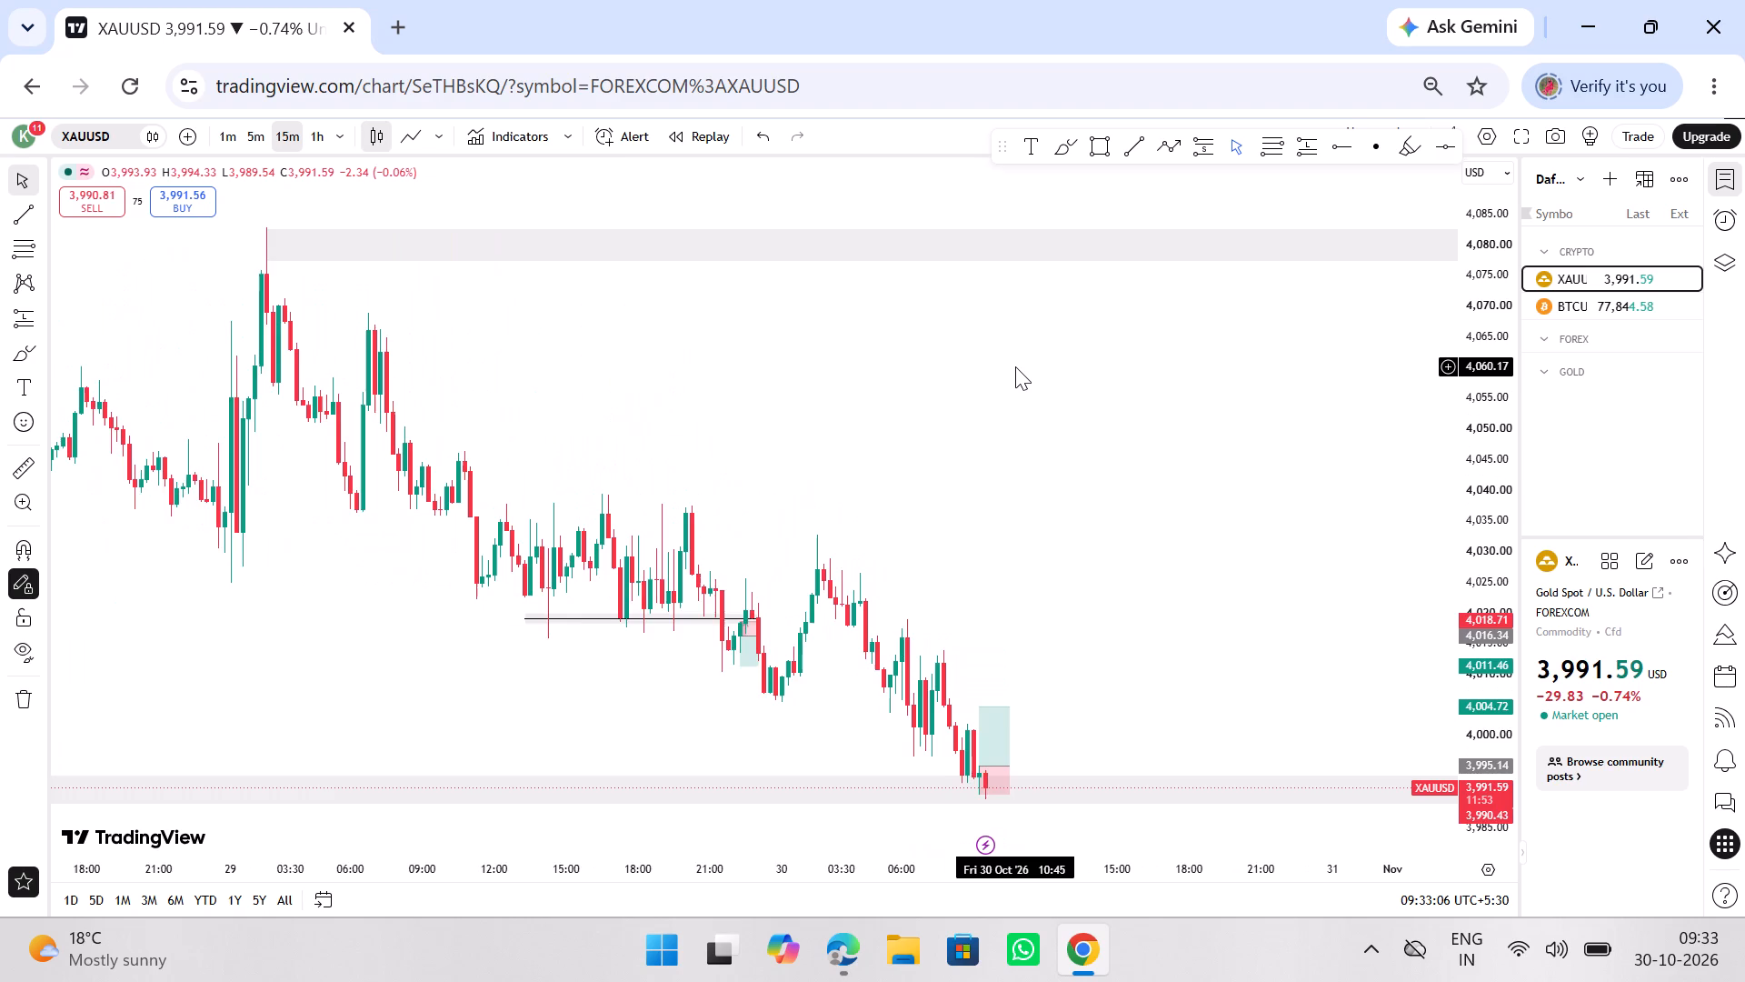
{"action": "scroll", "coordinate": [1015, 366], "scroll_direction": "up", "scroll_amount": 5, "text": "ctrl"}
{"action": "left_click_drag", "start_coordinate": [1006, 371], "coordinate": [823, 363]}
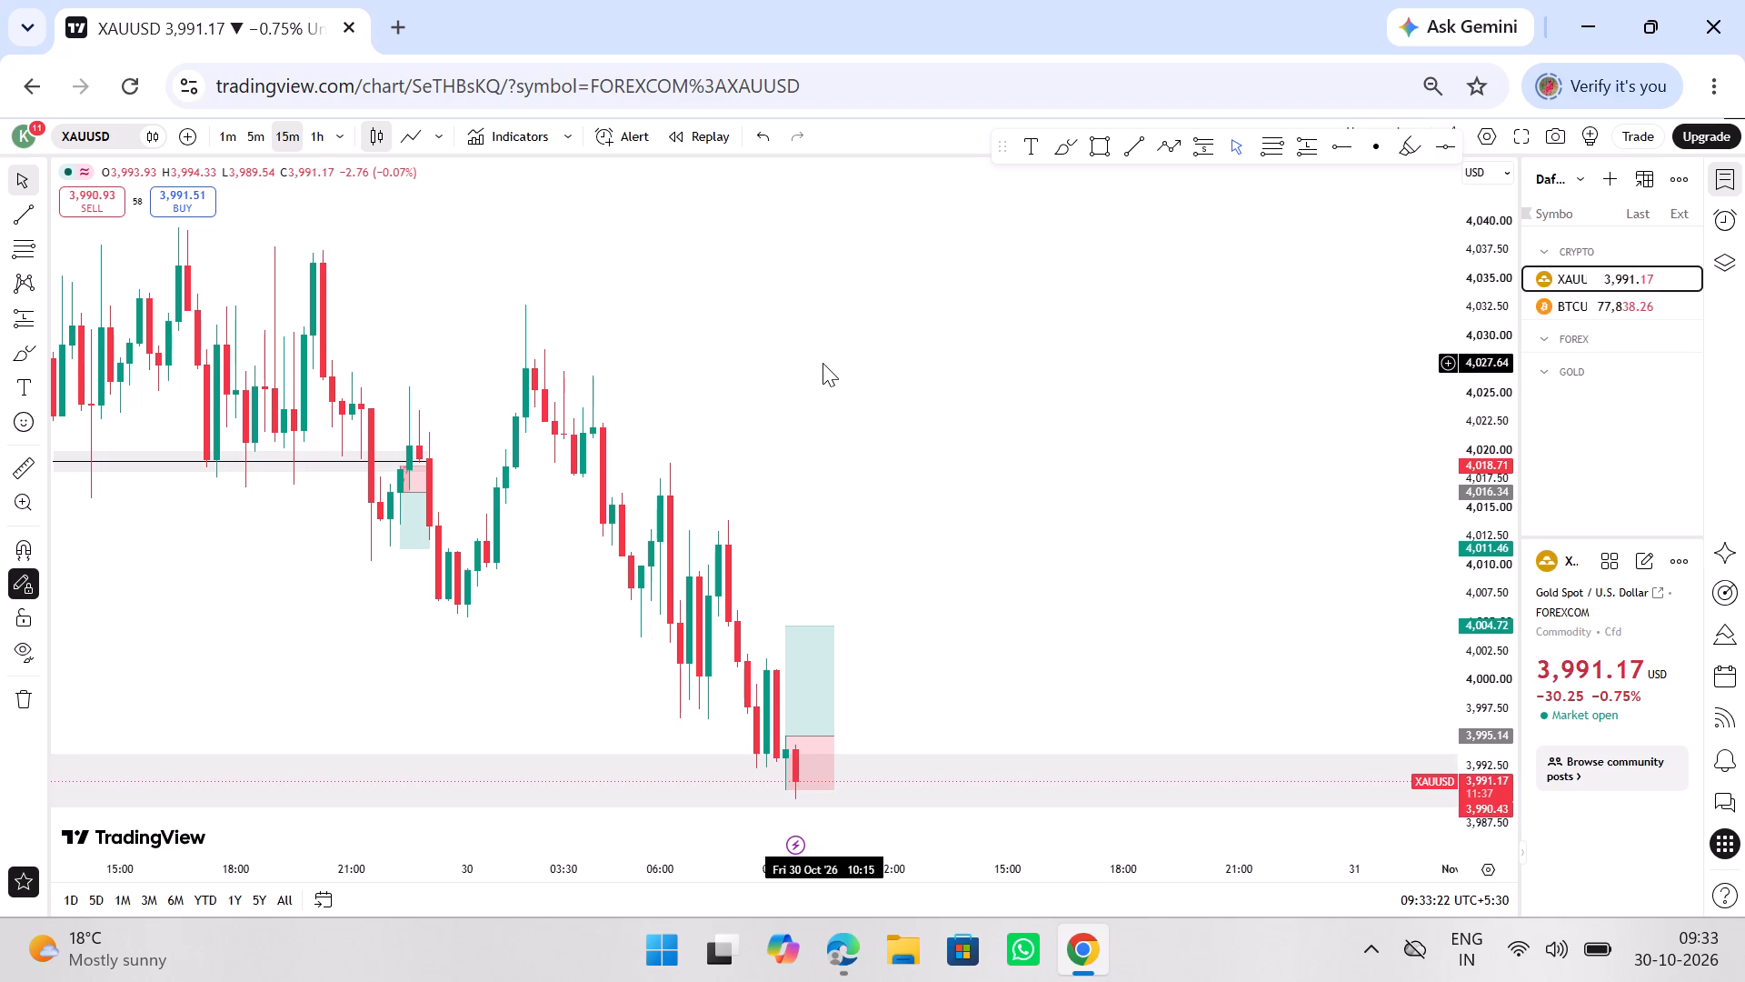
{"action": "scroll", "coordinate": [1048, 437], "scroll_direction": "up", "scroll_amount": 4, "text": "ctrl"}
{"action": "left_click", "coordinate": [704, 722]}
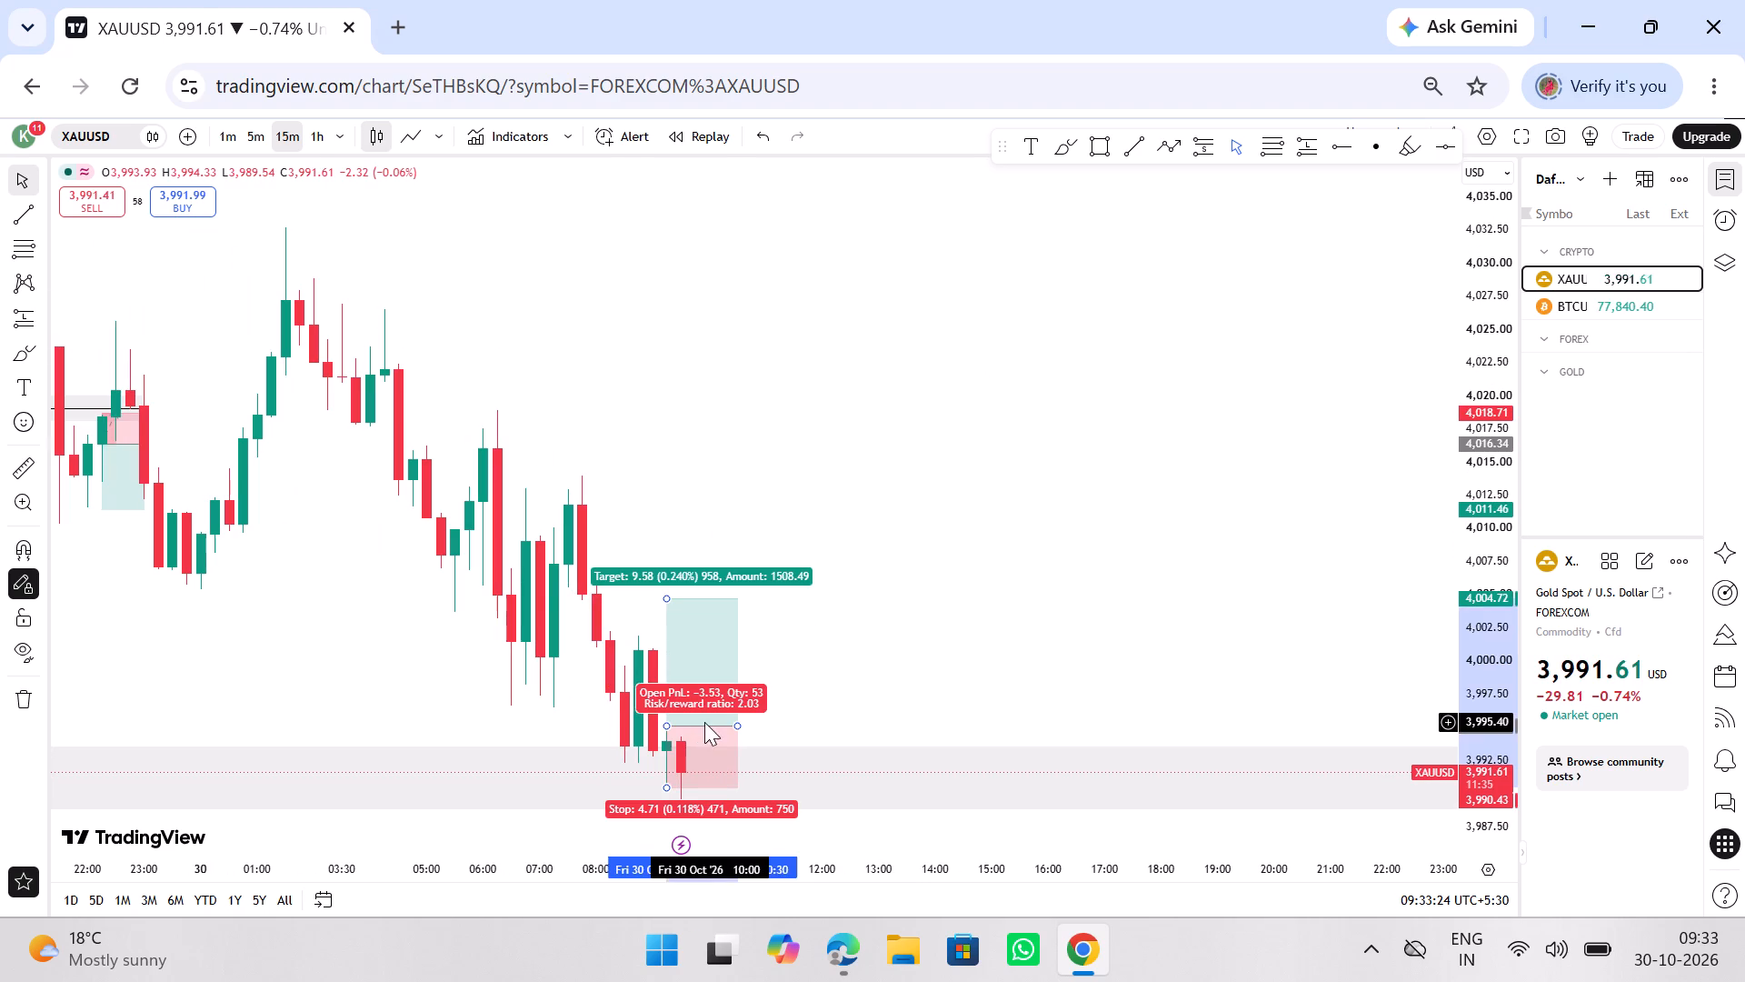
{"action": "left_click", "coordinate": [1102, 438]}
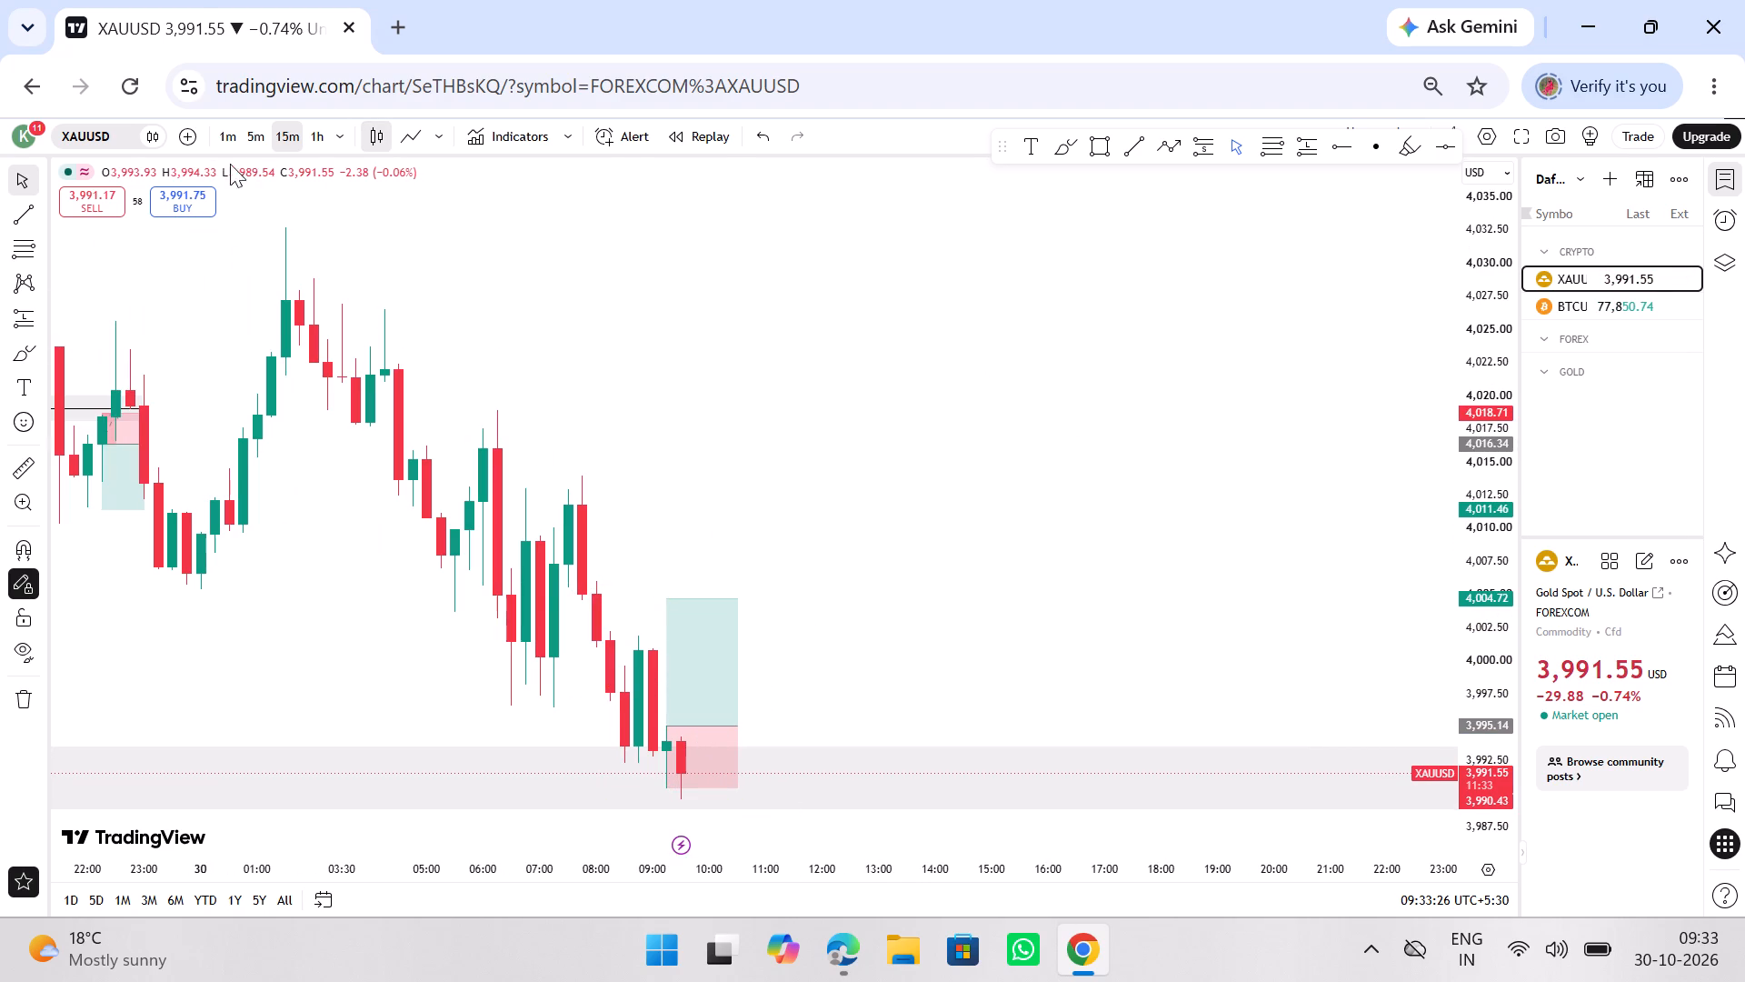
On the 5-minute XAUUSD chart, unlock the long position and move it to the 09:30 candle with entry at about 3,994.36.
{"action": "left_click", "coordinate": [242, 147]}
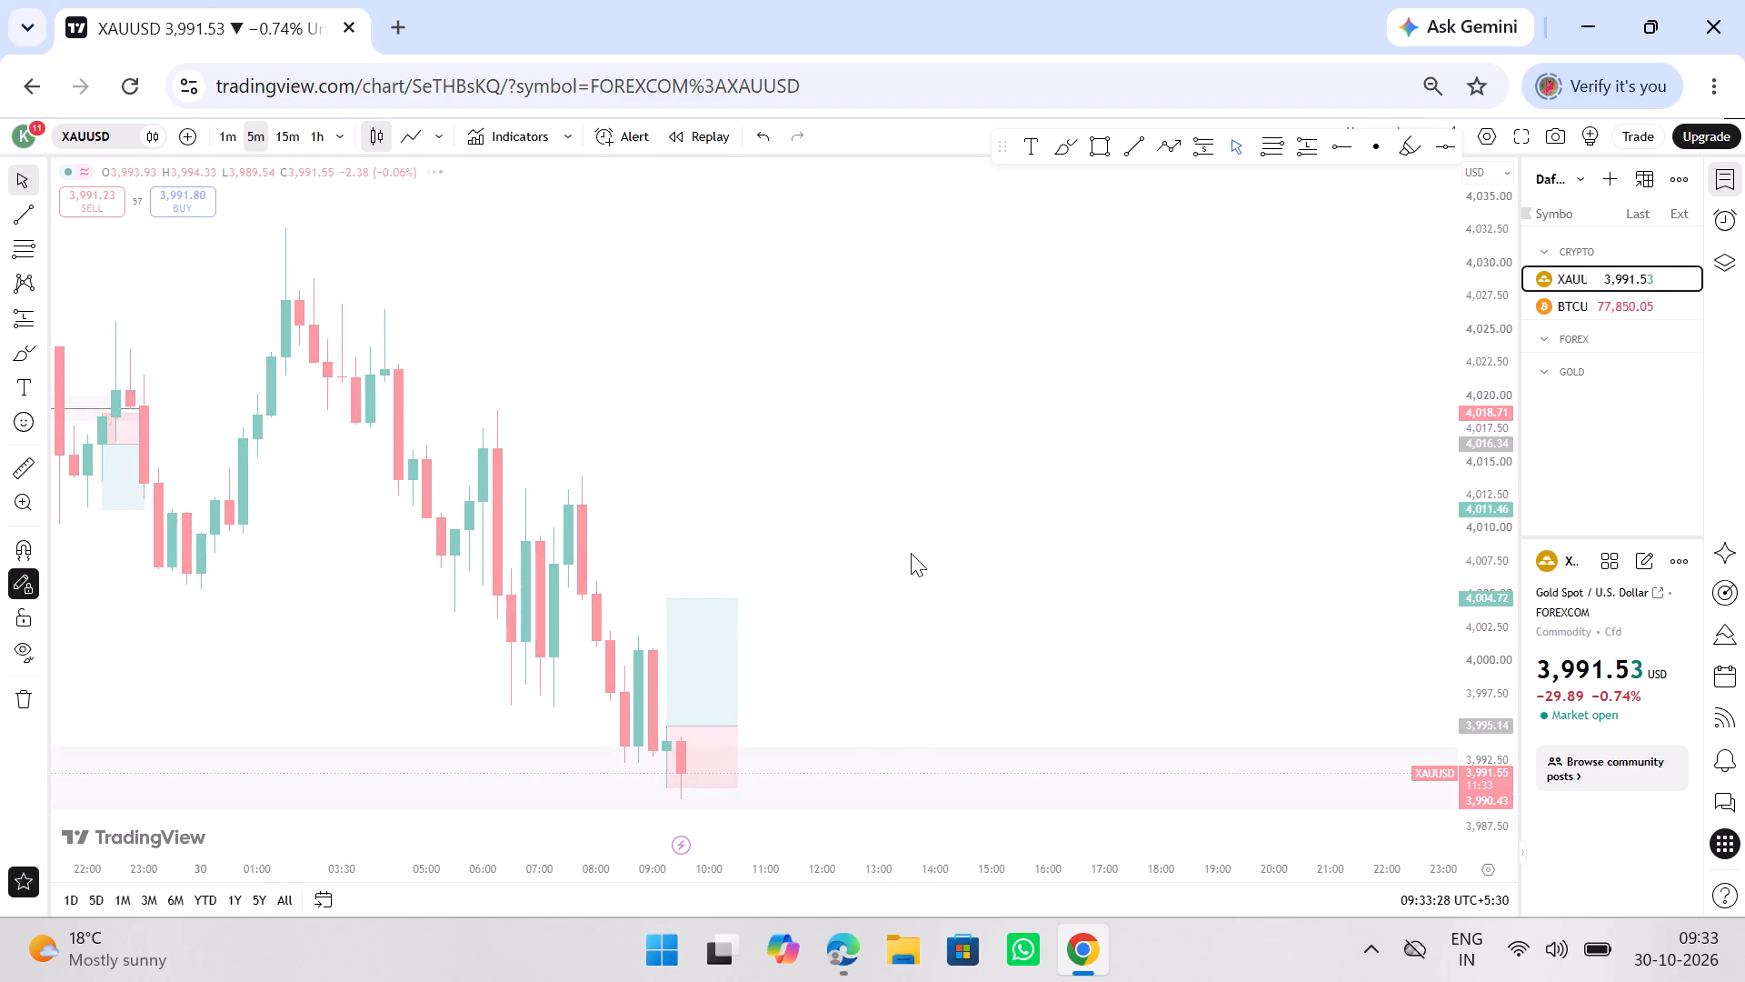
{"action": "left_click_drag", "start_coordinate": [953, 595], "coordinate": [949, 596]}
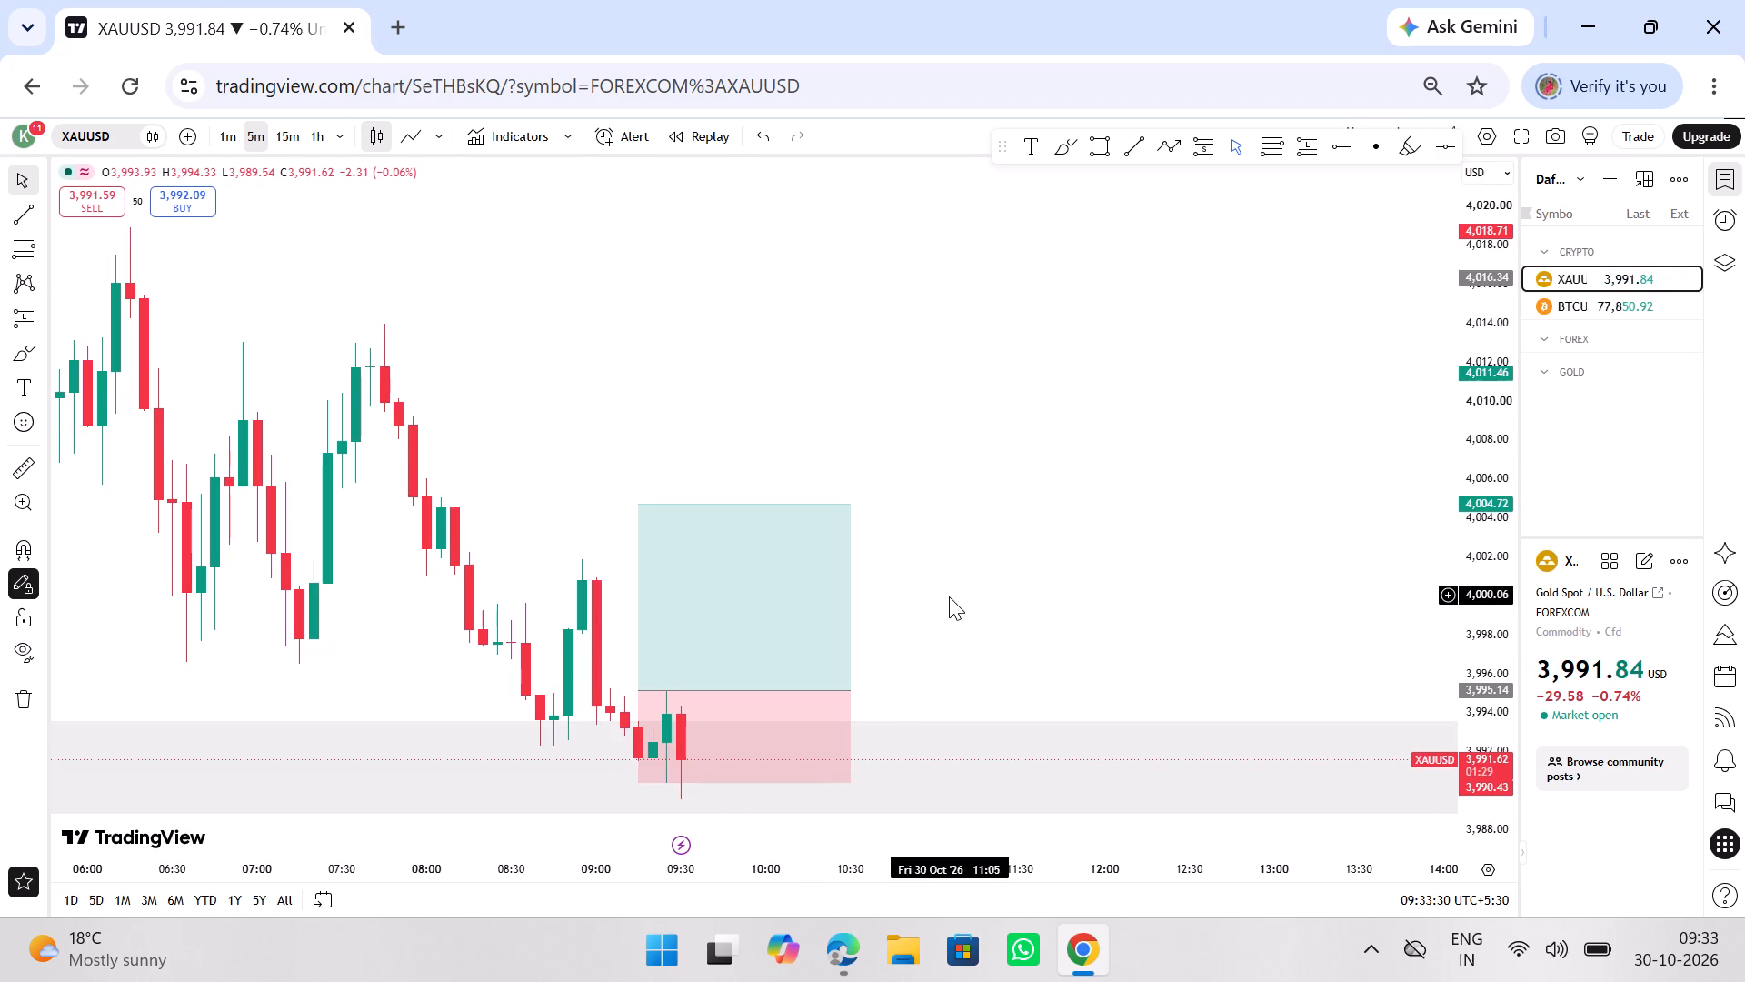
{"action": "left_click_drag", "start_coordinate": [949, 596], "coordinate": [789, 576]}
{"action": "left_click", "coordinate": [617, 611]}
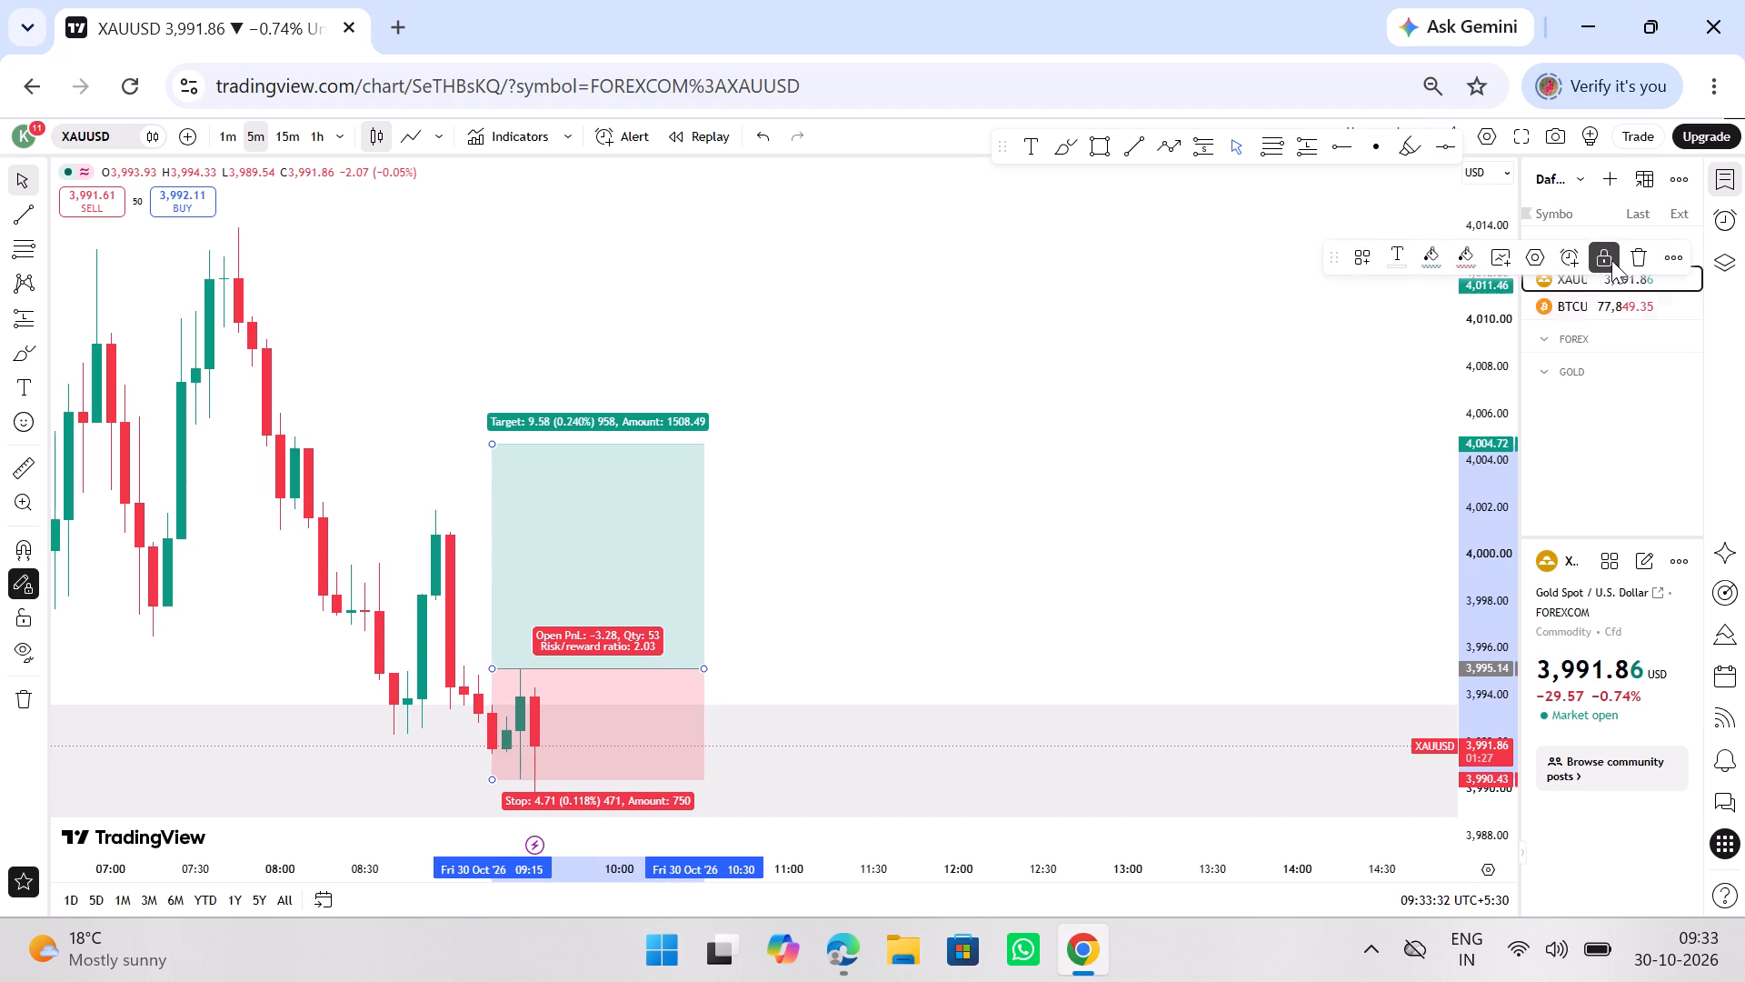
{"action": "left_click", "coordinate": [1616, 257]}
{"action": "left_click_drag", "start_coordinate": [627, 732], "coordinate": [660, 745]}
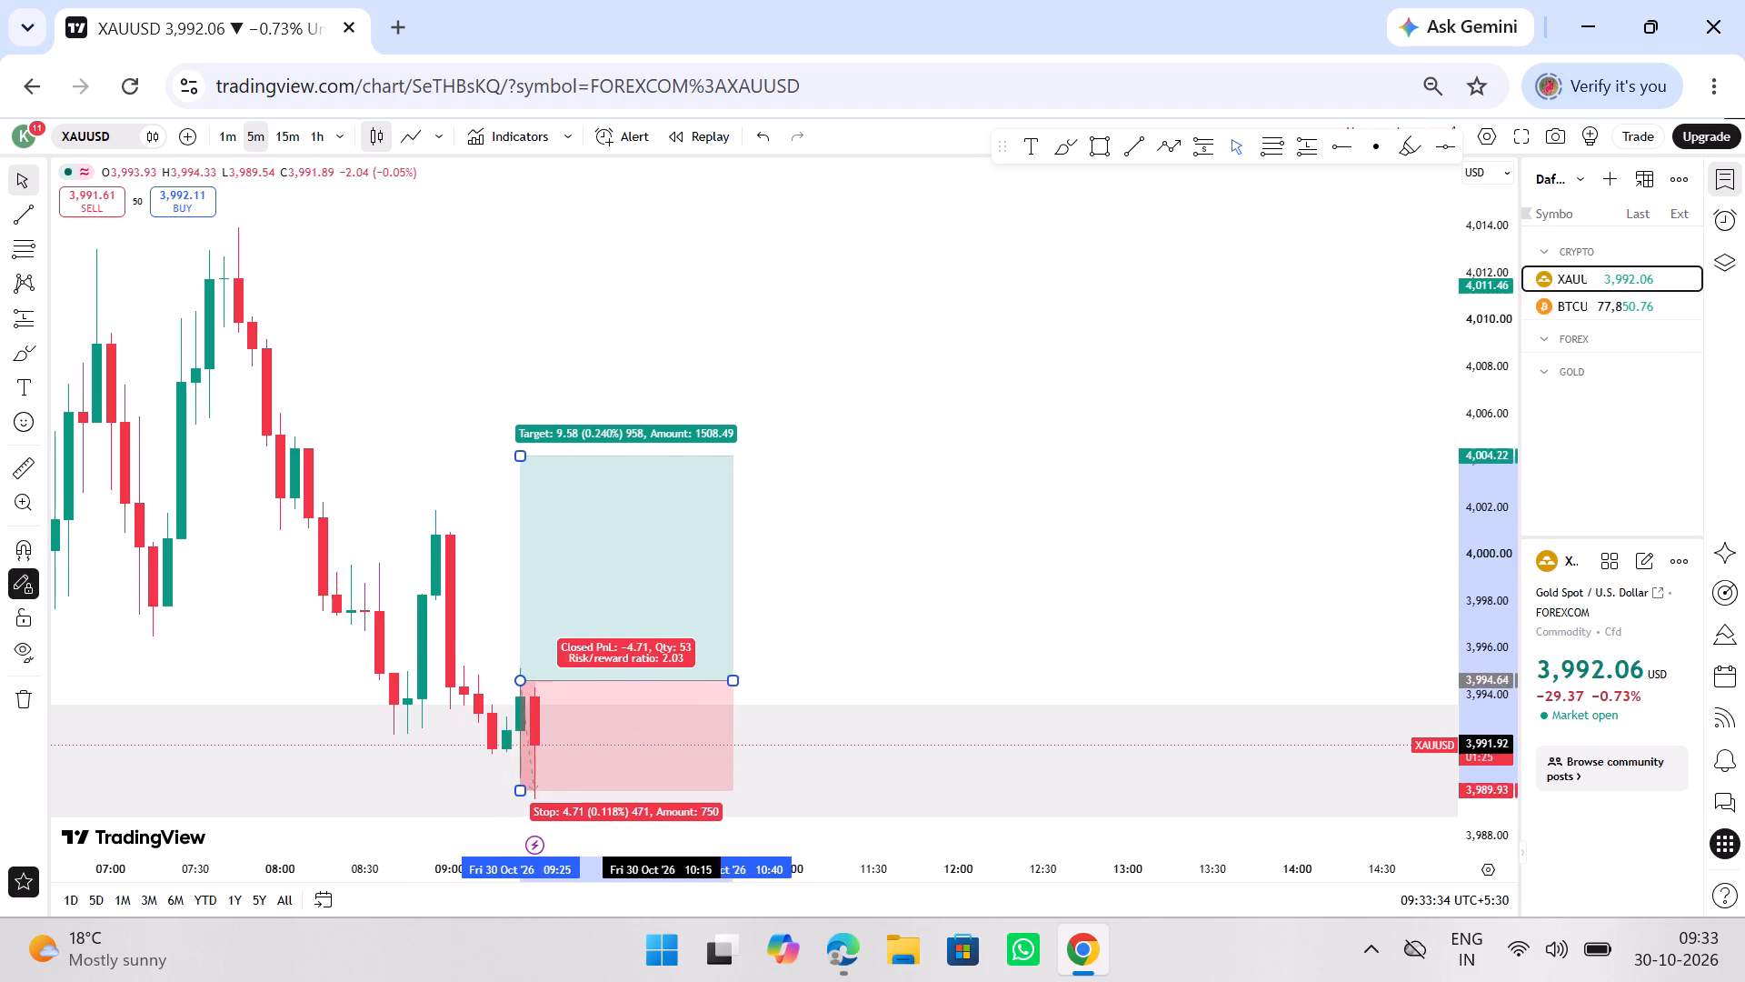
{"action": "left_click_drag", "start_coordinate": [660, 745], "coordinate": [673, 750]}
{"action": "left_click", "coordinate": [841, 535]}
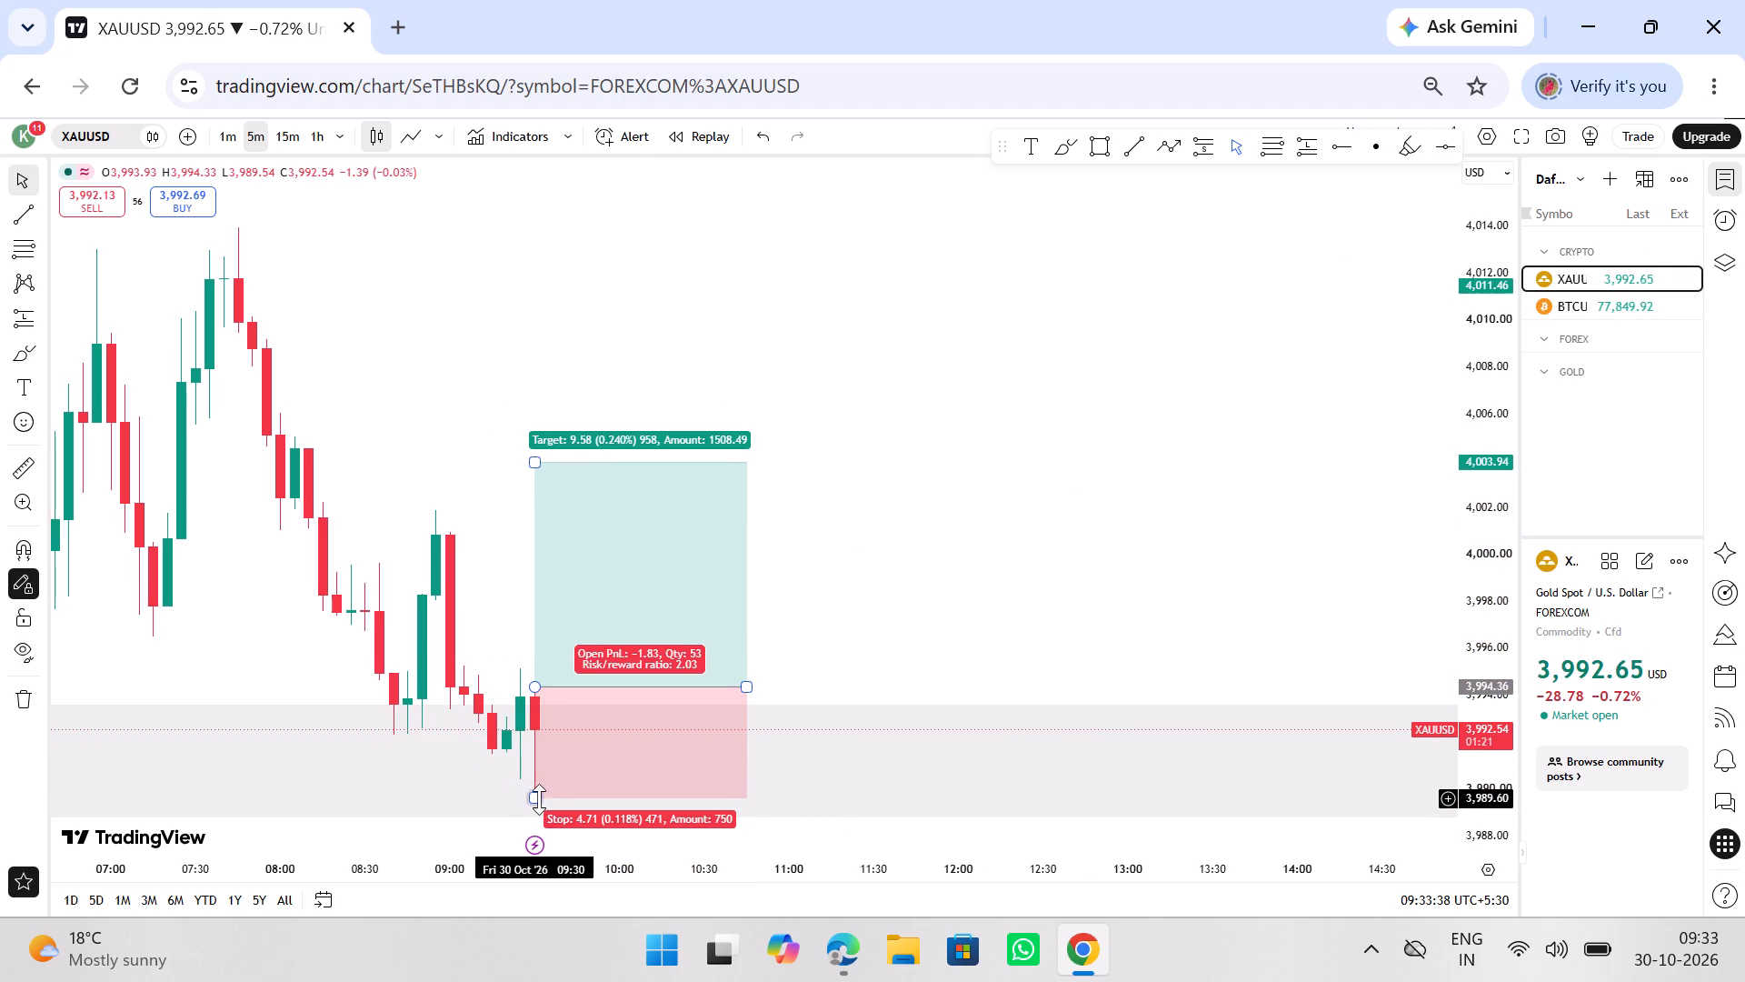
Set the long position's stop to about 3,989.44 and target to about 4,004.38 for a 2.04 risk/reward ratio, and lock it.
{"action": "left_click_drag", "start_coordinate": [534, 800], "coordinate": [555, 802]}
{"action": "left_click", "coordinate": [486, 551]}
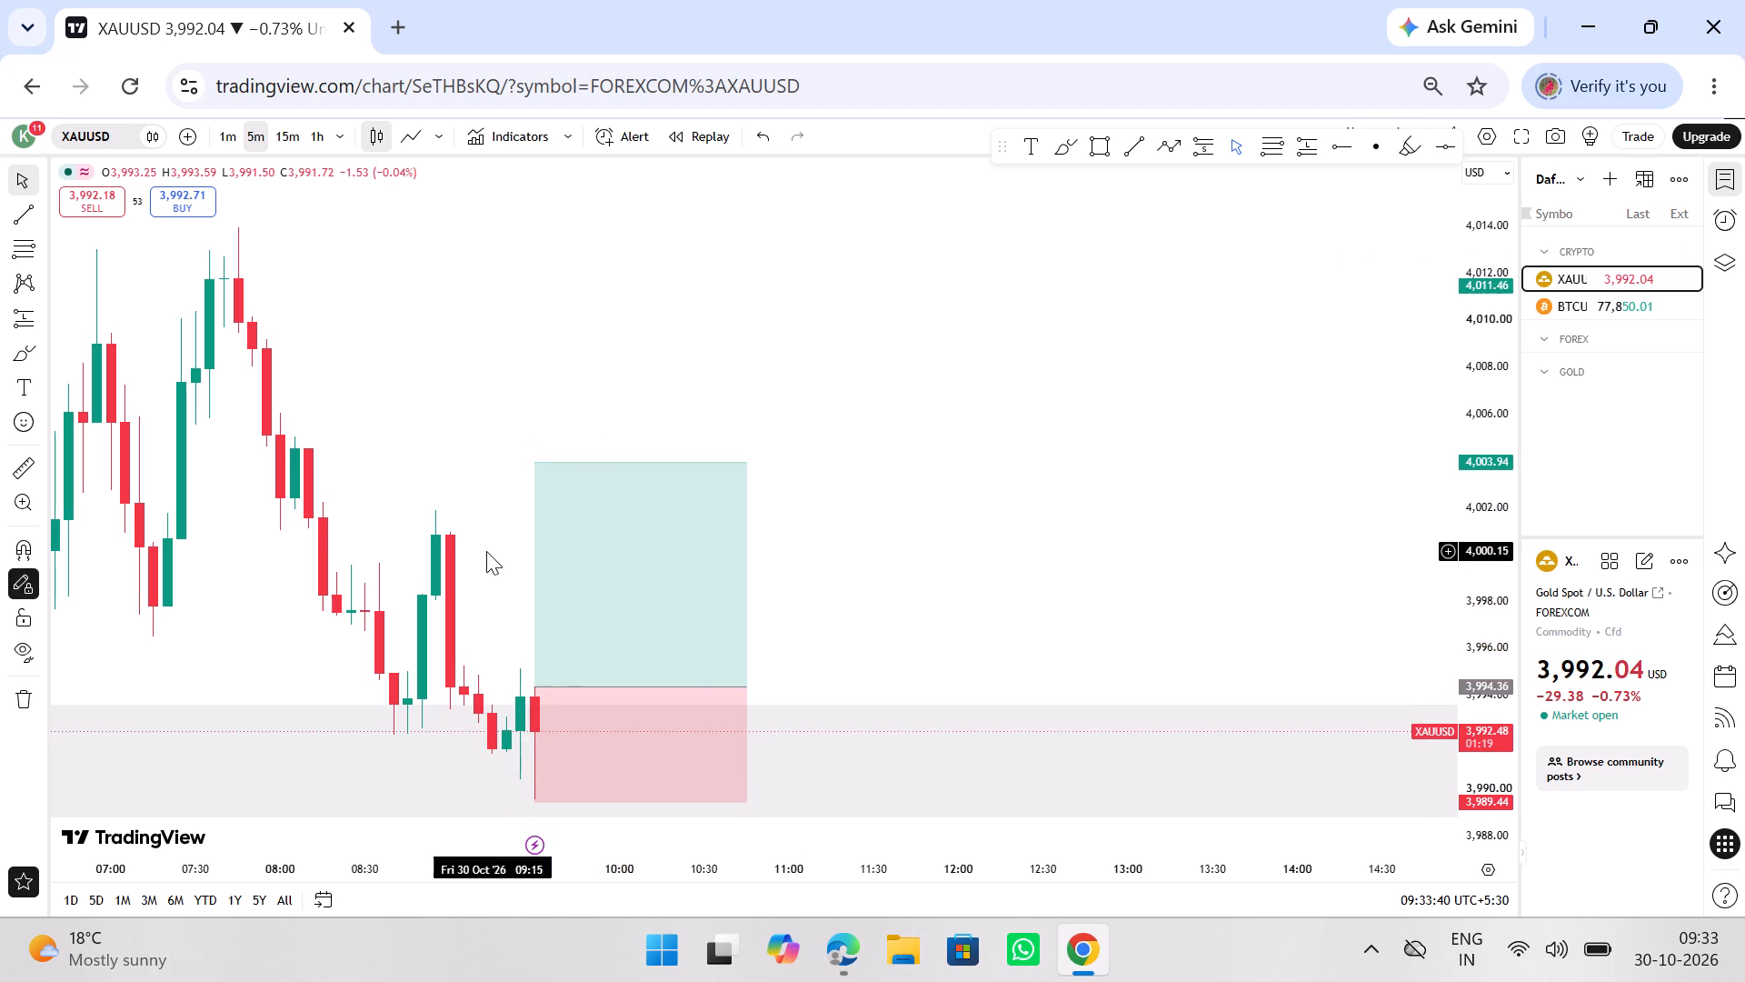
{"action": "left_click", "coordinate": [537, 459]}
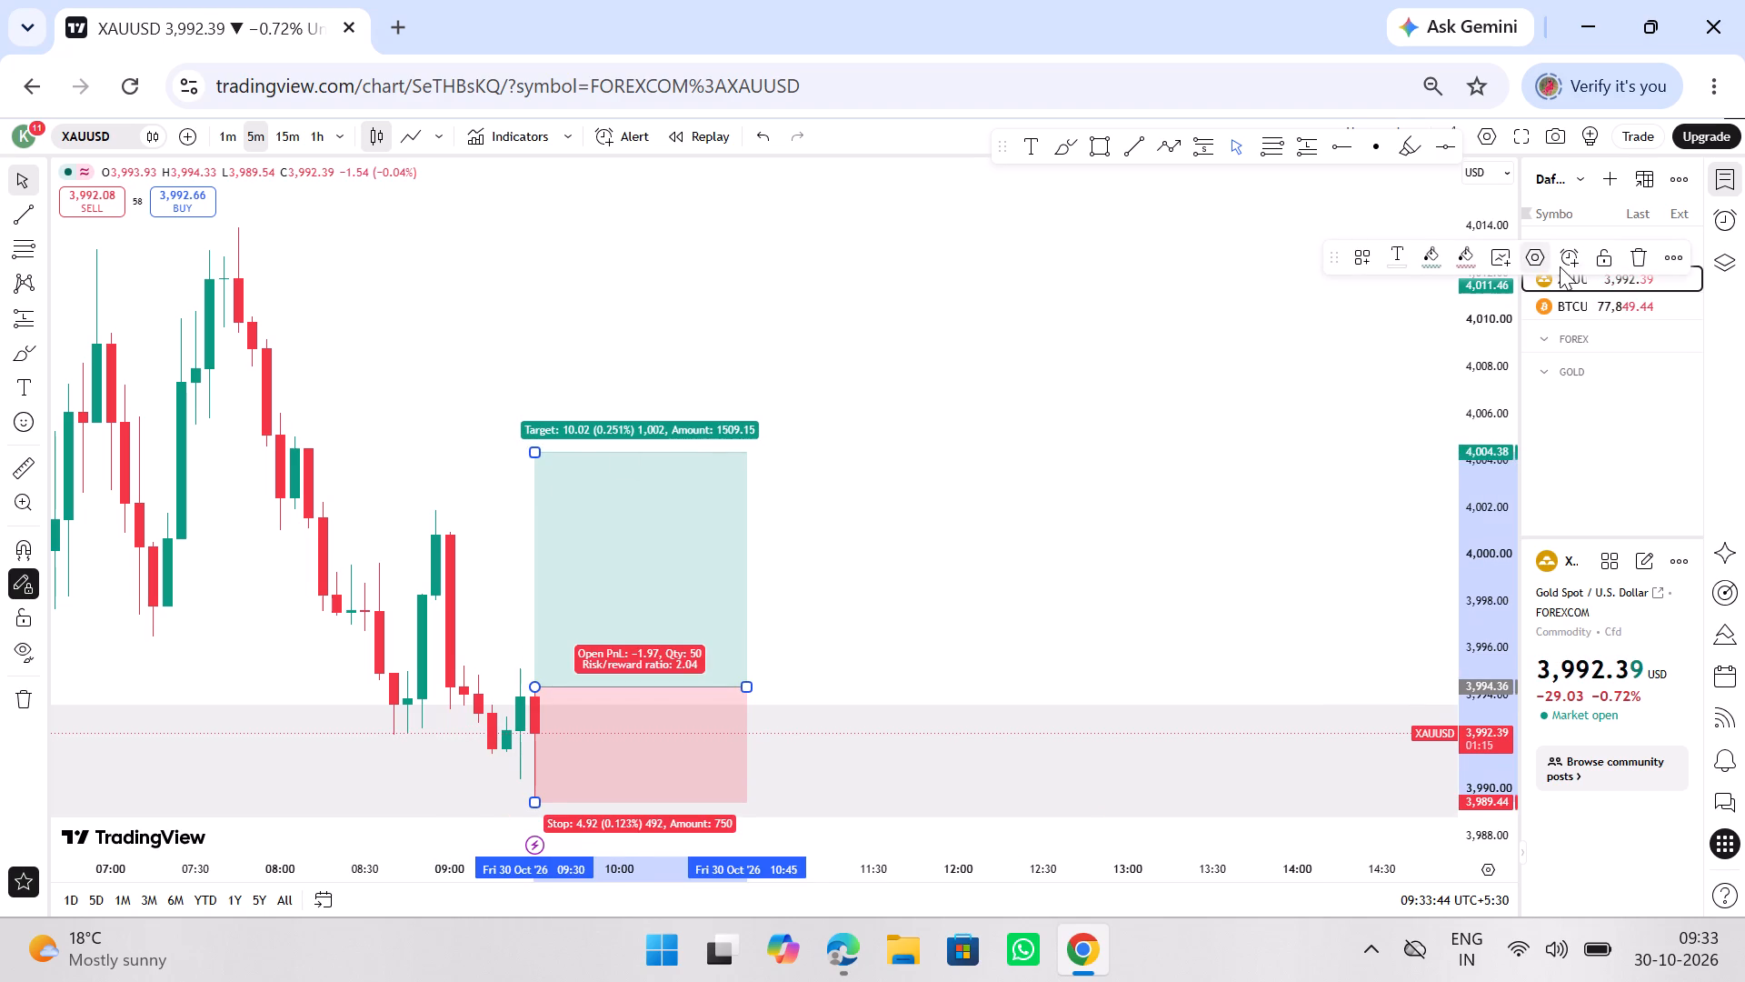
{"action": "left_click", "coordinate": [1601, 259]}
{"action": "left_click", "coordinate": [1152, 442]}
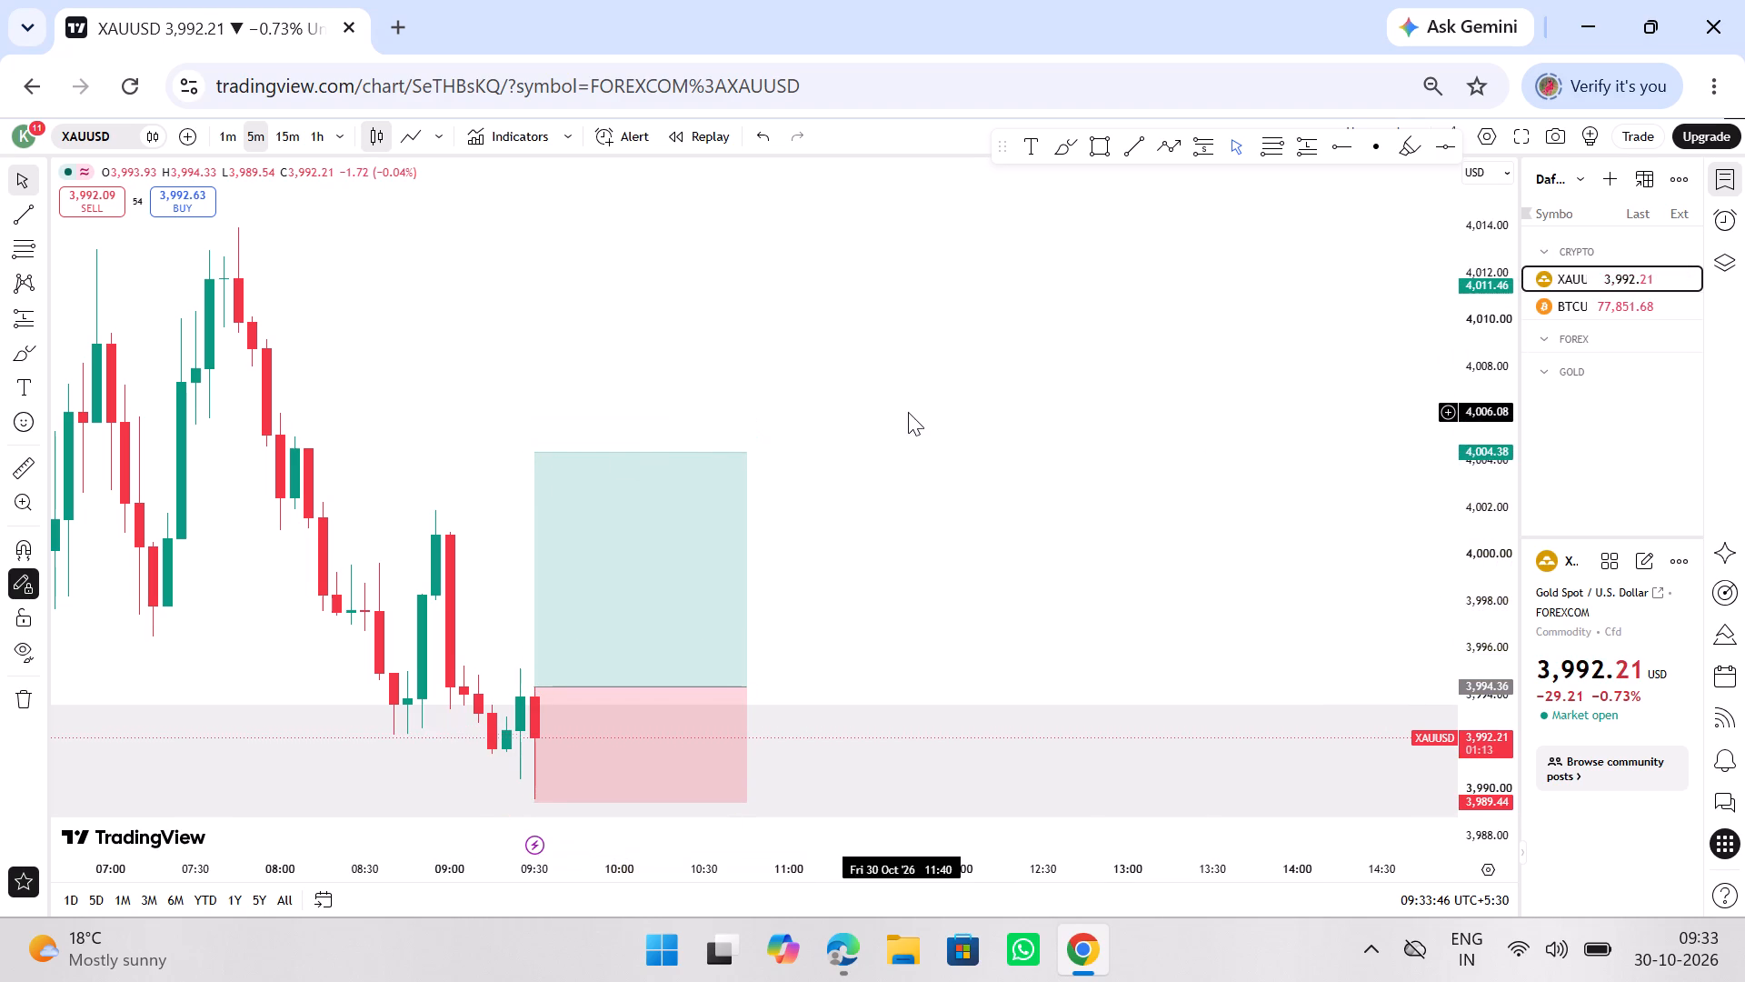
{"action": "left_click", "coordinate": [908, 412]}
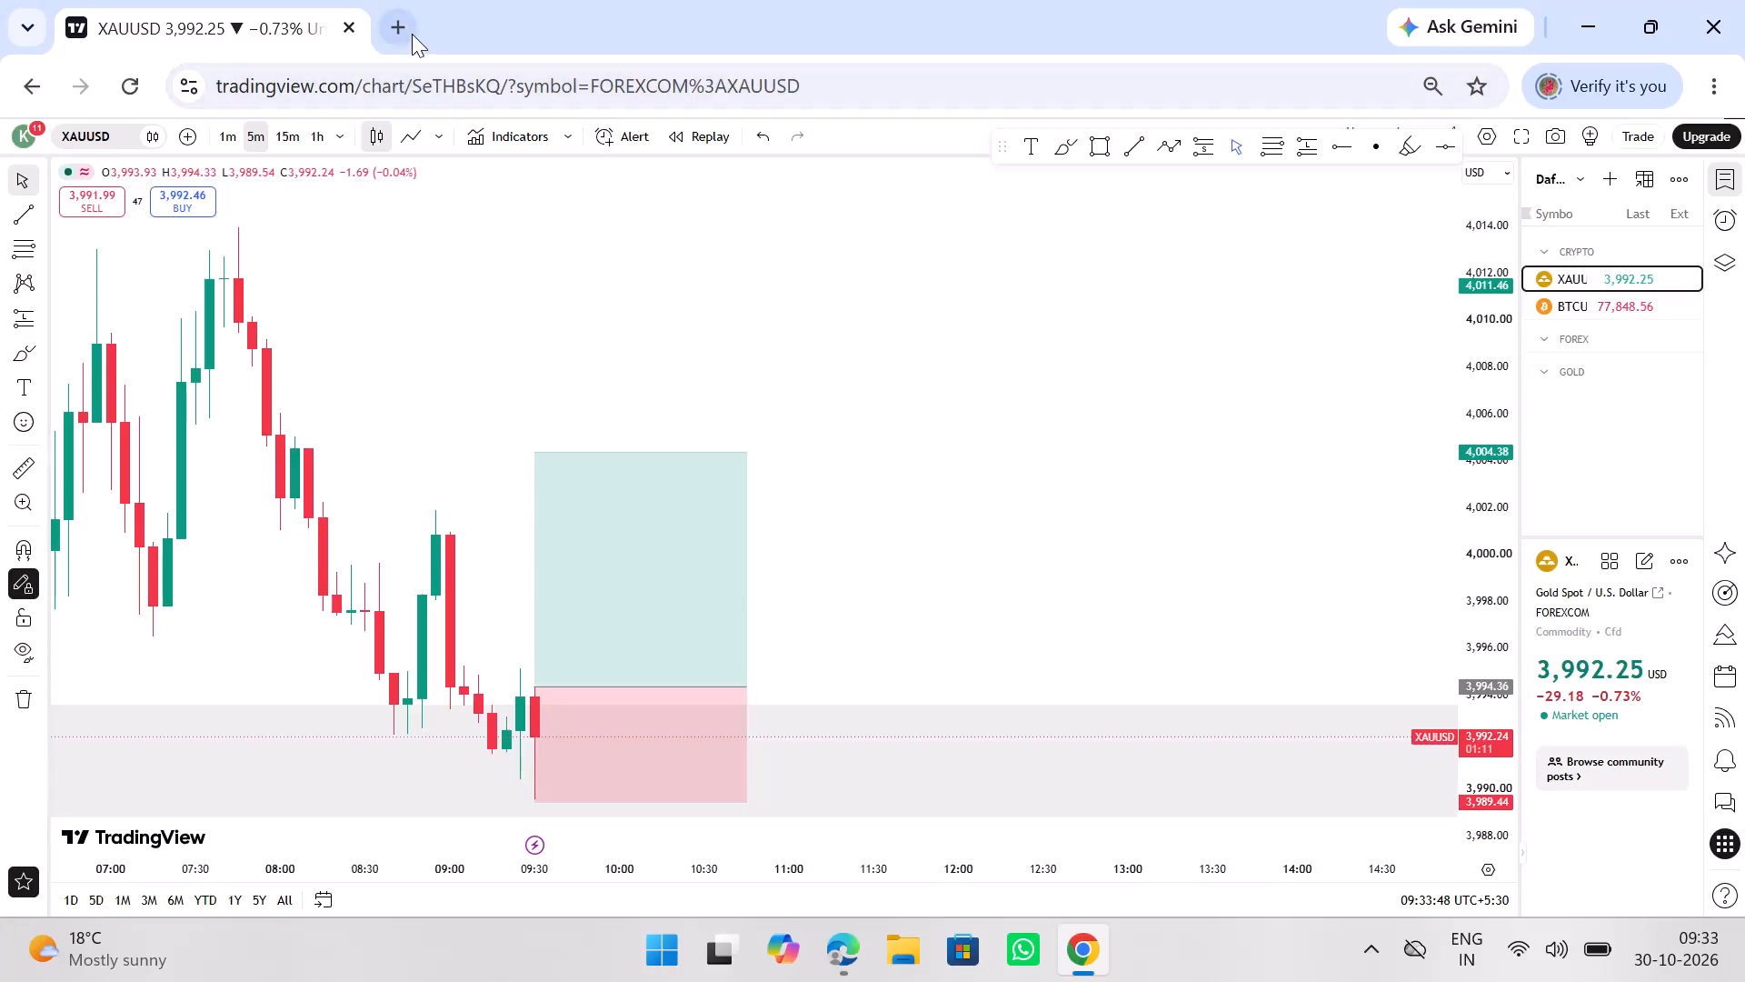
Open a new browser tab, choose the suggested "xm login" Google search, and return to the XAUUSD chart tab.
{"action": "left_click", "coordinate": [412, 34]}
{"action": "left_click", "coordinate": [484, 530]}
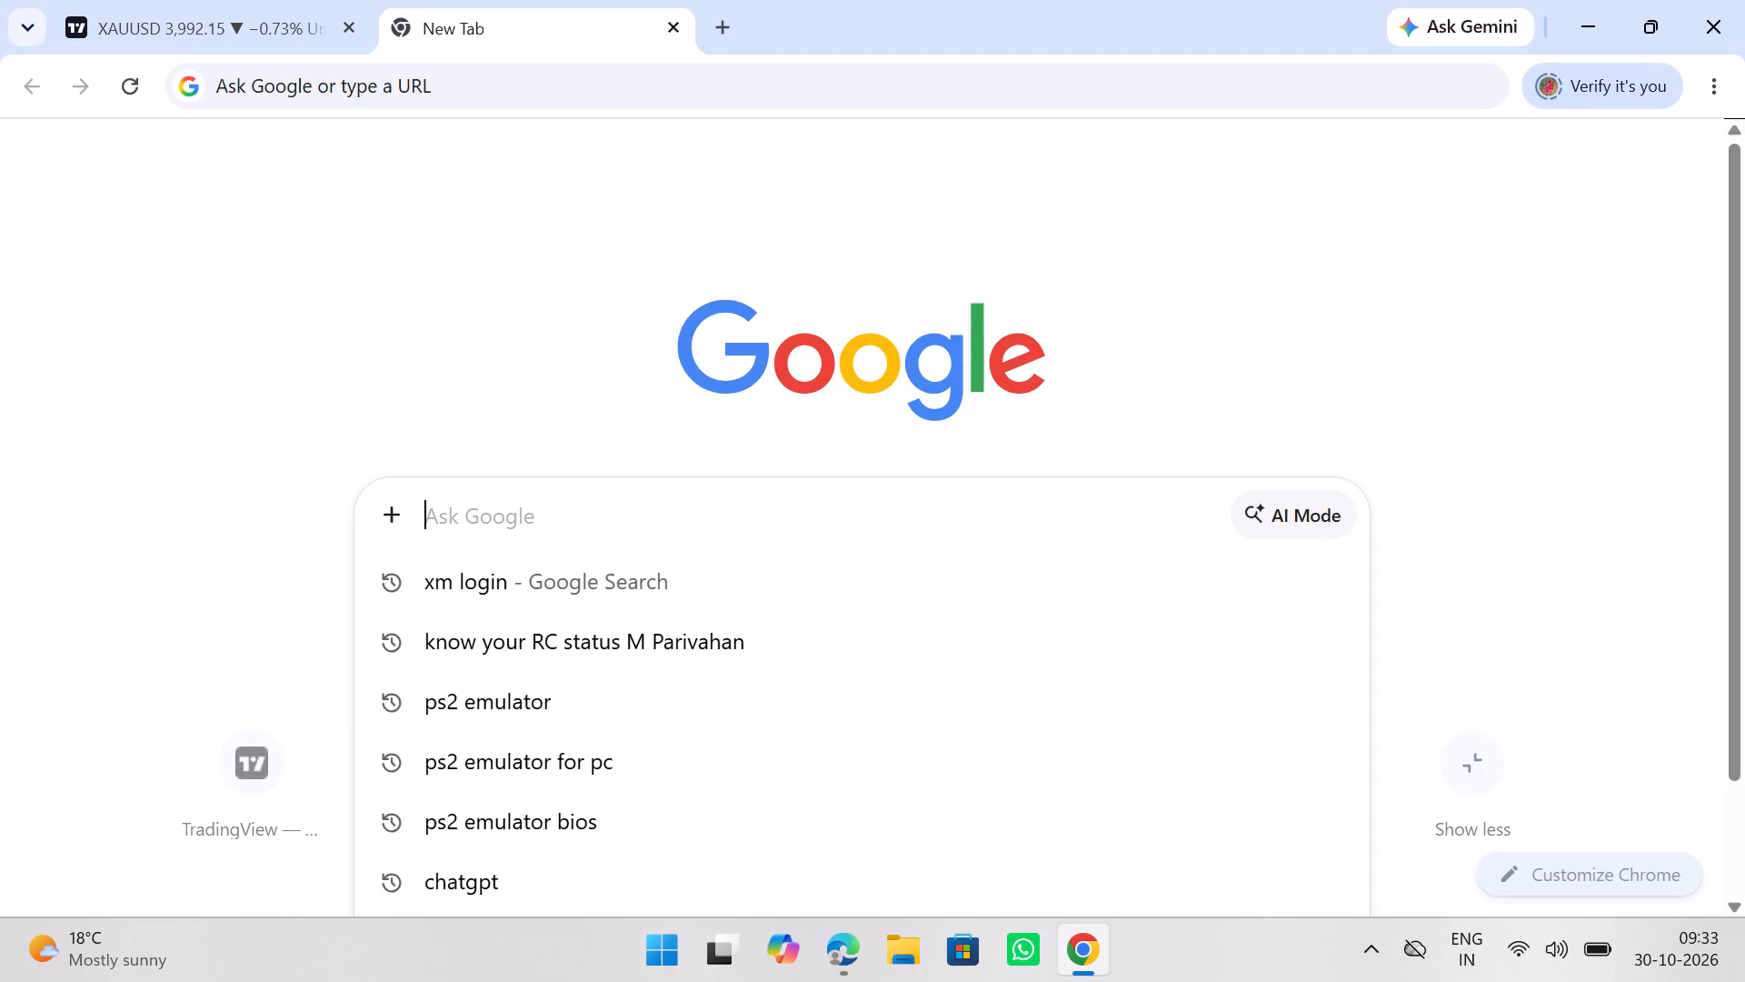
{"action": "left_click", "coordinate": [480, 589]}
{"action": "left_click", "coordinate": [234, 46]}
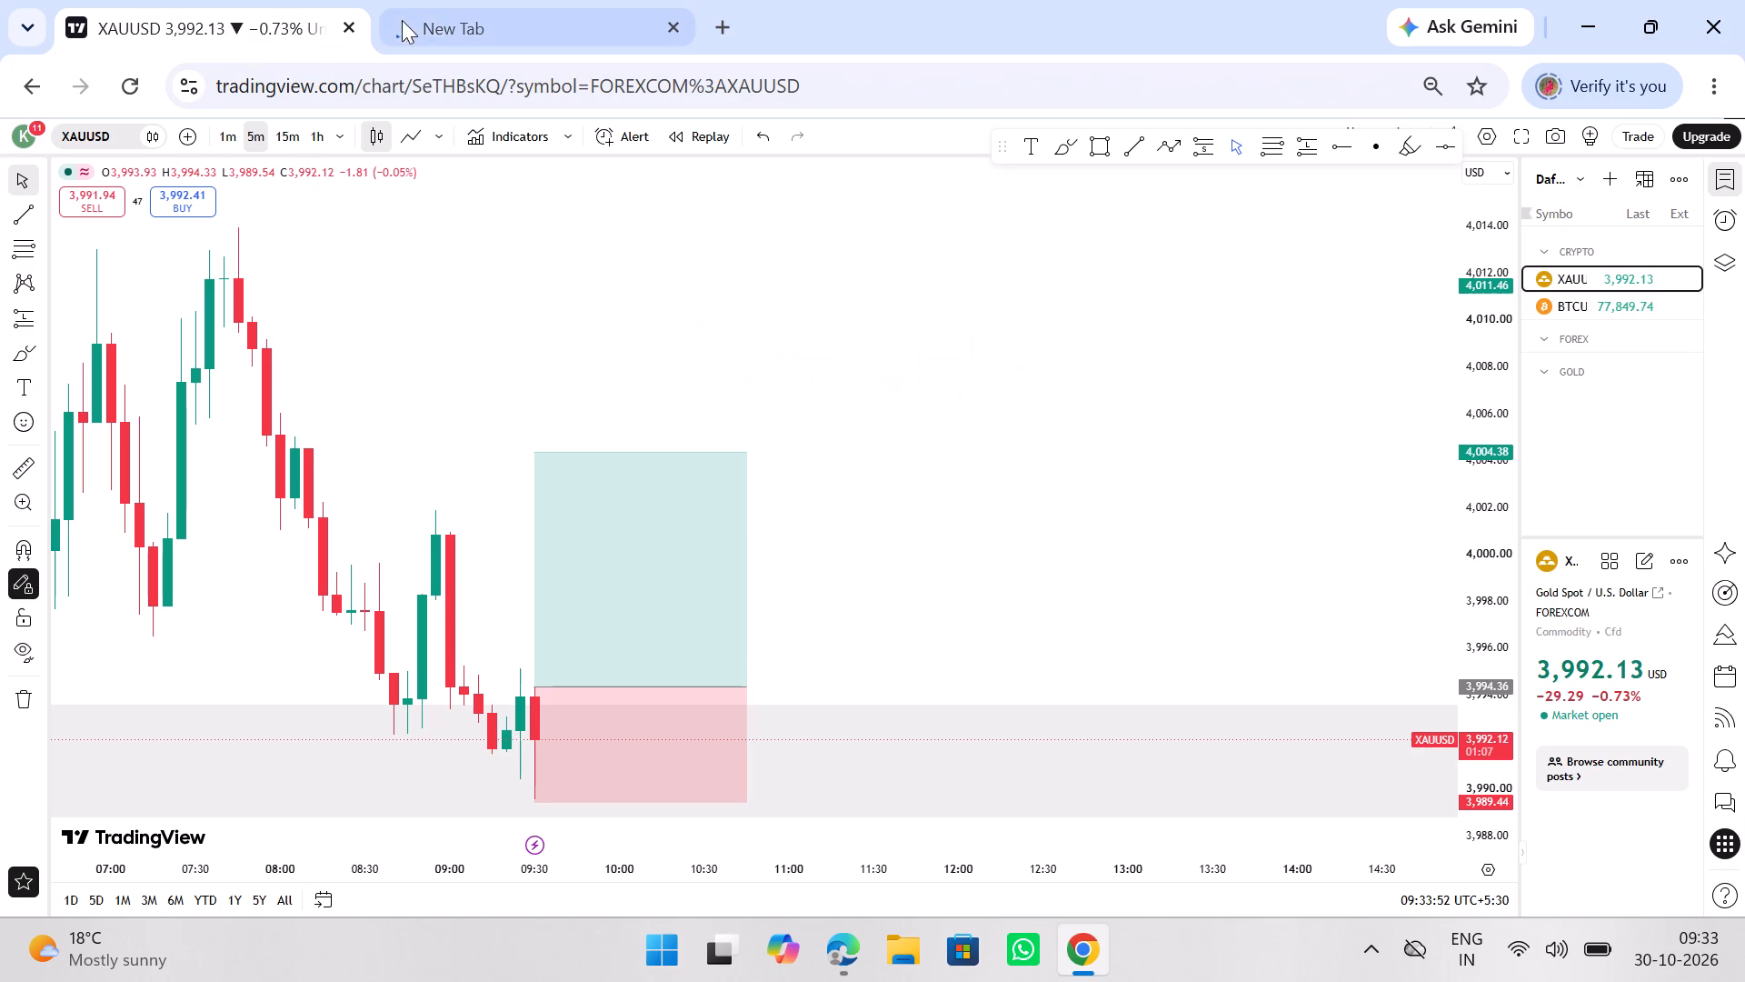
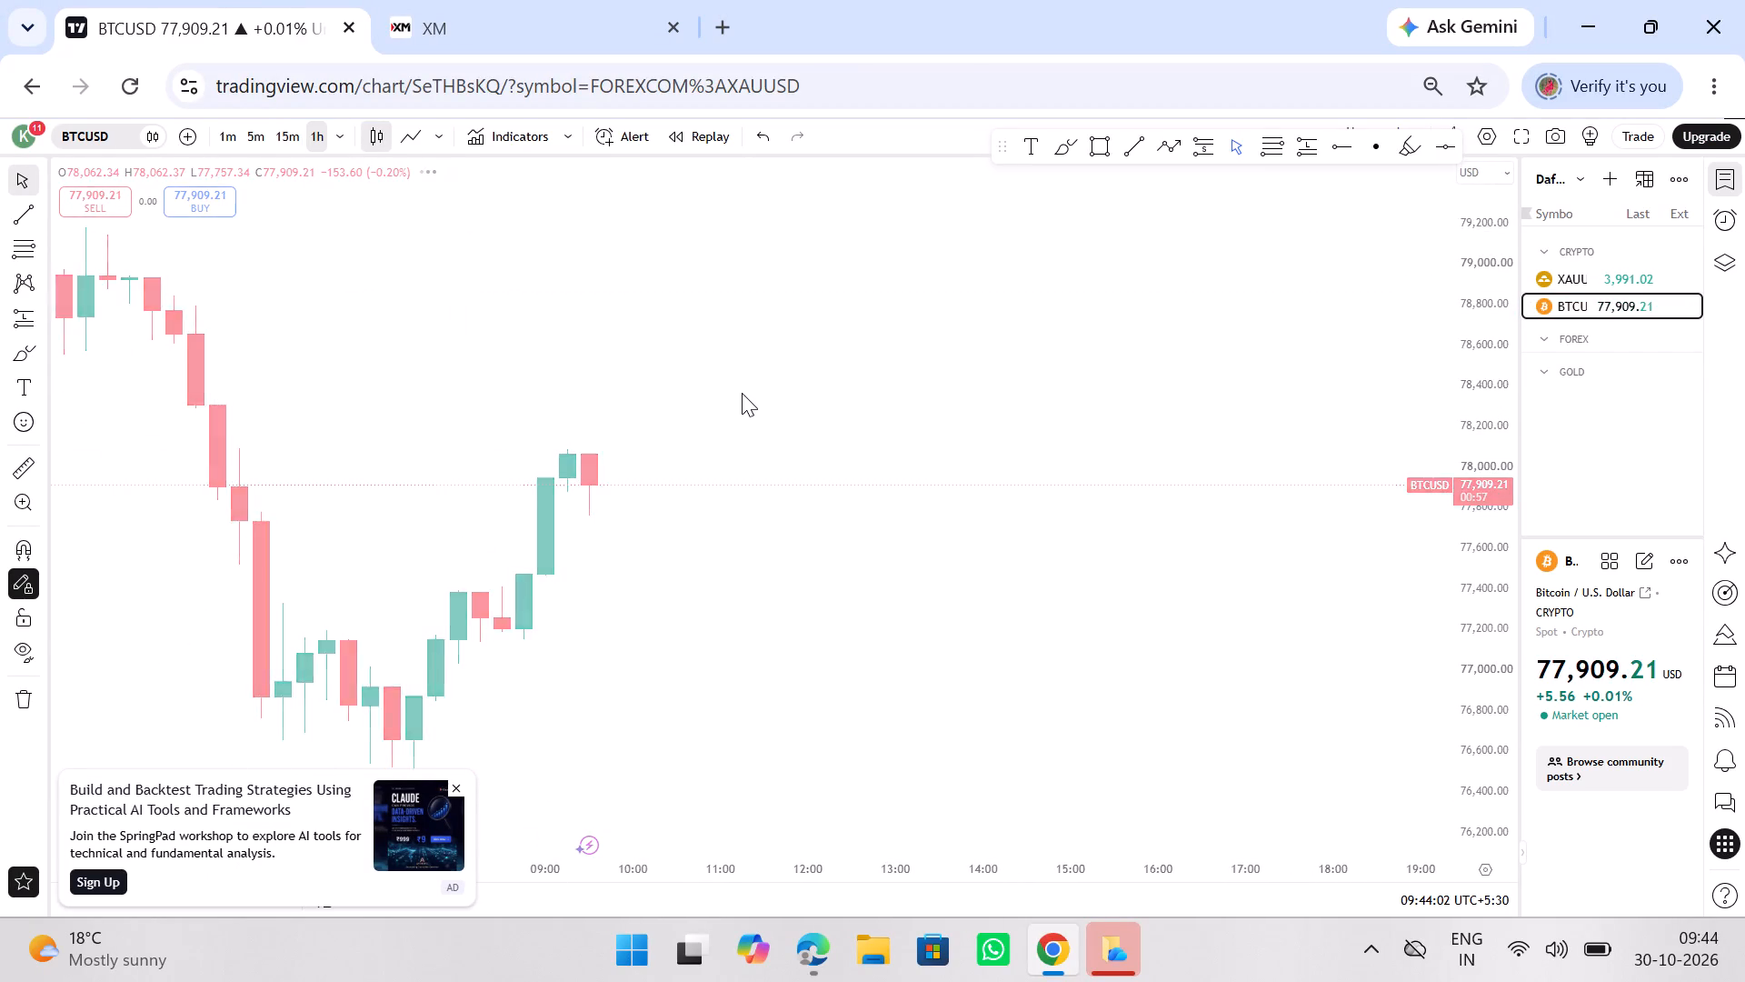
Close the workshop advertisement on the BTCUSD chart and dismiss the ad-free upgrade offer.
{"action": "scroll", "coordinate": [742, 393], "scroll_direction": "down", "scroll_amount": 5, "text": "ctrl"}
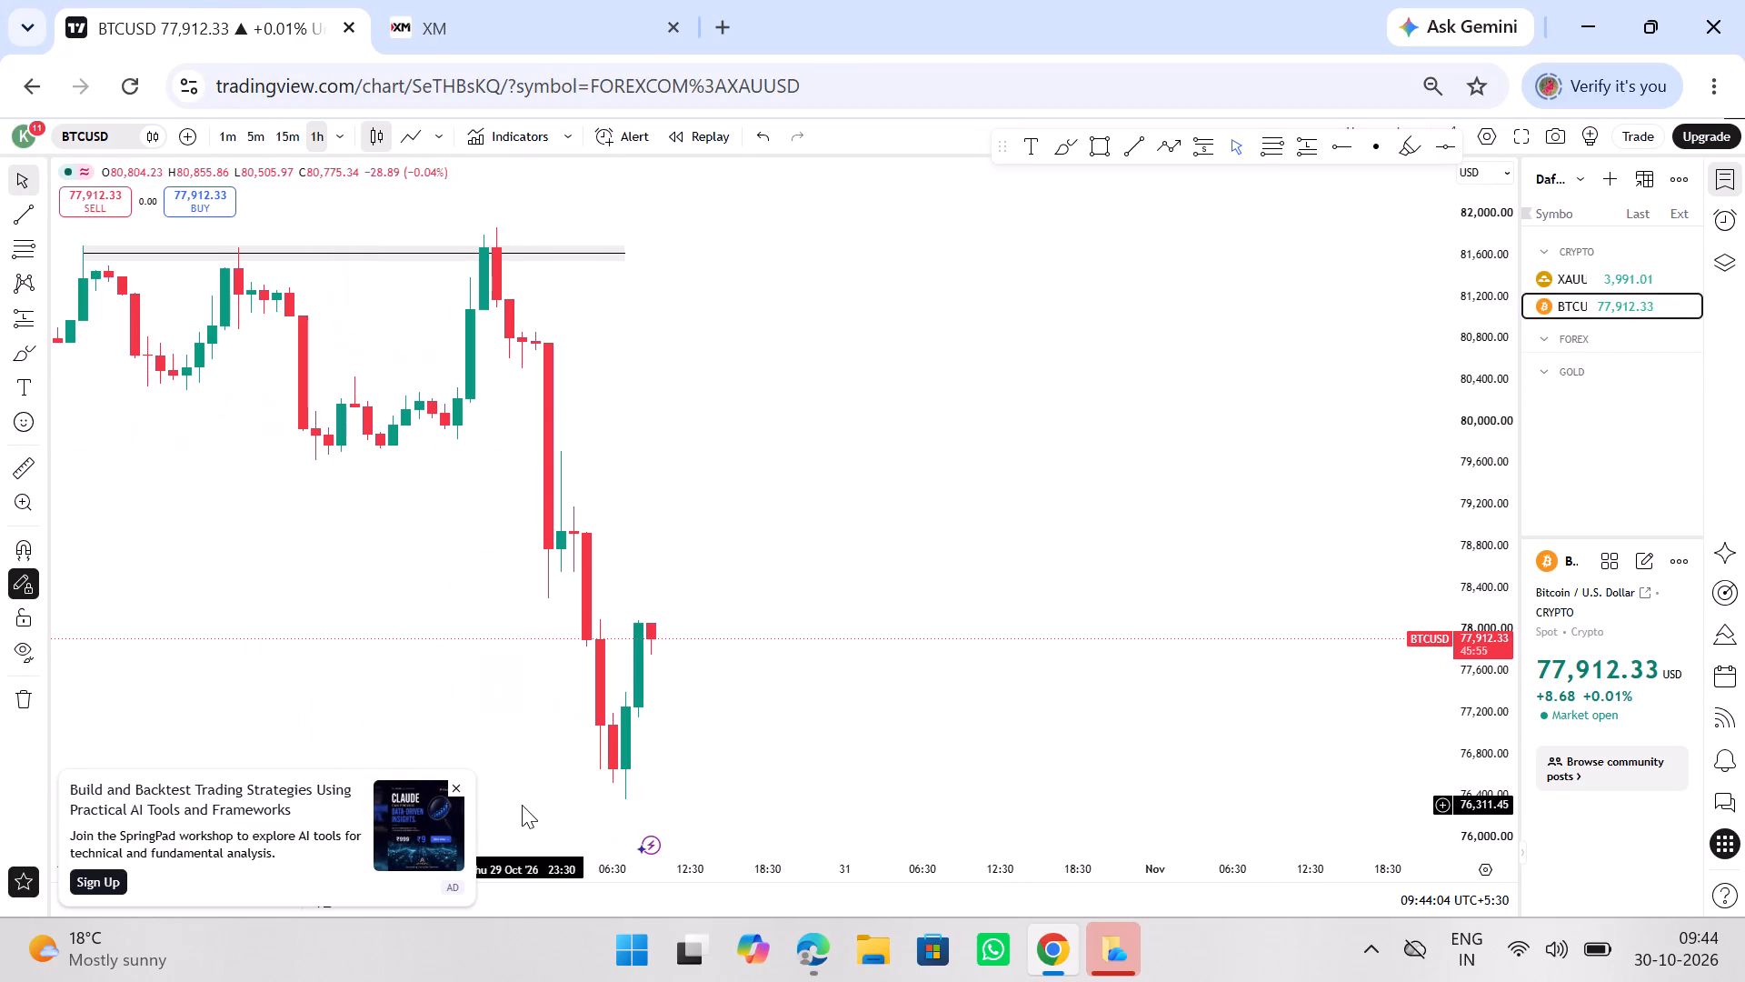
{"action": "left_click", "coordinate": [458, 789]}
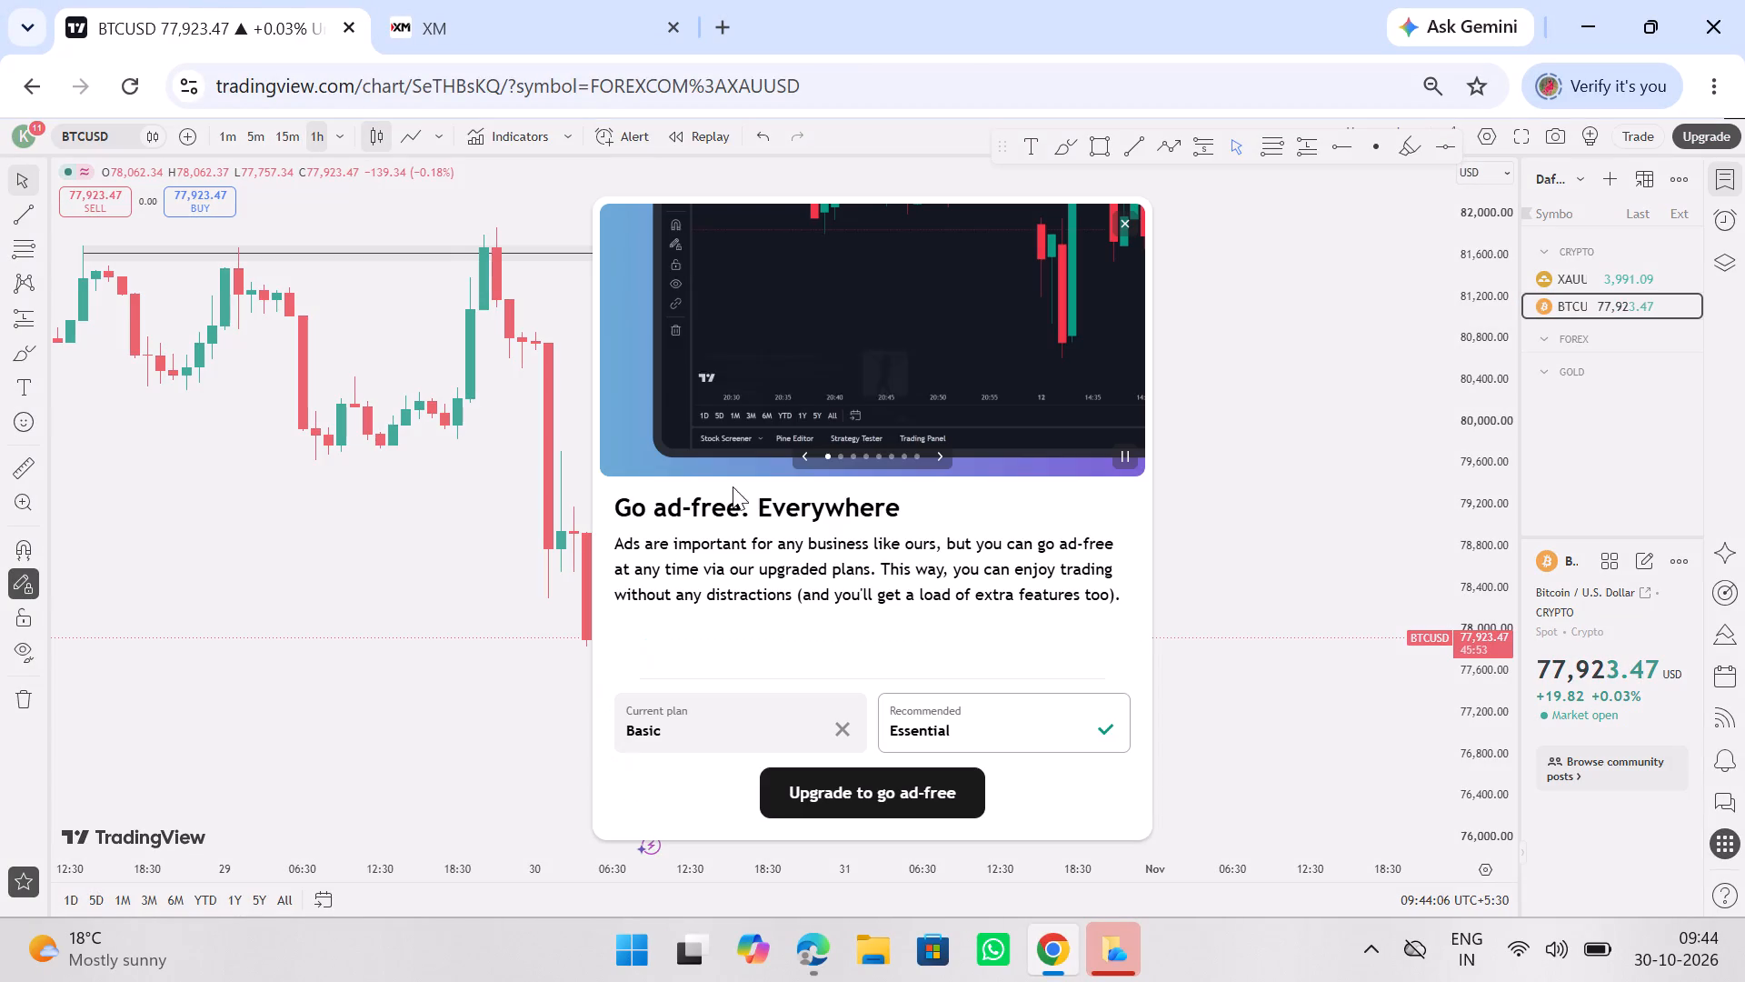
{"action": "left_click", "coordinate": [1114, 223]}
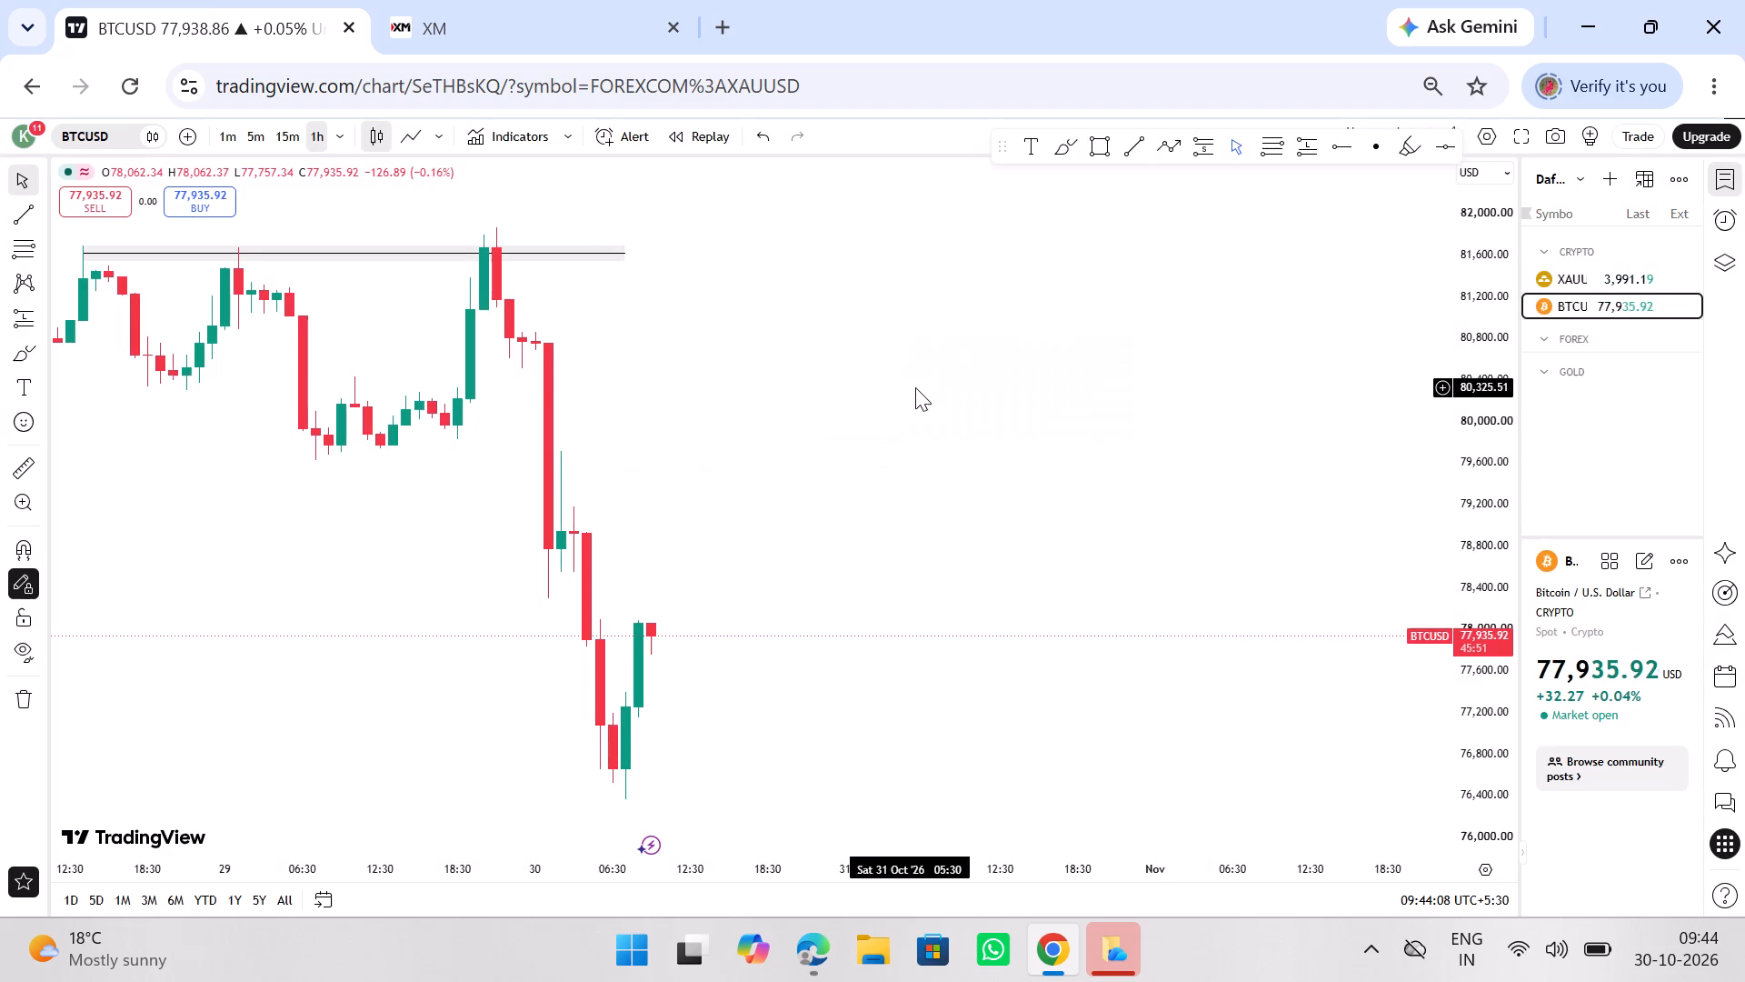
Examine the wider BTCUSD price history on the 1-hour chart around the drawn resistance zone and the recent drop.
{"action": "scroll", "coordinate": [915, 387], "scroll_direction": "down", "scroll_amount": 17, "text": "ctrl"}
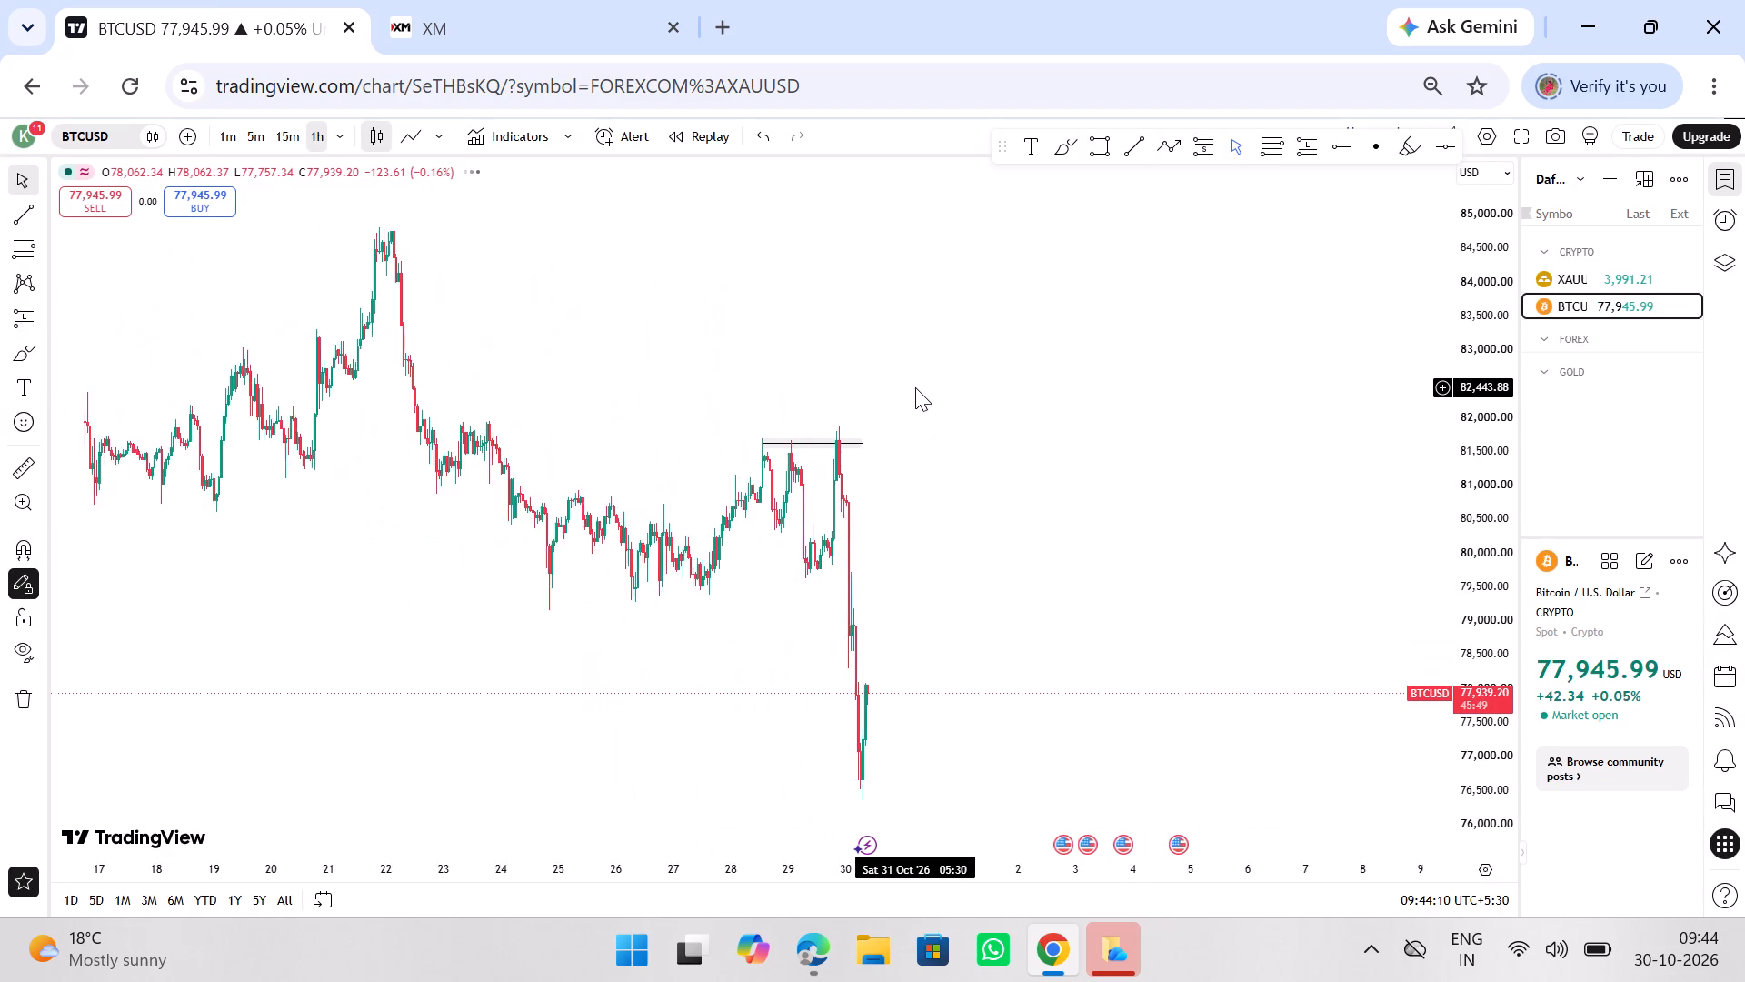
{"action": "scroll", "coordinate": [915, 387], "scroll_direction": "up", "scroll_amount": 2, "text": "ctrl"}
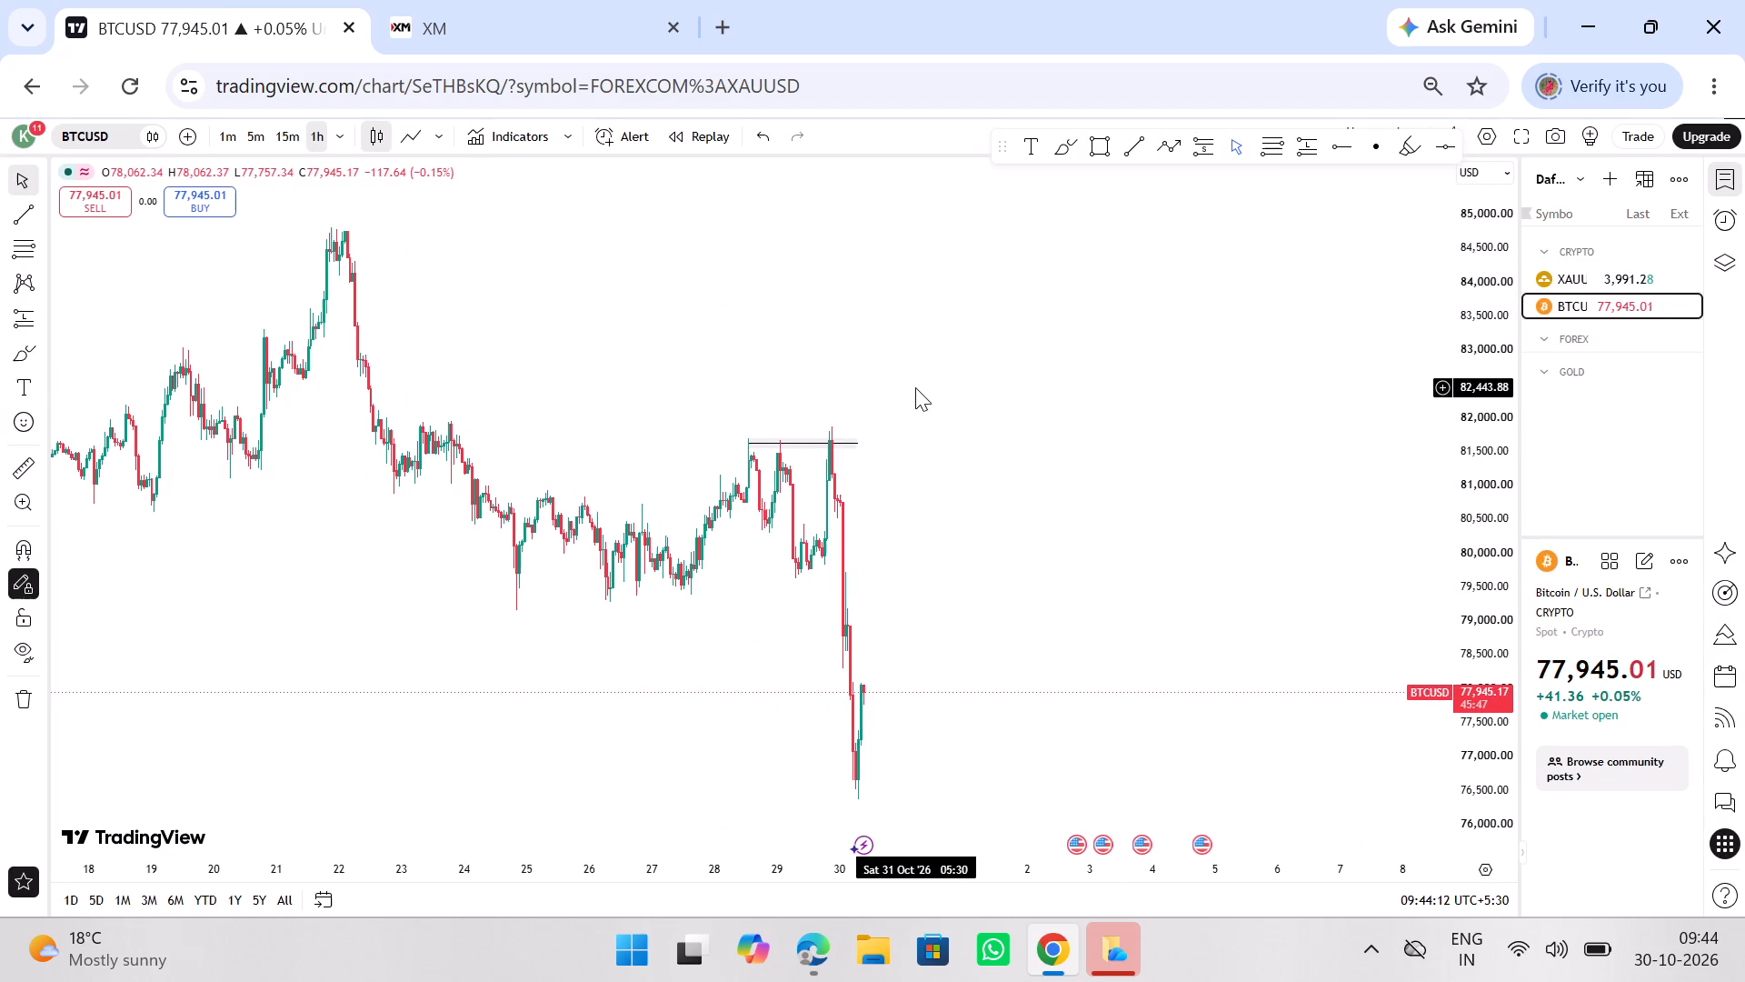
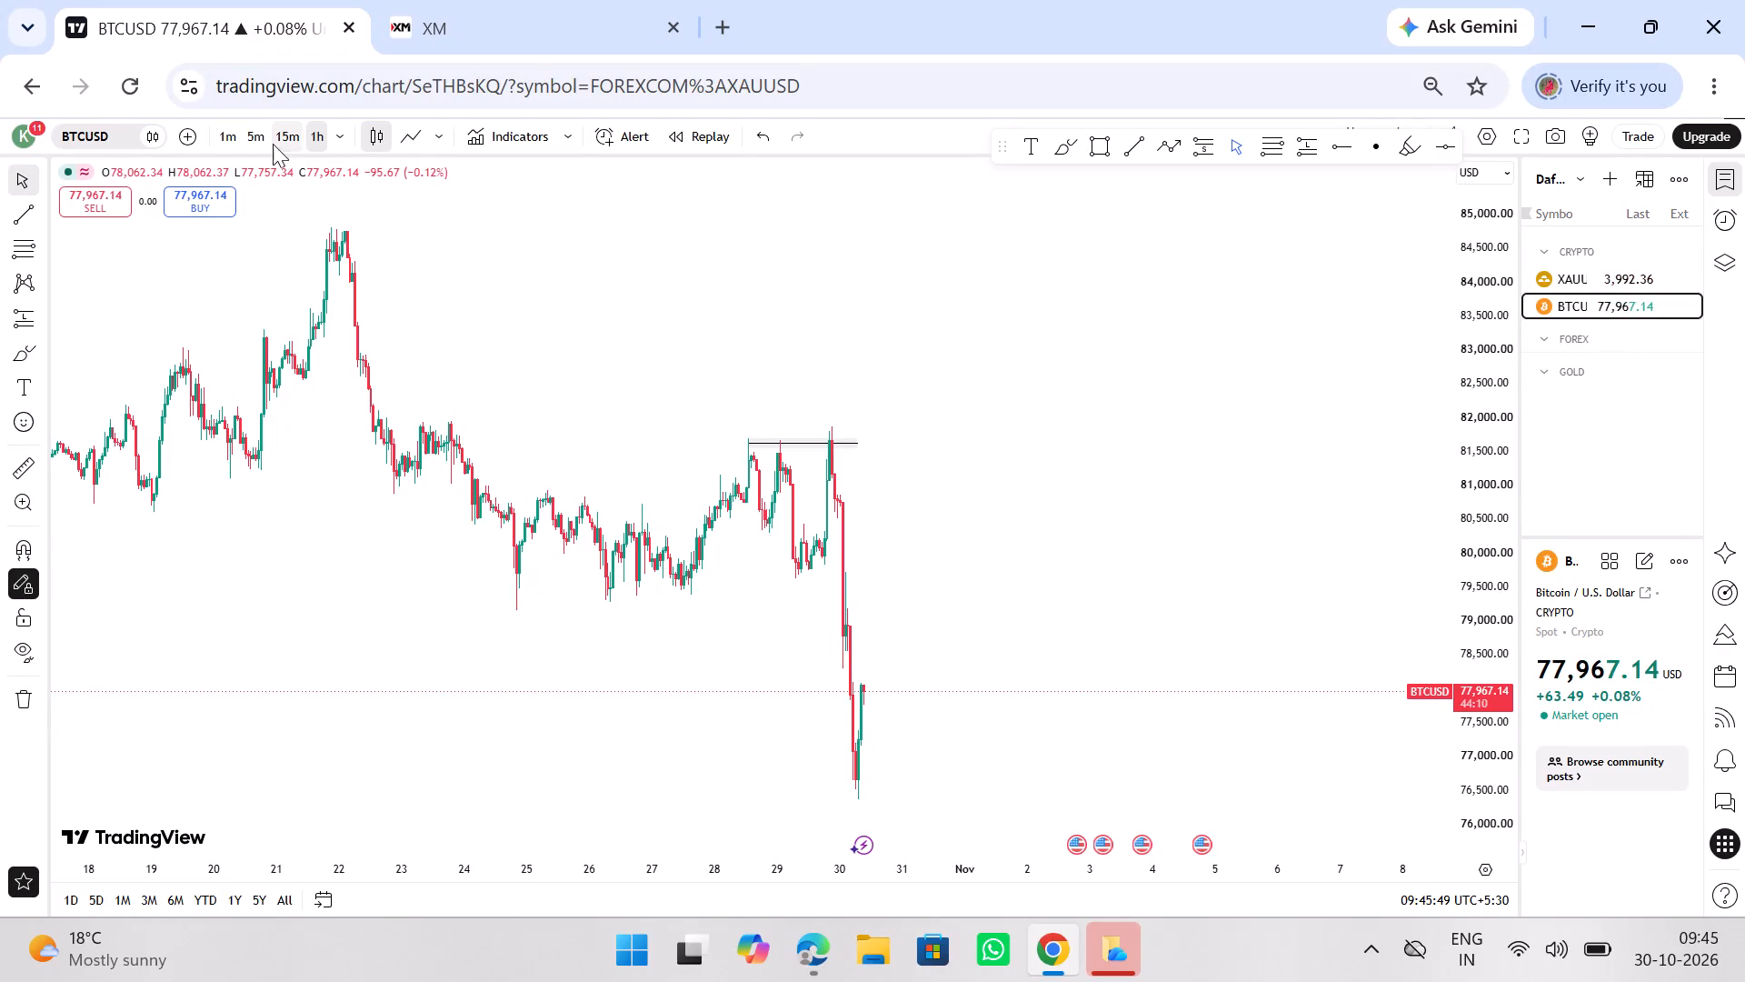
Switch the BTCUSD chart to the 5-minute timeframe and examine the recent price action since the drawn resistance zone.
{"action": "left_click", "coordinate": [253, 131]}
{"action": "scroll", "coordinate": [1037, 547], "scroll_direction": "up", "scroll_amount": 9, "text": "ctrl"}
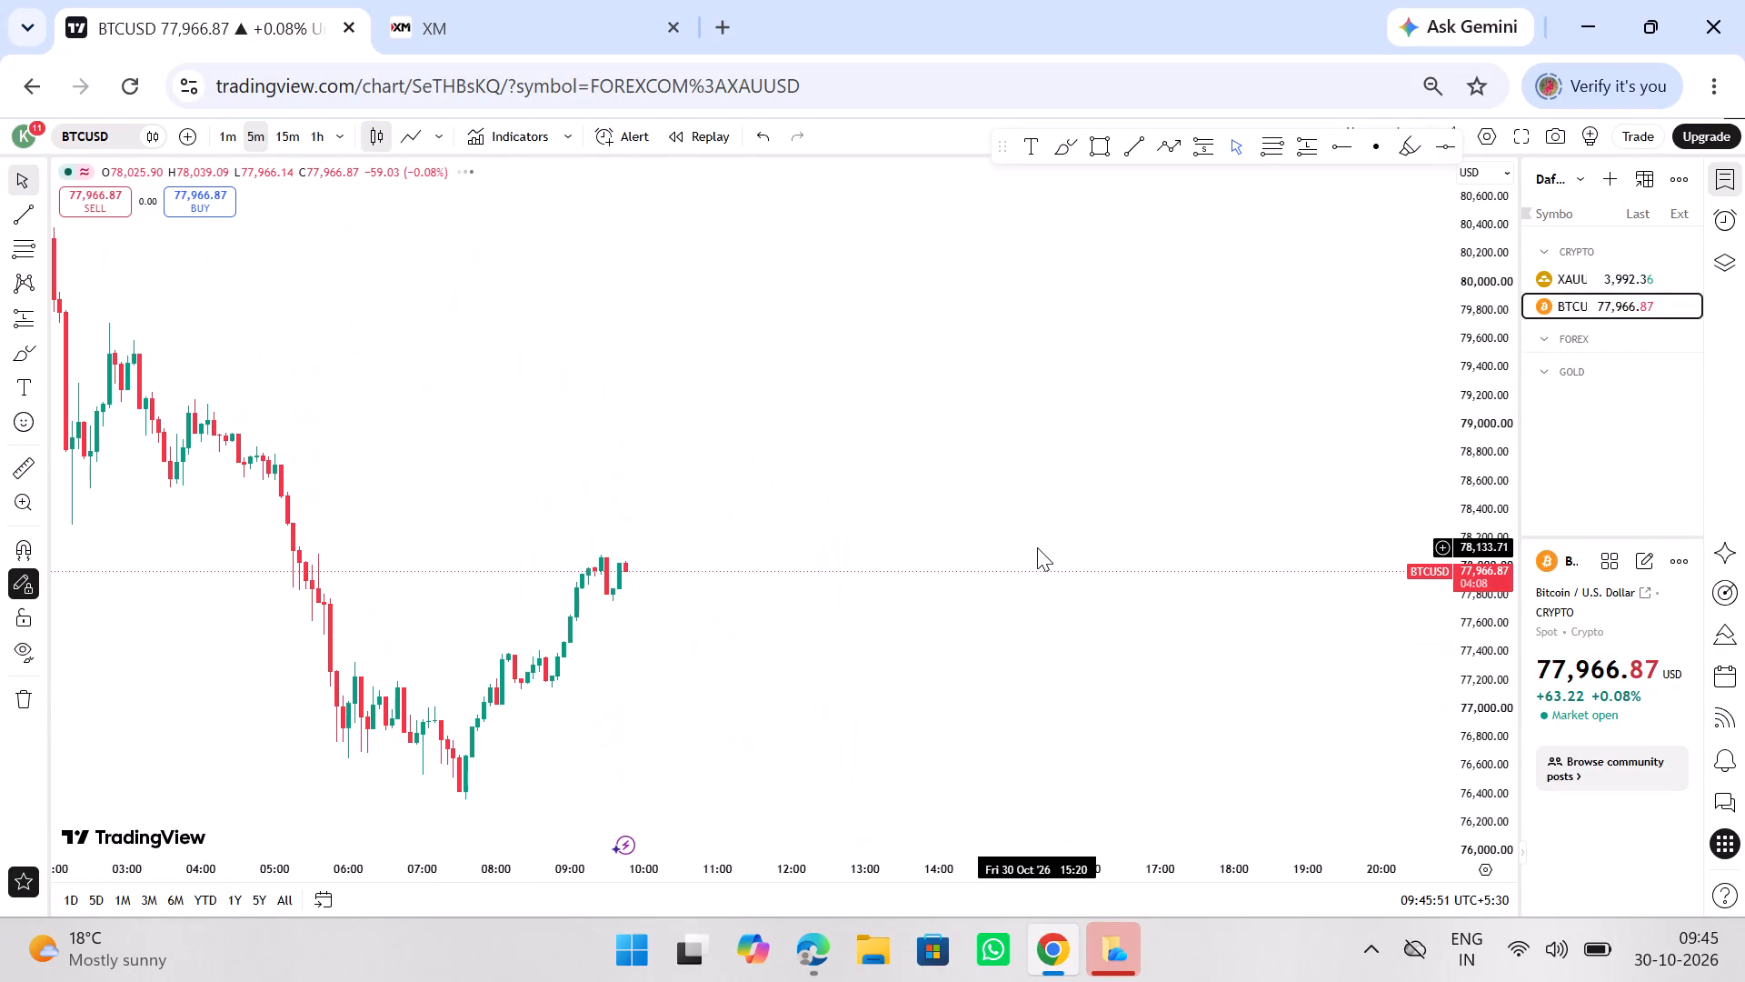
{"action": "scroll", "coordinate": [1037, 547], "scroll_direction": "down", "scroll_amount": 4, "text": "ctrl"}
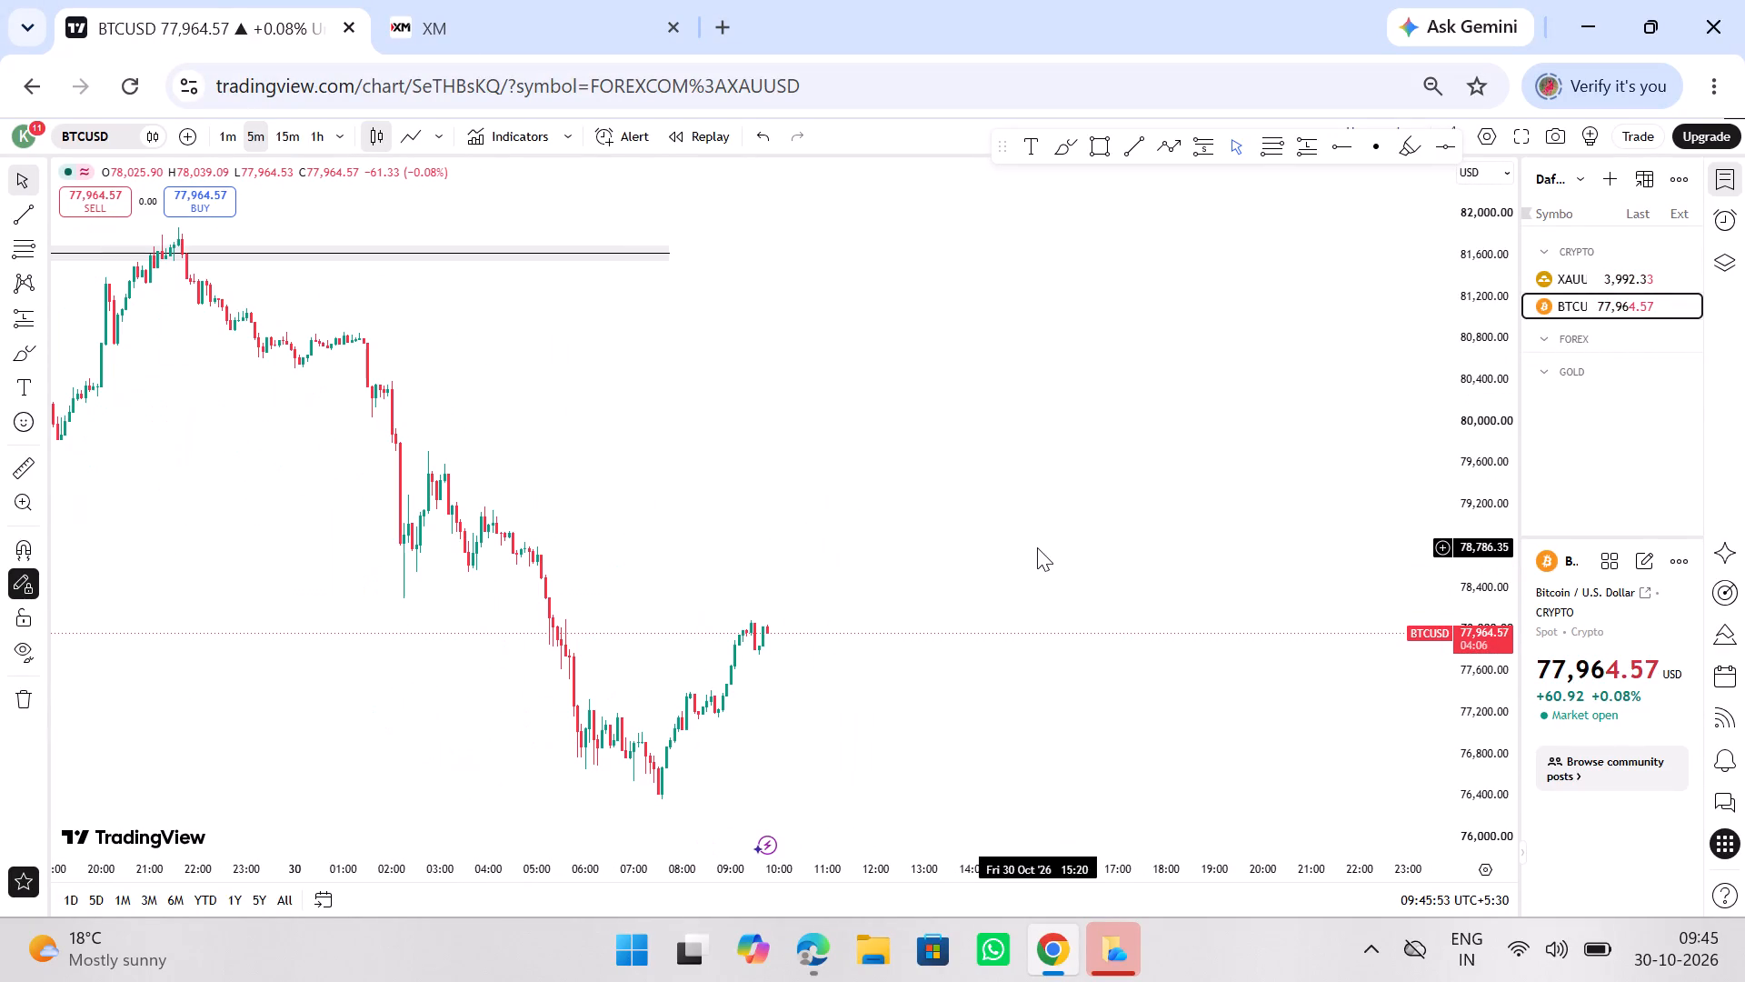
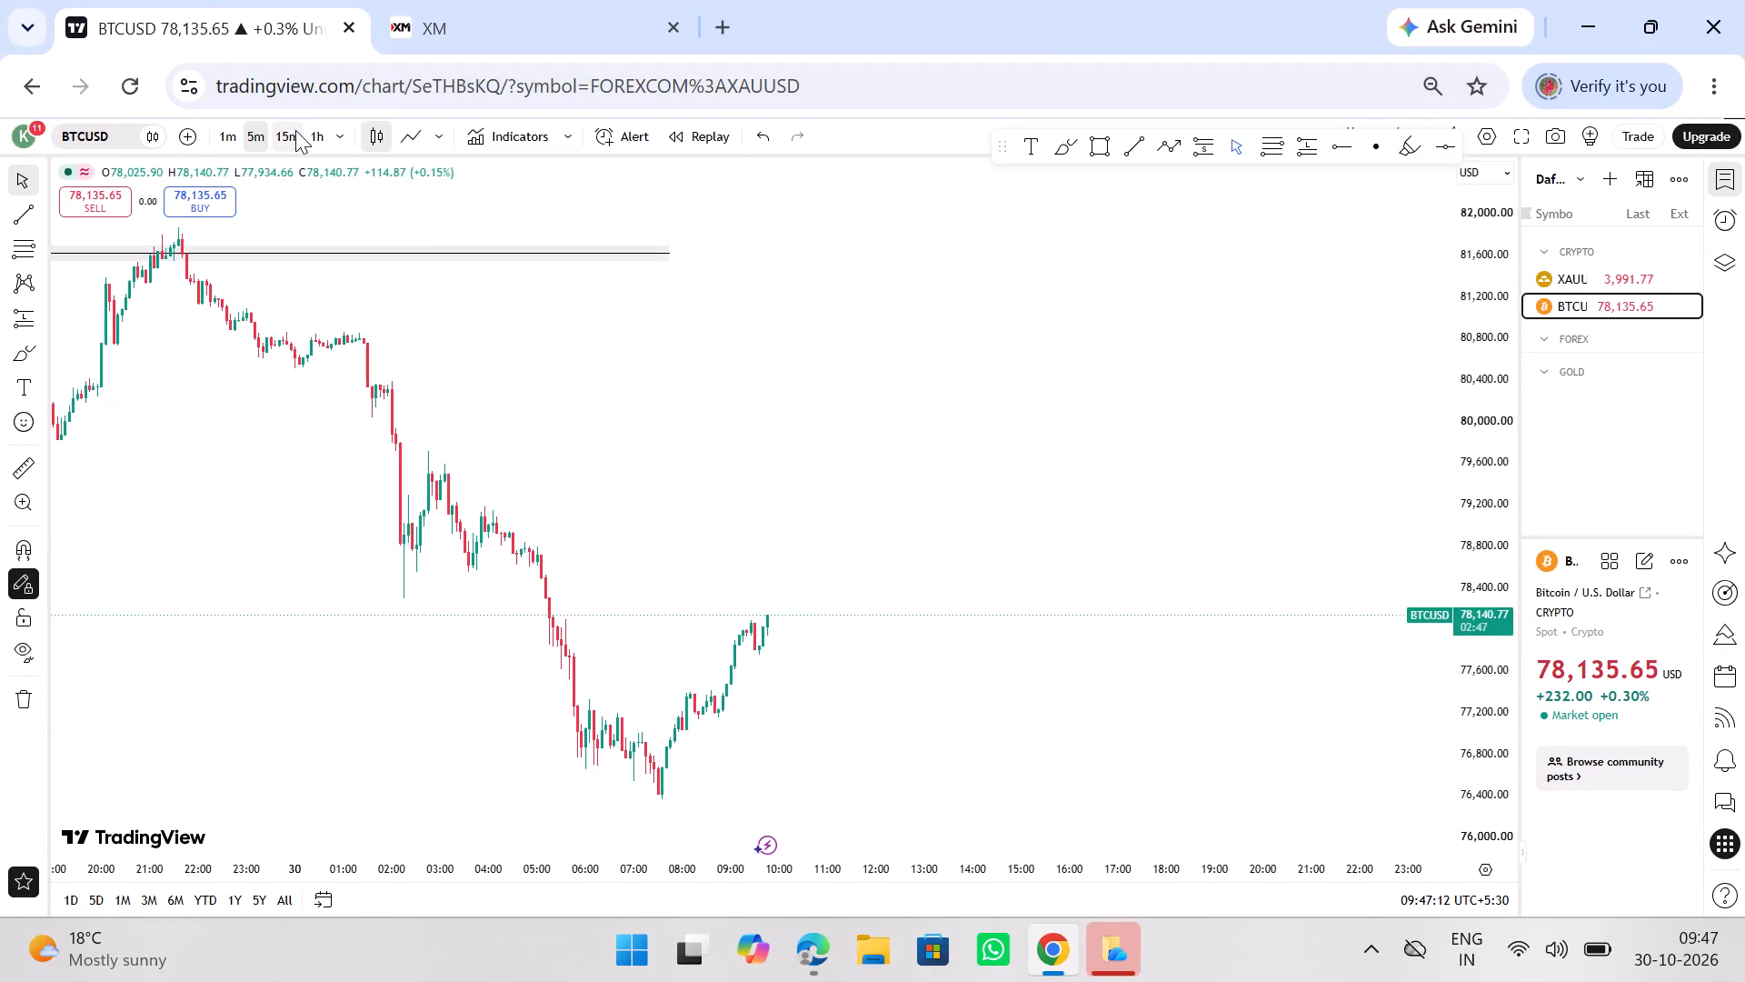
Switch the BTCUSD chart to the 15-minute timeframe and examine the drop from the resistance zone.
{"action": "left_click", "coordinate": [292, 130]}
{"action": "scroll", "coordinate": [1026, 490], "scroll_direction": "up", "scroll_amount": 3, "text": "ctrl"}
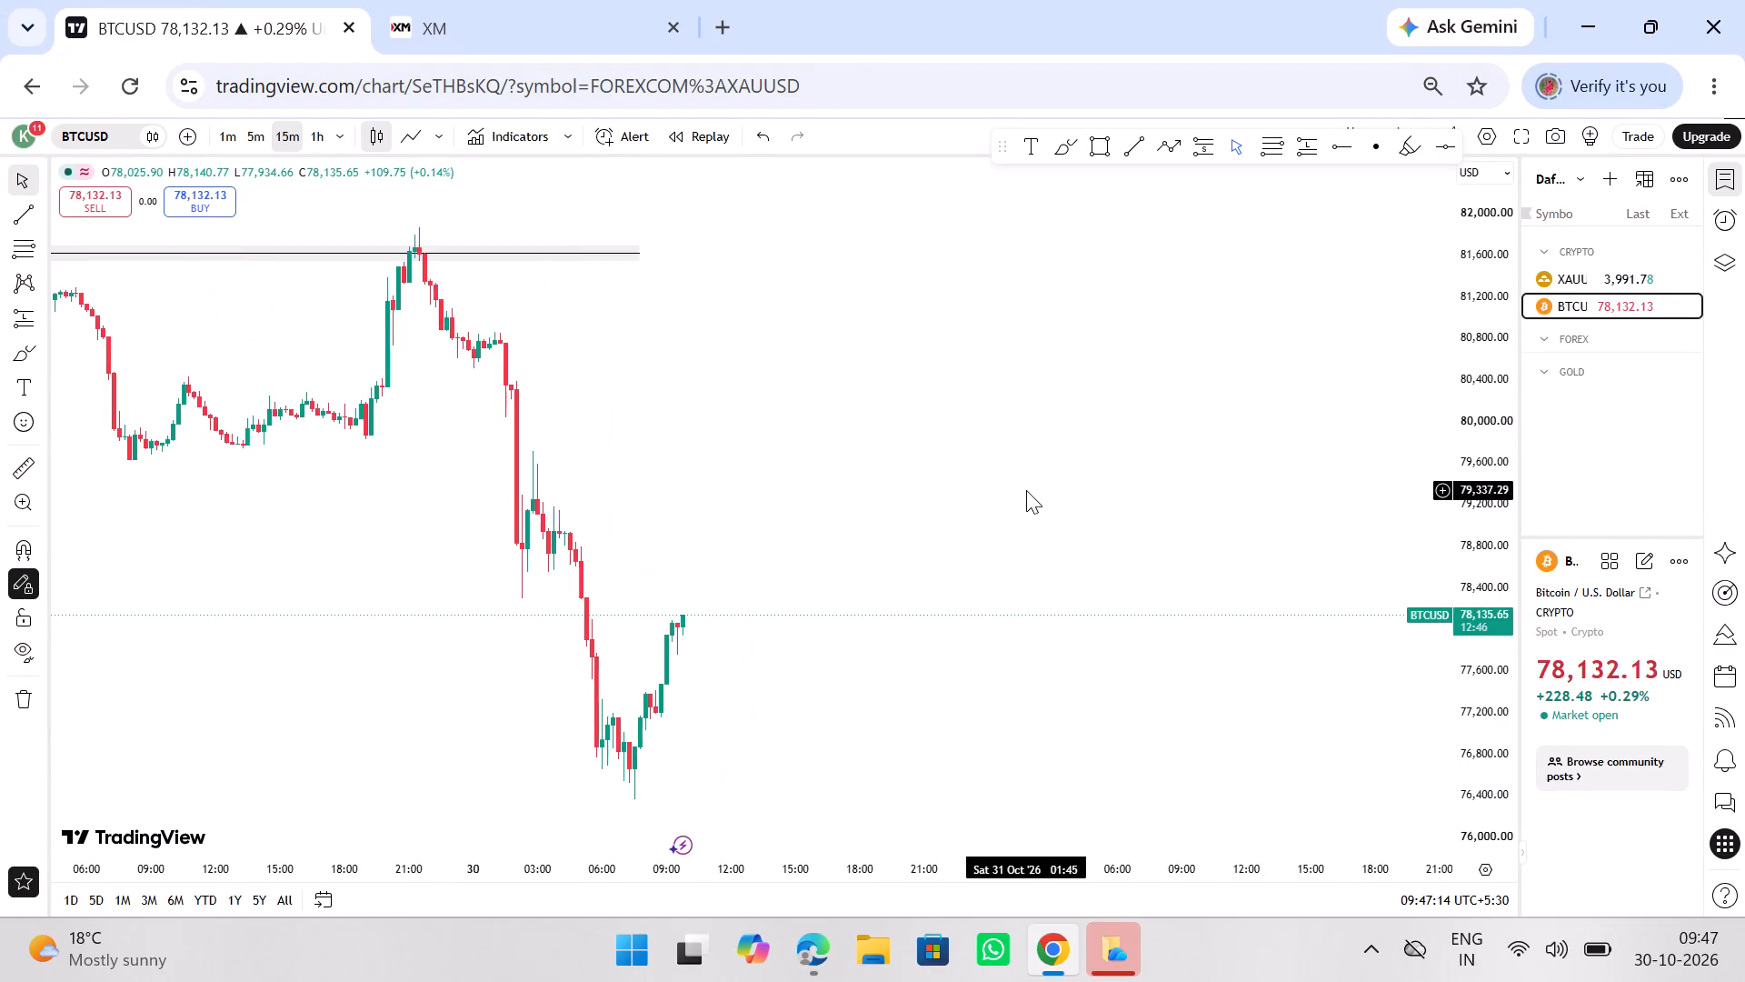
{"action": "scroll", "coordinate": [1026, 490], "scroll_direction": "down", "scroll_amount": 4, "text": "ctrl"}
Bring up the XAUUSD chart and examine the candles around the latest long position drawing on the 5-minute timeframe.
{"action": "left_click", "coordinate": [1624, 283]}
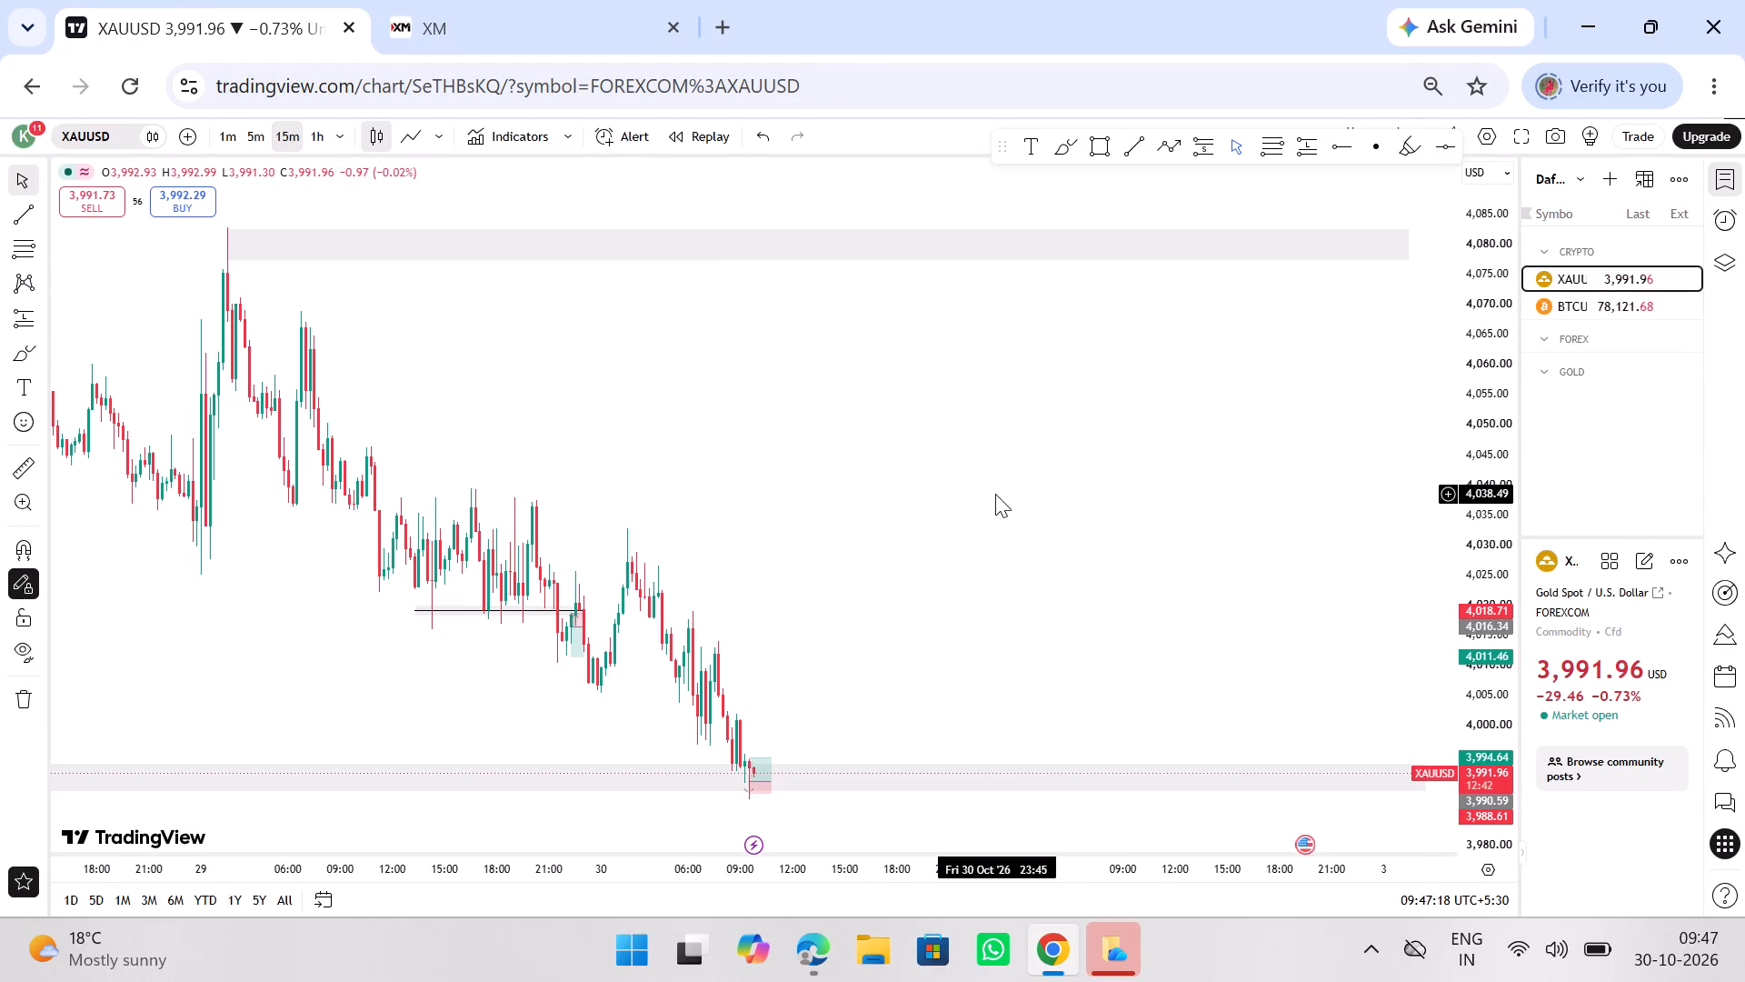
{"action": "scroll", "coordinate": [995, 494], "scroll_direction": "down", "scroll_amount": 2, "text": "ctrl"}
{"action": "scroll", "coordinate": [995, 494], "scroll_direction": "up", "scroll_amount": 2, "text": "ctrl"}
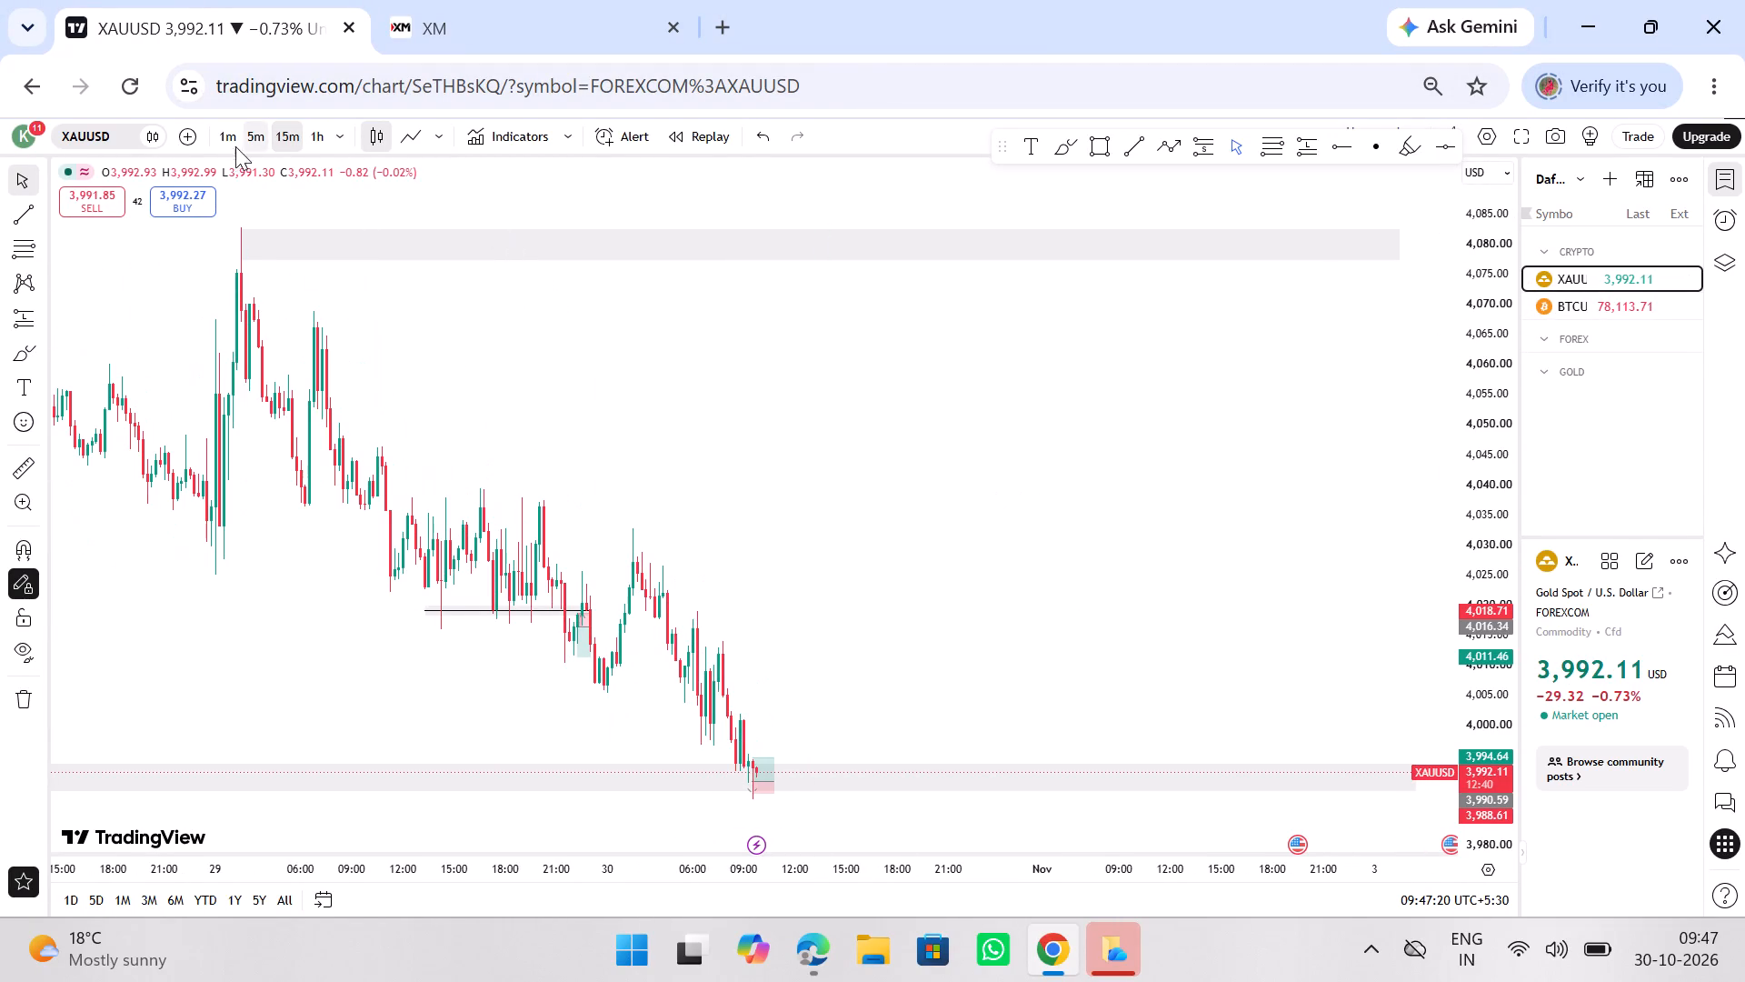
{"action": "left_click", "coordinate": [250, 124]}
{"action": "scroll", "coordinate": [782, 521], "scroll_direction": "up", "scroll_amount": 4, "text": "ctrl"}
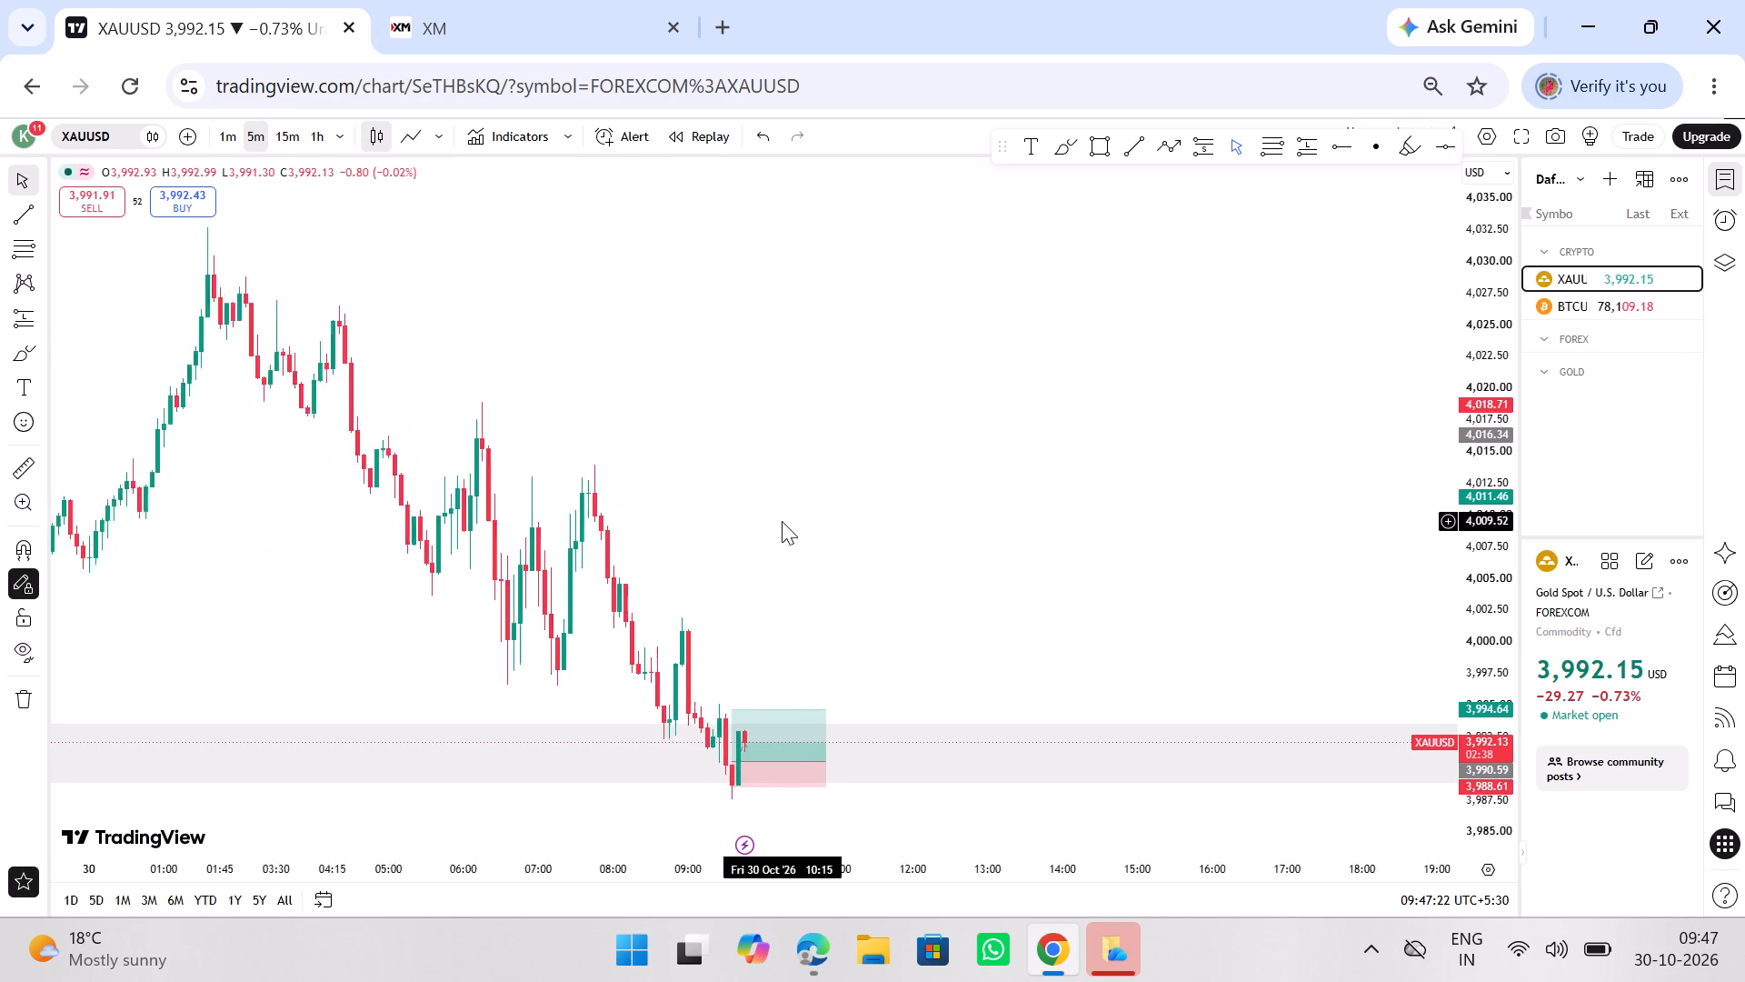
{"action": "scroll", "coordinate": [782, 521], "scroll_direction": "up", "scroll_amount": 18, "text": "ctrl"}
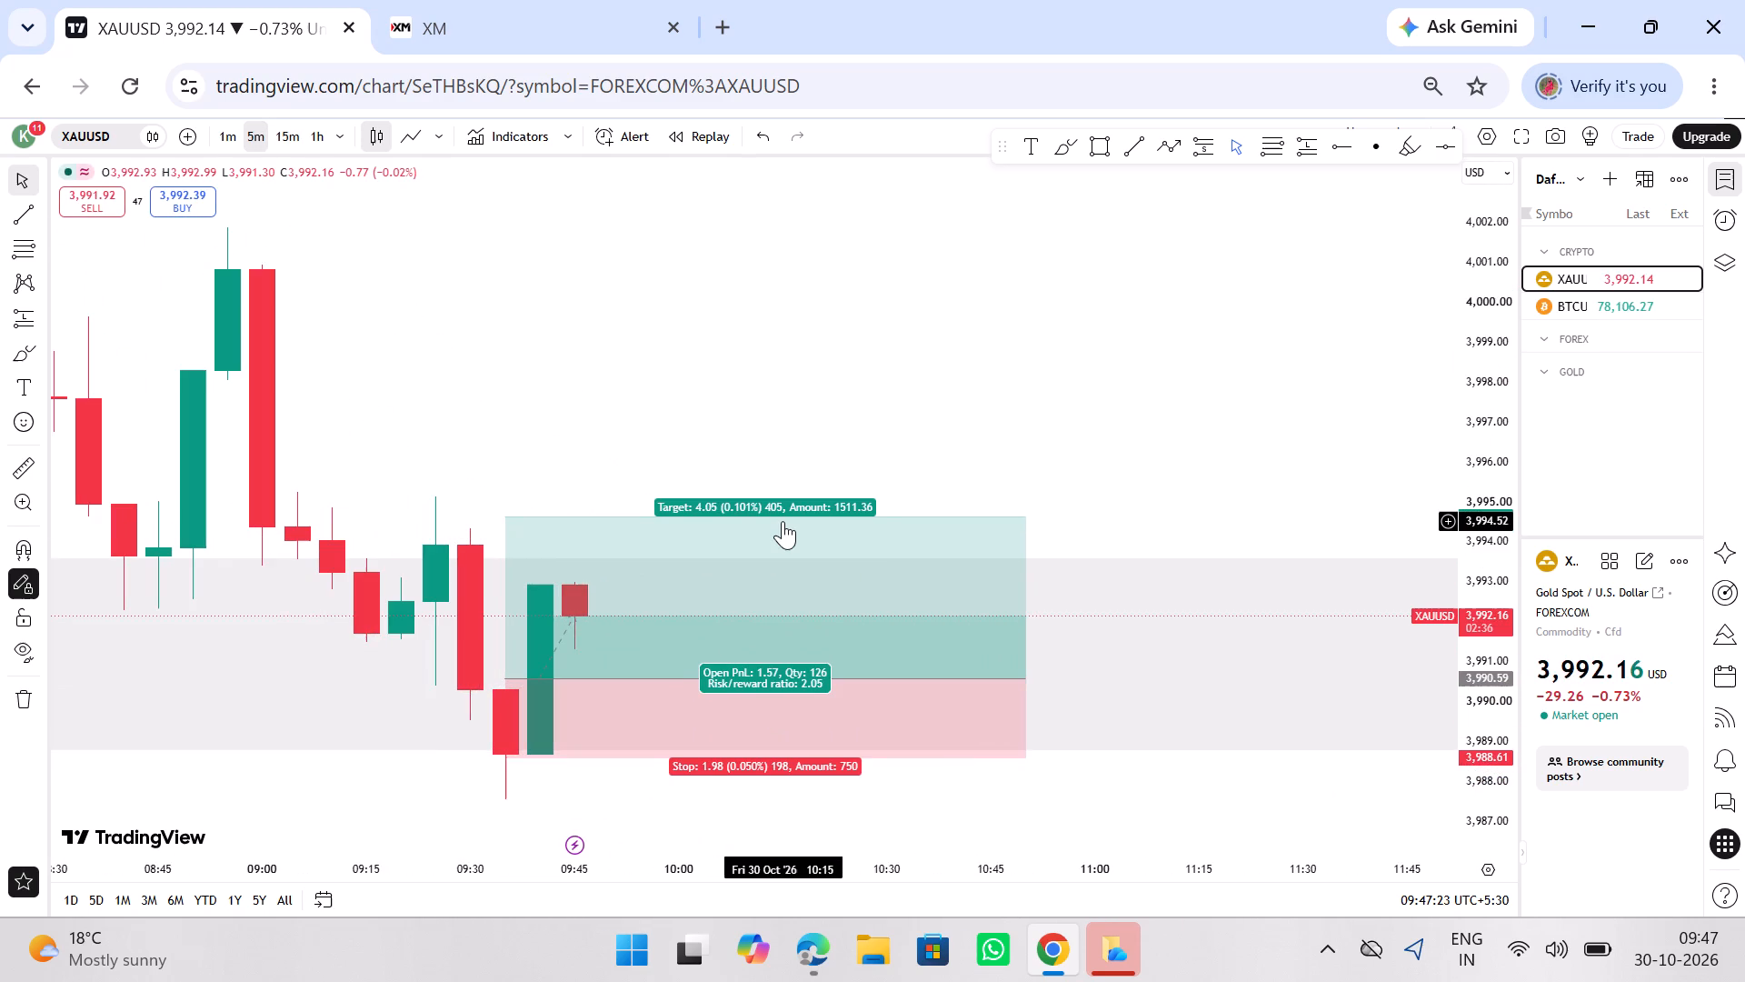
{"action": "scroll", "coordinate": [783, 521], "scroll_direction": "up", "scroll_amount": 4, "text": "ctrl"}
{"action": "scroll", "coordinate": [783, 521], "scroll_direction": "down", "scroll_amount": 4, "text": "ctrl"}
{"action": "scroll", "coordinate": [783, 521], "scroll_direction": "up", "scroll_amount": 1, "text": "ctrl"}
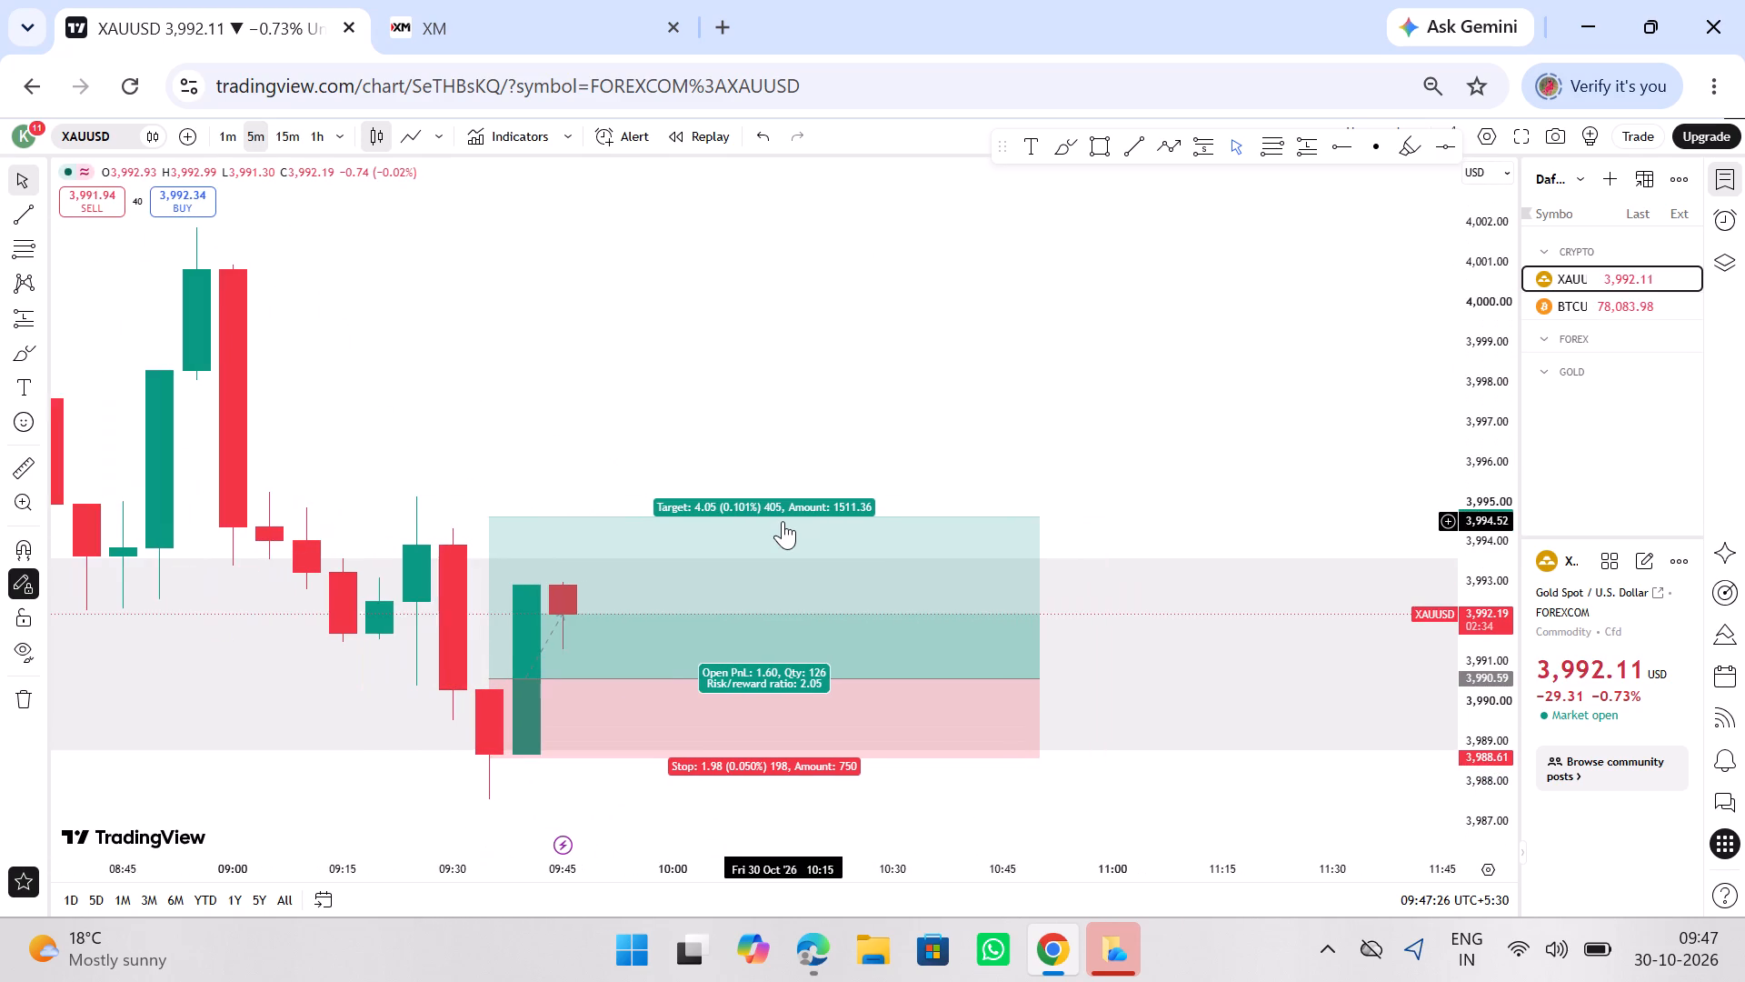
{"action": "scroll", "coordinate": [783, 521], "scroll_direction": "up", "scroll_amount": 2, "text": "ctrl"}
{"action": "scroll", "coordinate": [783, 521], "scroll_direction": "down", "scroll_amount": 4, "text": "ctrl"}
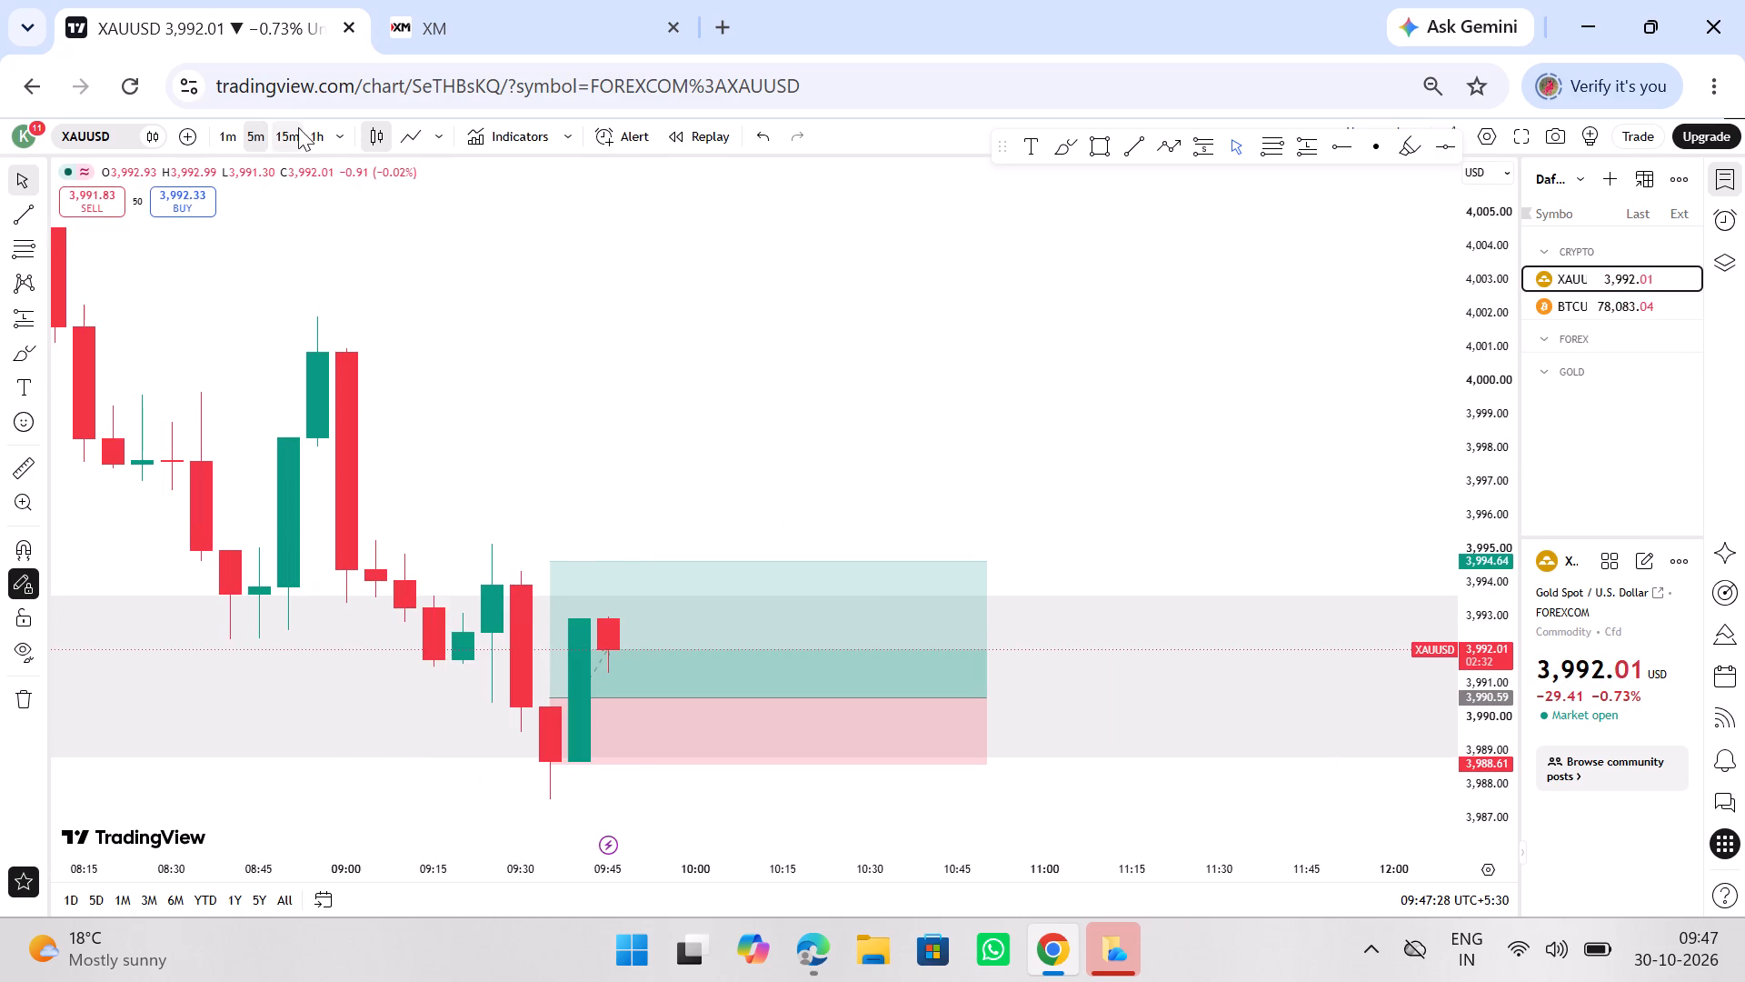
On the 15-minute XAUUSD chart, move the latest long position drawing up to an entry of about 3,994.03.
{"action": "left_click", "coordinate": [293, 127]}
{"action": "scroll", "coordinate": [1168, 326], "scroll_direction": "down", "scroll_amount": 1, "text": "ctrl"}
{"action": "scroll", "coordinate": [1168, 326], "scroll_direction": "up", "scroll_amount": 2, "text": "ctrl"}
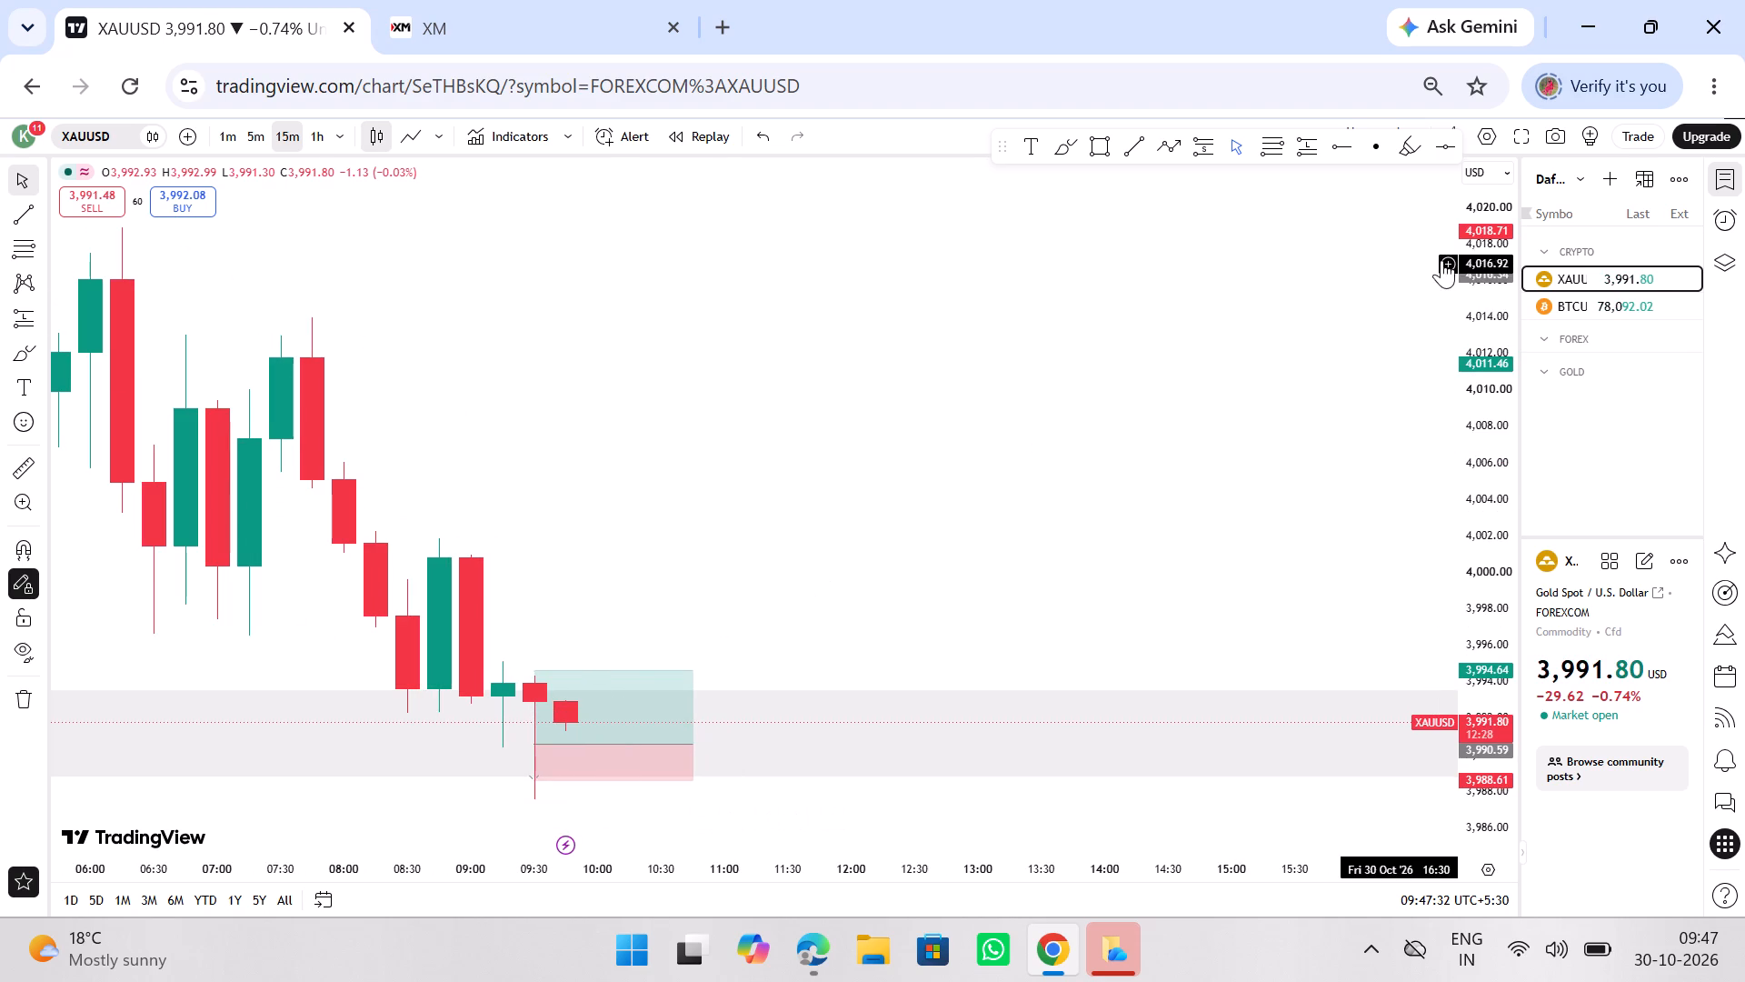
{"action": "left_click", "coordinate": [643, 700]}
{"action": "left_click", "coordinate": [1610, 255]}
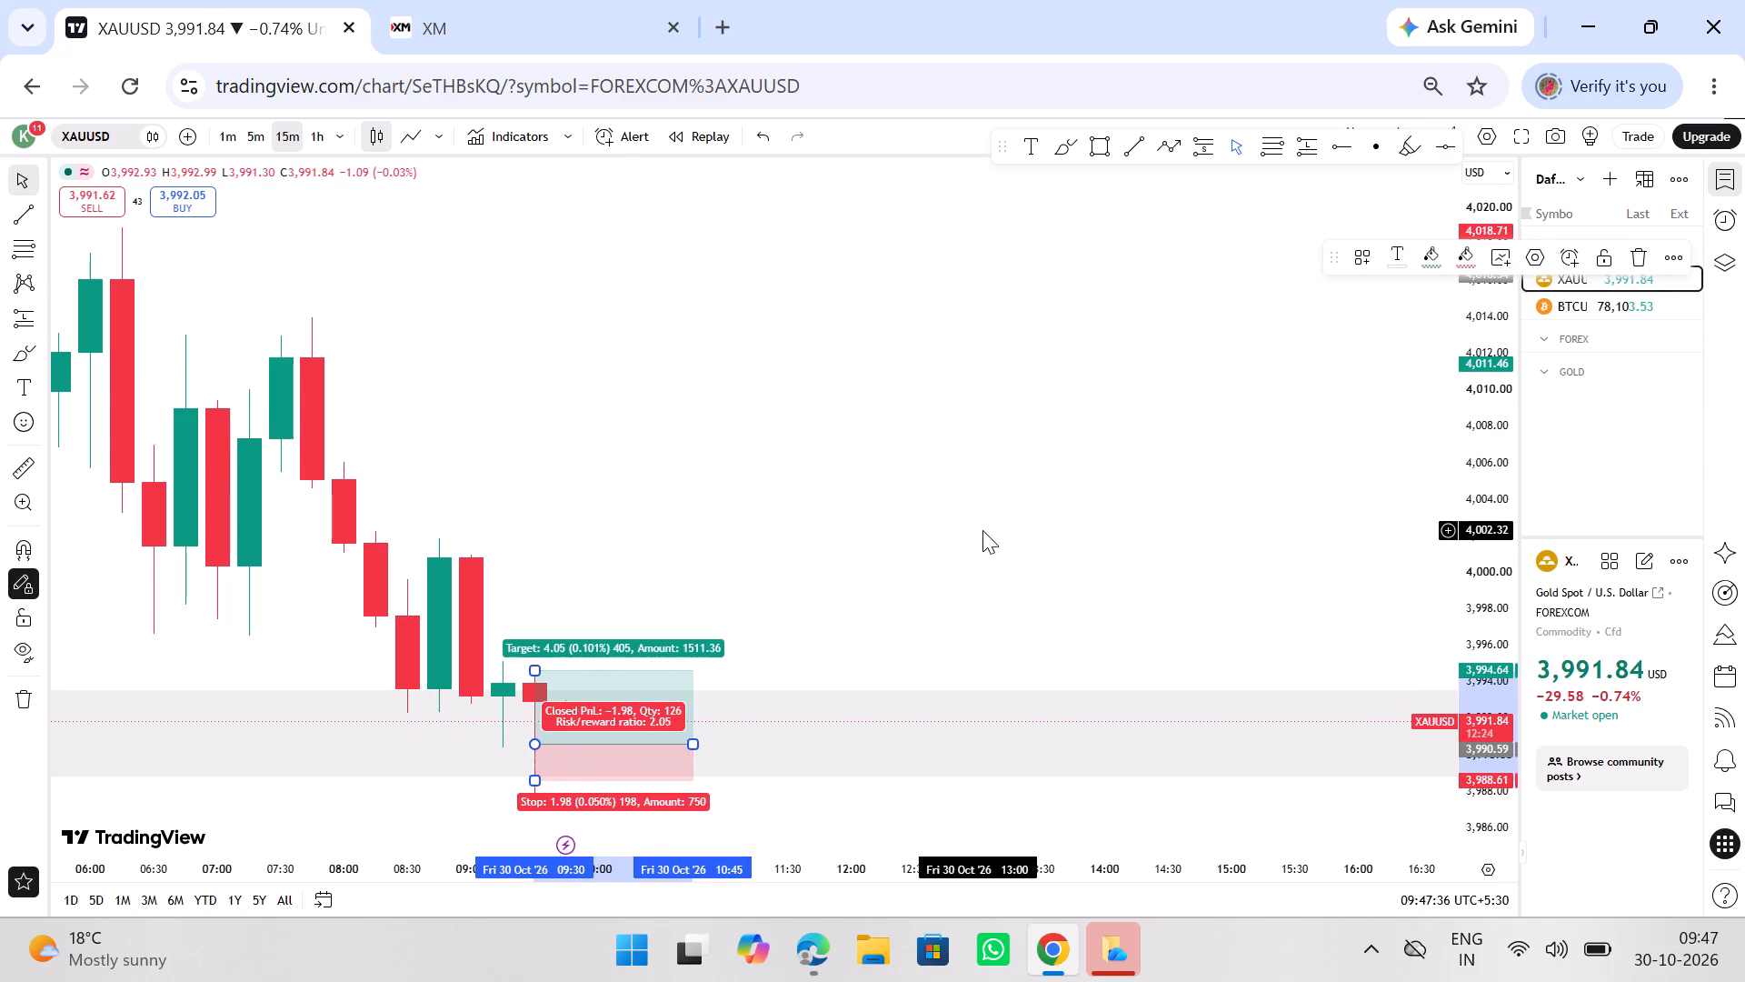
{"action": "left_click_drag", "start_coordinate": [535, 736], "coordinate": [536, 696]}
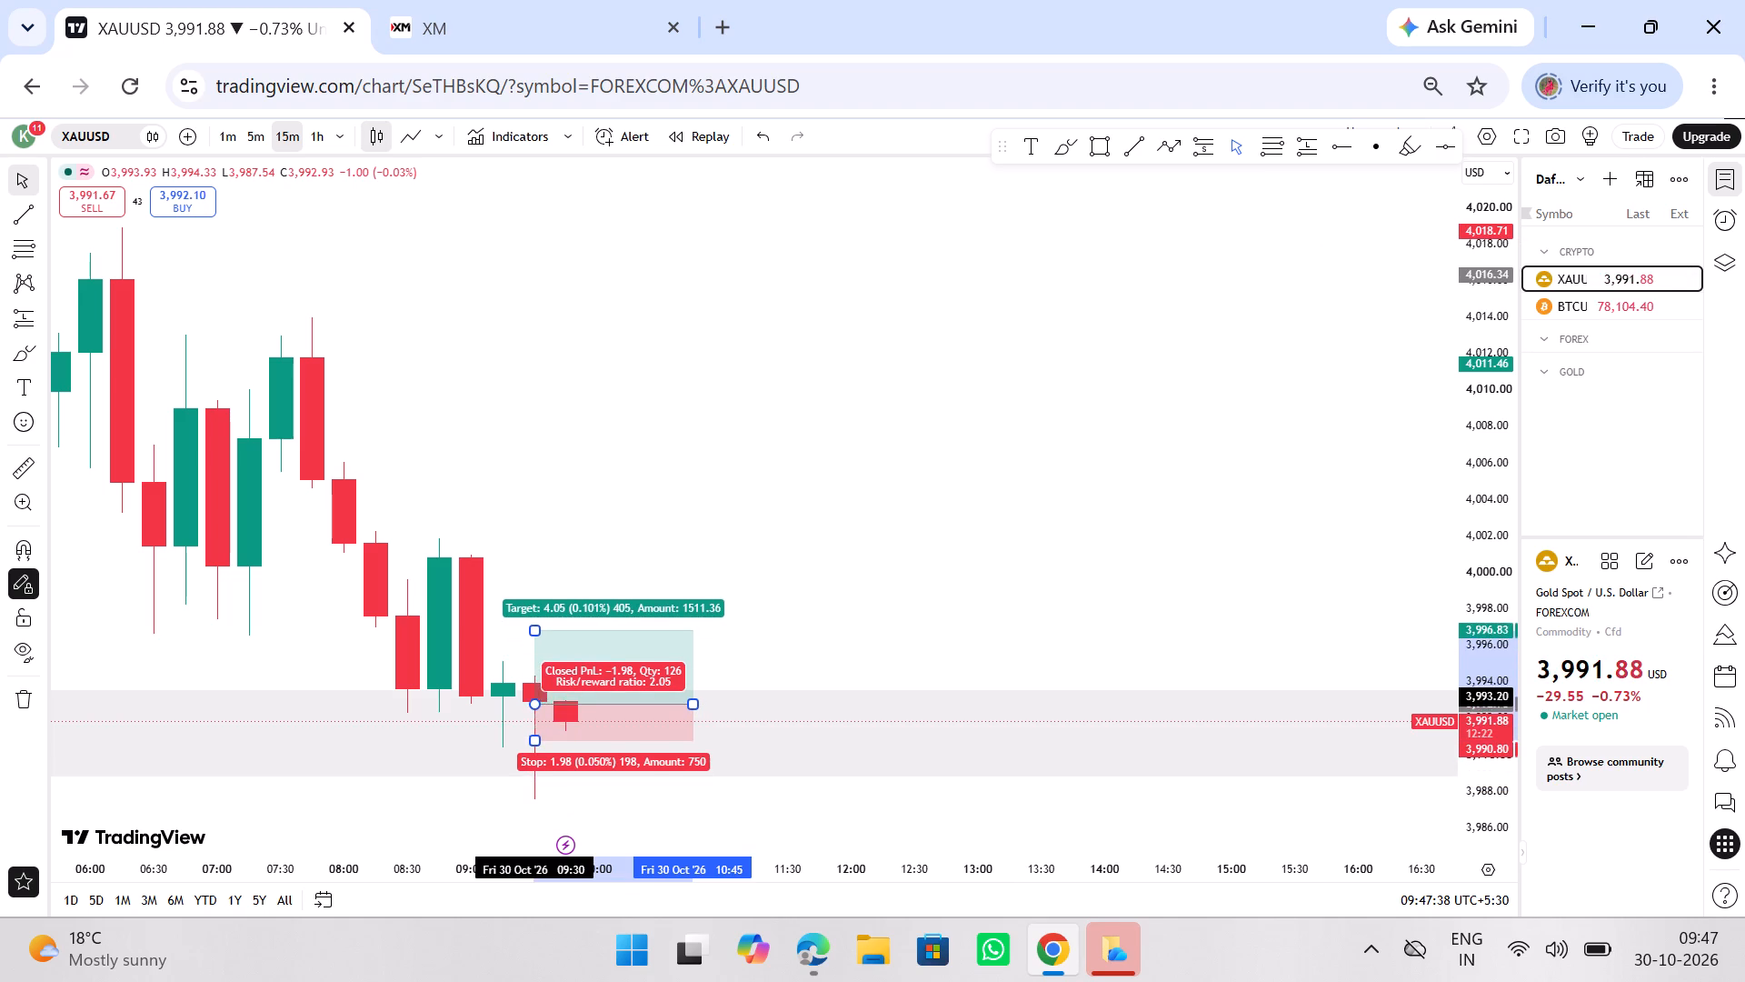
{"action": "left_click_drag", "start_coordinate": [536, 696], "coordinate": [534, 674]}
{"action": "left_click", "coordinate": [500, 641]}
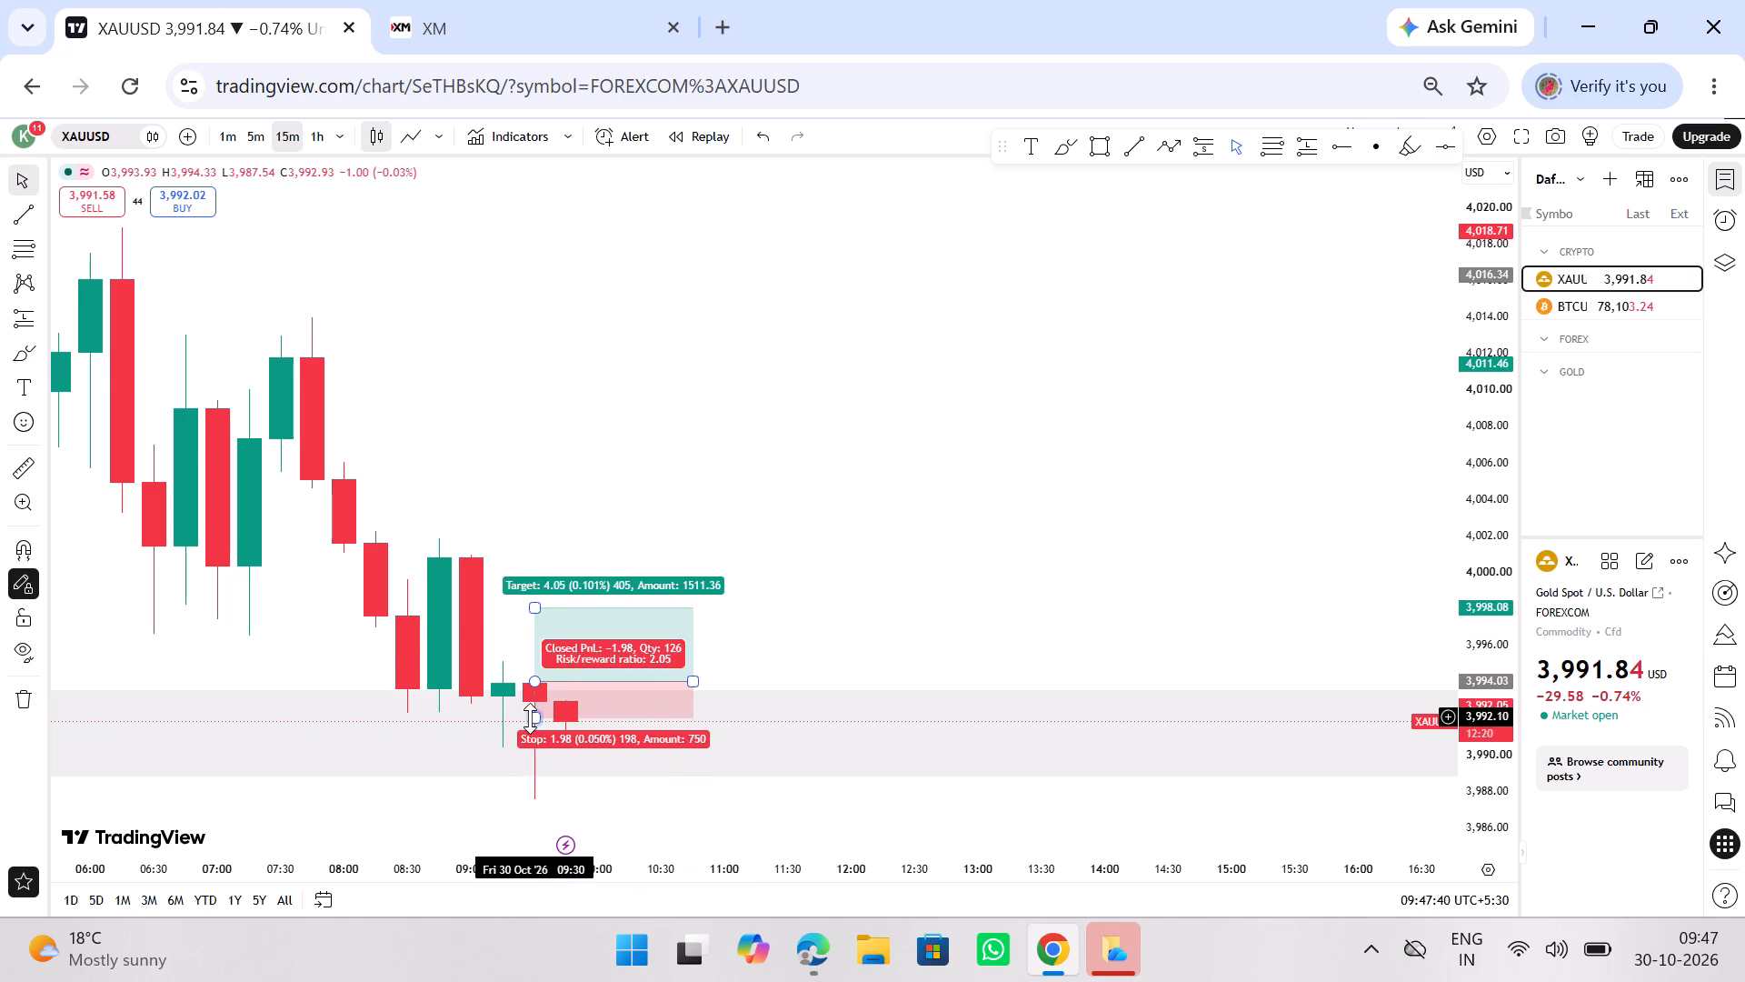
Lower the long position's stop level to about 3,987.31, below the low of the 09:30 candle.
{"action": "left_click_drag", "start_coordinate": [530, 724], "coordinate": [552, 752]}
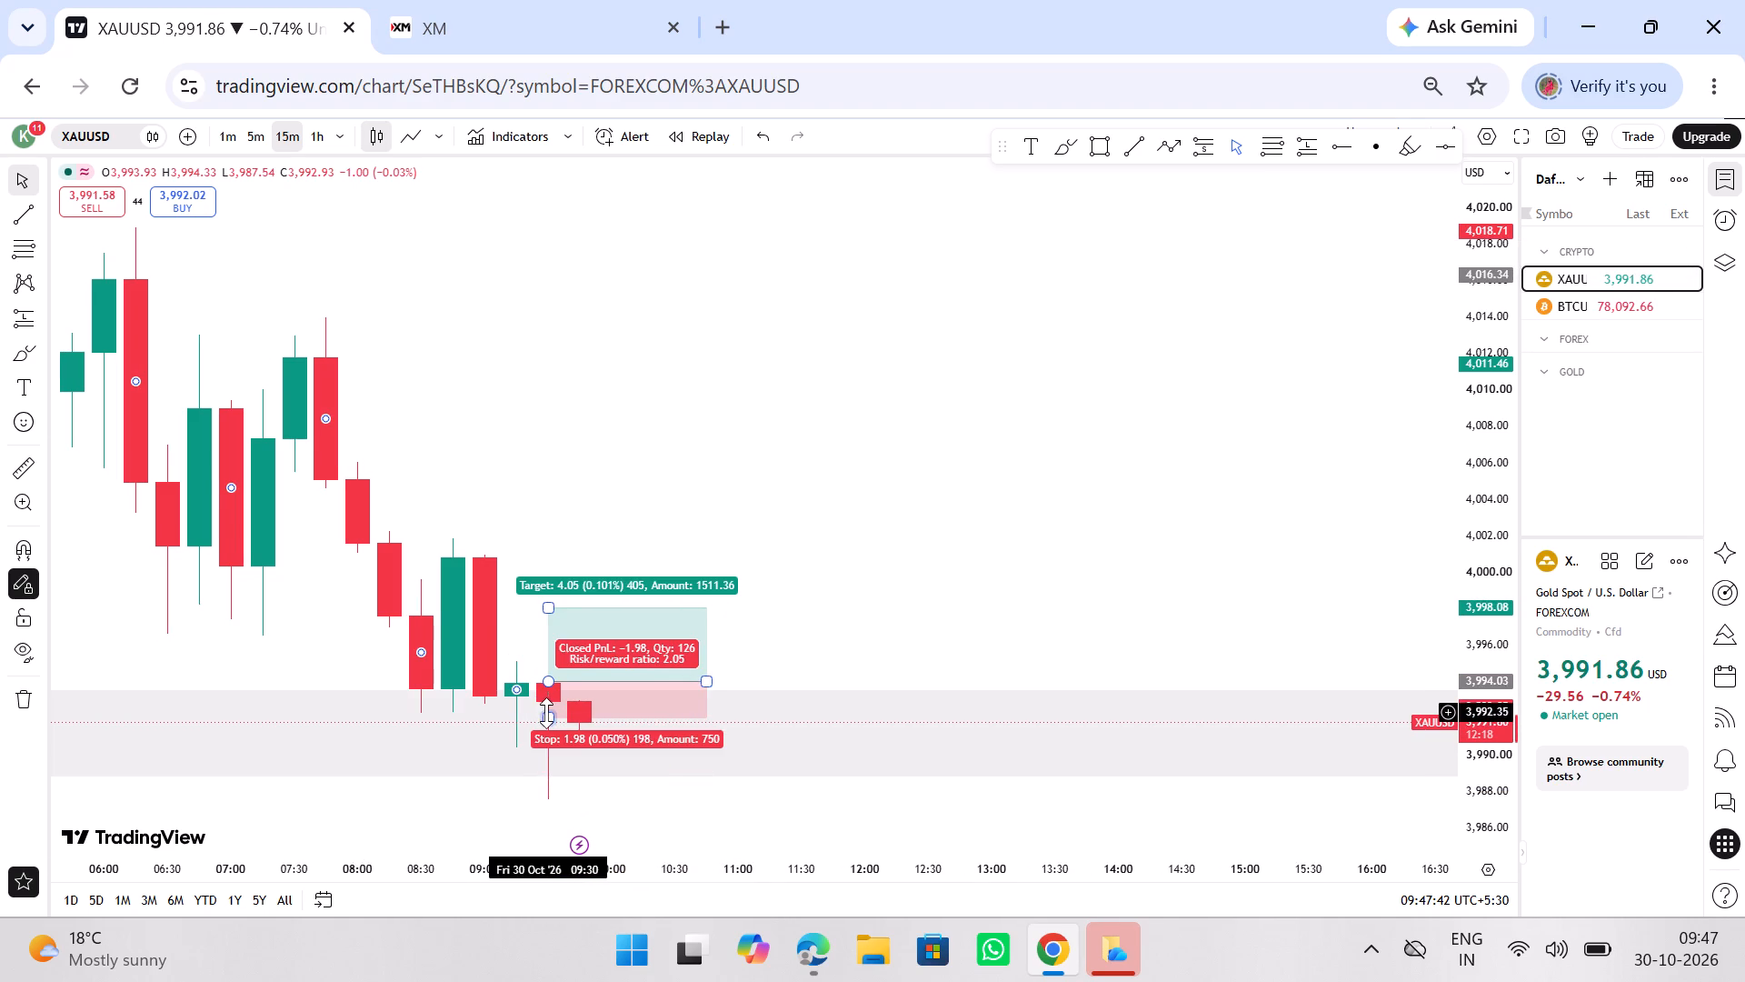
{"action": "left_click_drag", "start_coordinate": [546, 713], "coordinate": [590, 804]}
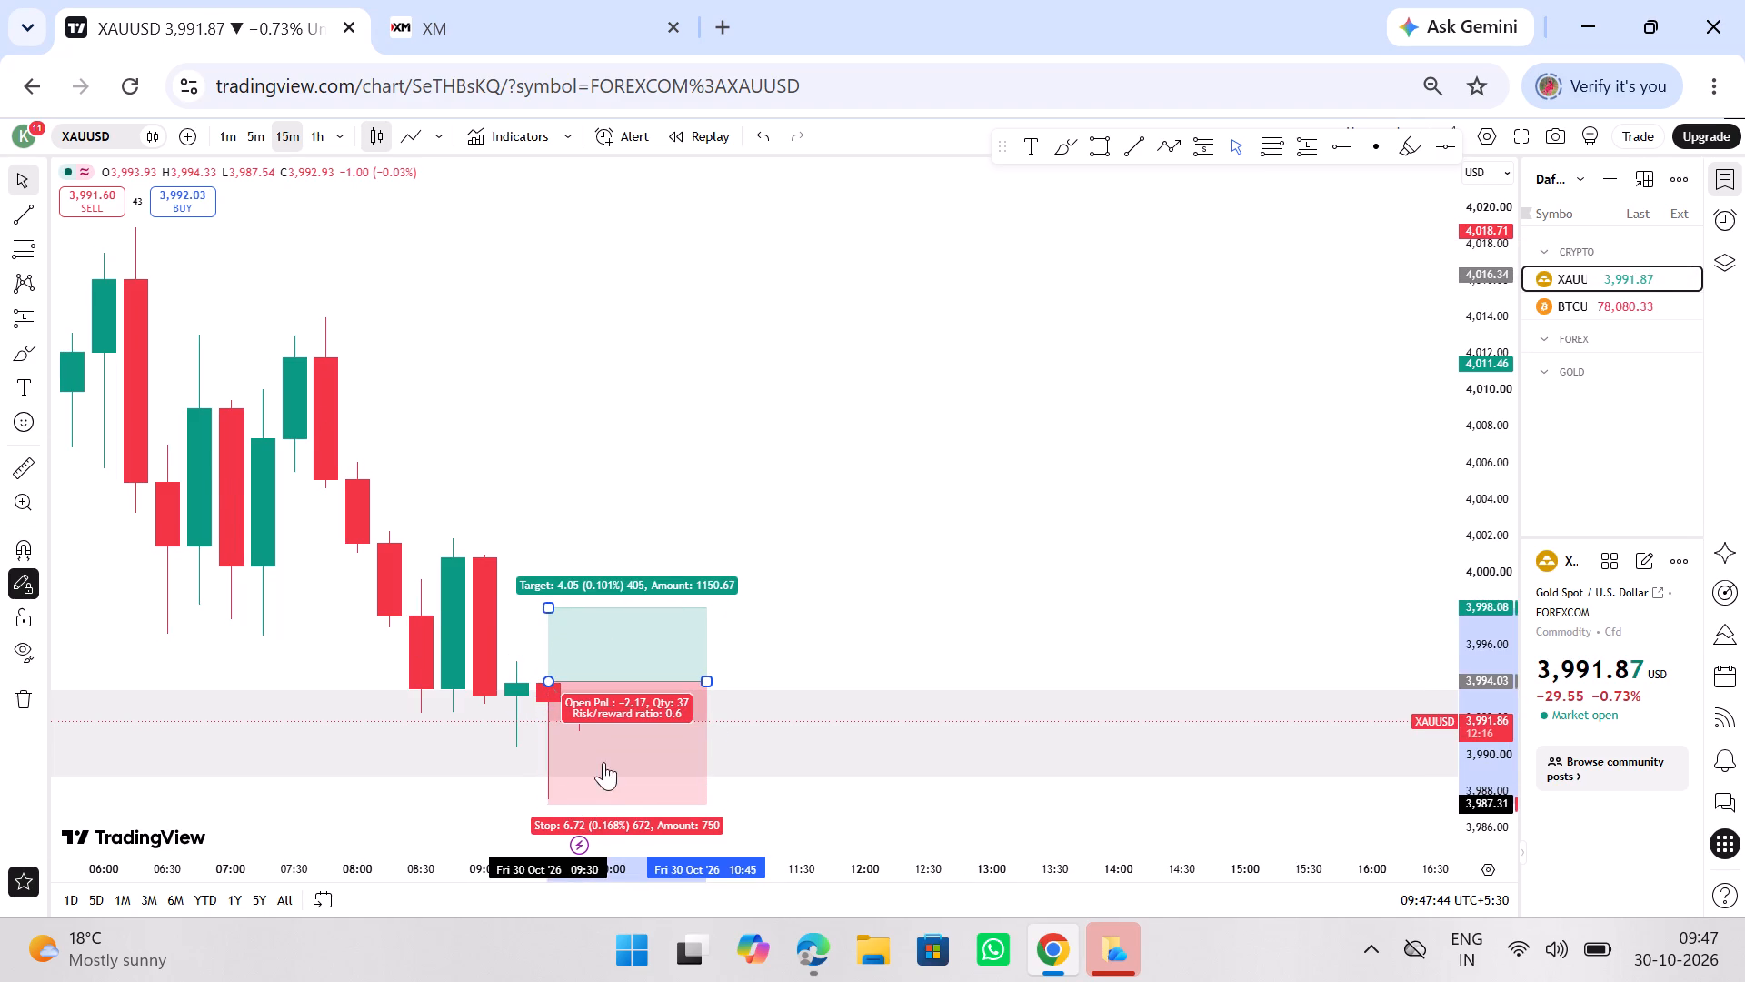
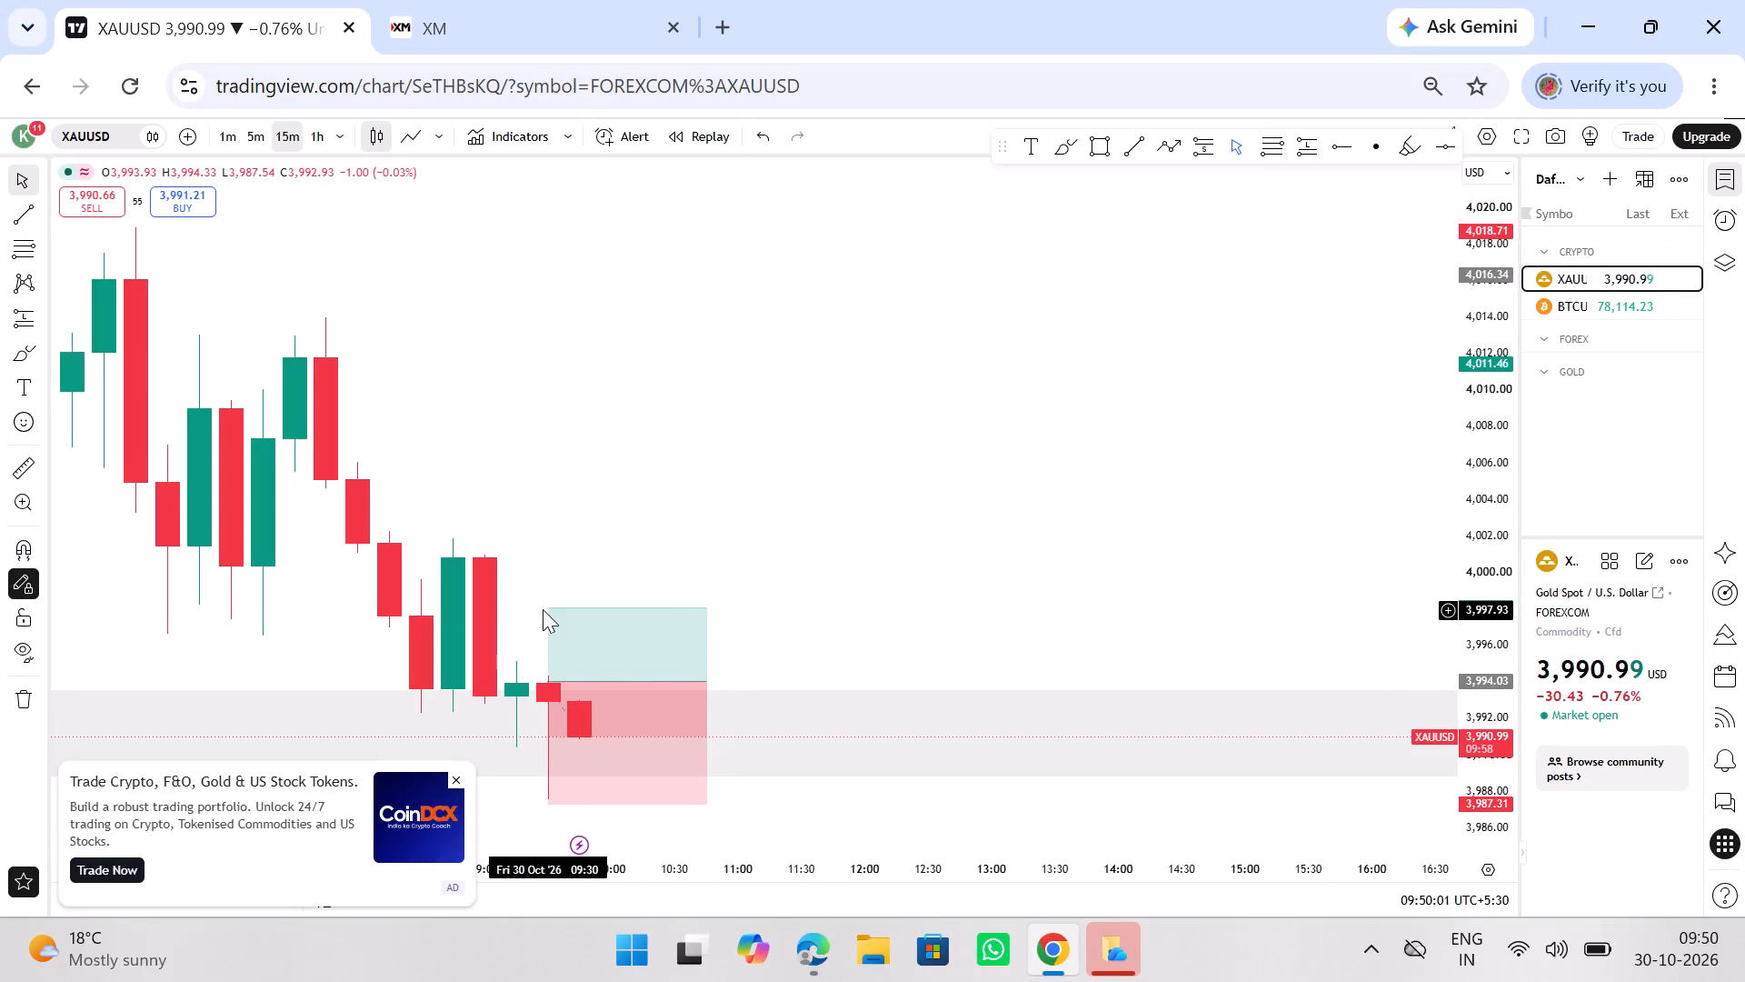
Raise the XAUUSD long position's target level to about 4,007.95 and dismiss the advertisement covering the chart.
{"action": "left_click_drag", "start_coordinate": [548, 603], "coordinate": [608, 440]}
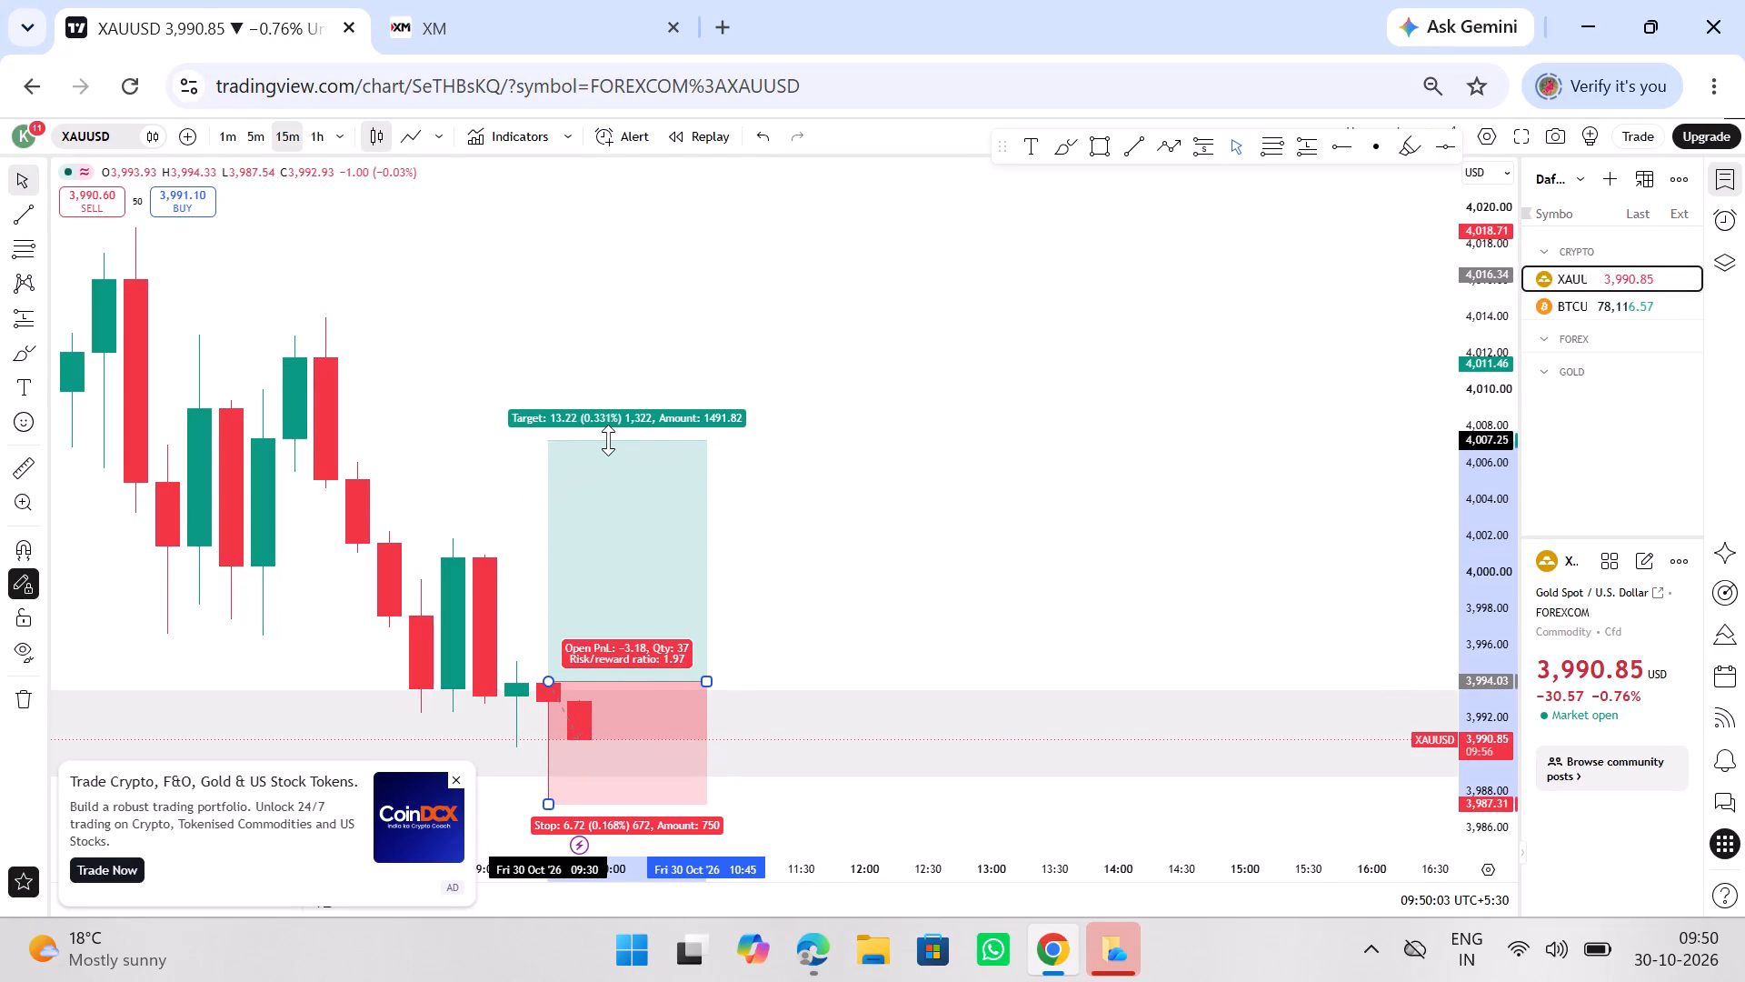
{"action": "left_click_drag", "start_coordinate": [608, 440], "coordinate": [604, 427]}
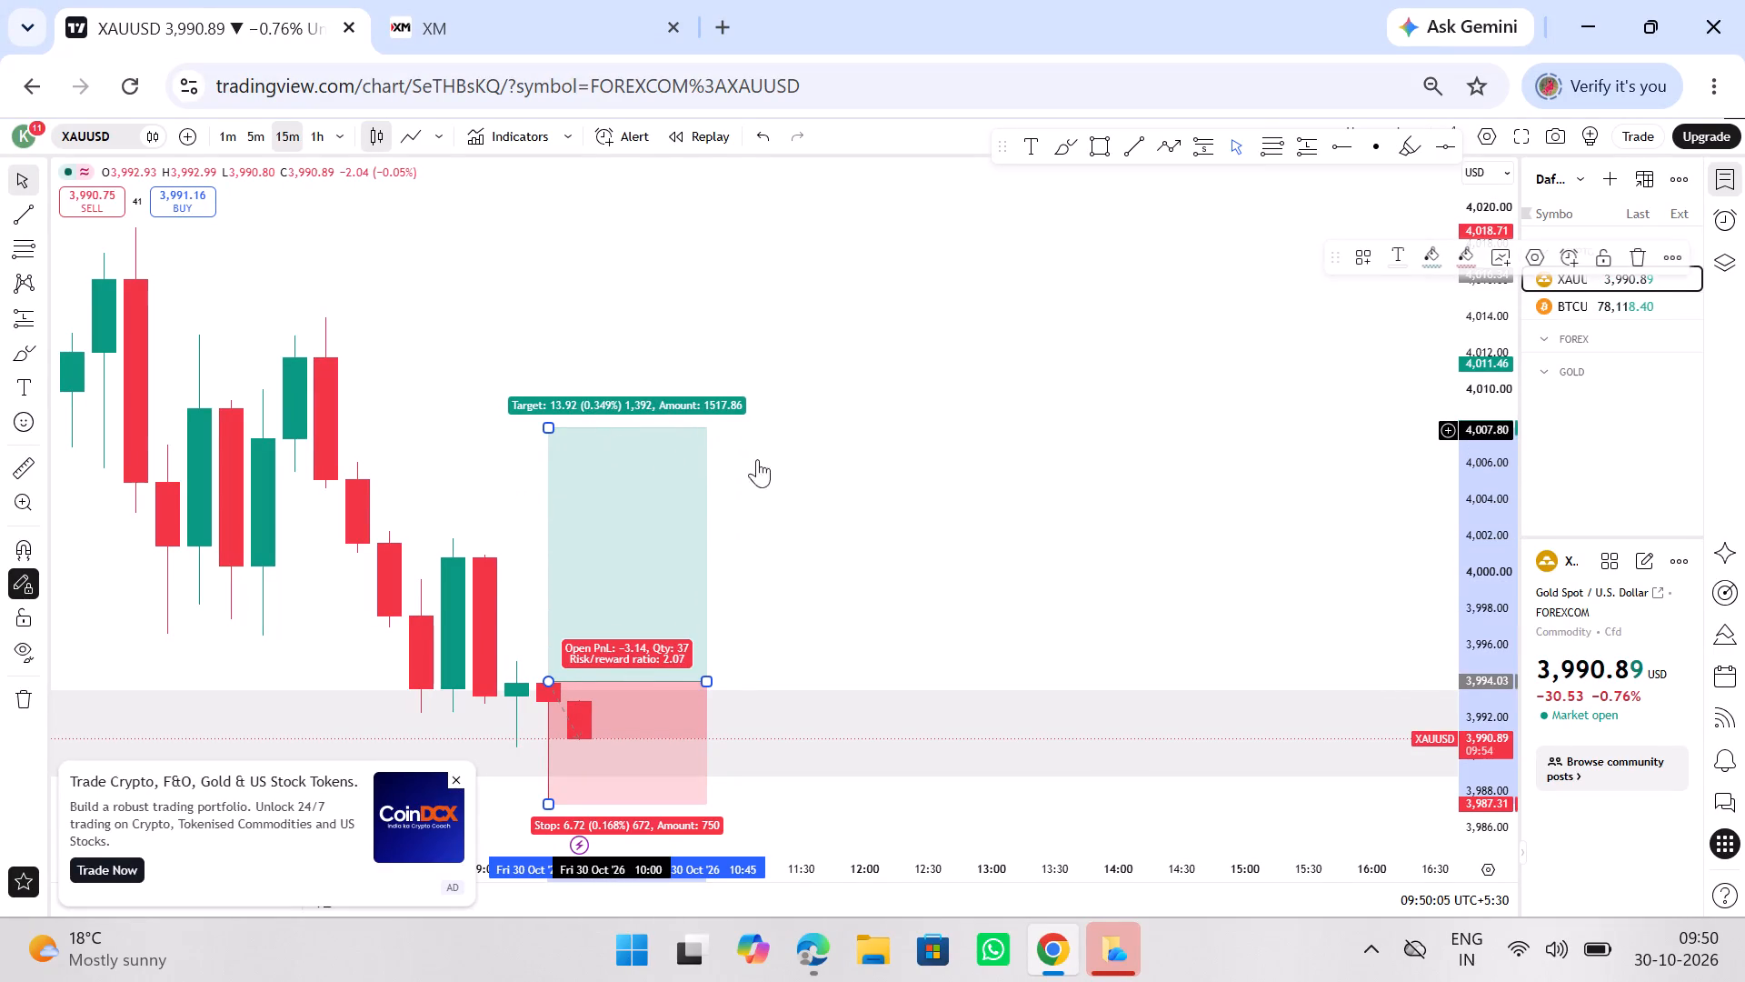
{"action": "left_click", "coordinate": [962, 504]}
{"action": "scroll", "coordinate": [962, 504], "scroll_direction": "down", "scroll_amount": 7, "text": "ctrl"}
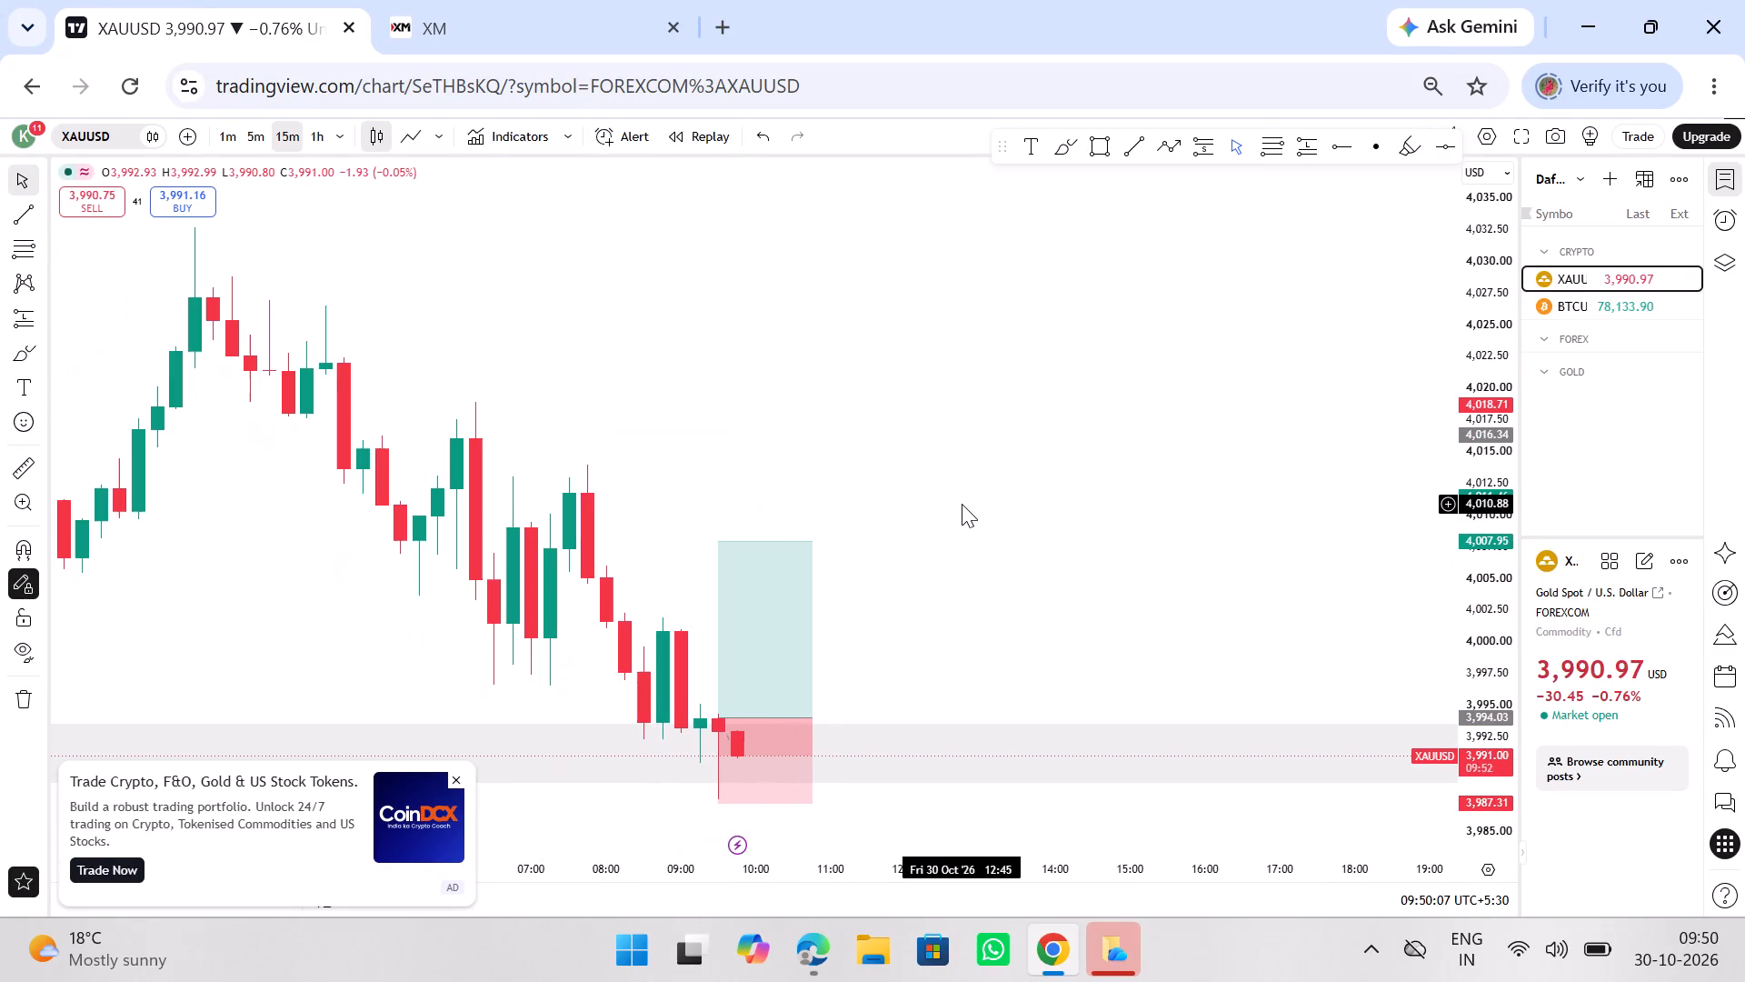
{"action": "left_click", "coordinate": [455, 786]}
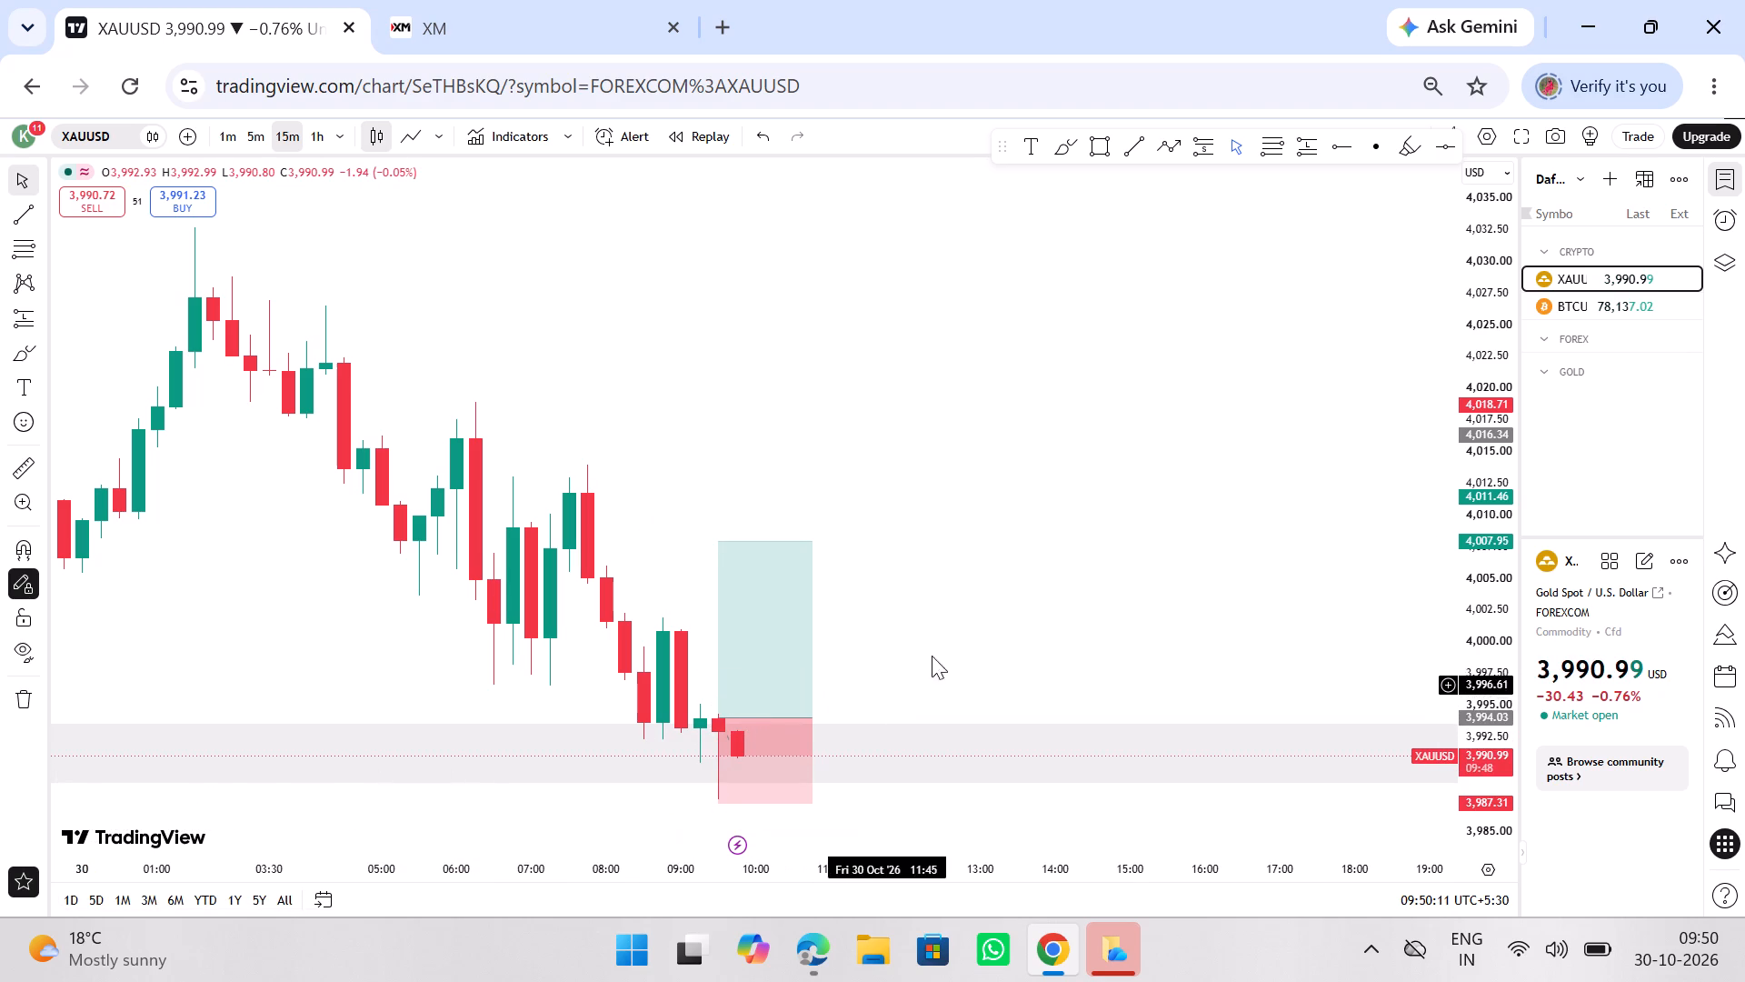
Bring up the BTCUSD chart on the 1-hour timeframe and examine the wider price structure around the resistance zone.
{"action": "left_click", "coordinate": [1579, 302]}
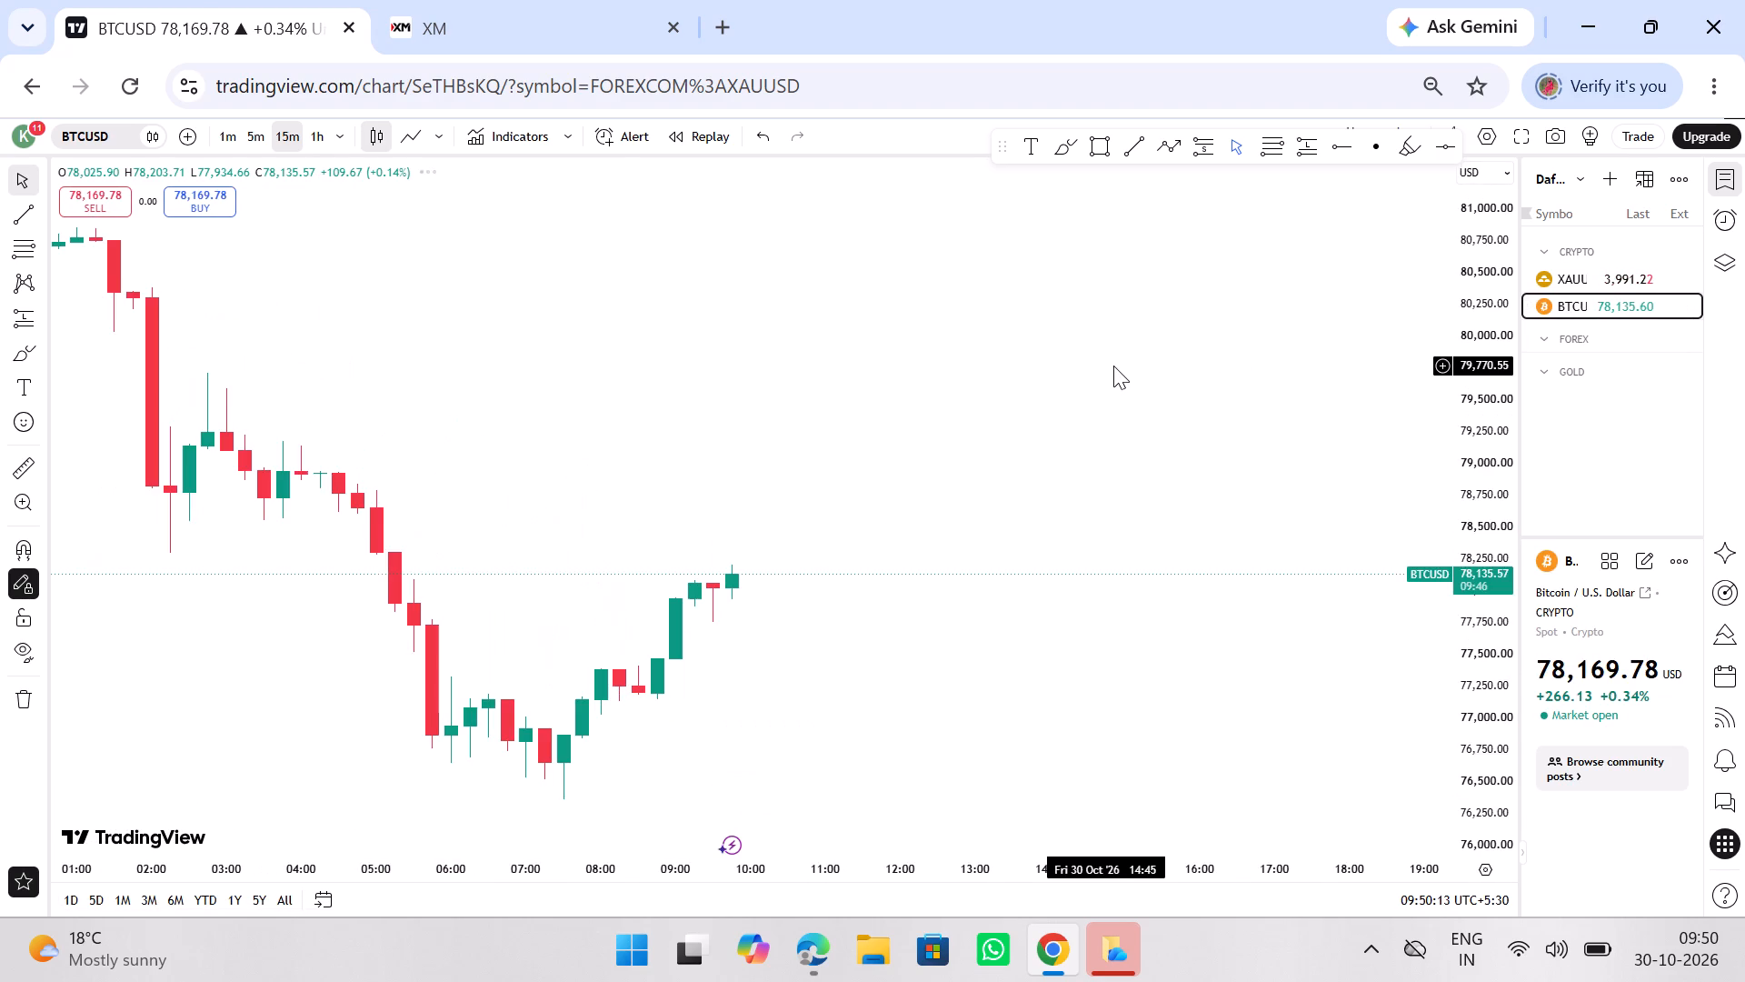
{"action": "scroll", "coordinate": [1113, 366], "scroll_direction": "down", "scroll_amount": 5, "text": "ctrl"}
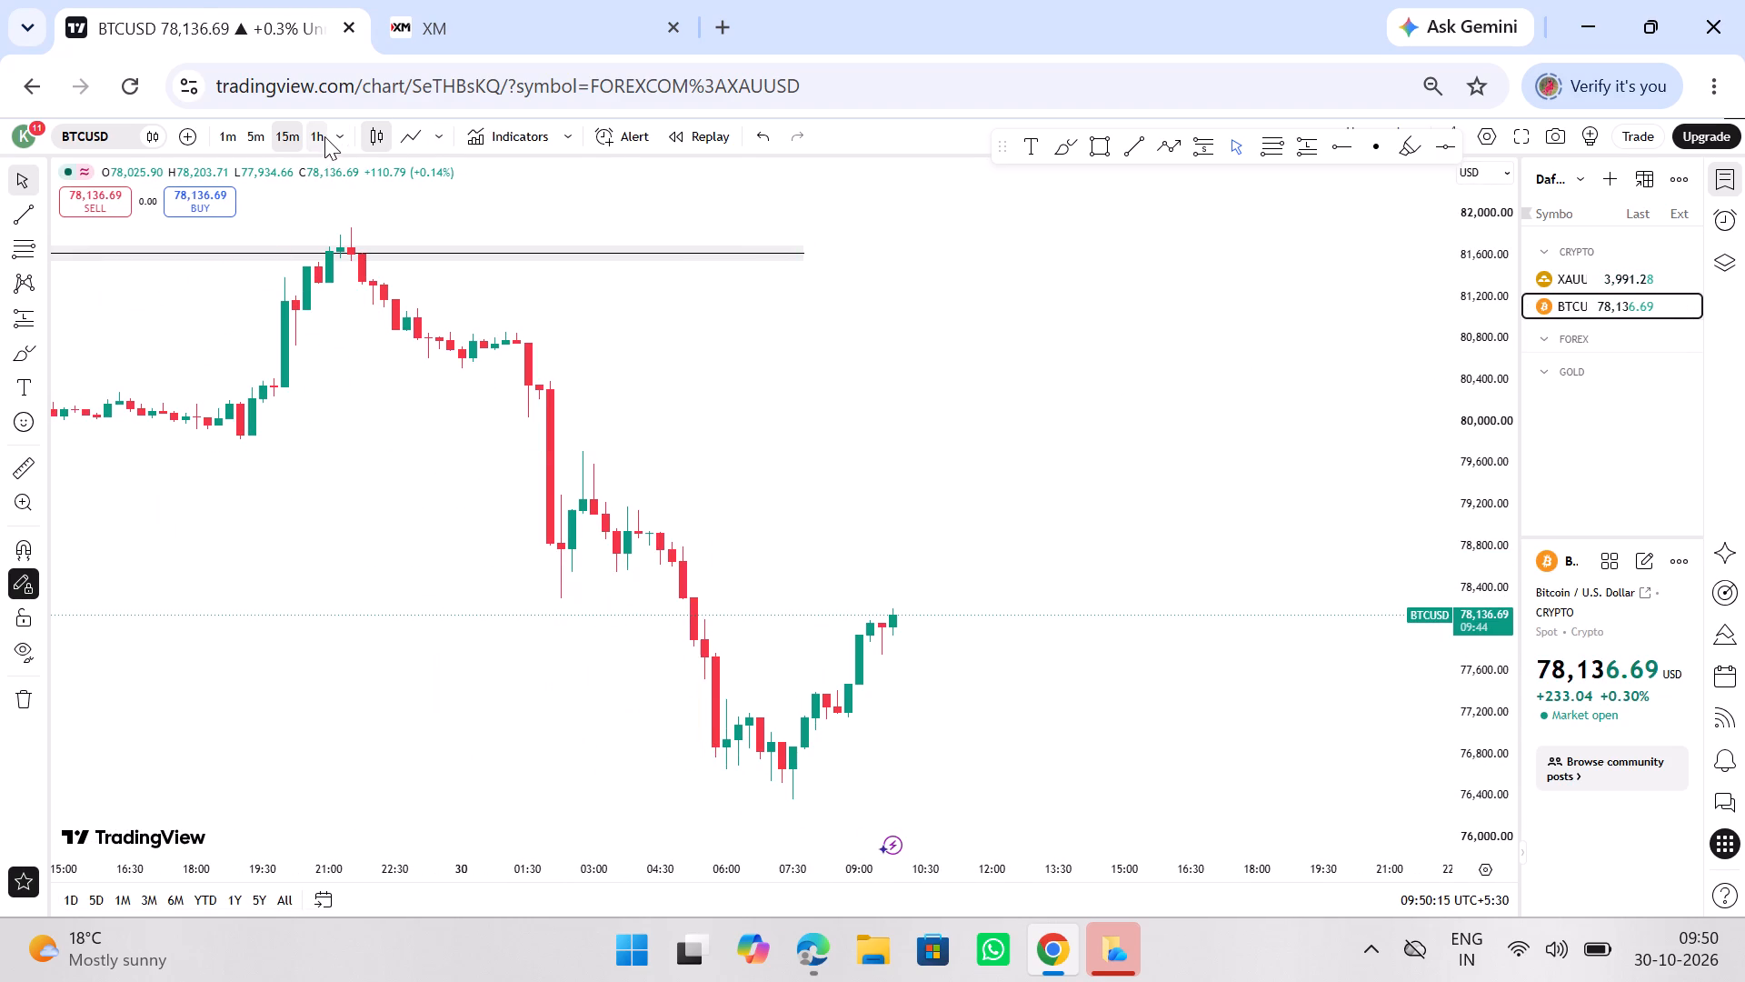
{"action": "left_click", "coordinate": [328, 135]}
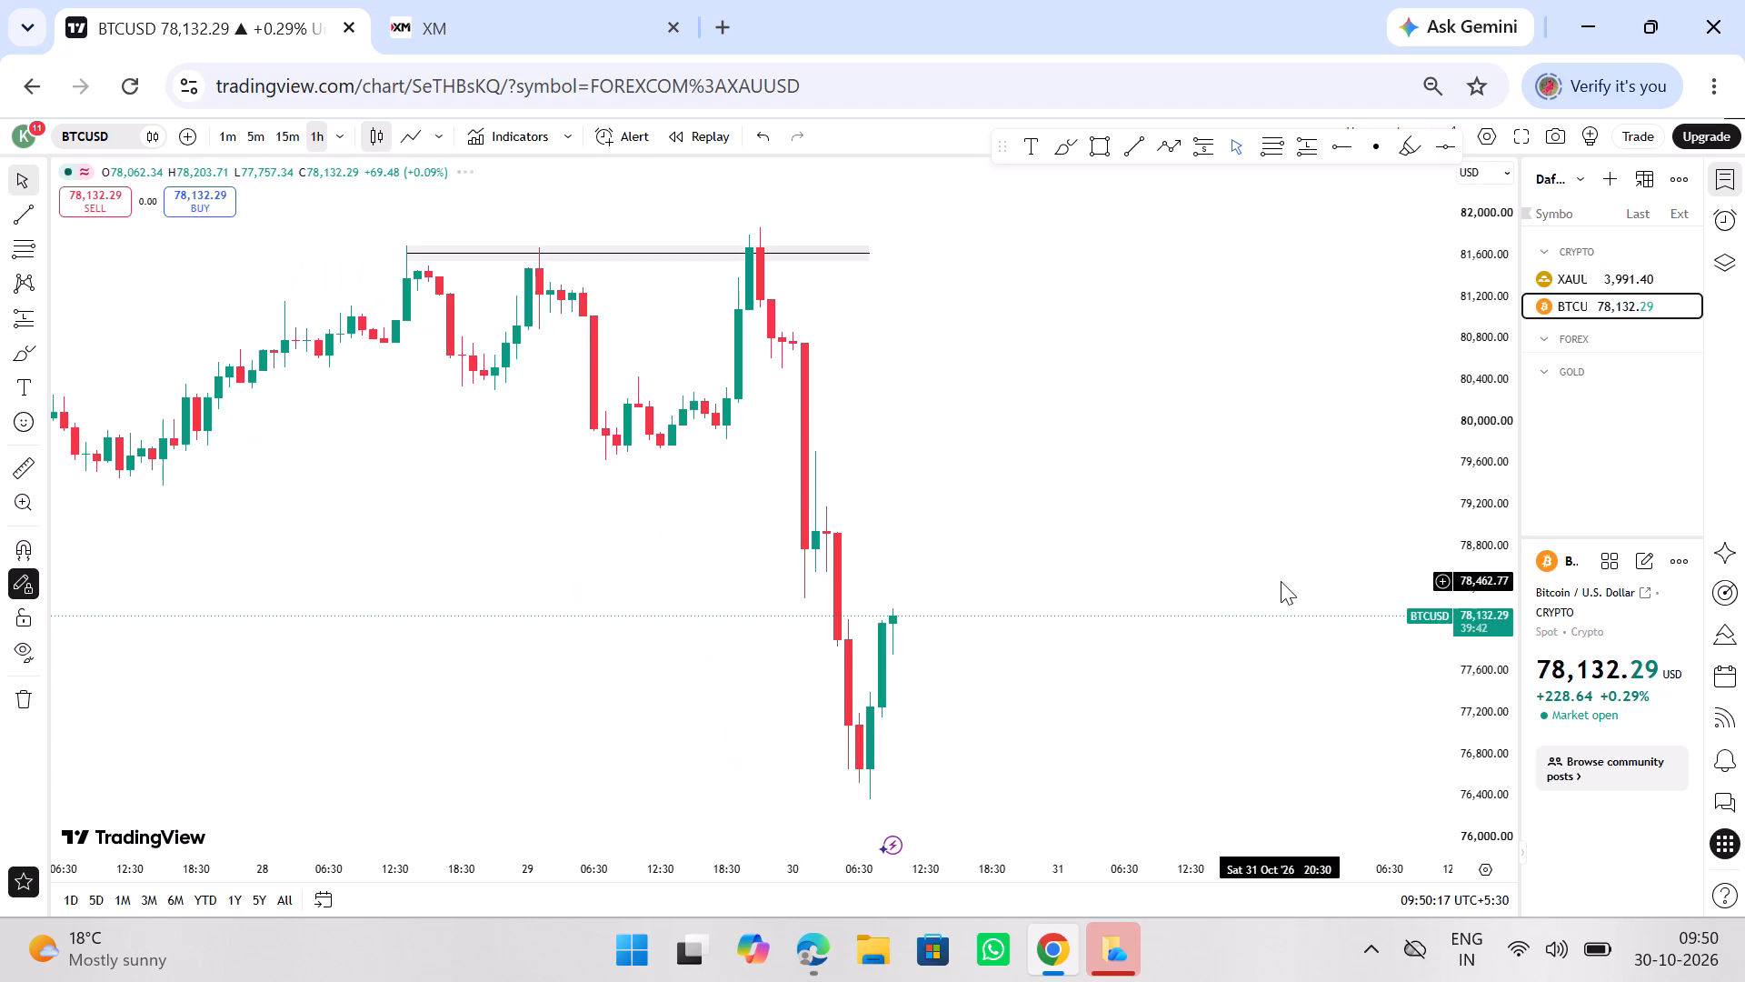
{"action": "scroll", "coordinate": [1281, 581], "scroll_direction": "down", "scroll_amount": 13, "text": "ctrl"}
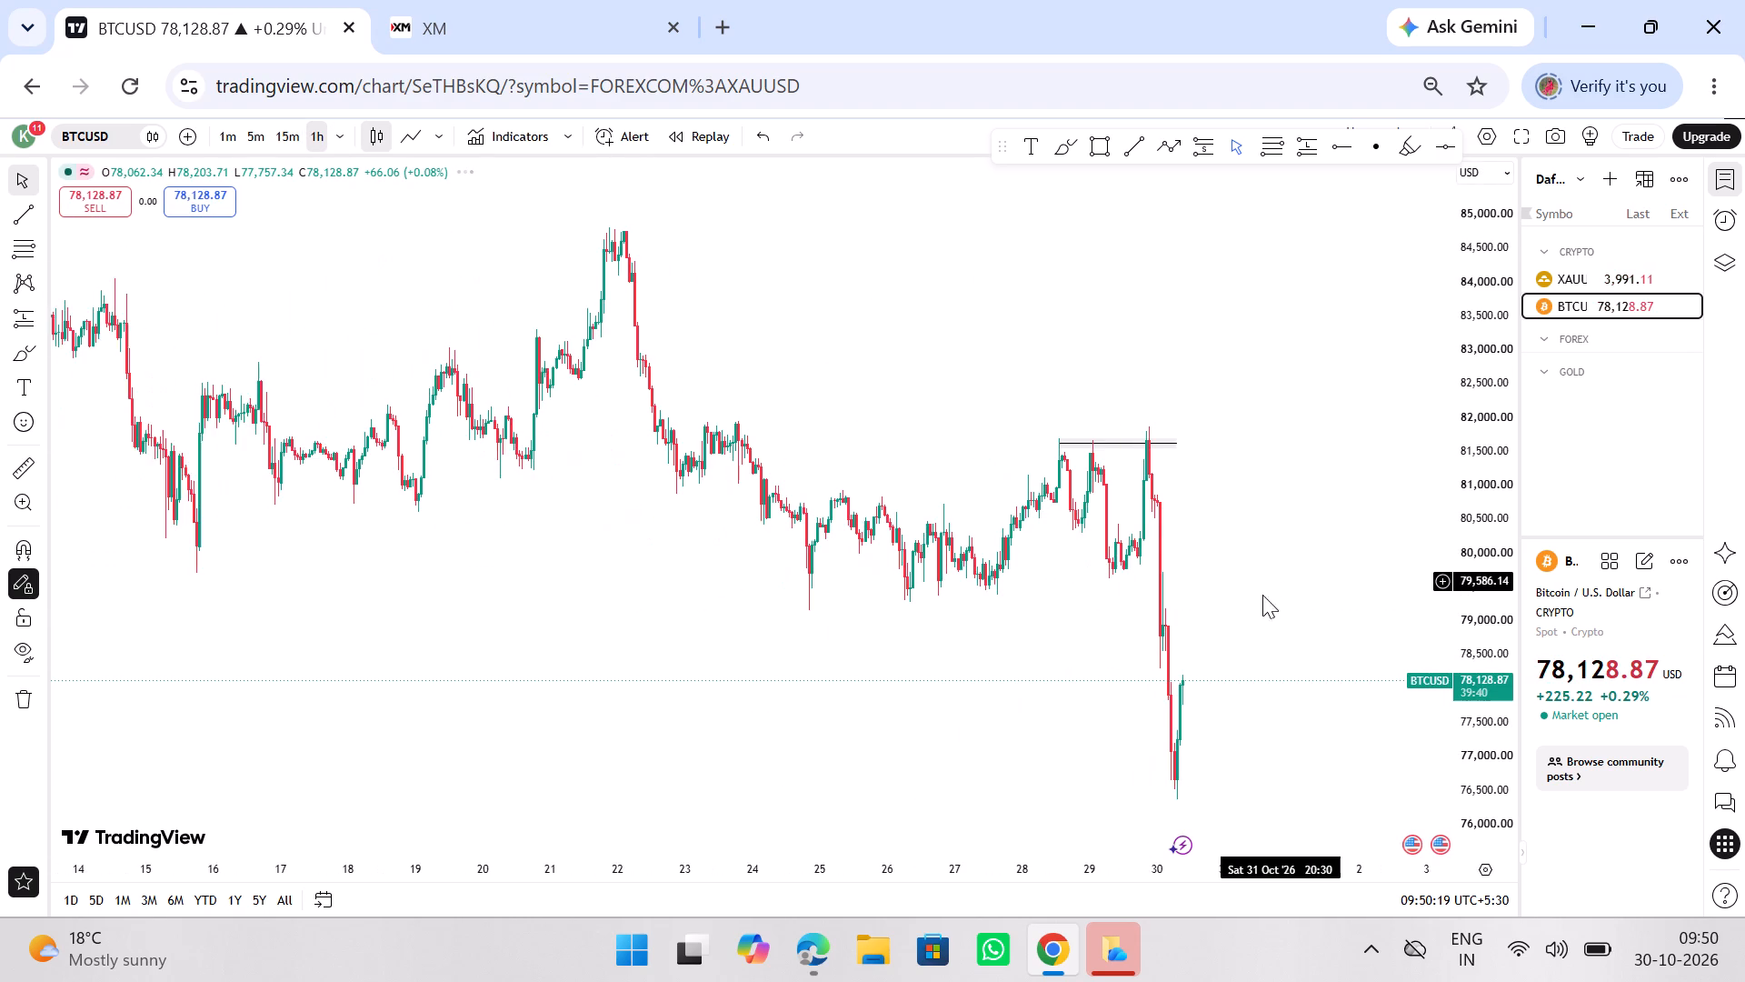
{"action": "left_click_drag", "start_coordinate": [1253, 600], "coordinate": [1123, 570]}
{"action": "left_click_drag", "start_coordinate": [1172, 553], "coordinate": [1110, 557]}
{"action": "scroll", "coordinate": [1102, 557], "scroll_direction": "up", "scroll_amount": 2, "text": "ctrl"}
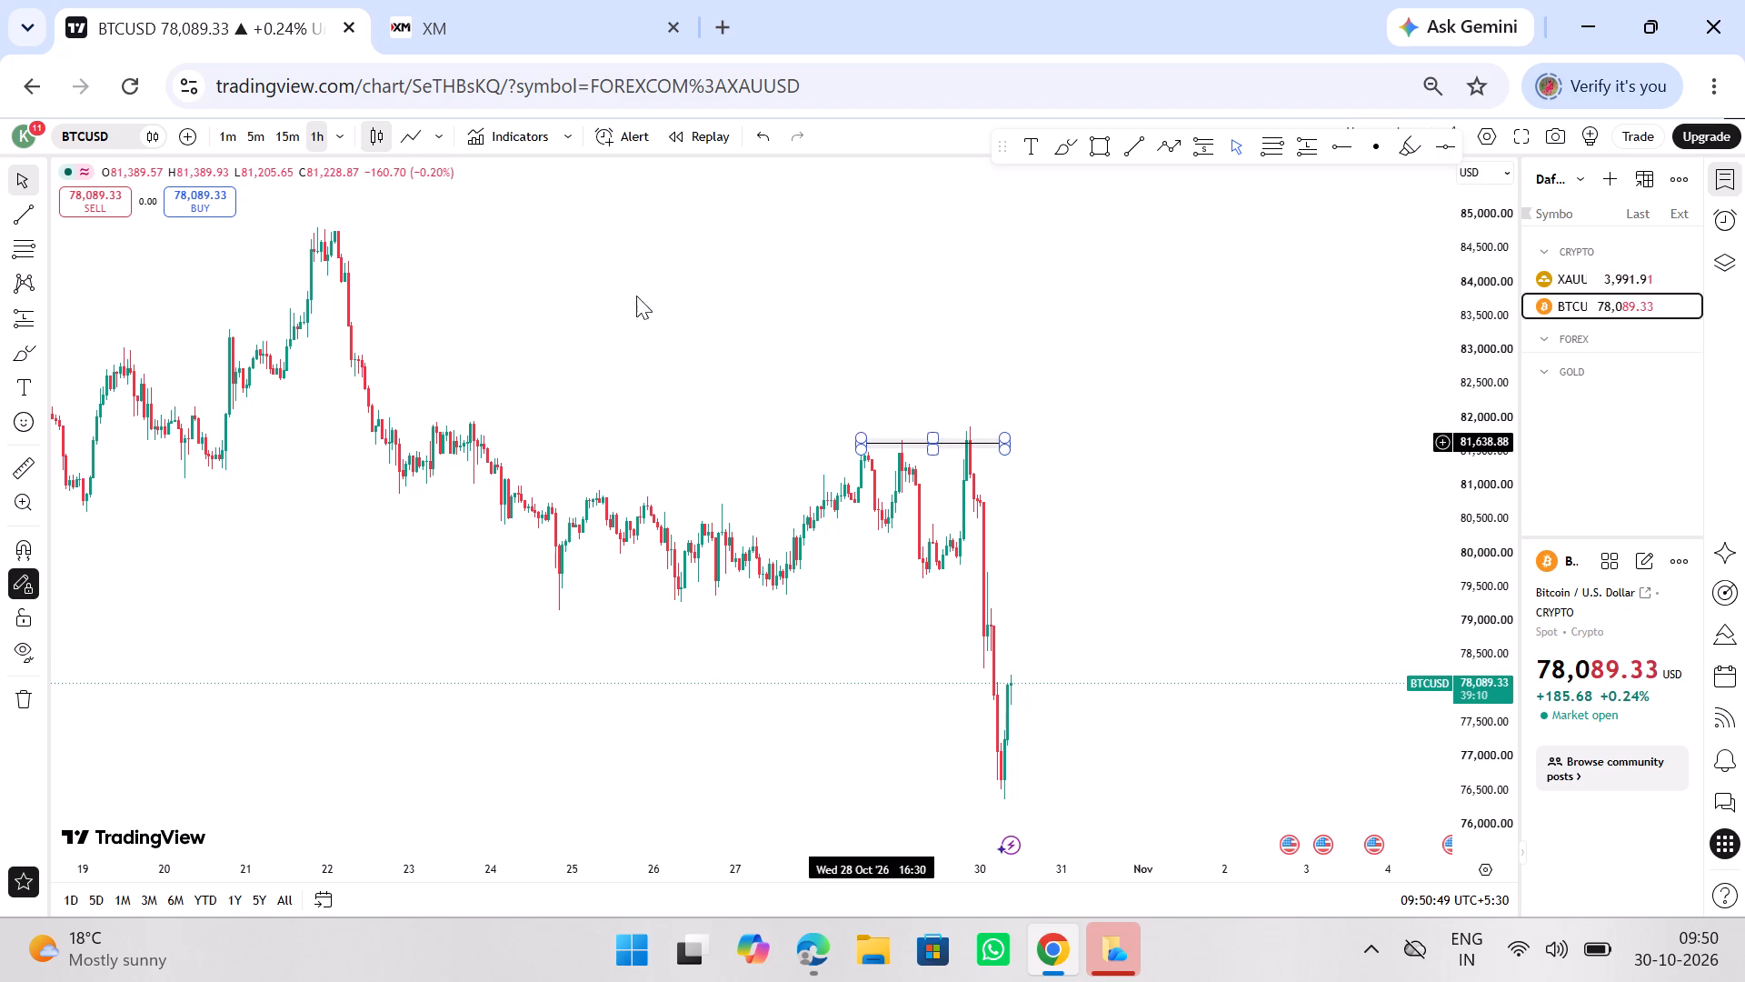
Bring up XAUUSD on the 5-minute timeframe and examine the latest candles inside the long position drawing.
{"action": "left_click", "coordinate": [270, 138]}
{"action": "left_click", "coordinate": [261, 140]}
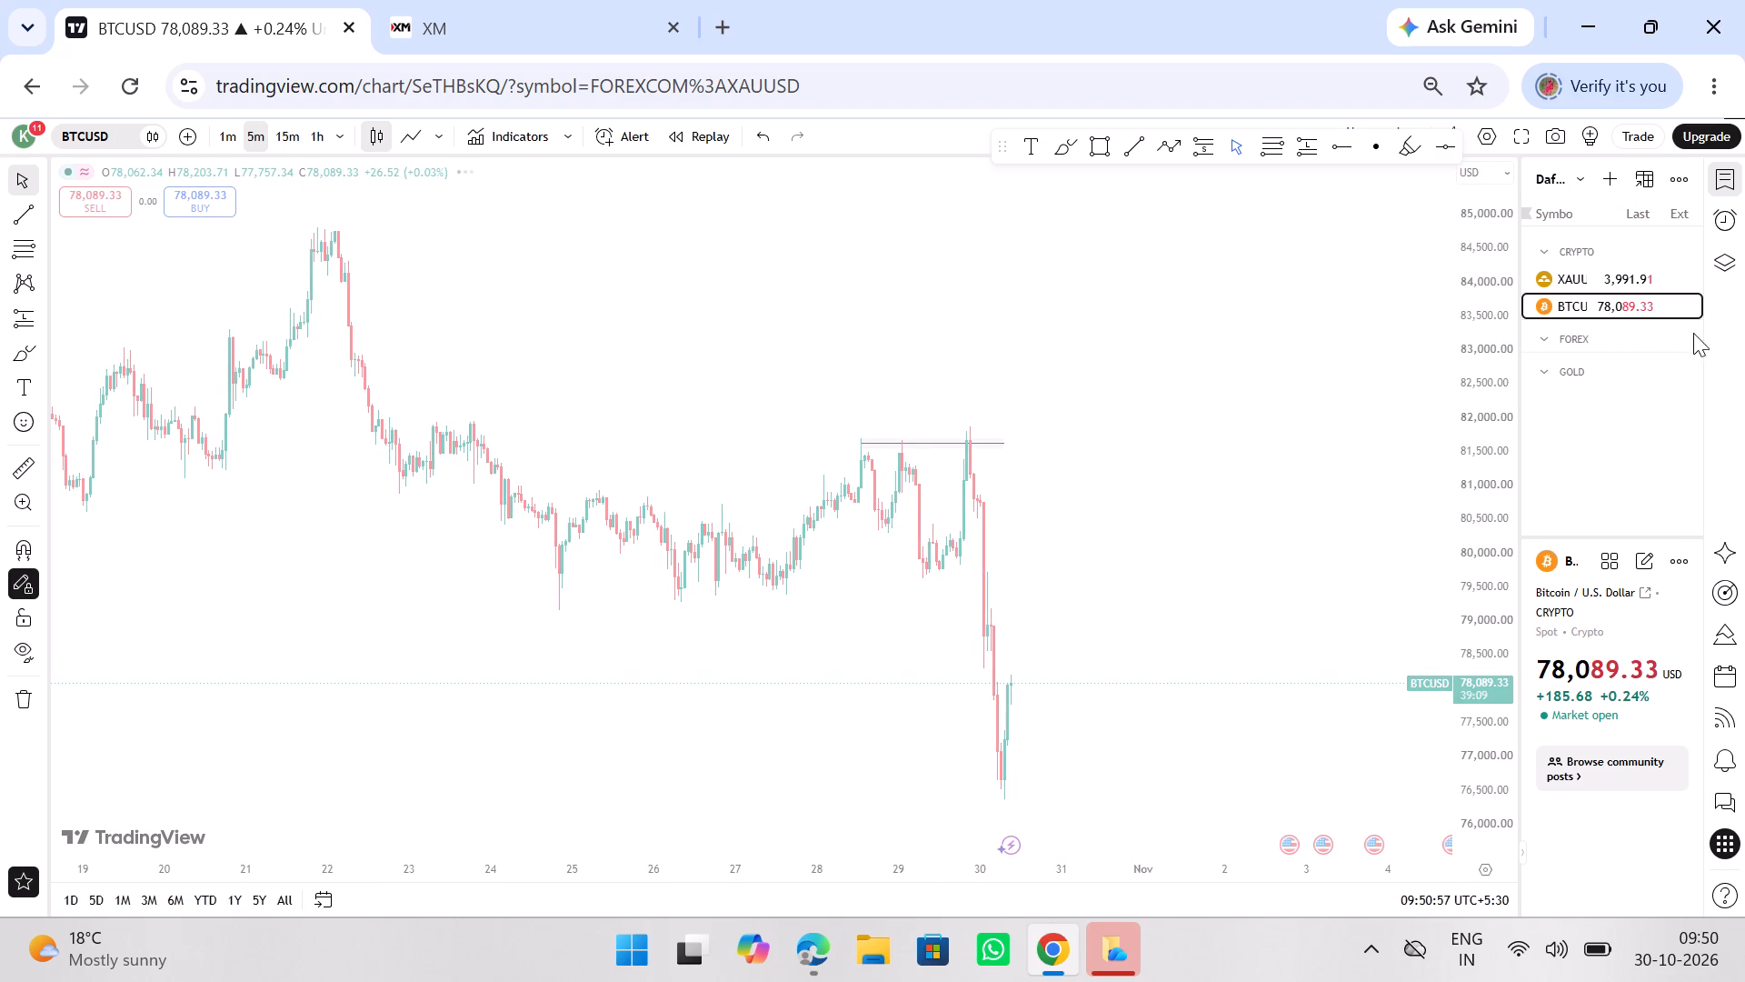
{"action": "left_click", "coordinate": [1615, 280]}
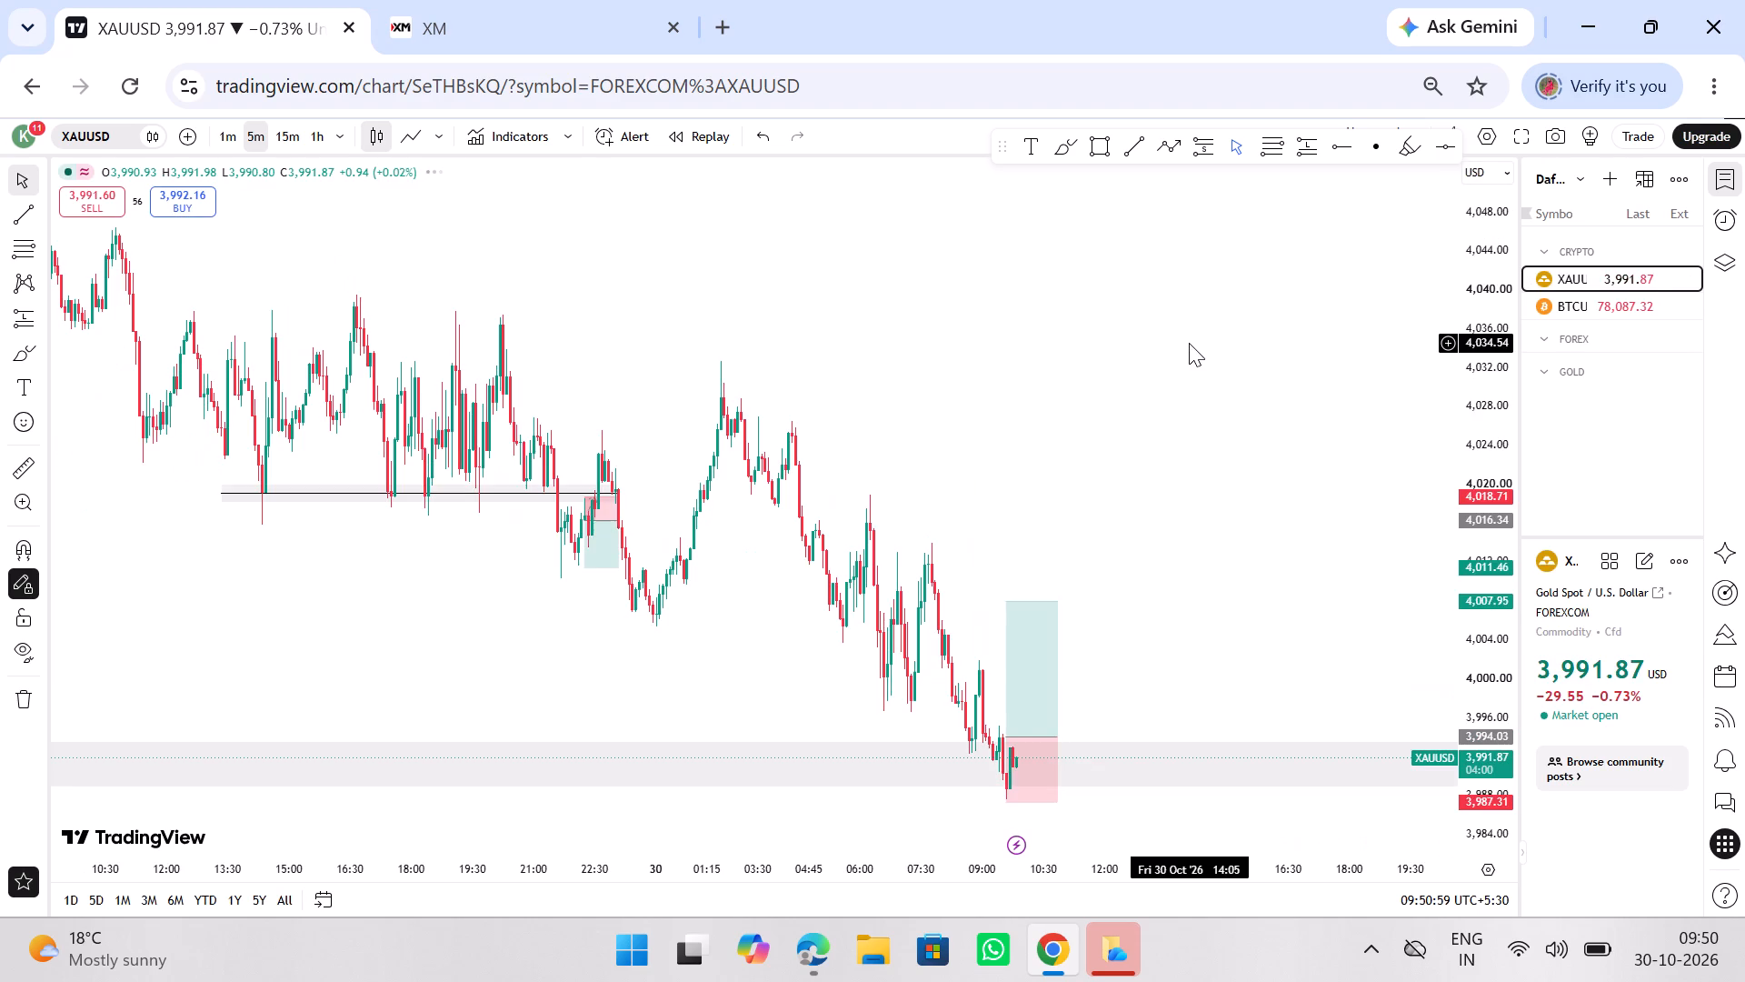
{"action": "scroll", "coordinate": [1189, 343], "scroll_direction": "up", "scroll_amount": 14, "text": "ctrl"}
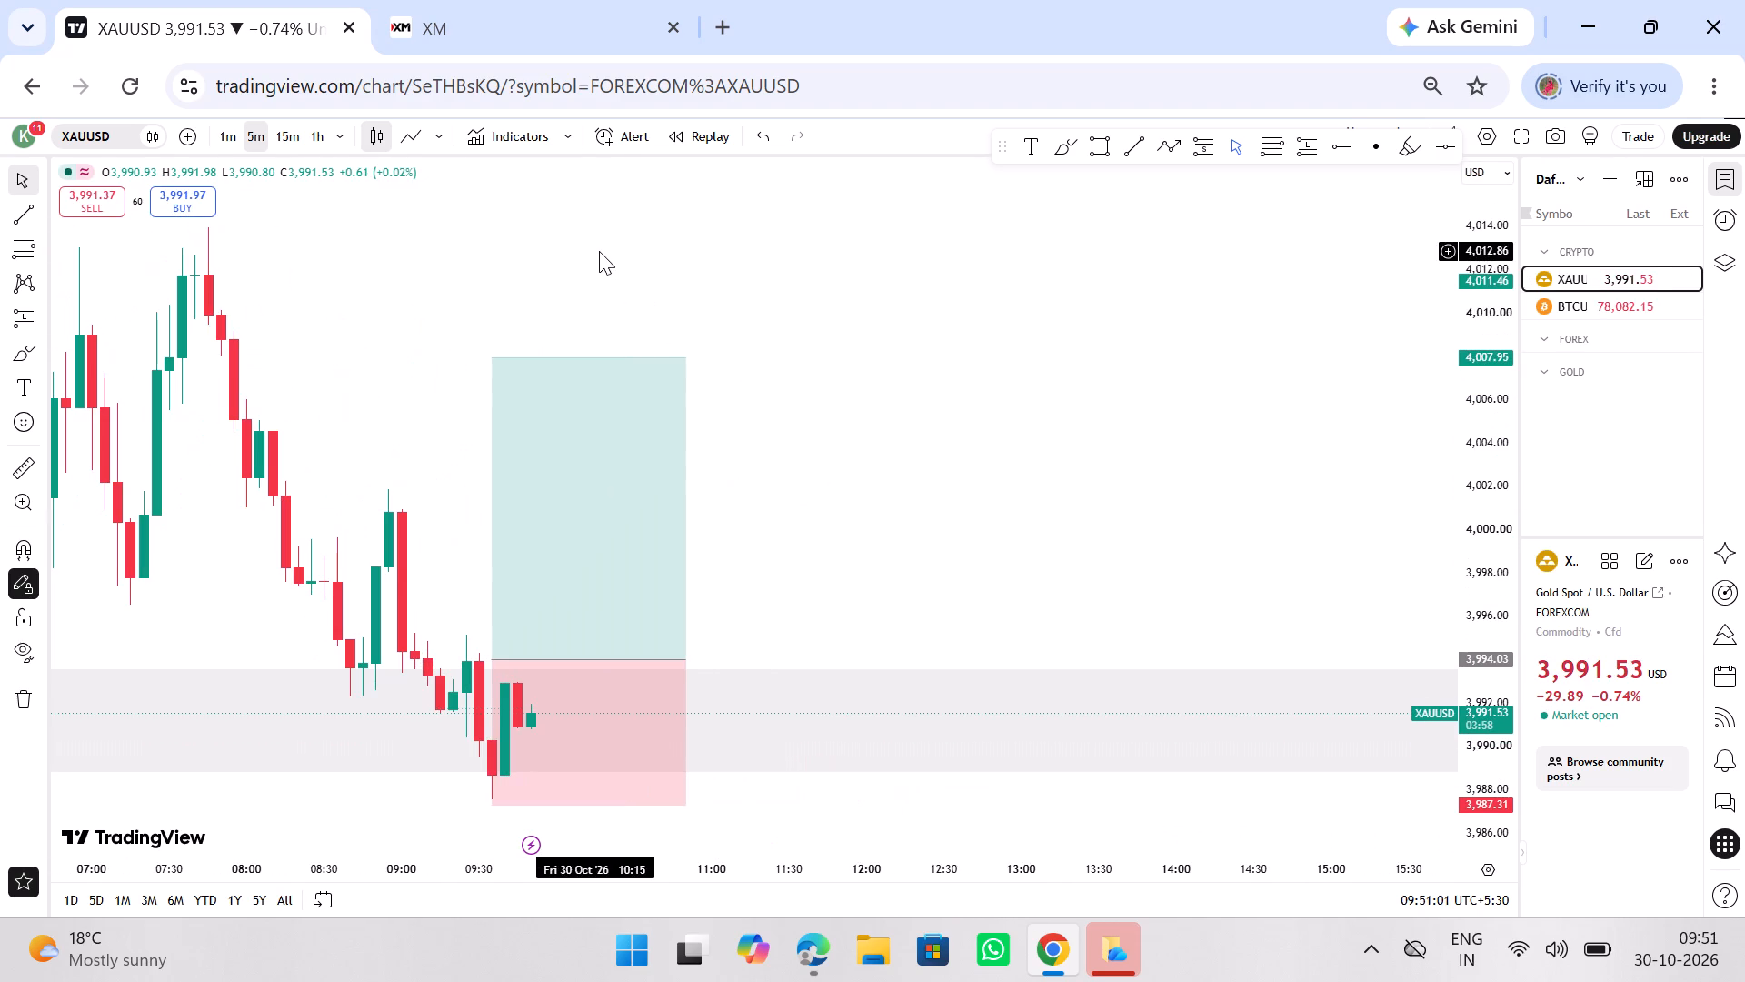
On the 15-minute XAUUSD chart, extend the long position drawing's end time to 11:15 and lock the drawing.
{"action": "left_click", "coordinate": [283, 135]}
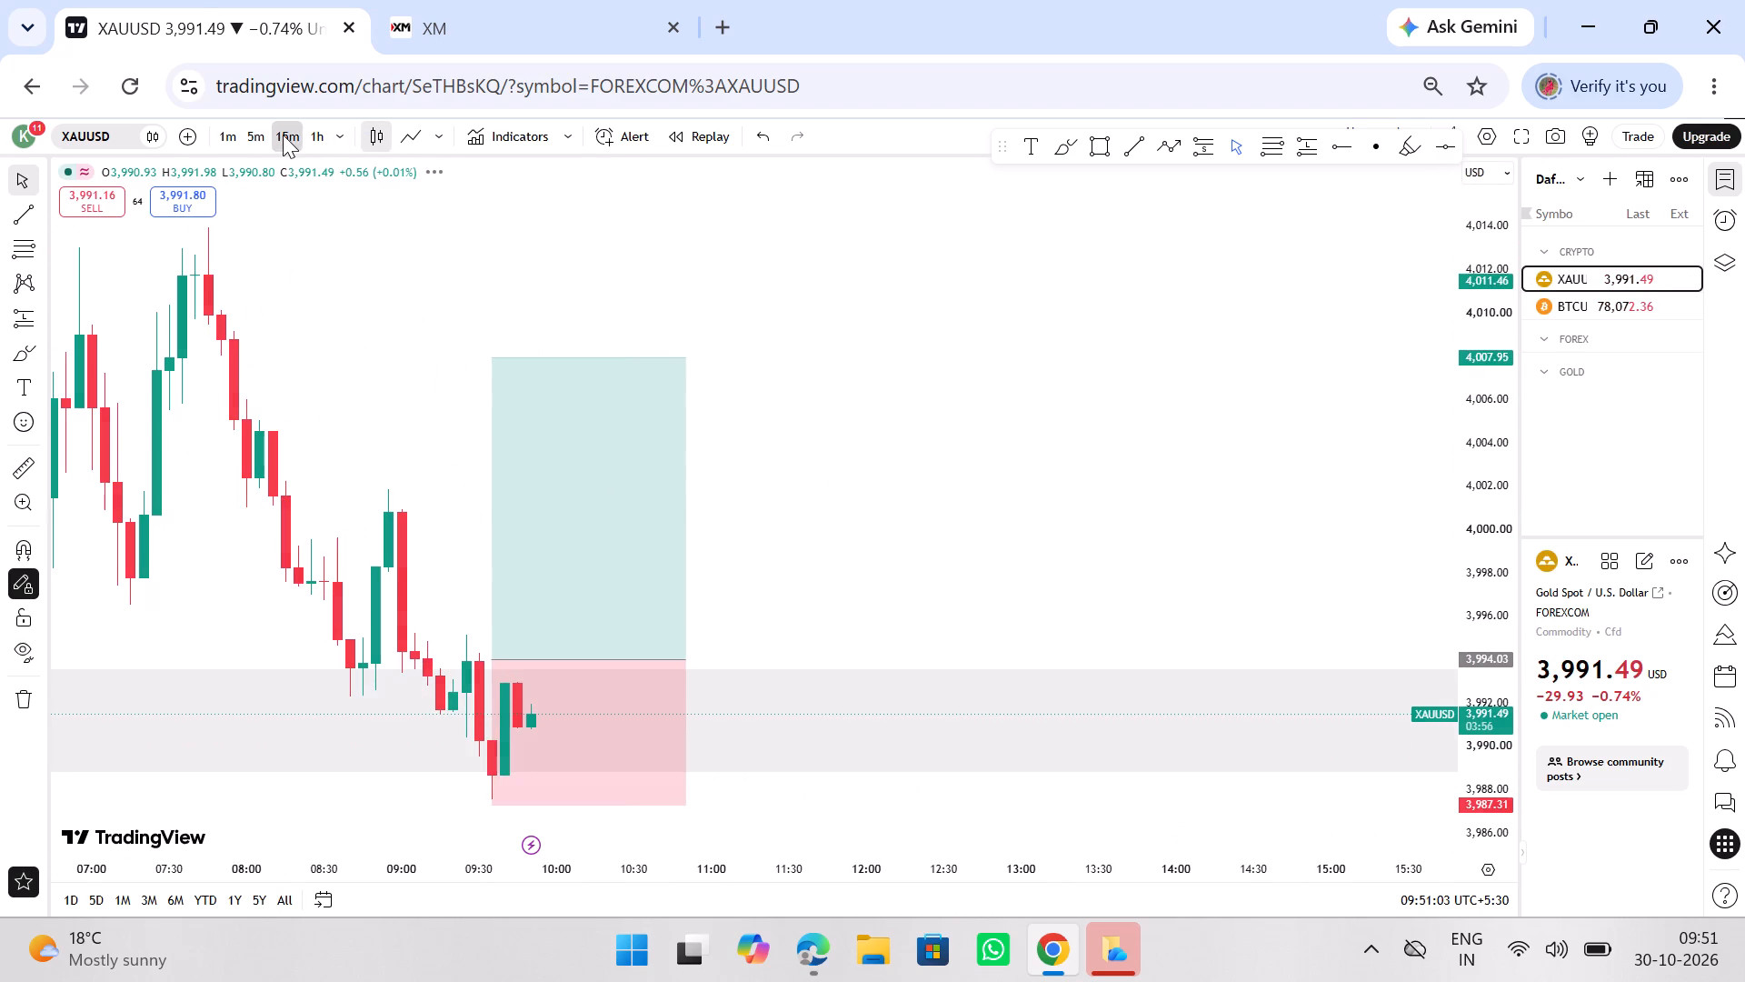
{"action": "scroll", "coordinate": [703, 358], "scroll_direction": "up", "scroll_amount": 5, "text": "ctrl"}
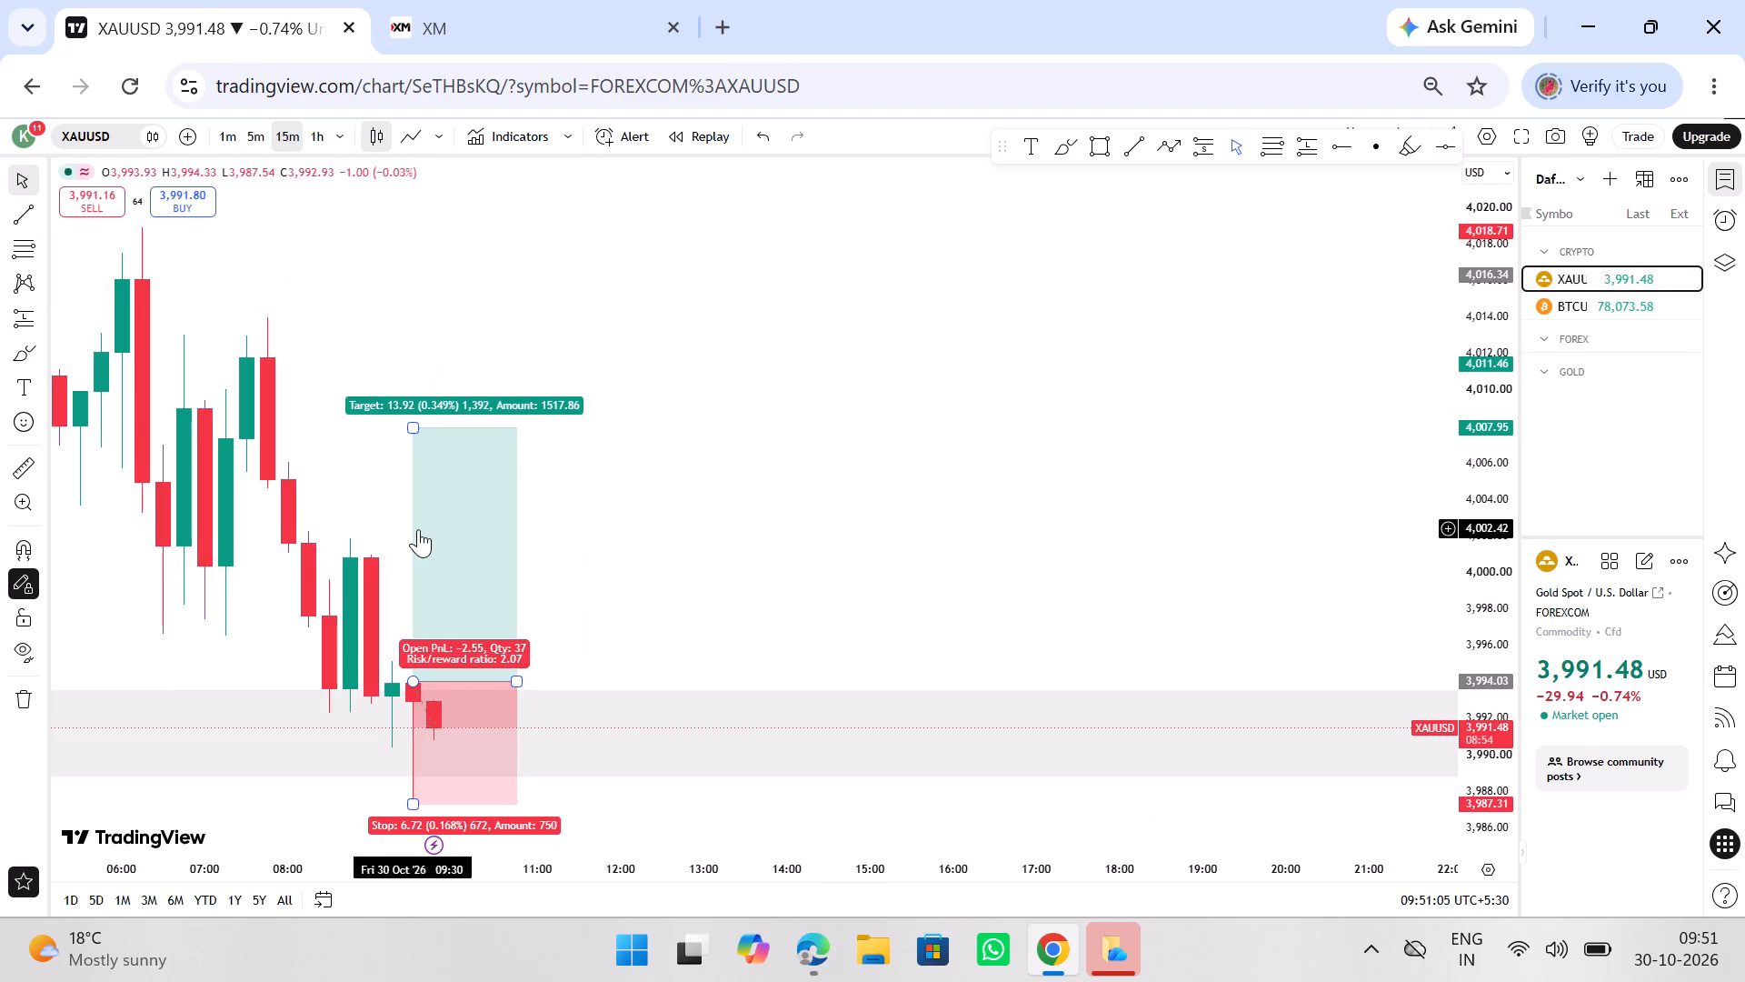
{"action": "left_click_drag", "start_coordinate": [515, 676], "coordinate": [562, 676]}
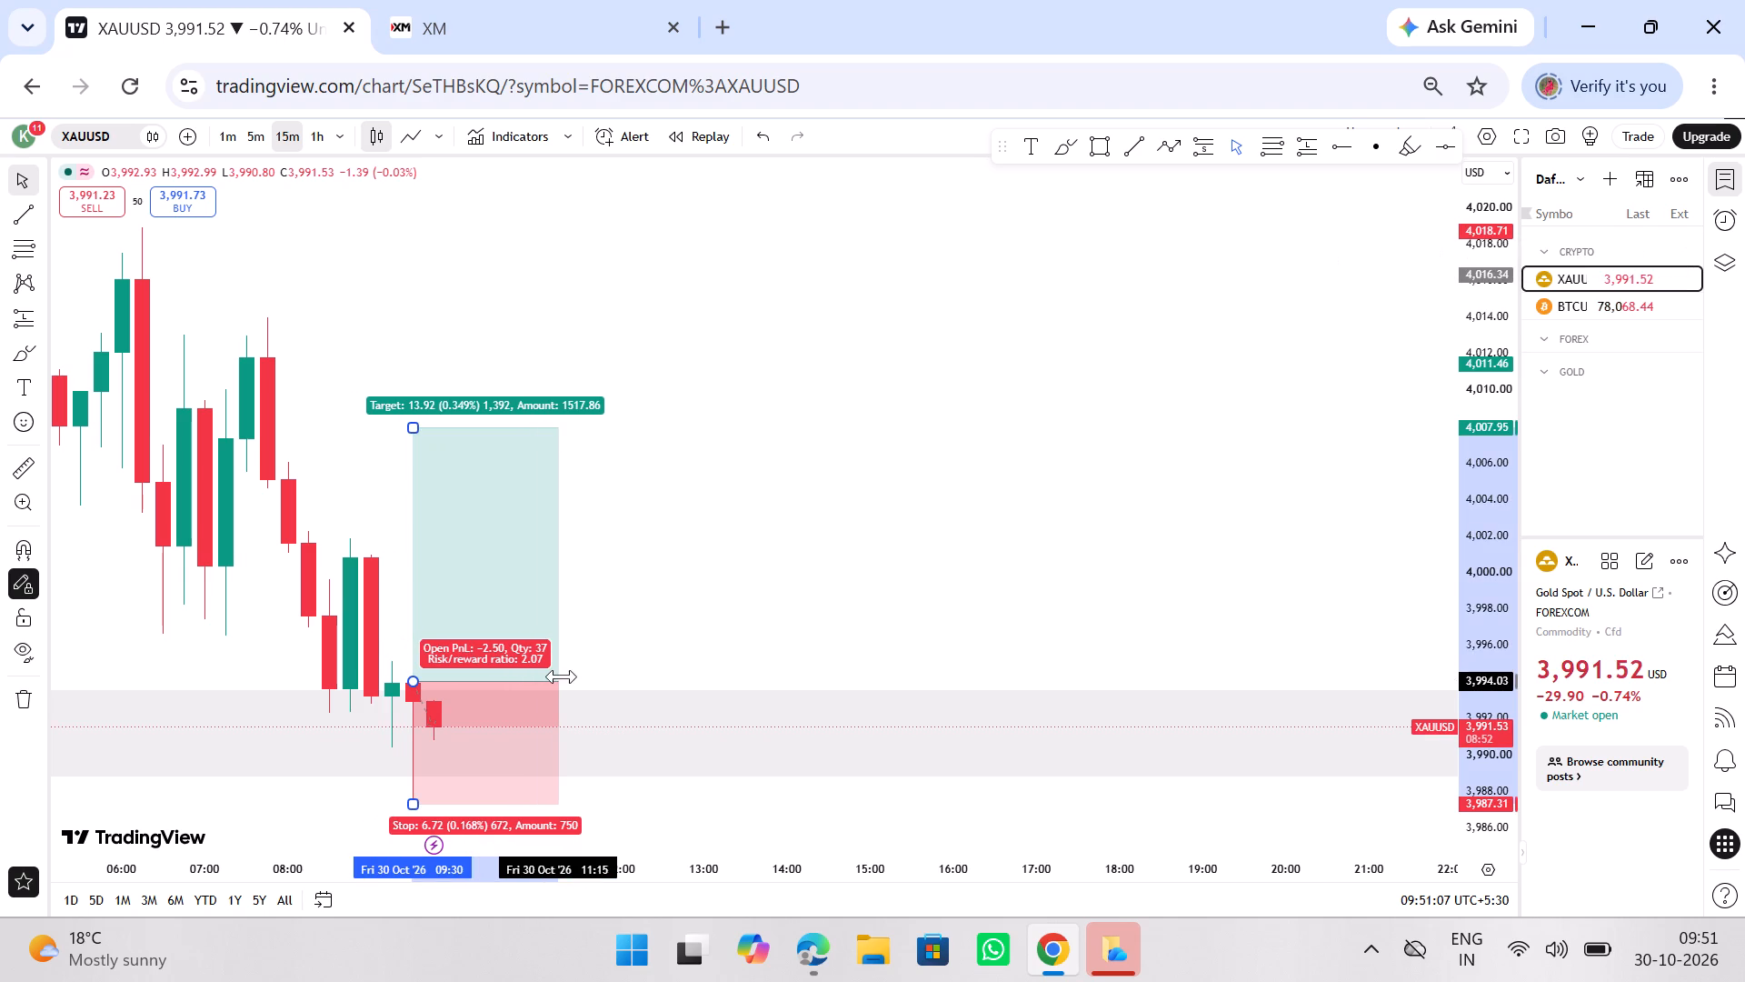
{"action": "left_click_drag", "start_coordinate": [562, 676], "coordinate": [567, 677]}
{"action": "left_click", "coordinate": [1608, 258]}
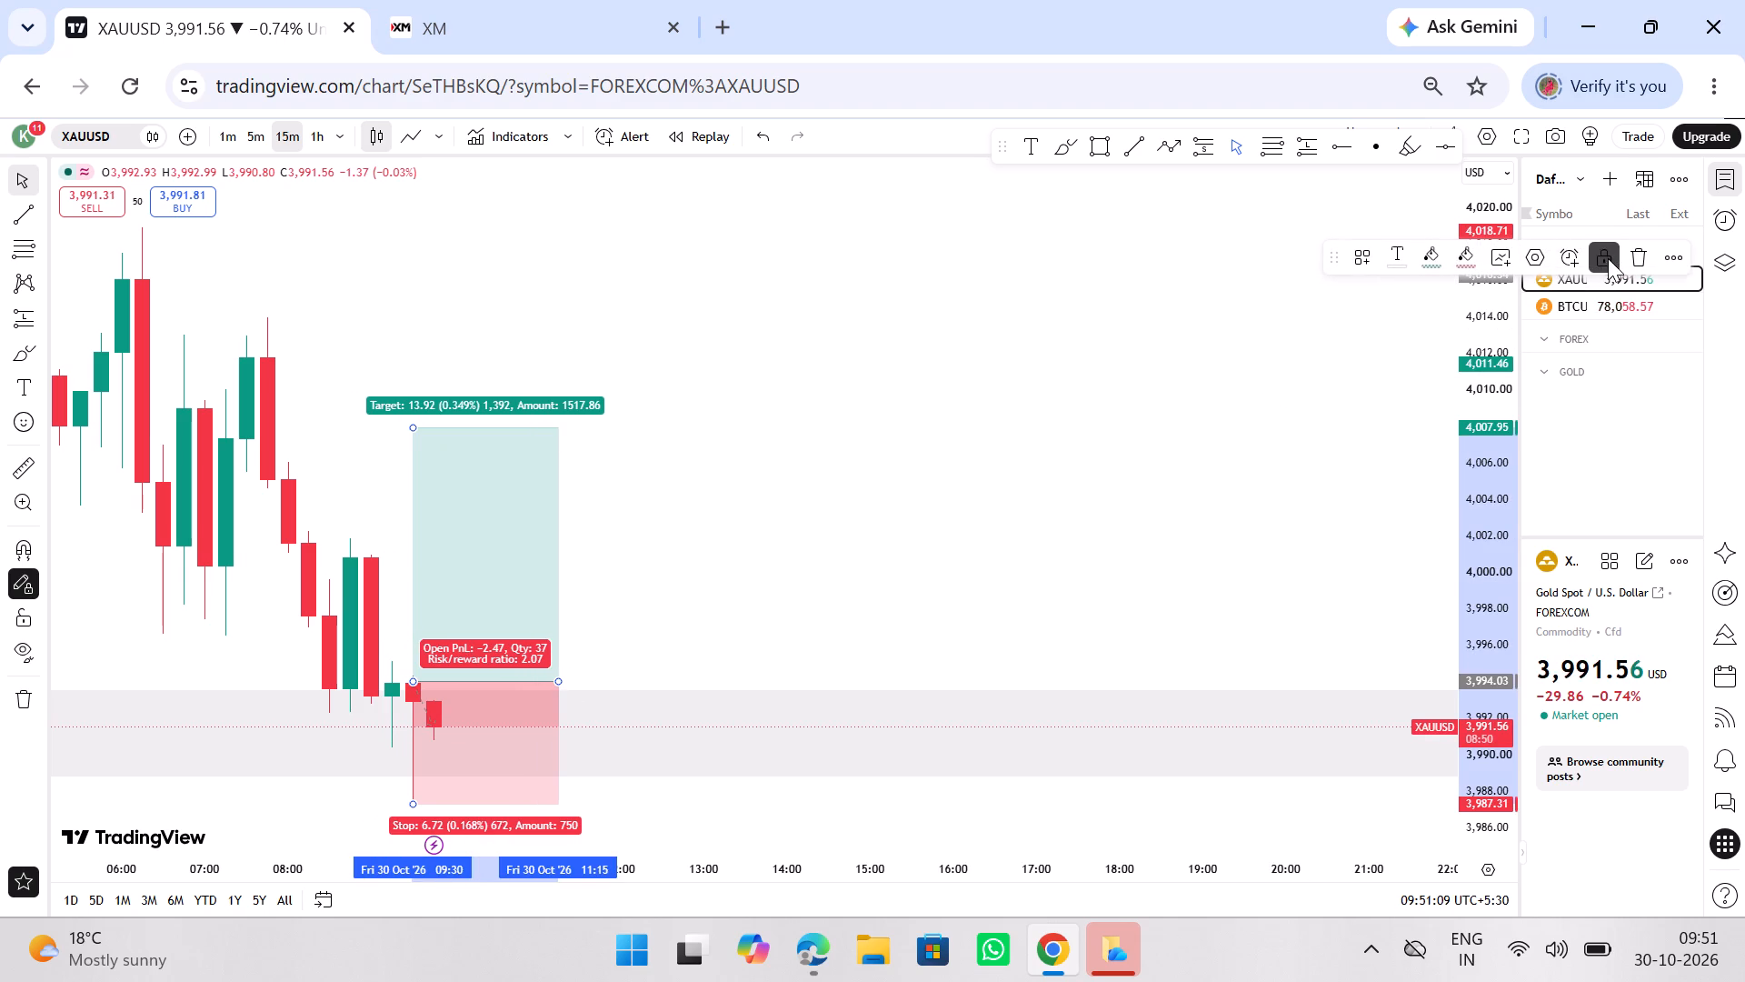
On the 1-hour XAUUSD chart, trim the start of the support zone near 3,990 to line up with the 26 October swing-low candle.
{"action": "left_click", "coordinate": [310, 135]}
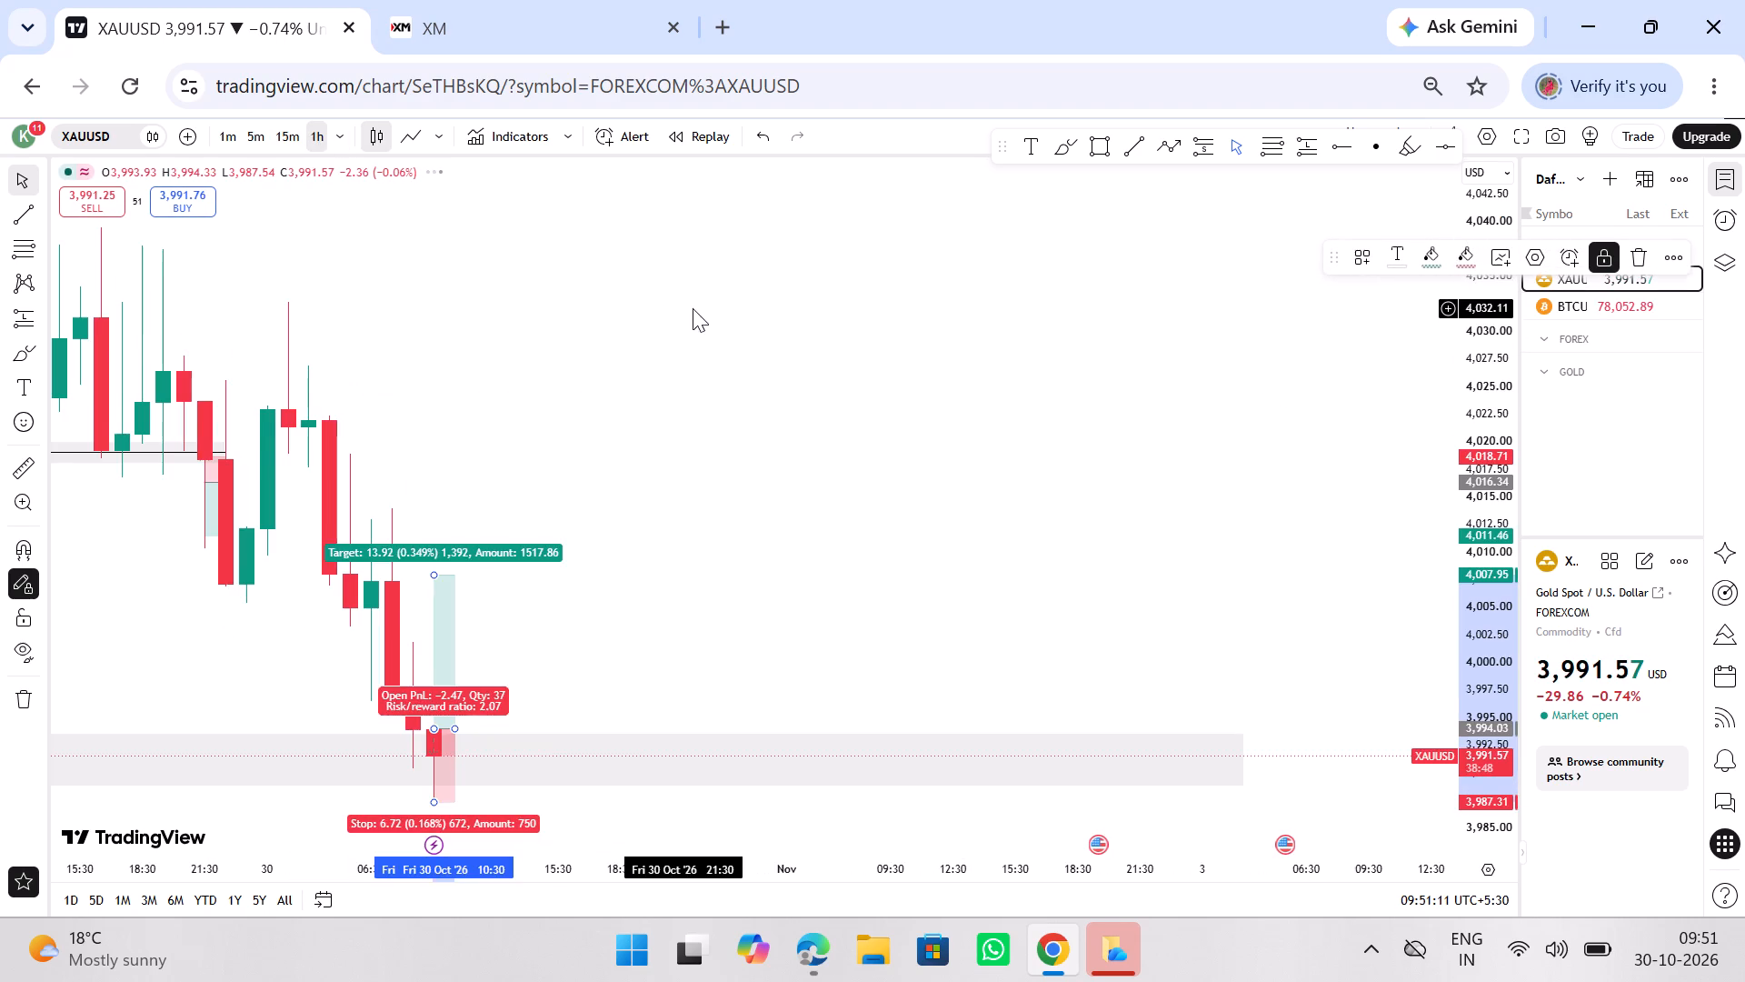
{"action": "left_click_drag", "start_coordinate": [693, 308], "coordinate": [1126, 435]}
{"action": "scroll", "coordinate": [1126, 435], "scroll_direction": "down", "scroll_amount": 9, "text": "ctrl"}
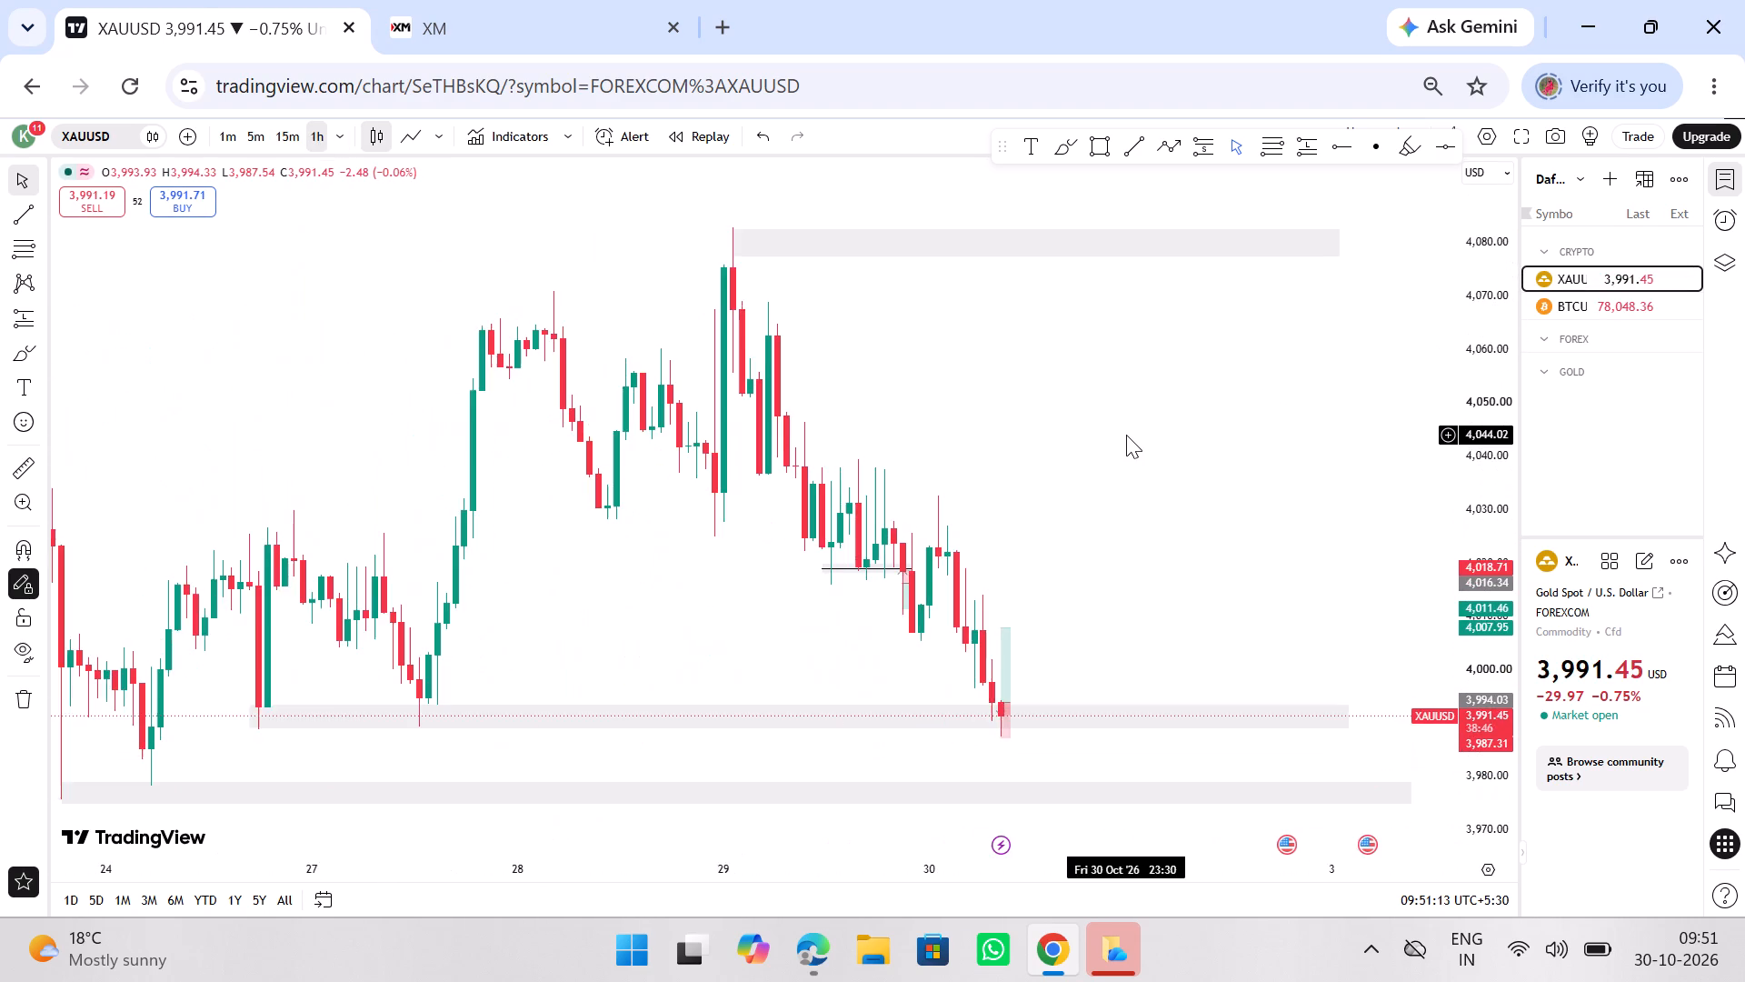
{"action": "scroll", "coordinate": [1126, 435], "scroll_direction": "down", "scroll_amount": 1, "text": "ctrl"}
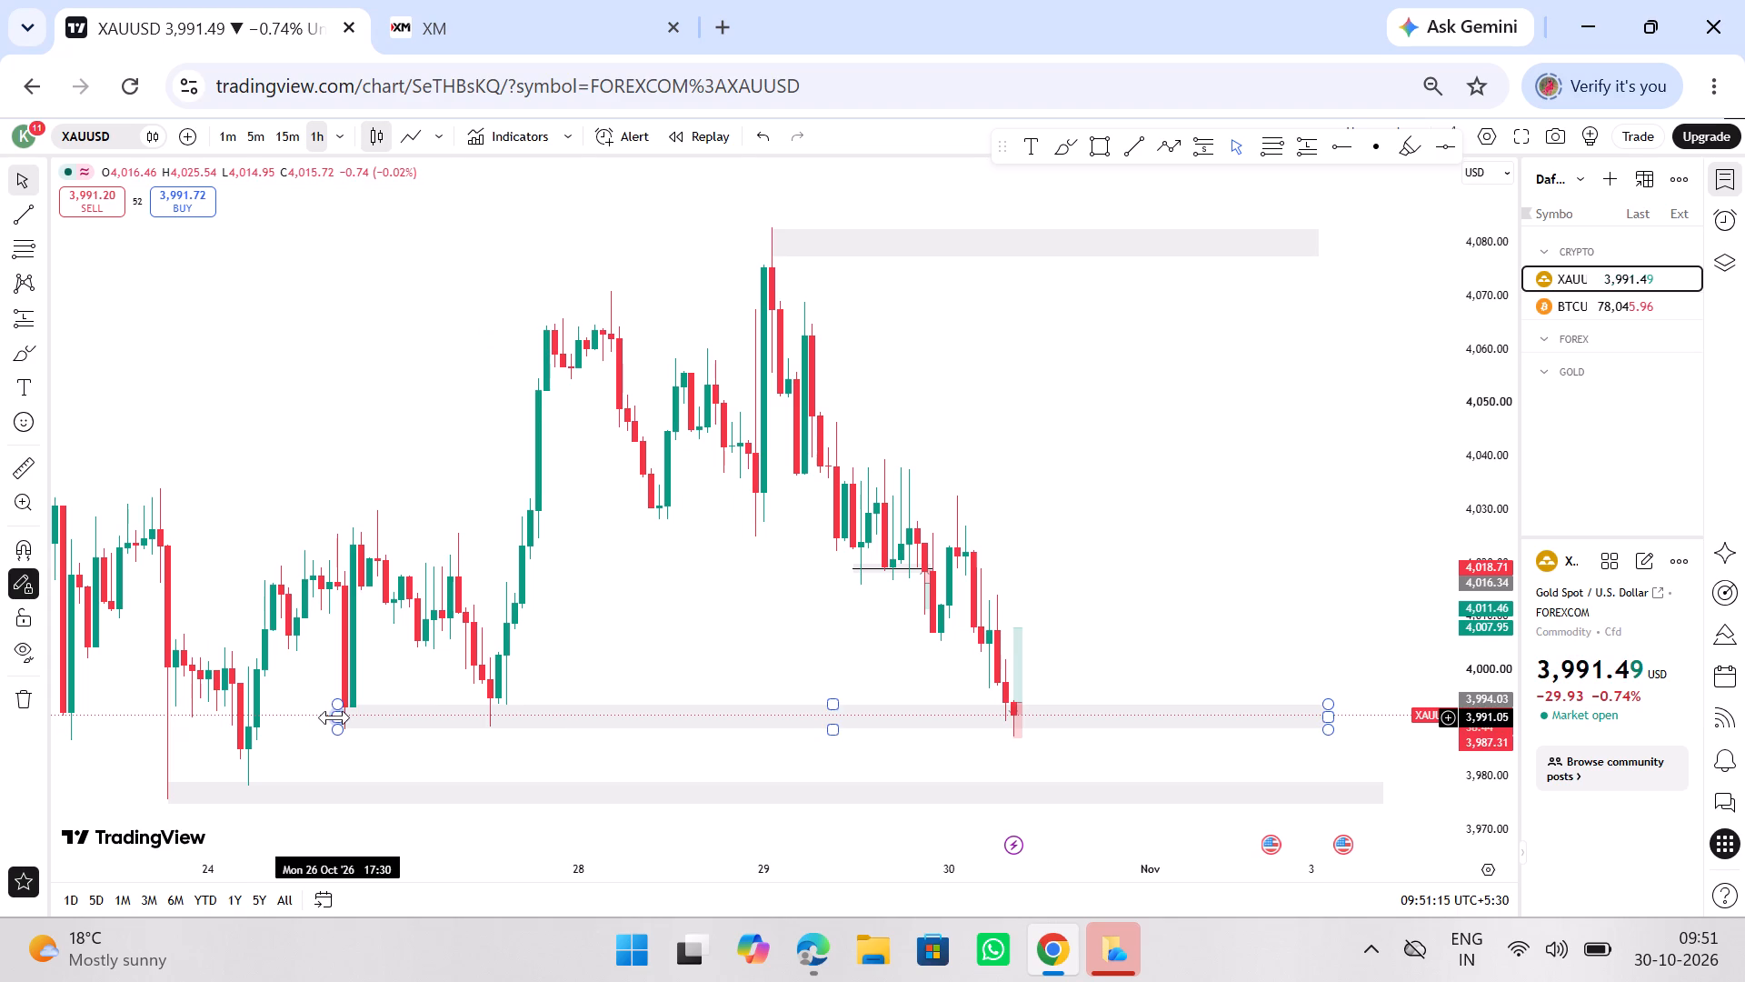
{"action": "left_click_drag", "start_coordinate": [334, 718], "coordinate": [348, 721]}
{"action": "left_click", "coordinate": [700, 556]}
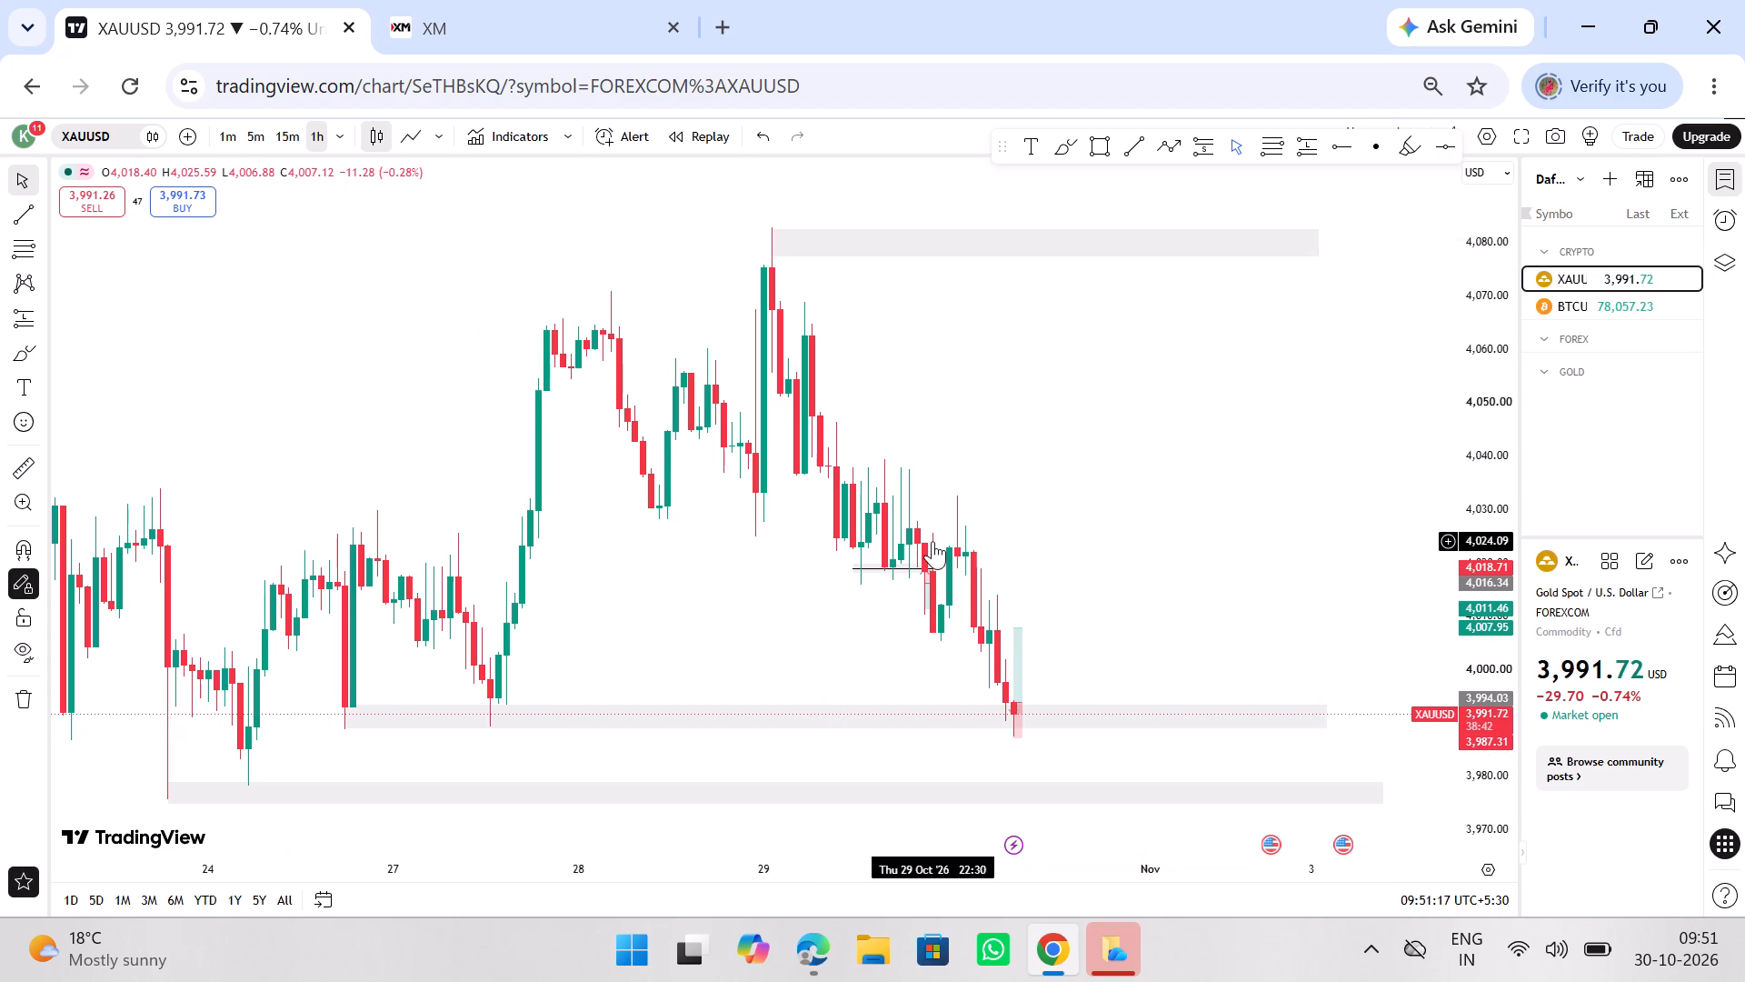
Examine the XAUUSD long position drawing against the latest candles on the 5-minute and 15-minute timeframes.
{"action": "left_click", "coordinate": [261, 127]}
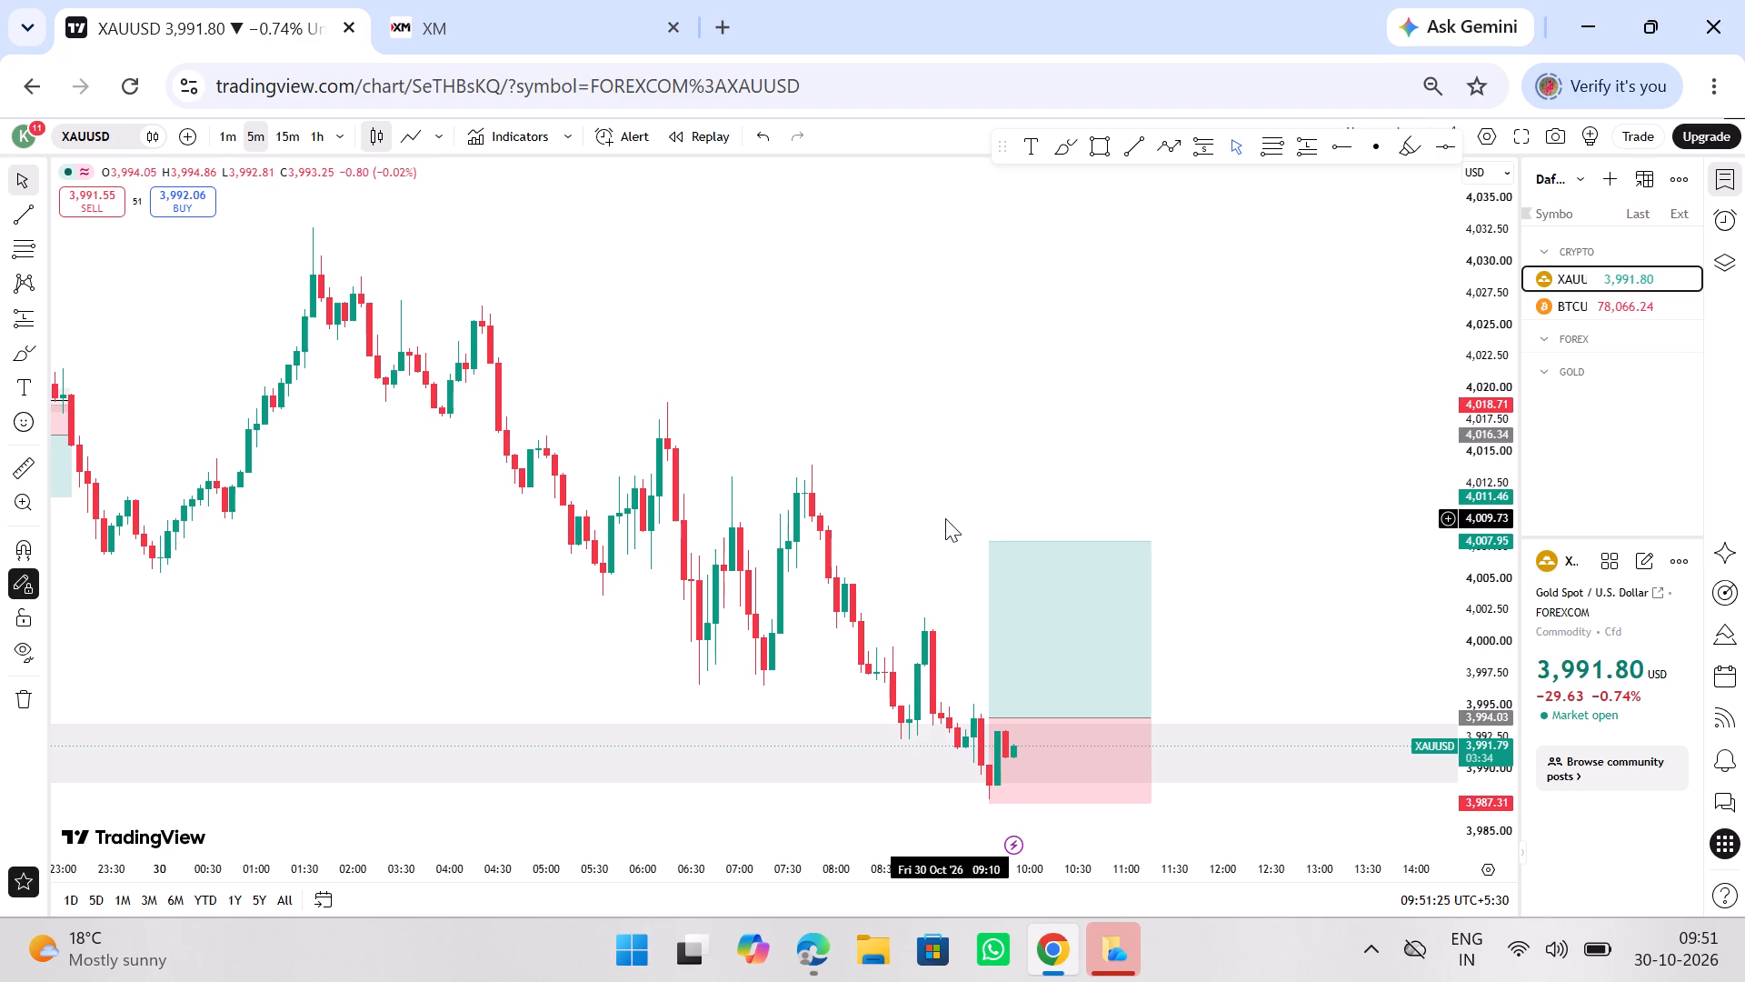
{"action": "left_click", "coordinate": [294, 122]}
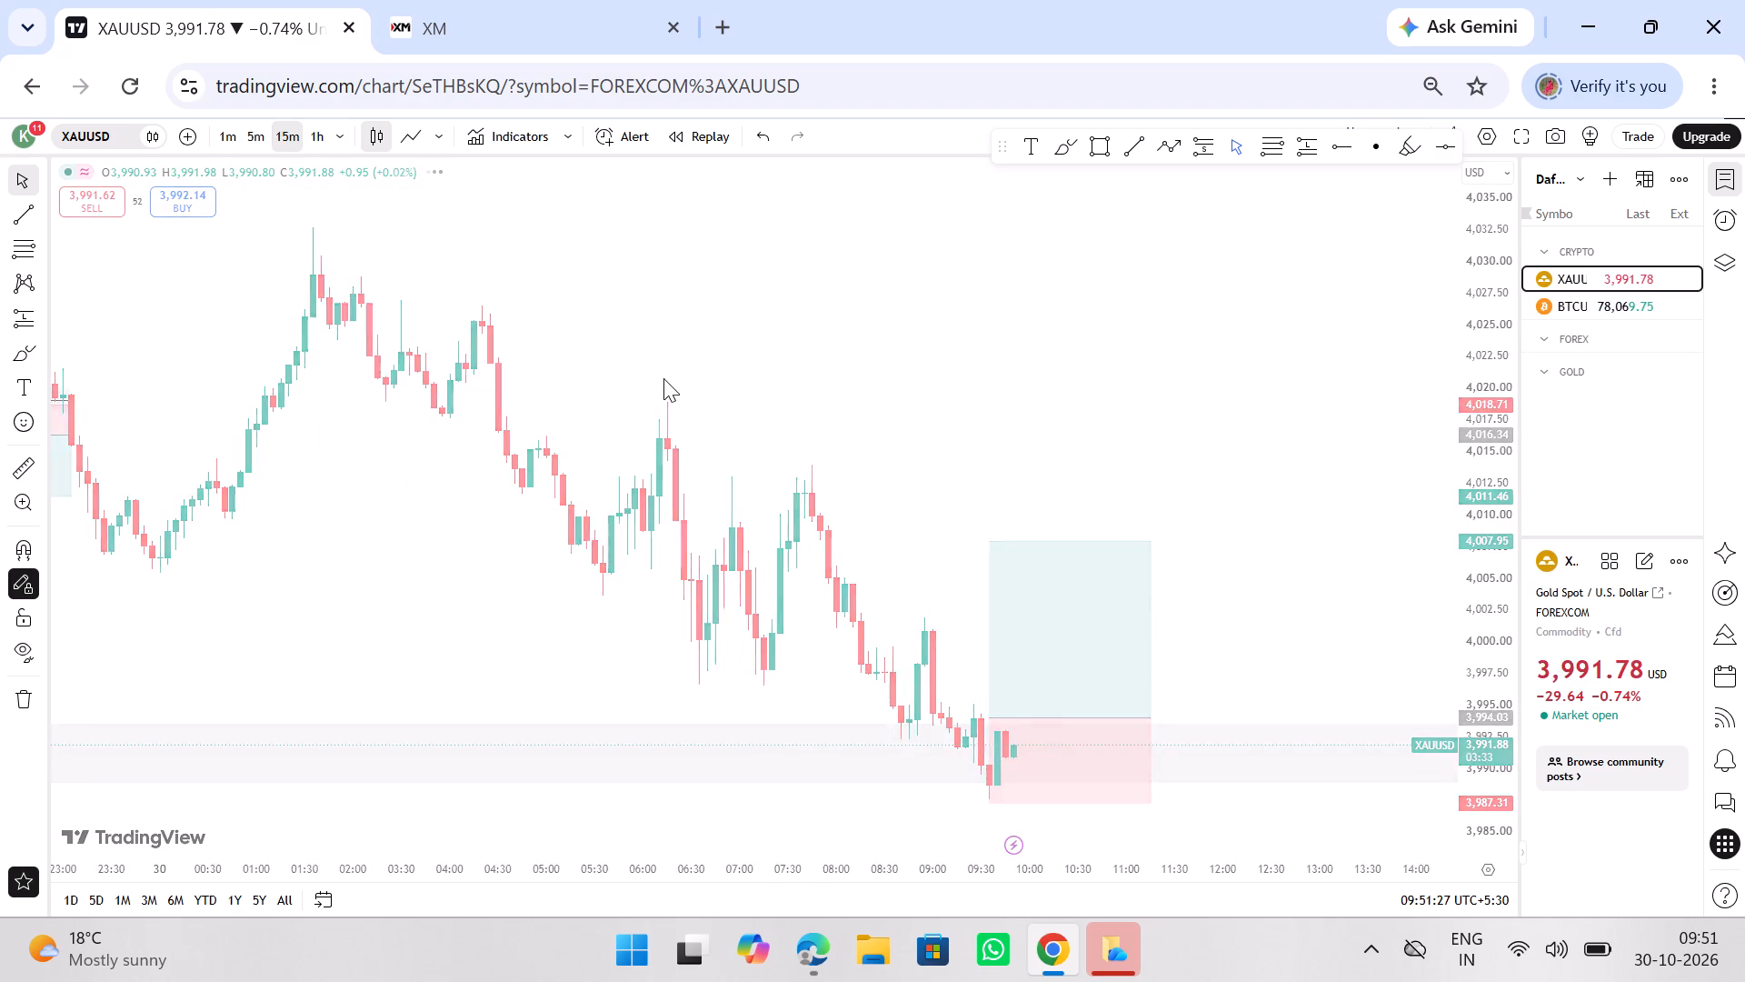
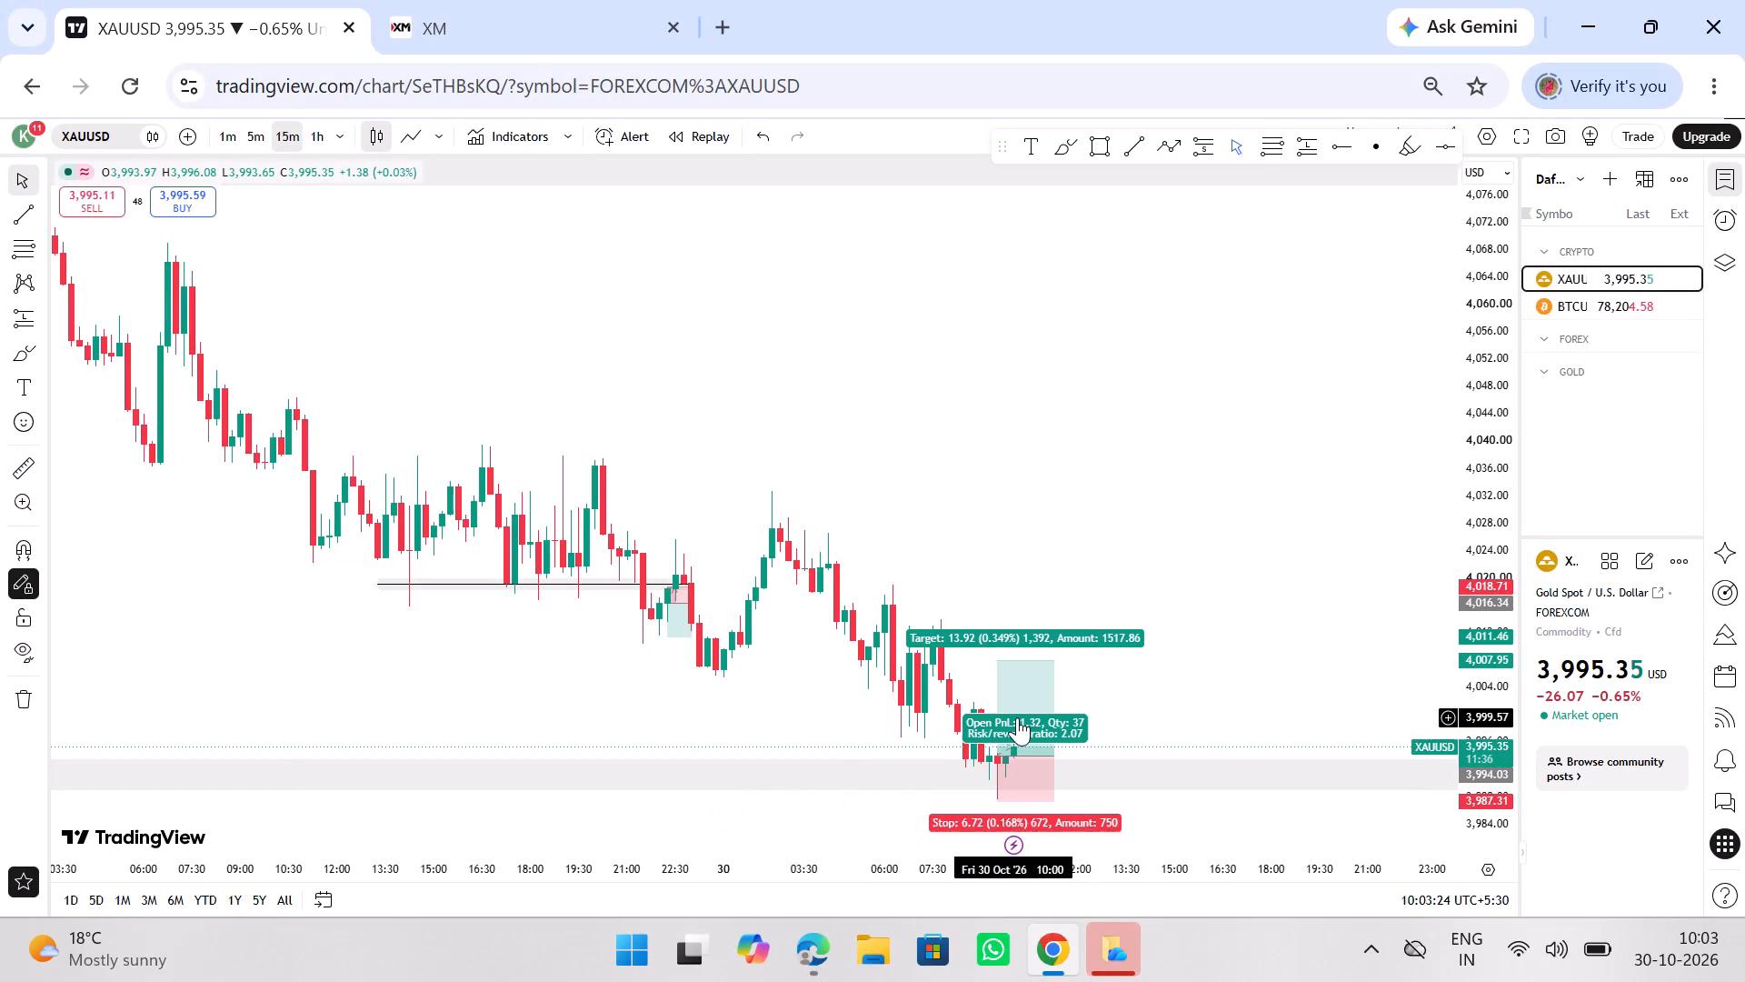
Check the XAUUSD long position drawing against the newest candles on the 5-minute timeframe and return to the 15-minute timeframe.
{"action": "scroll", "coordinate": [1192, 697], "scroll_direction": "up", "scroll_amount": 15, "text": "ctrl"}
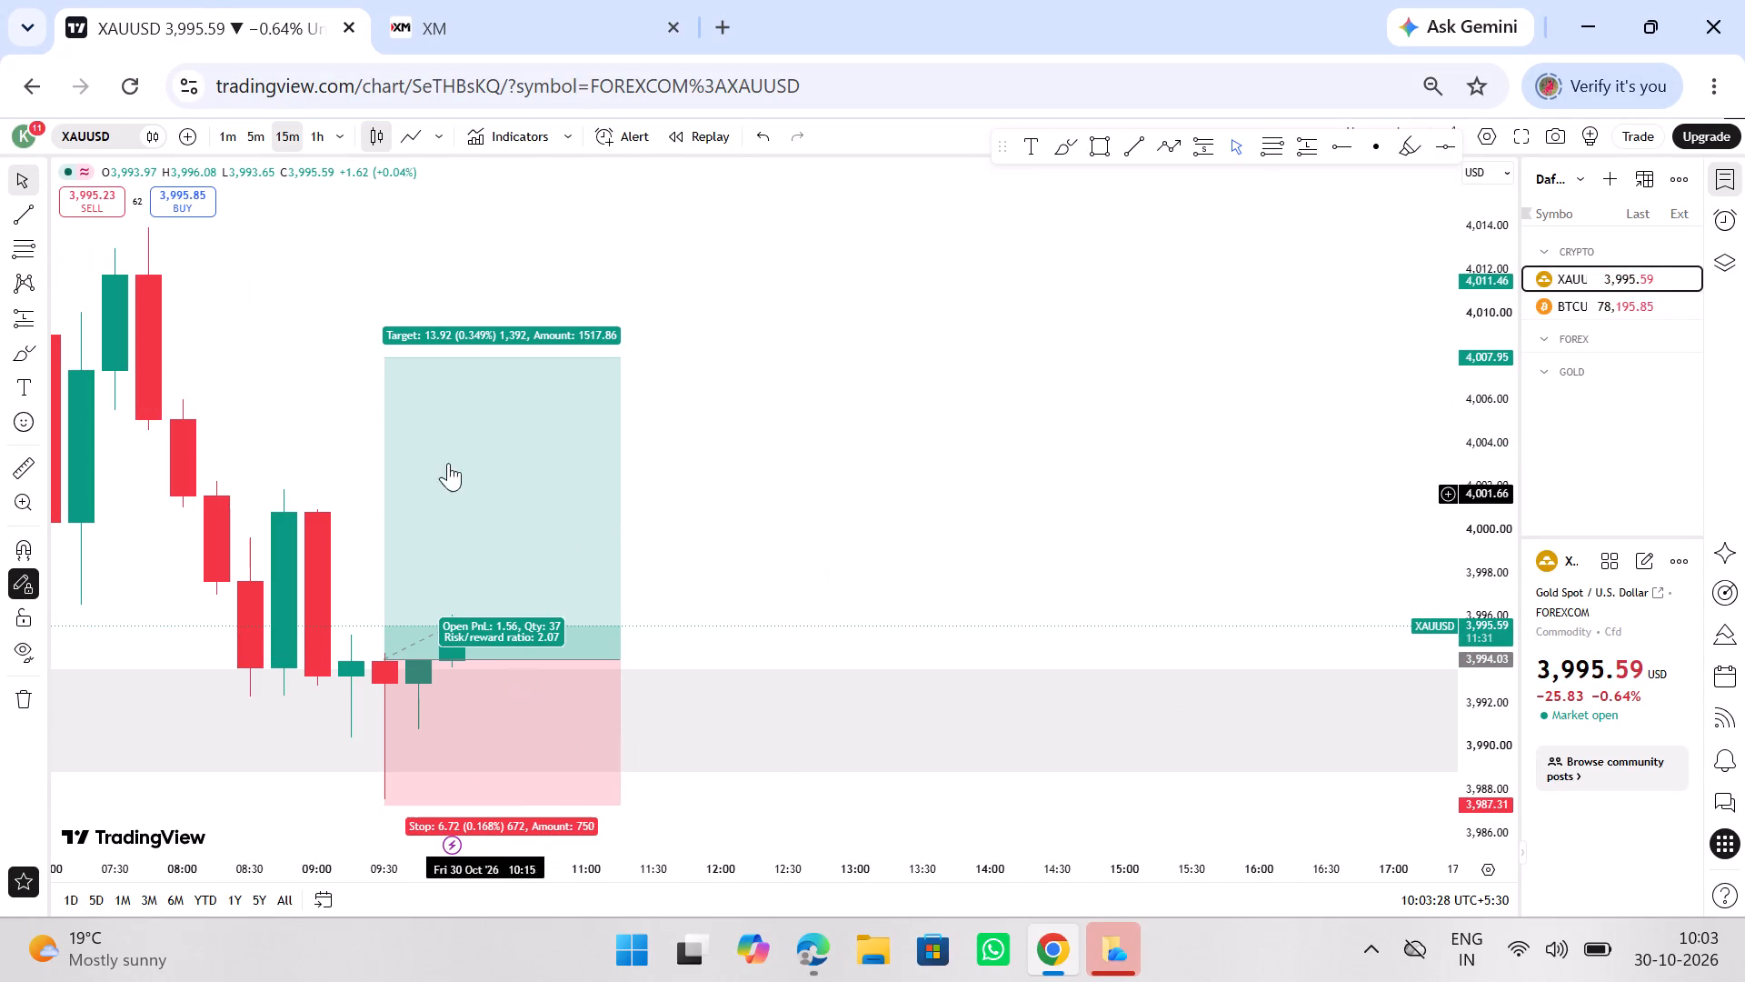
{"action": "left_click", "coordinate": [264, 134]}
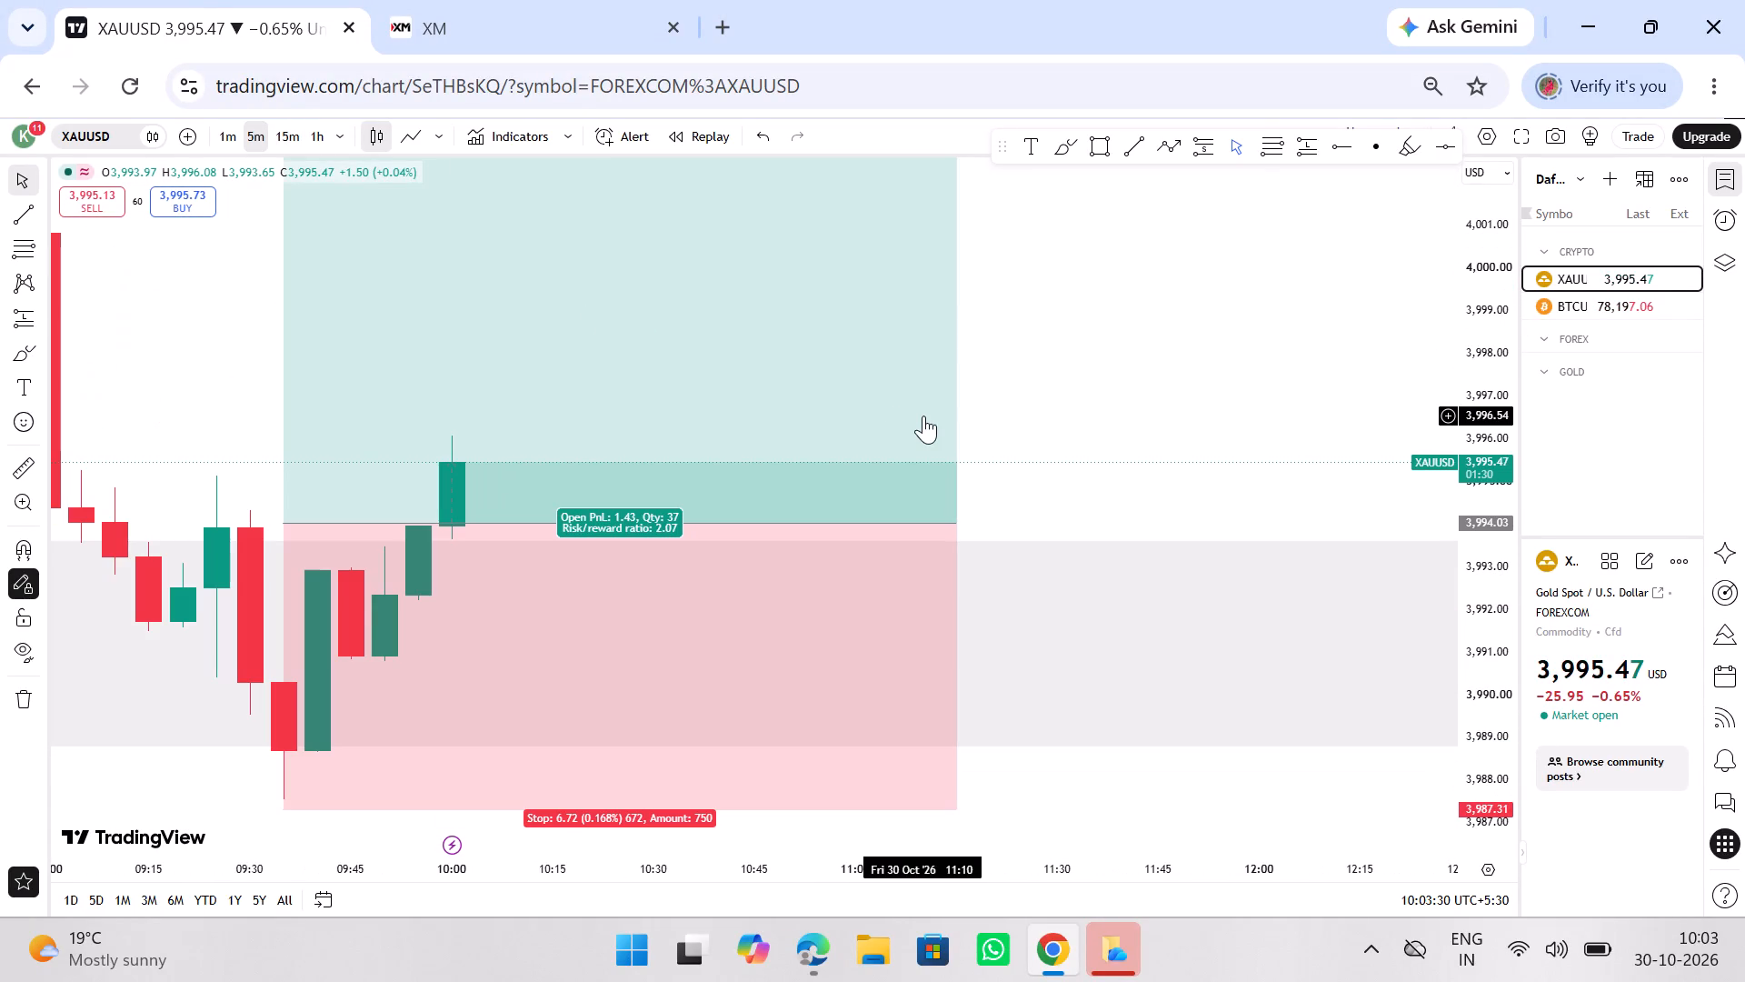
{"action": "left_click", "coordinate": [281, 139]}
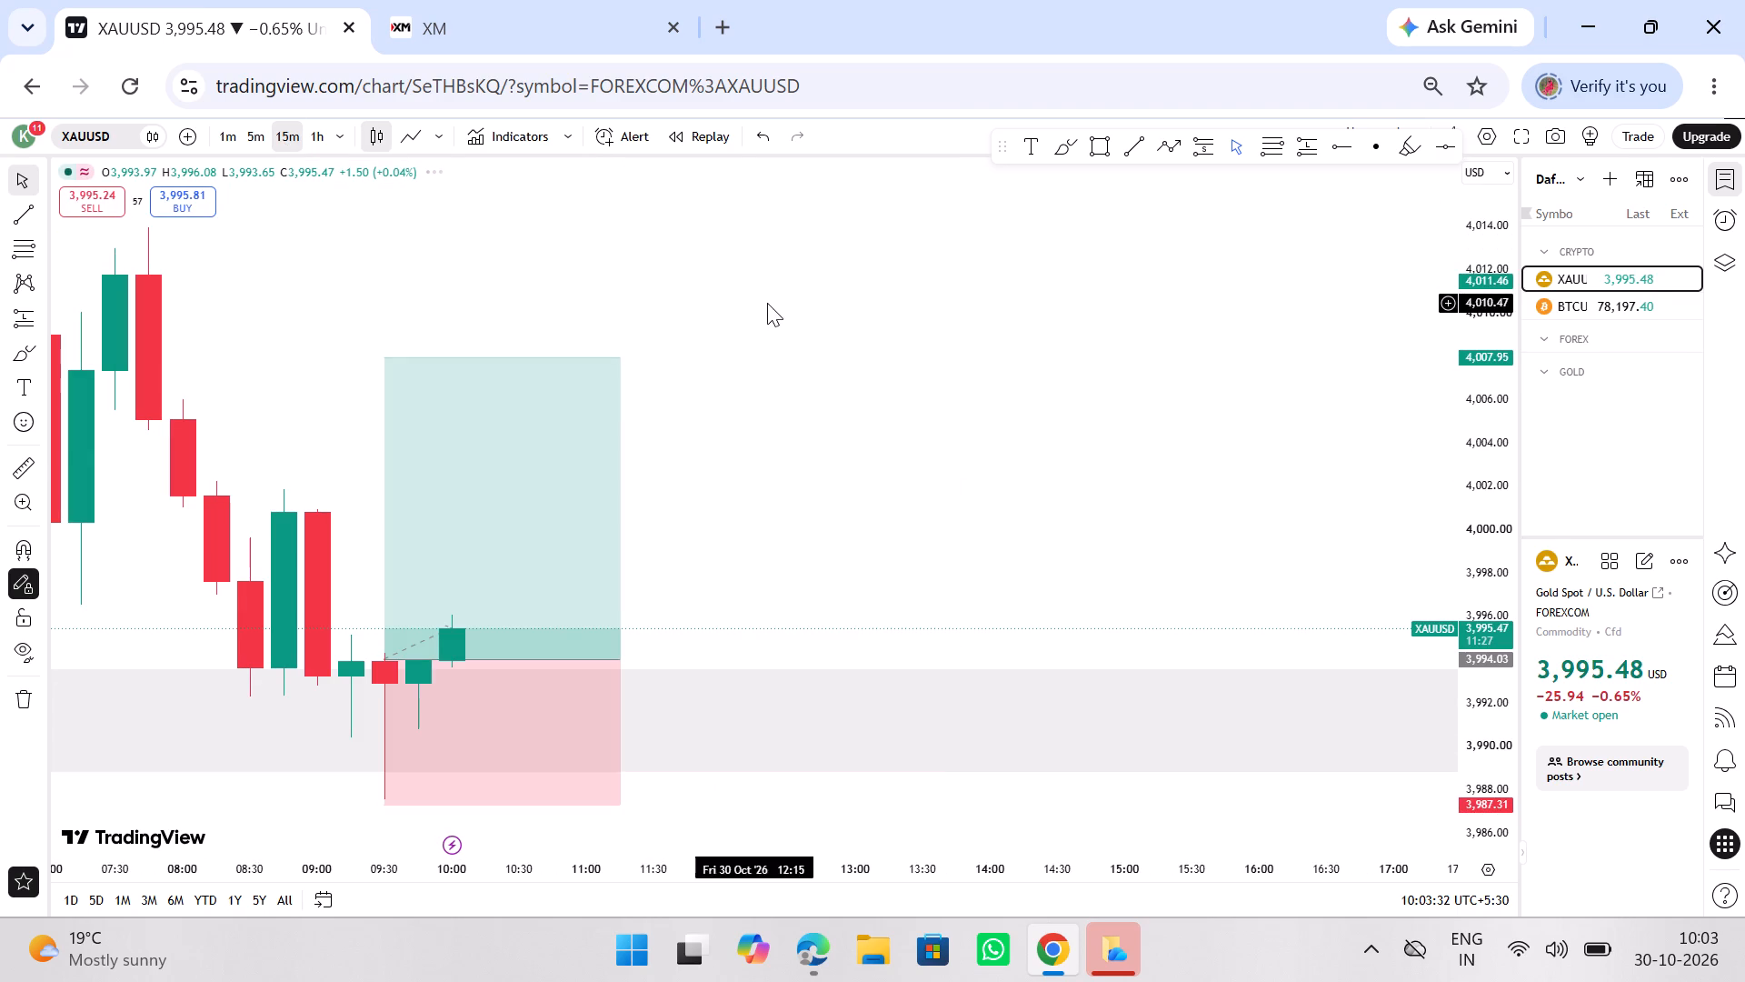
Bring up BTCUSD and examine its recent decline and rebound on the 15-minute and 5-minute timeframes.
{"action": "left_click", "coordinate": [1632, 296]}
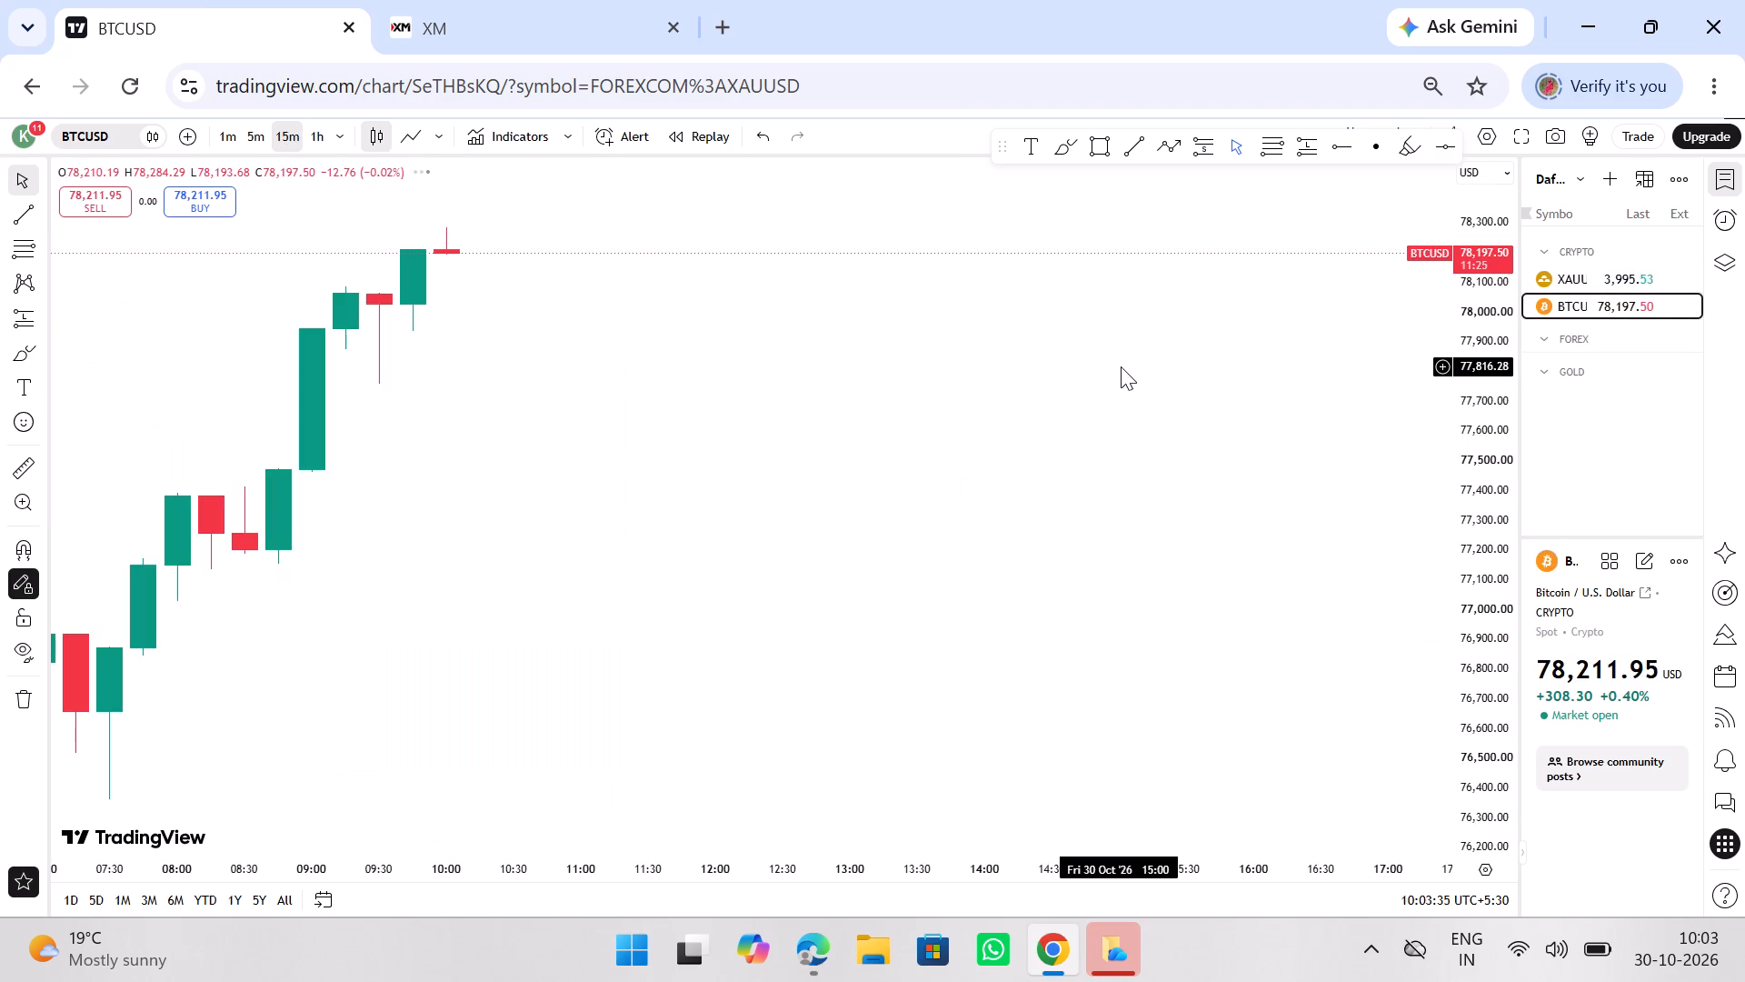
{"action": "scroll", "coordinate": [1121, 366], "scroll_direction": "down", "scroll_amount": 12, "text": "ctrl"}
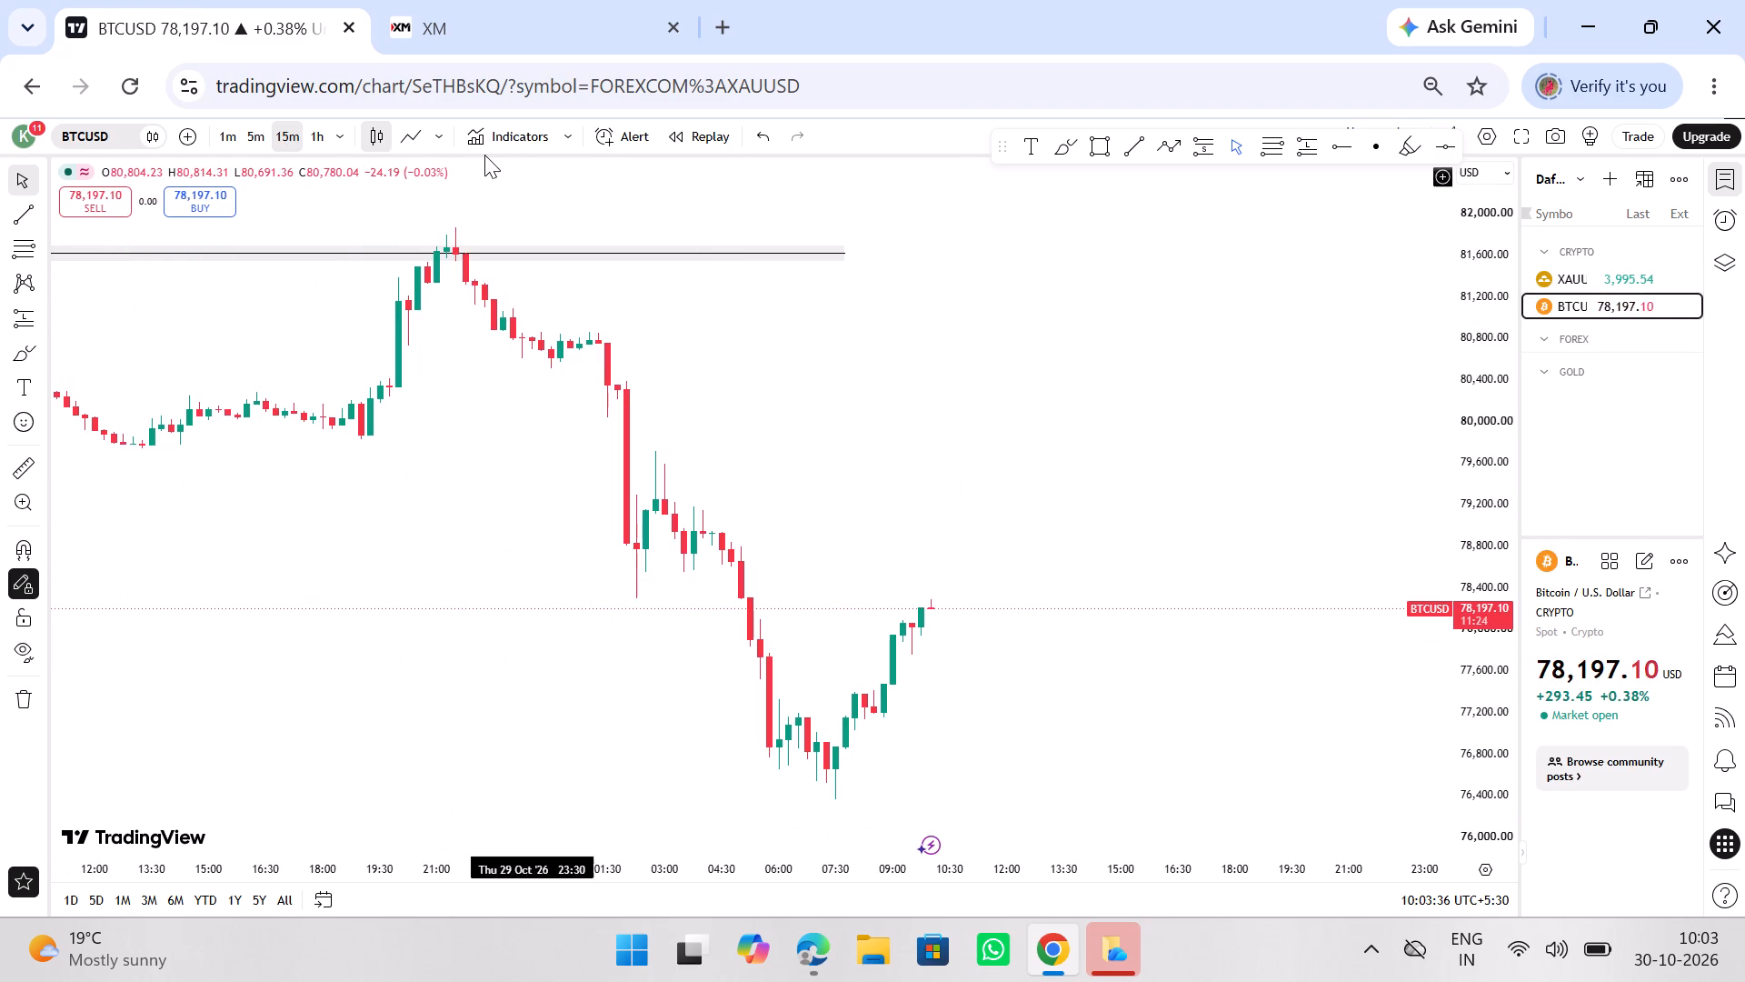
{"action": "left_click", "coordinate": [314, 144]}
{"action": "left_click", "coordinate": [241, 141]}
{"action": "scroll", "coordinate": [999, 583], "scroll_direction": "down", "scroll_amount": 5, "text": "ctrl"}
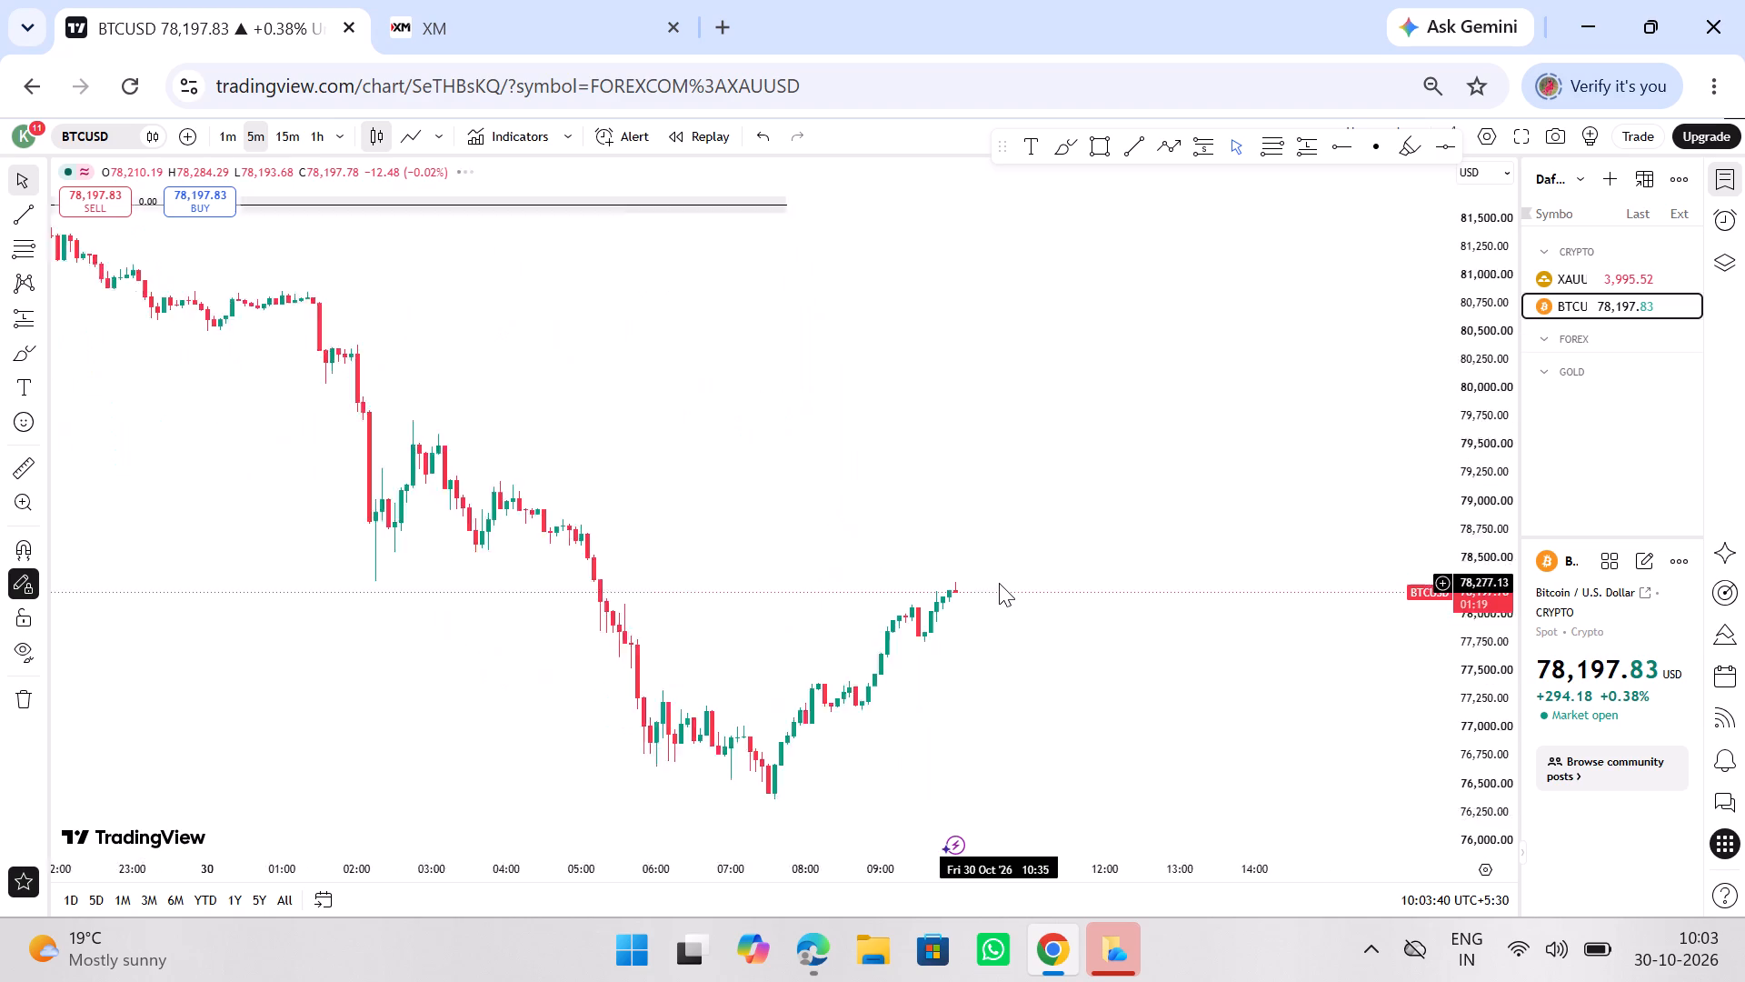
{"action": "scroll", "coordinate": [999, 583], "scroll_direction": "down", "scroll_amount": 2, "text": "ctrl"}
{"action": "scroll", "coordinate": [999, 583], "scroll_direction": "up", "scroll_amount": 2, "text": "ctrl"}
{"action": "scroll", "coordinate": [999, 583], "scroll_direction": "down", "scroll_amount": 3, "text": "ctrl"}
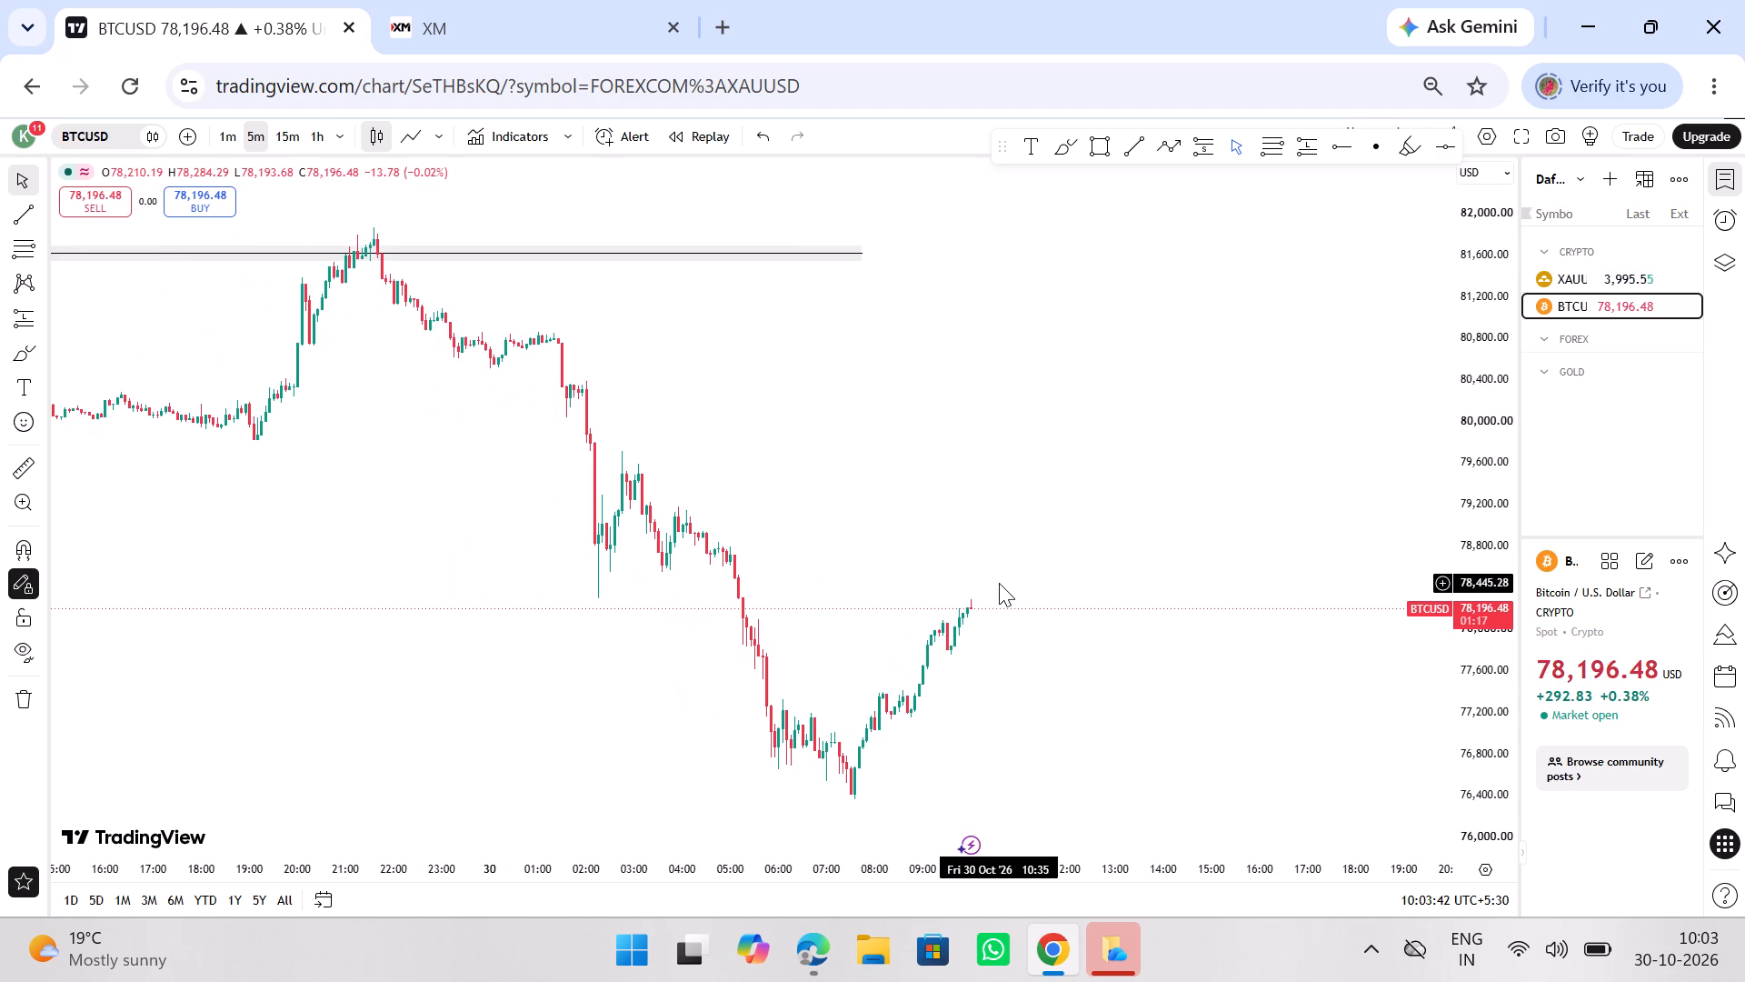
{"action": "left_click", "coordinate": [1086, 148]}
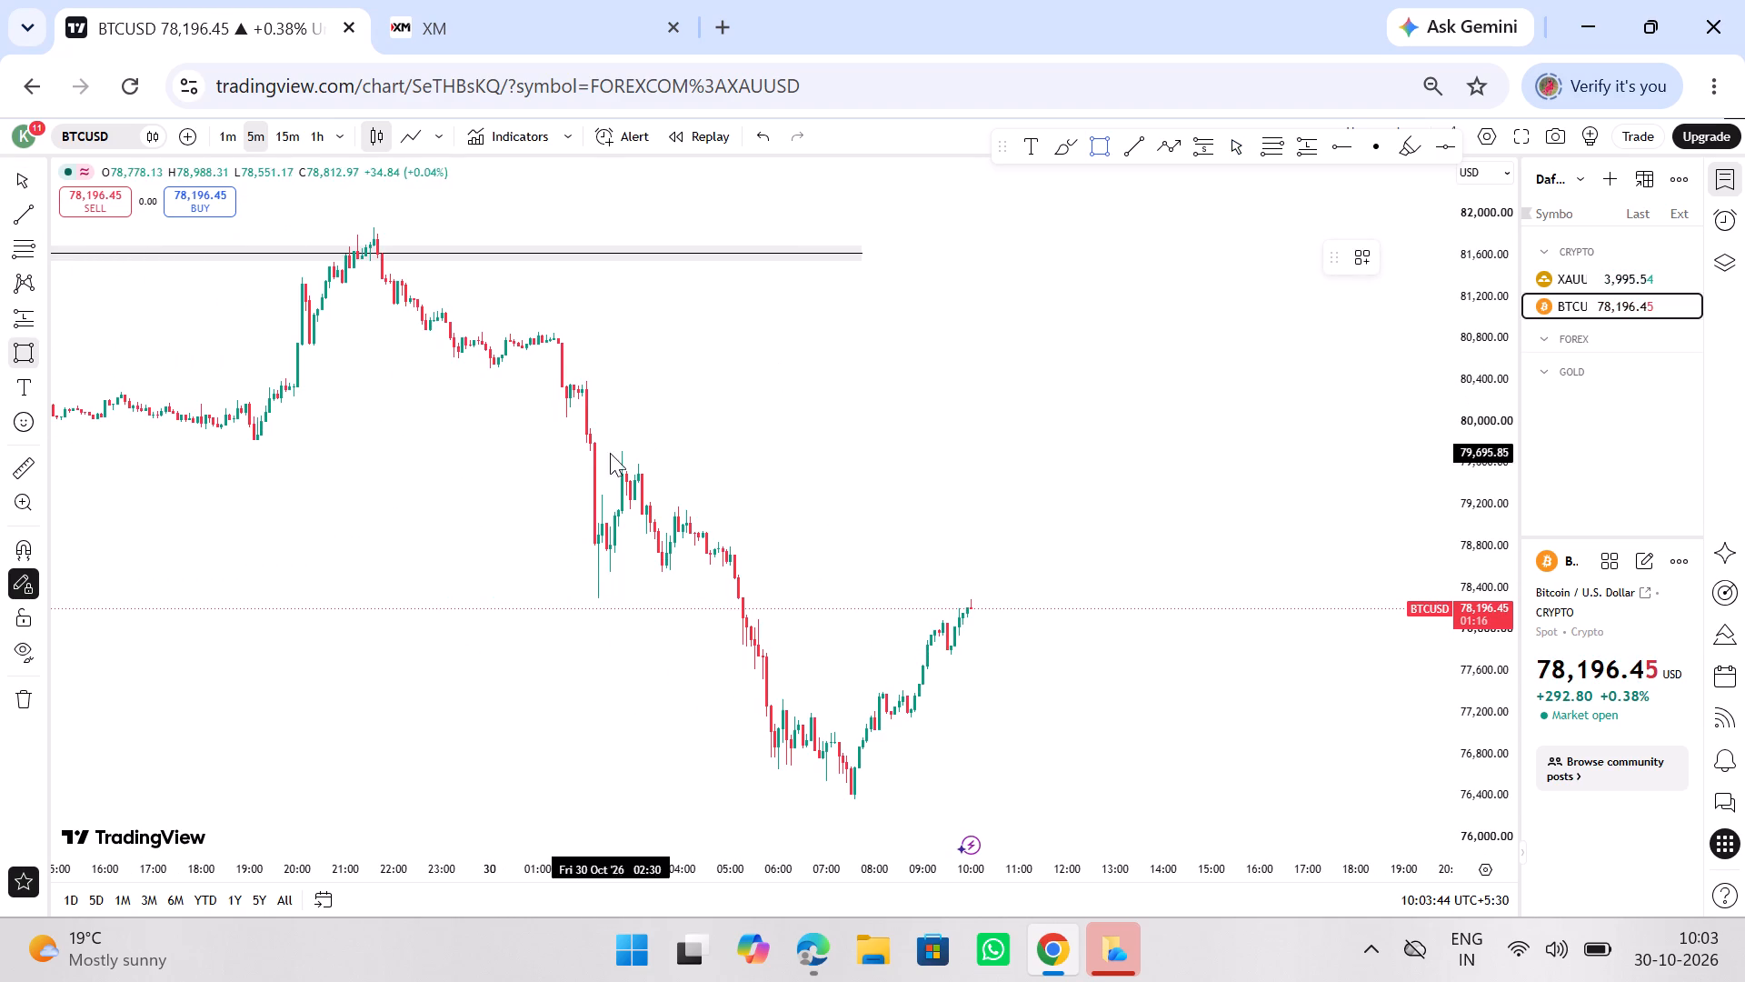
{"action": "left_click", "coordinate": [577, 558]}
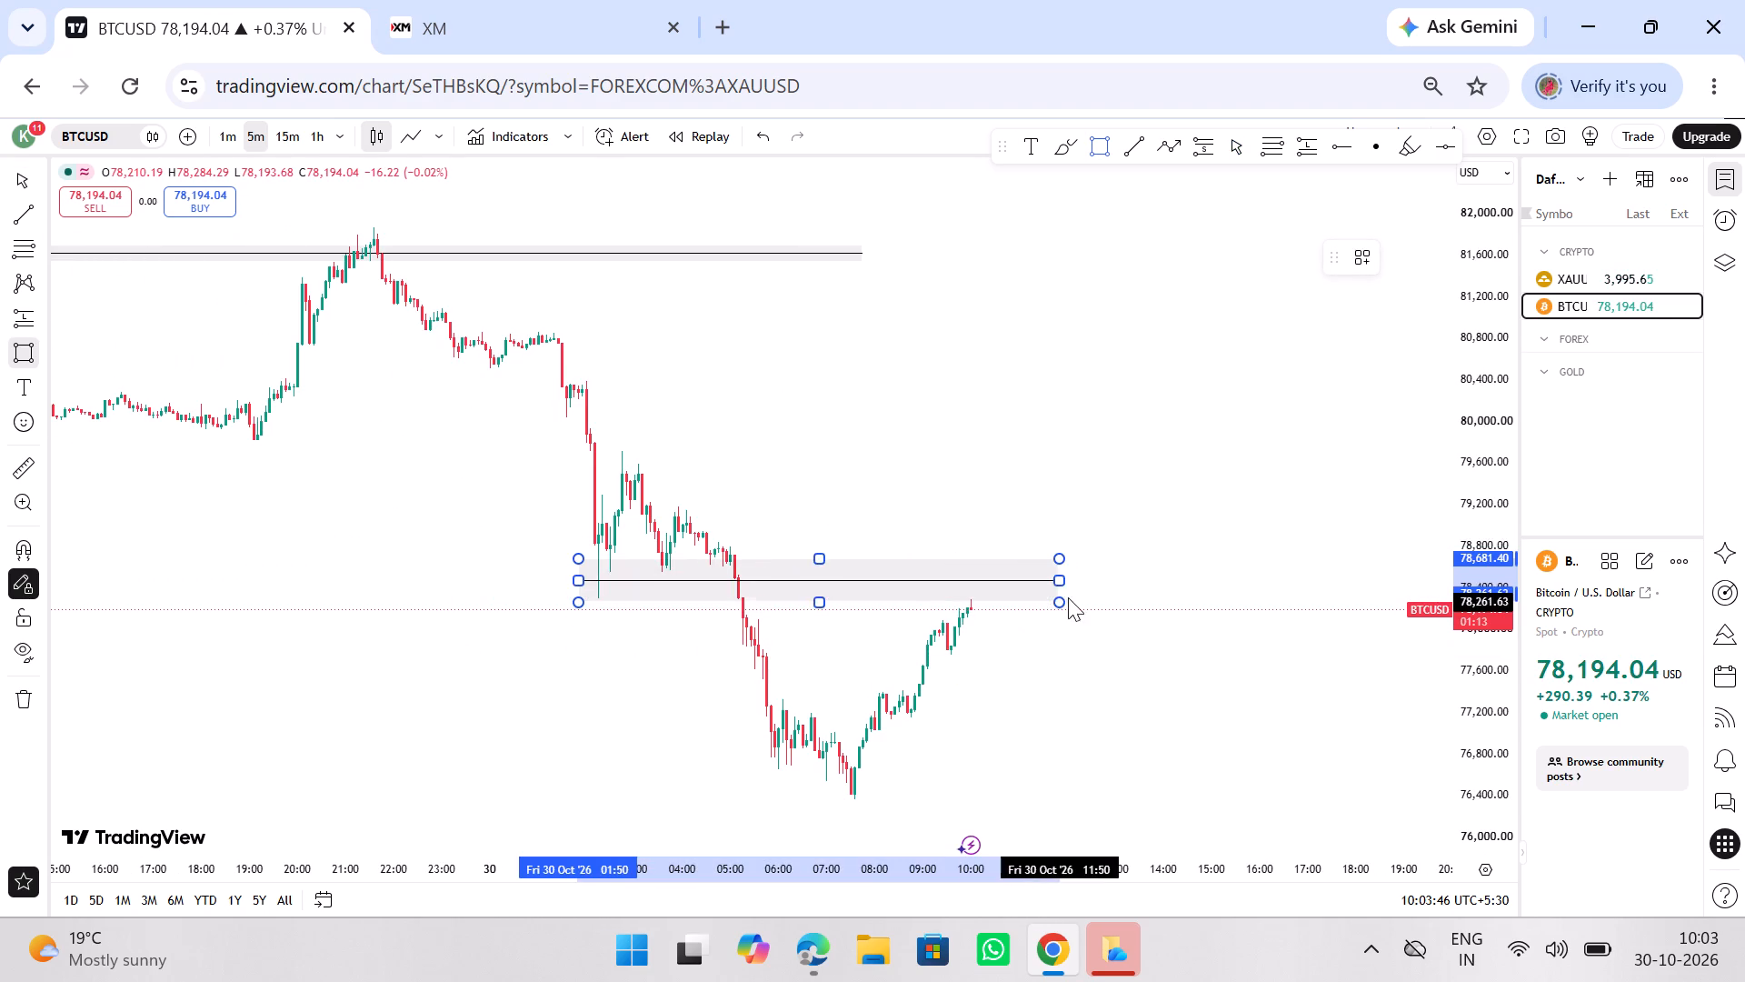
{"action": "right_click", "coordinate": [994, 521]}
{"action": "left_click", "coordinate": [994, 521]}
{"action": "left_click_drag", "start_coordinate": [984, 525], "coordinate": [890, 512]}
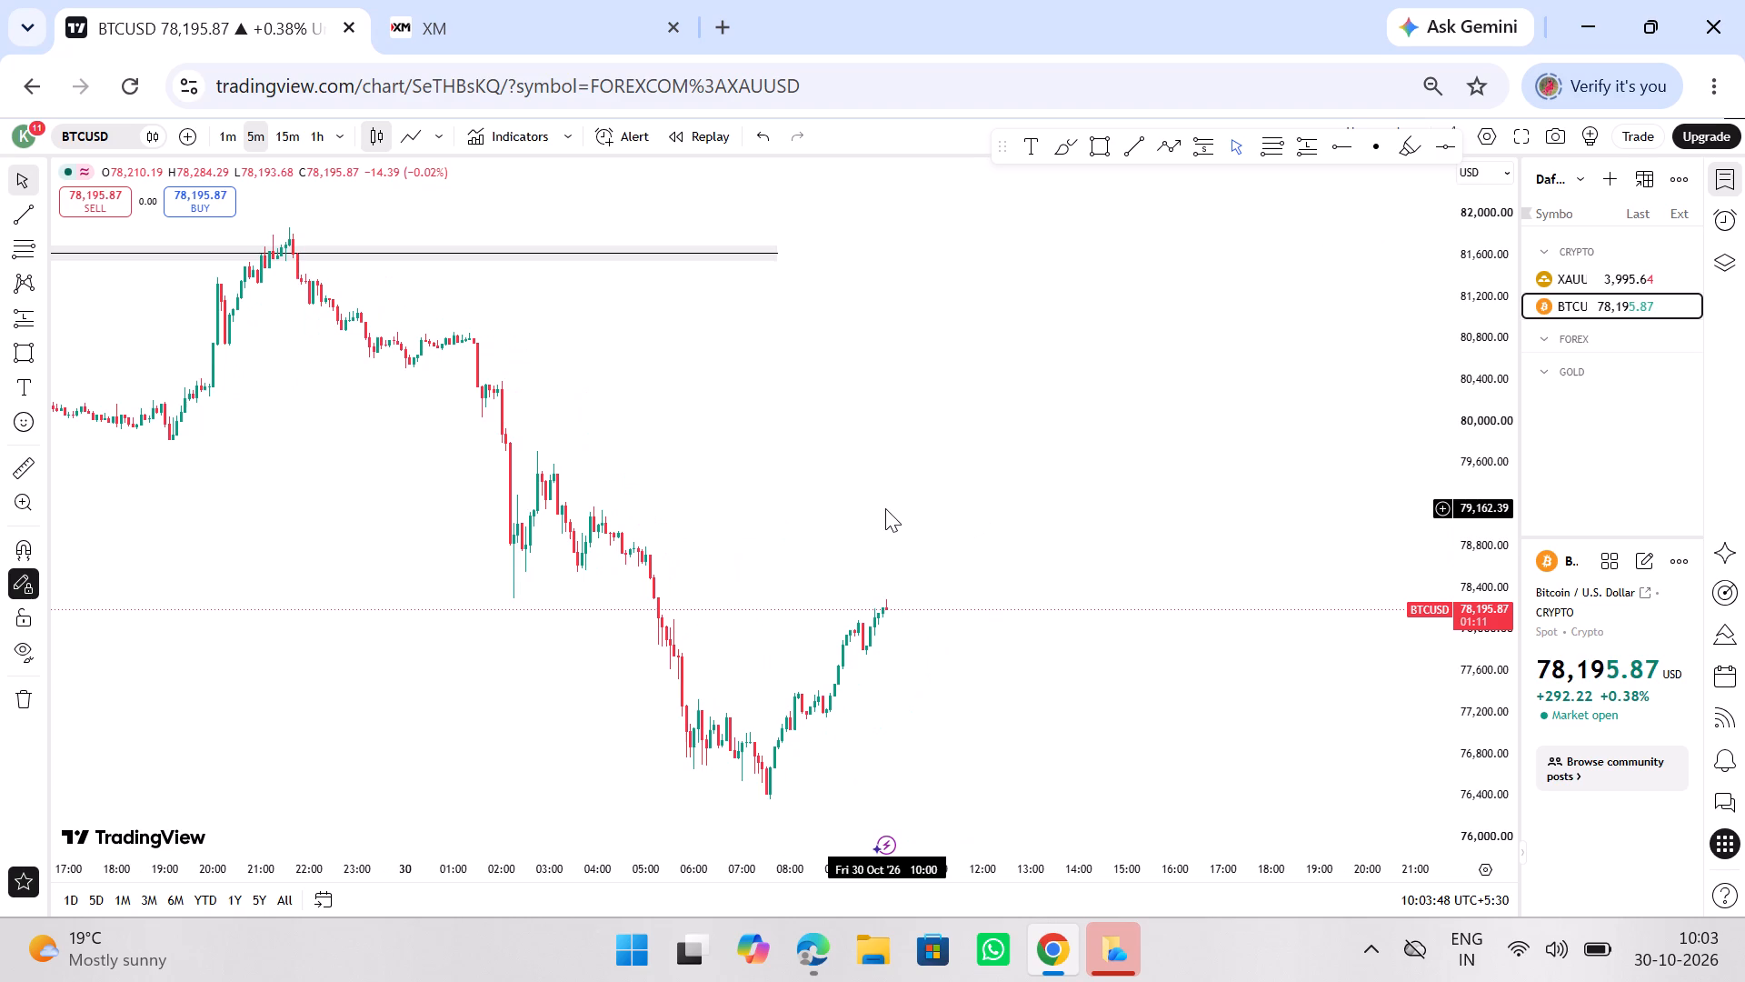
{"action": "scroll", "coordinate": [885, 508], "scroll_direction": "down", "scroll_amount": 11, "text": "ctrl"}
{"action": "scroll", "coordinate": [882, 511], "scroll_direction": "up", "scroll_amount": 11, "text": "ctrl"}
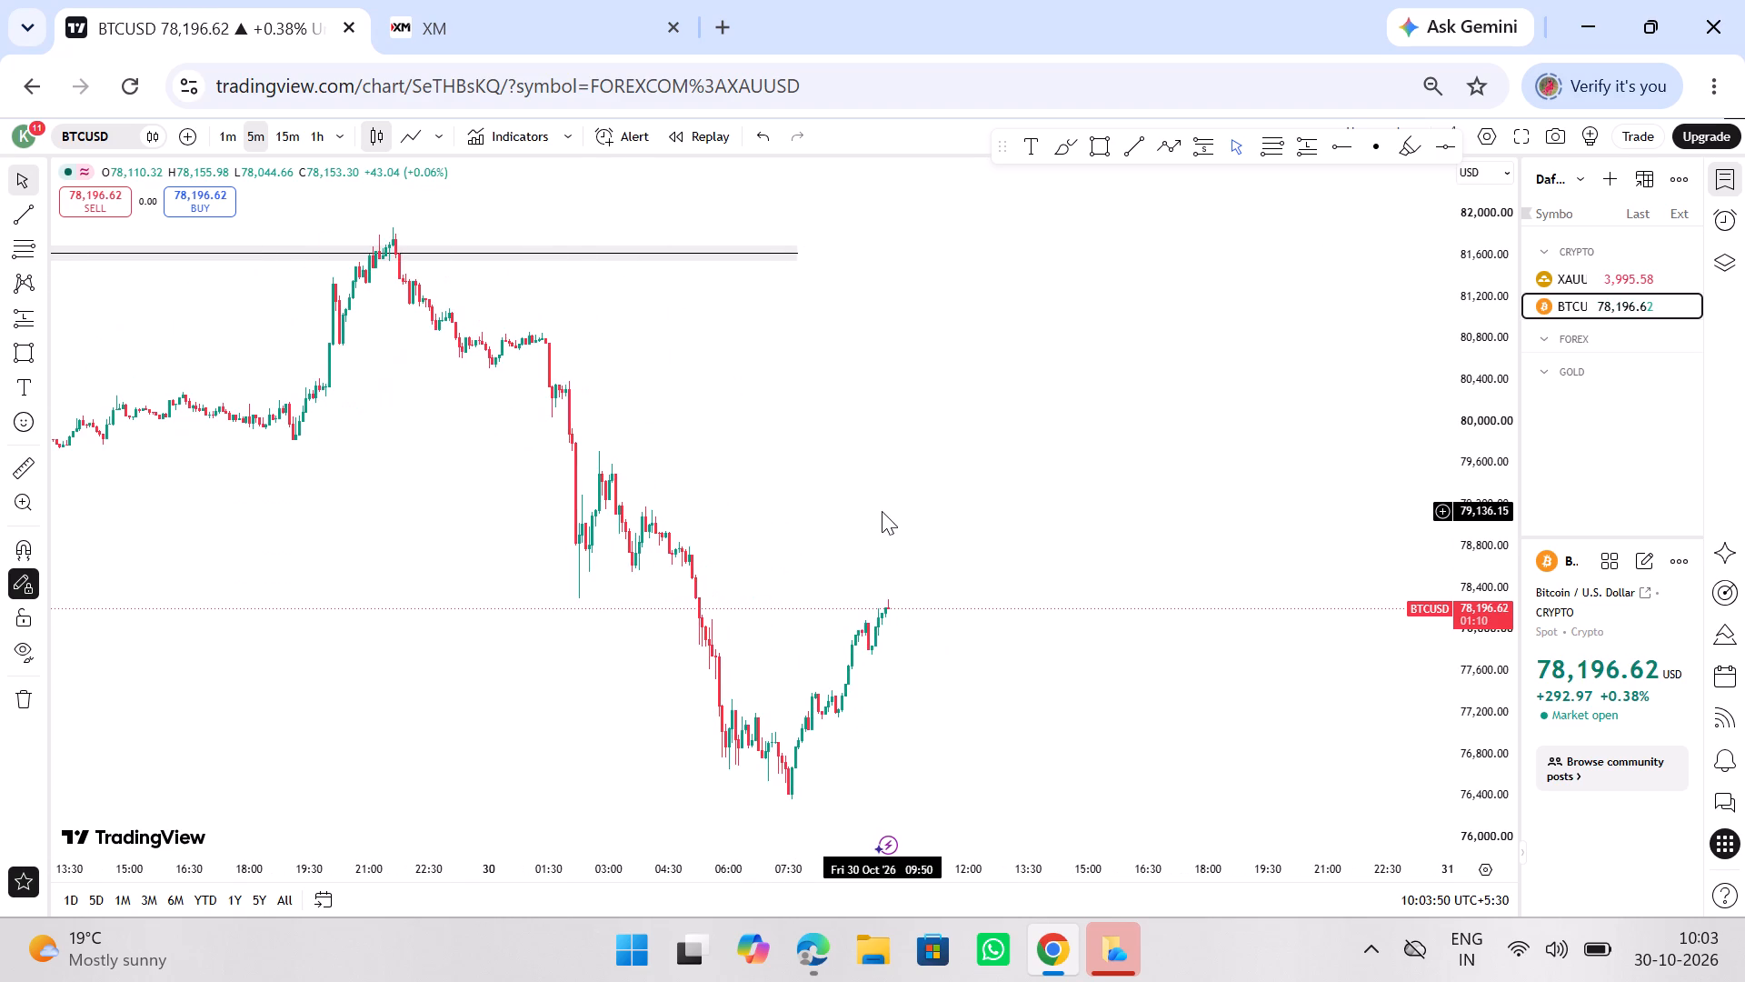
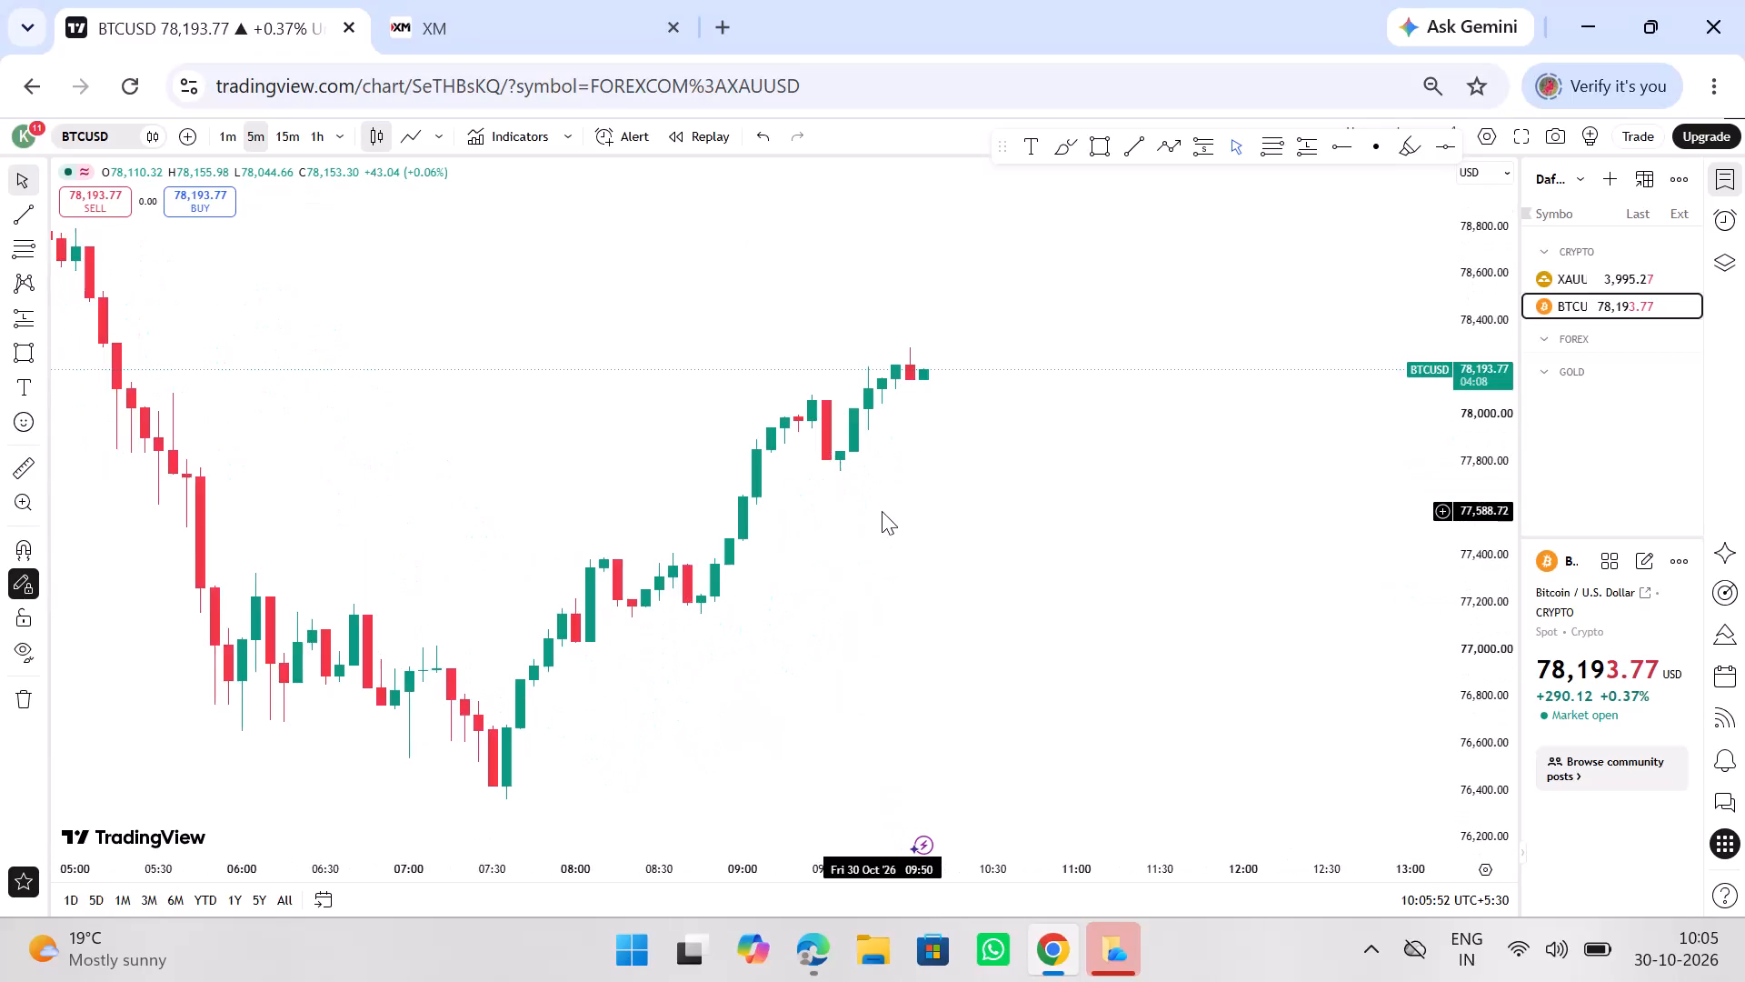
Examine the newest BTCUSD candles of the rebound up close on the 5-minute timeframe.
{"action": "left_click_drag", "start_coordinate": [801, 536], "coordinate": [546, 542]}
{"action": "left_click_drag", "start_coordinate": [742, 618], "coordinate": [571, 621]}
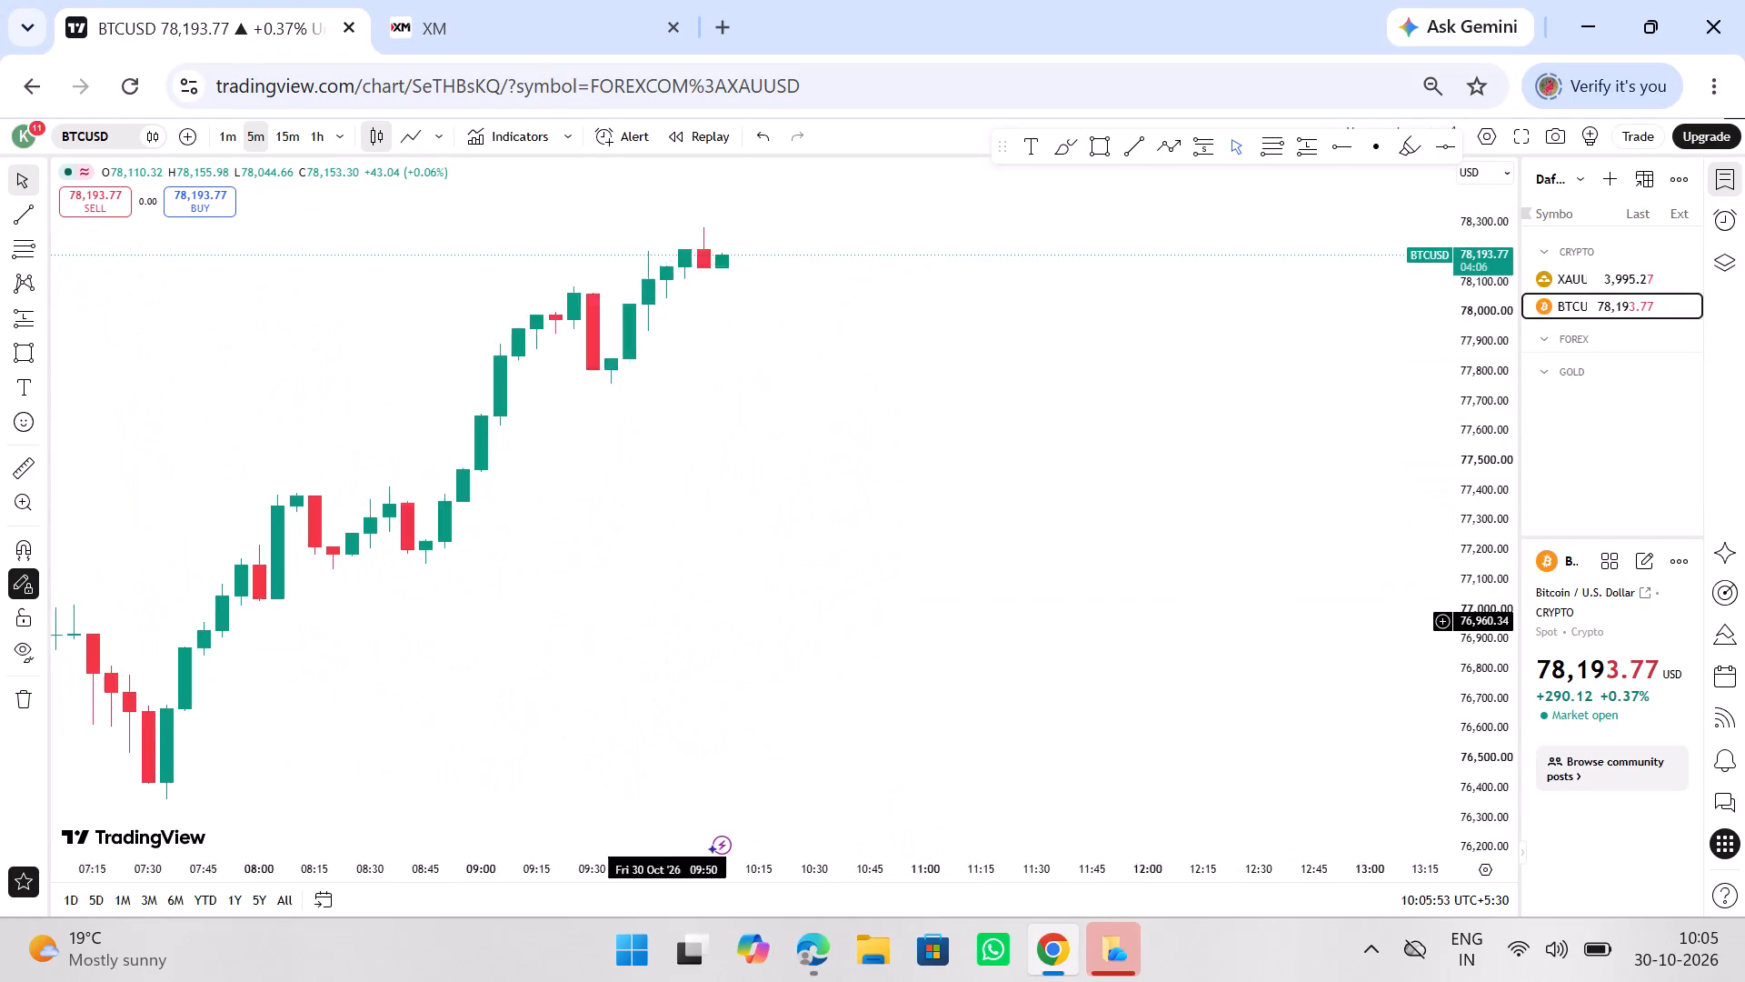
{"action": "left_click_drag", "start_coordinate": [571, 621], "coordinate": [456, 621]}
{"action": "left_click_drag", "start_coordinate": [660, 622], "coordinate": [519, 617]}
{"action": "scroll", "coordinate": [515, 616], "scroll_direction": "up", "scroll_amount": 2, "text": "ctrl"}
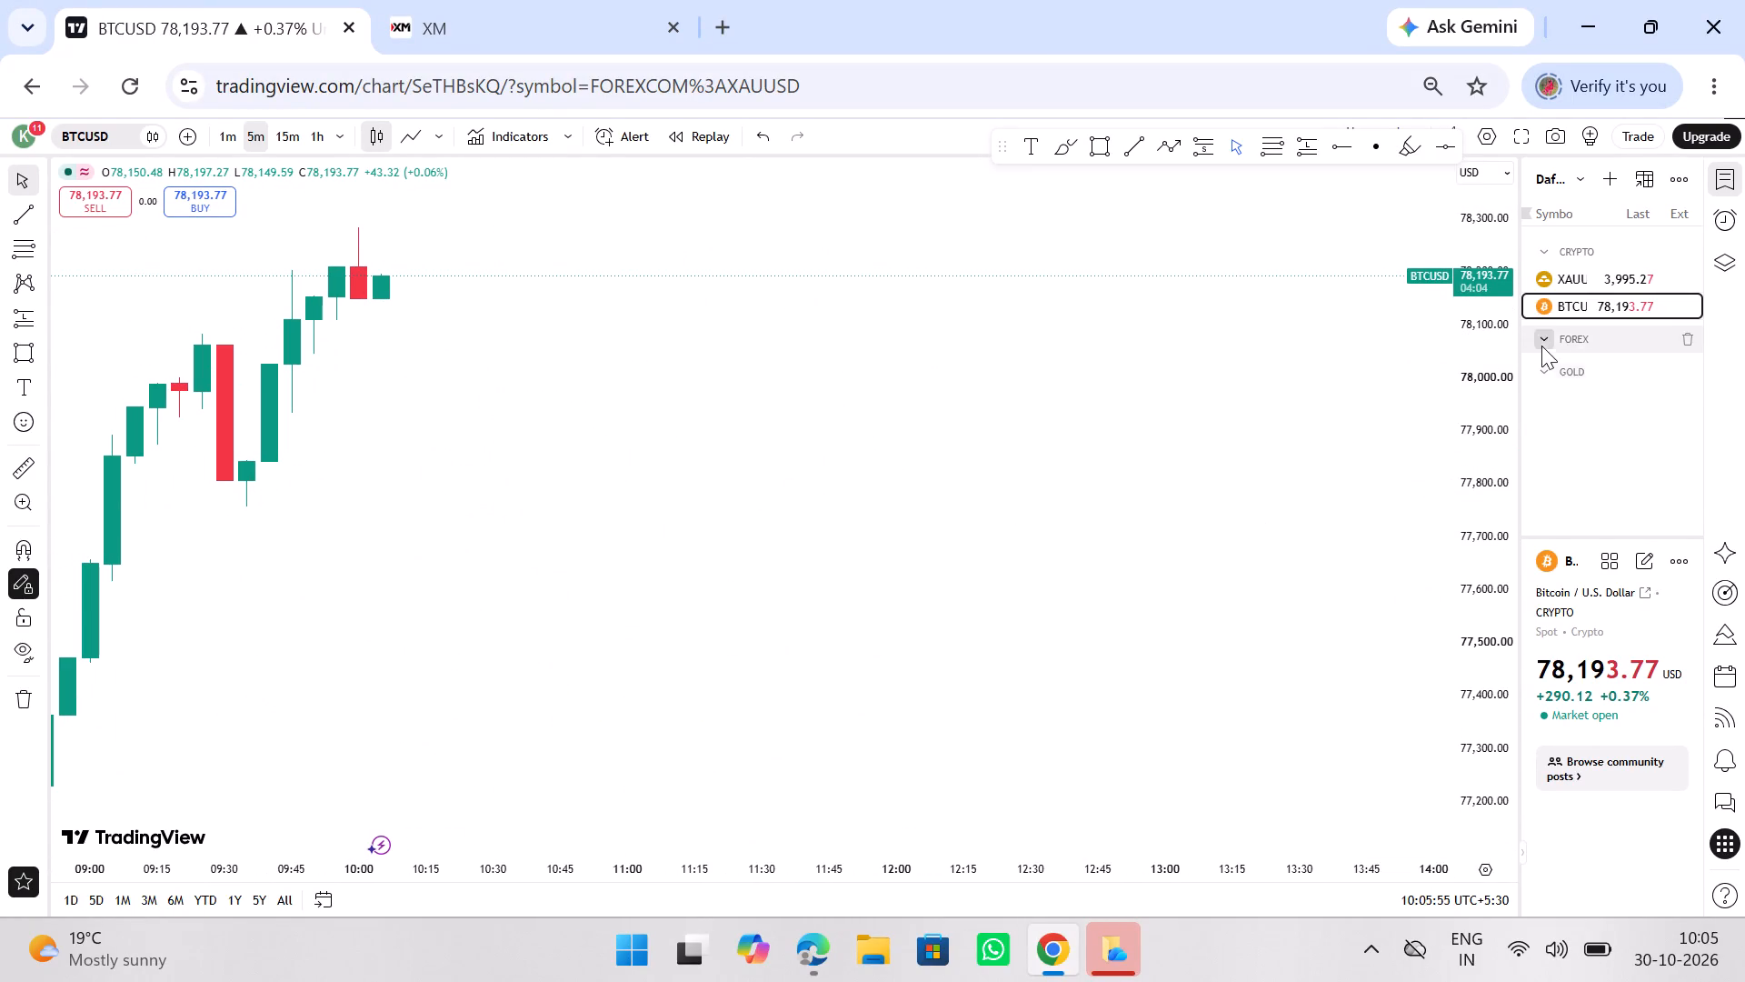
Bring up XAUUSD and check the long position drawing against the latest candles on the 5-minute and 15-minute timeframes.
{"action": "left_click", "coordinate": [1587, 275]}
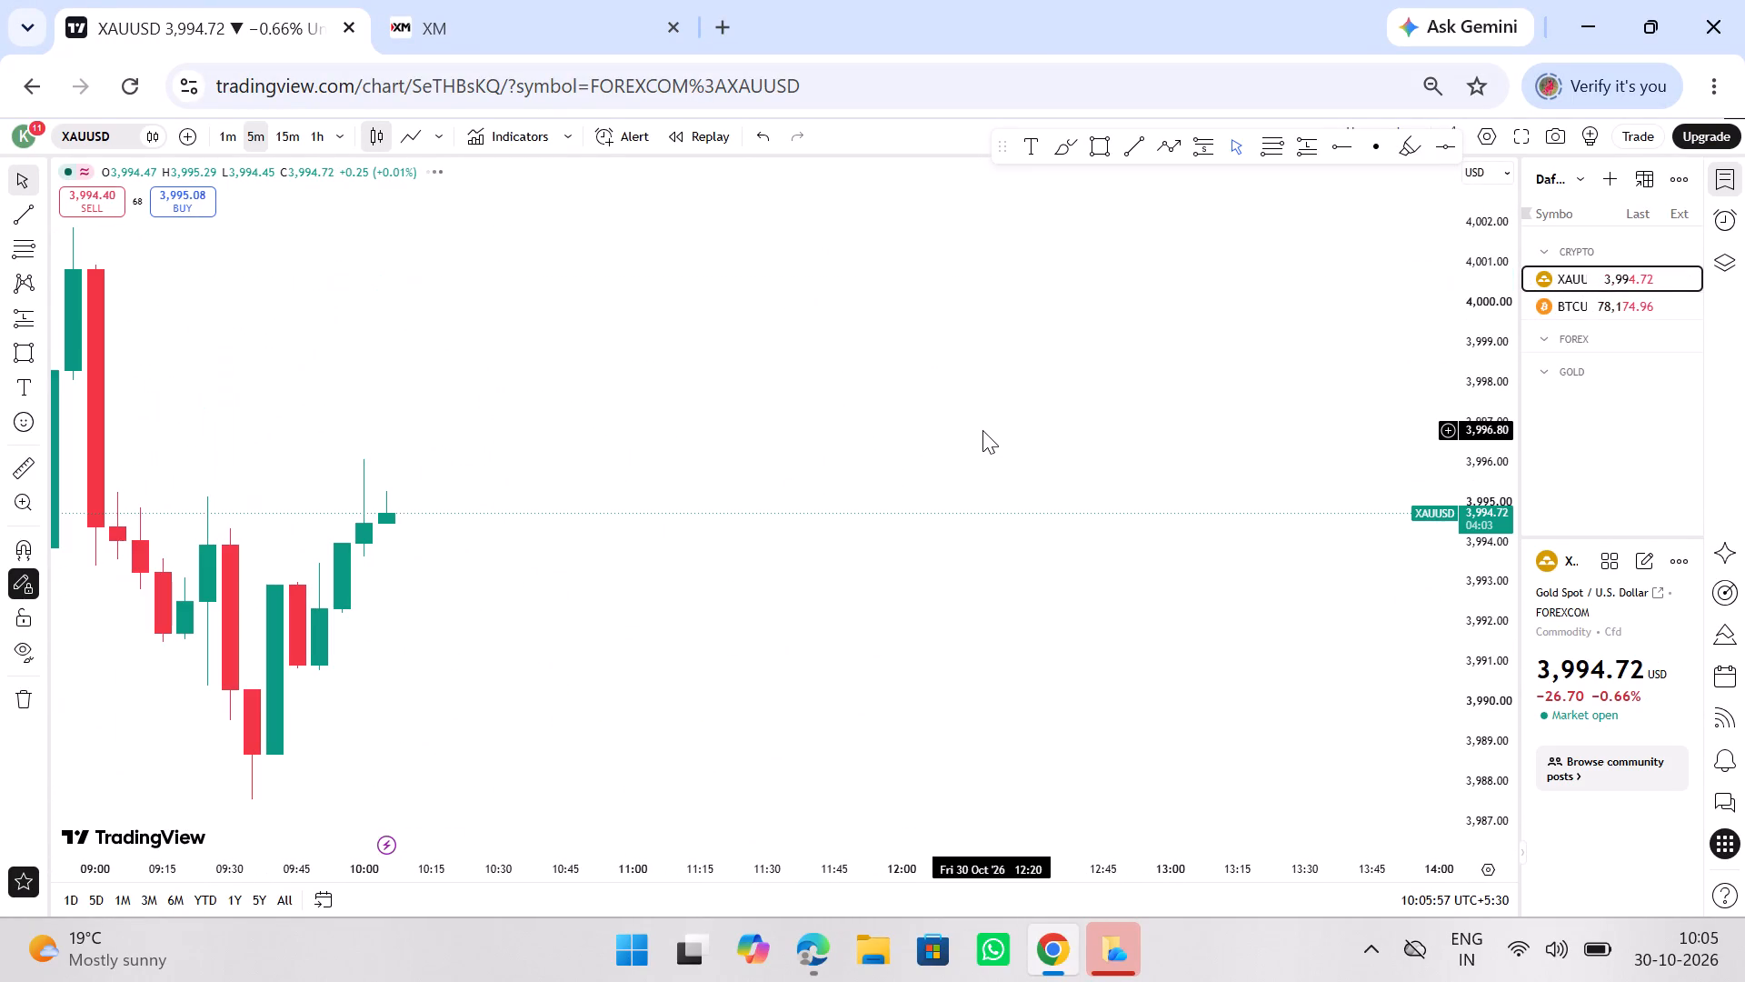
{"action": "scroll", "coordinate": [982, 430], "scroll_direction": "down", "scroll_amount": 7, "text": "ctrl"}
{"action": "scroll", "coordinate": [982, 430], "scroll_direction": "up", "scroll_amount": 4, "text": "ctrl"}
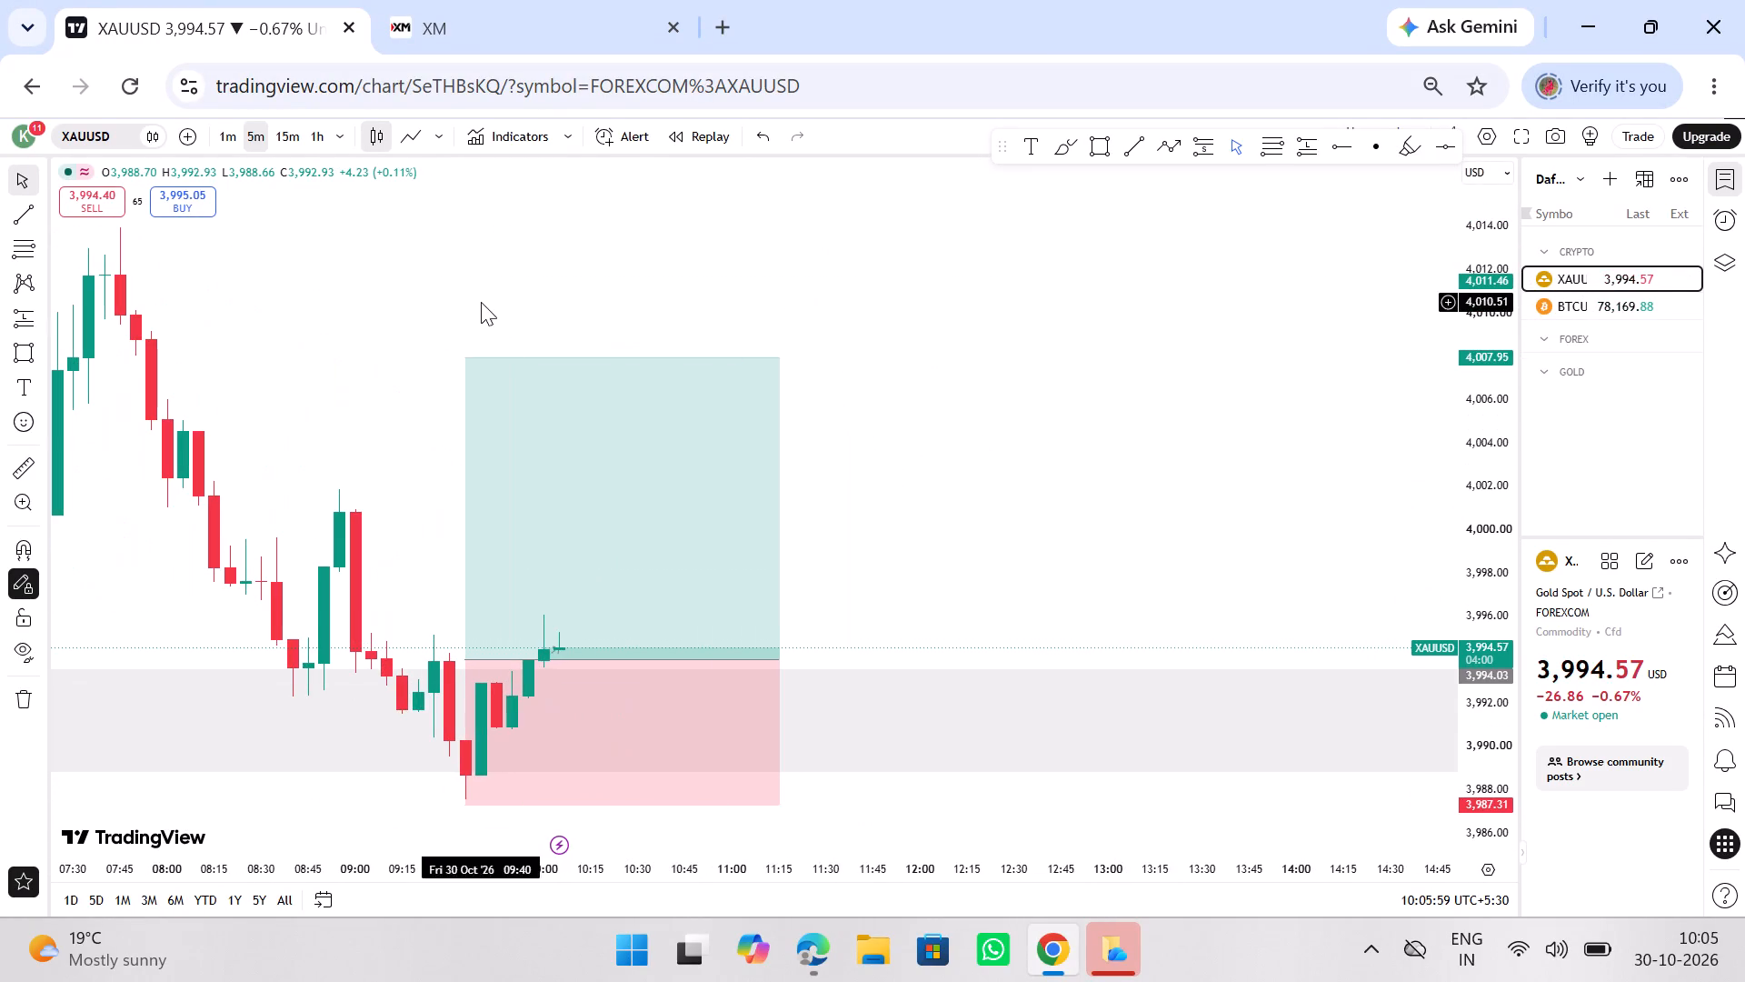
{"action": "left_click", "coordinate": [287, 130]}
{"action": "scroll", "coordinate": [762, 416], "scroll_direction": "up", "scroll_amount": 2, "text": "ctrl"}
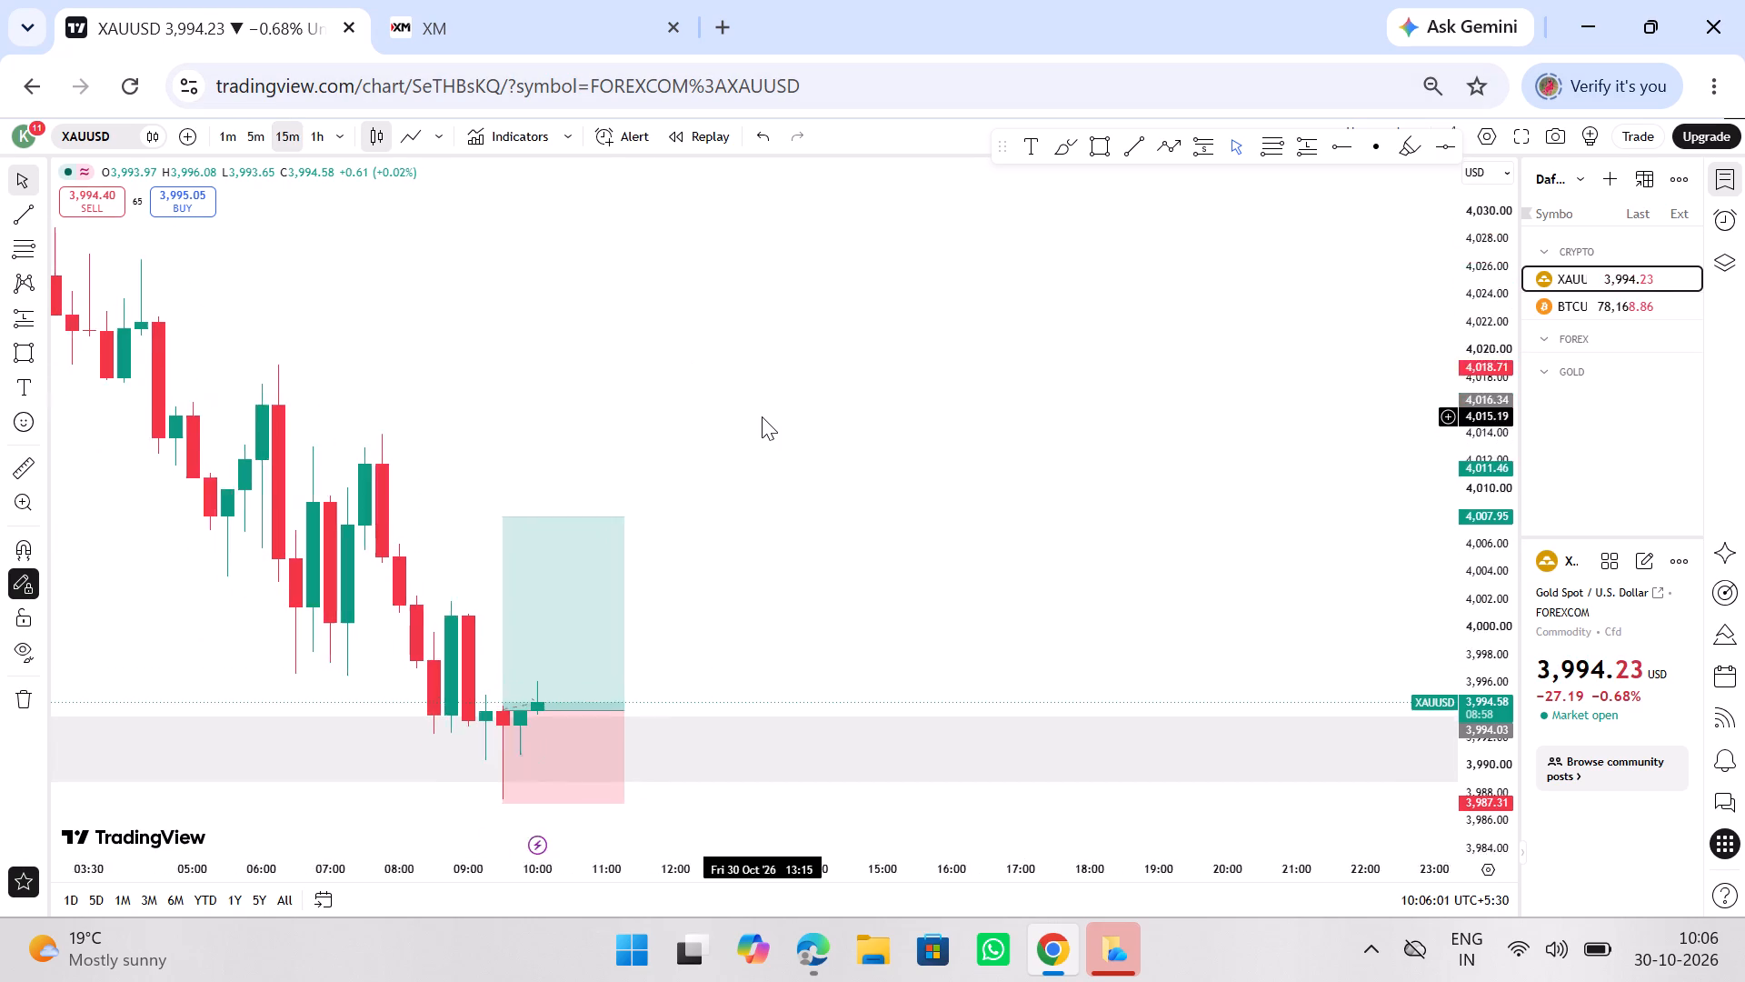
{"action": "scroll", "coordinate": [762, 416], "scroll_direction": "up", "scroll_amount": 7, "text": "ctrl"}
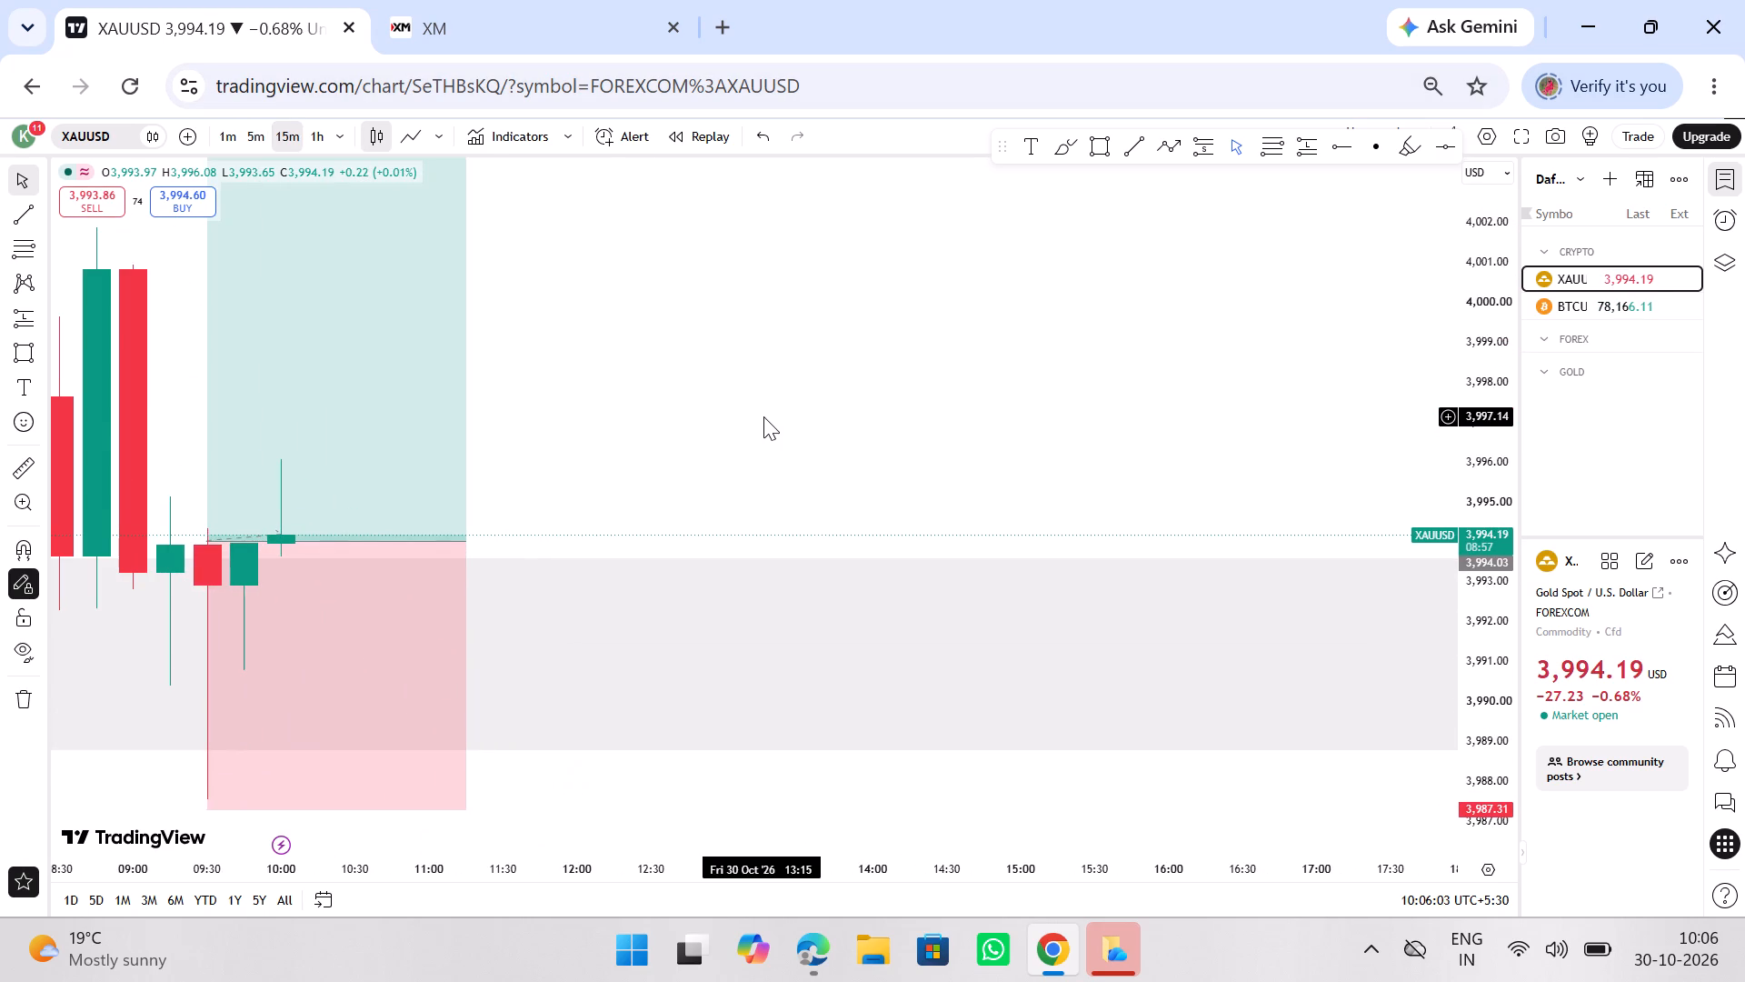
{"action": "scroll", "coordinate": [763, 416], "scroll_direction": "down", "scroll_amount": 9, "text": "ctrl"}
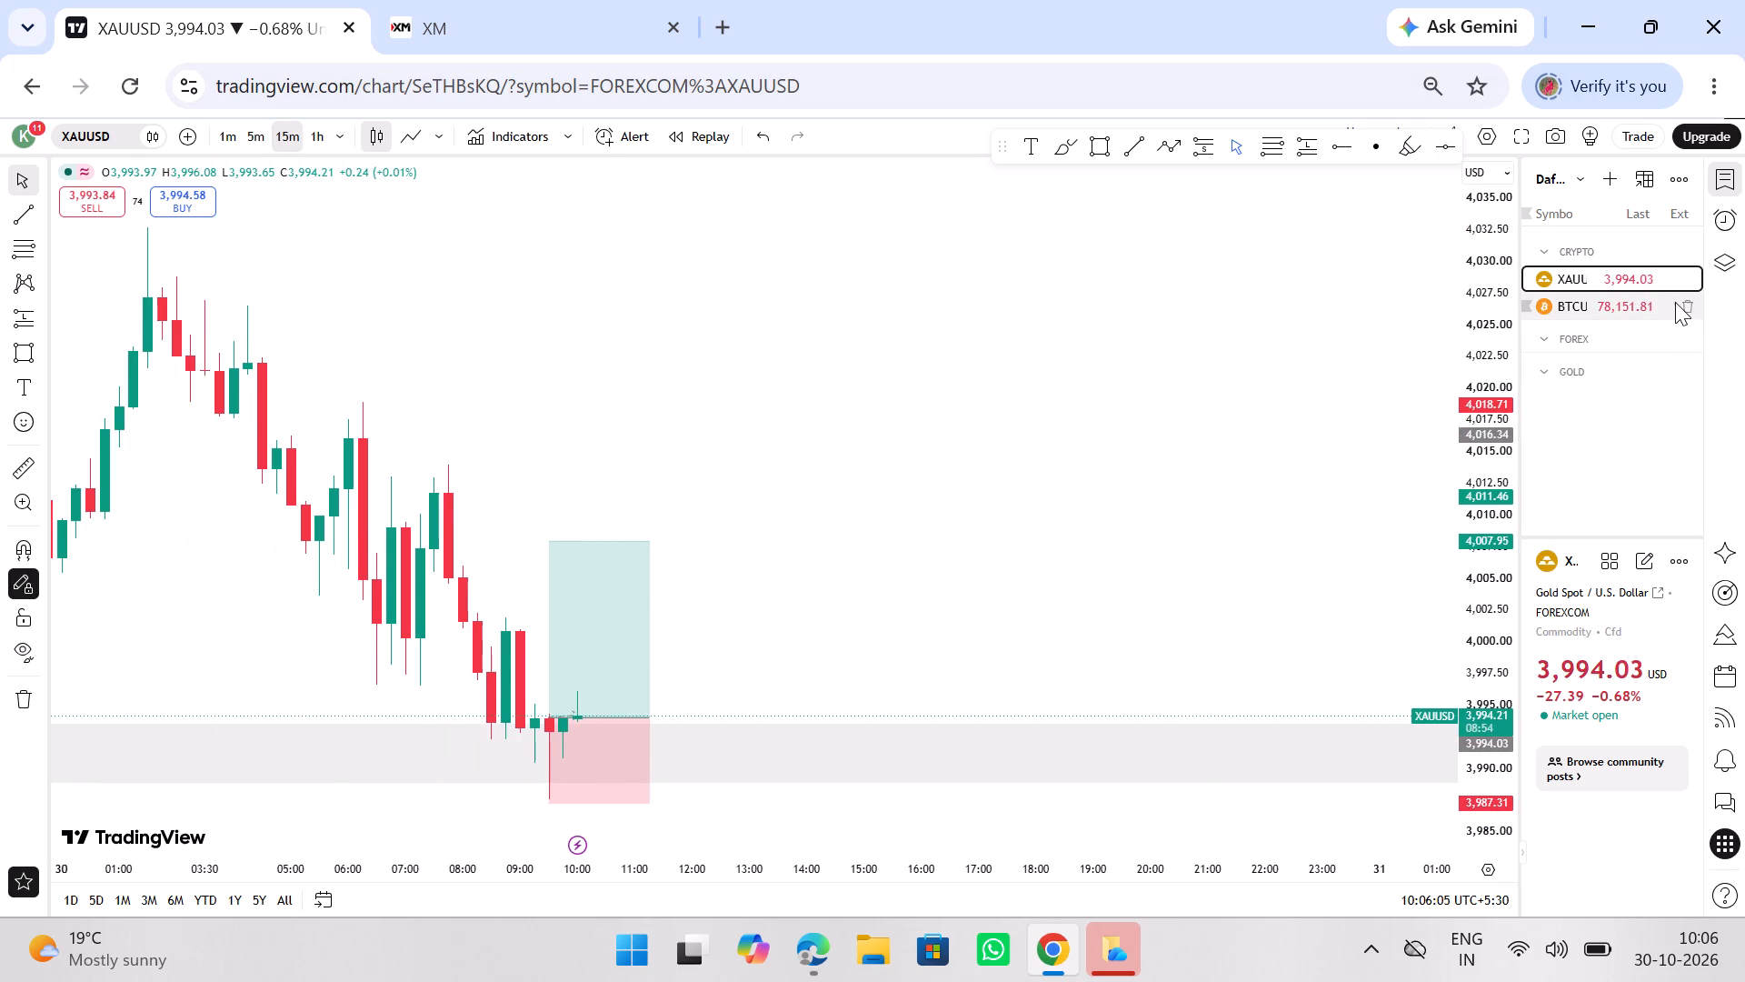
Bring up BTCUSD and examine its wider price swings on the 15-minute timeframe.
{"action": "left_click", "coordinate": [1677, 303]}
{"action": "scroll", "coordinate": [1003, 361], "scroll_direction": "down", "scroll_amount": 11, "text": "ctrl"}
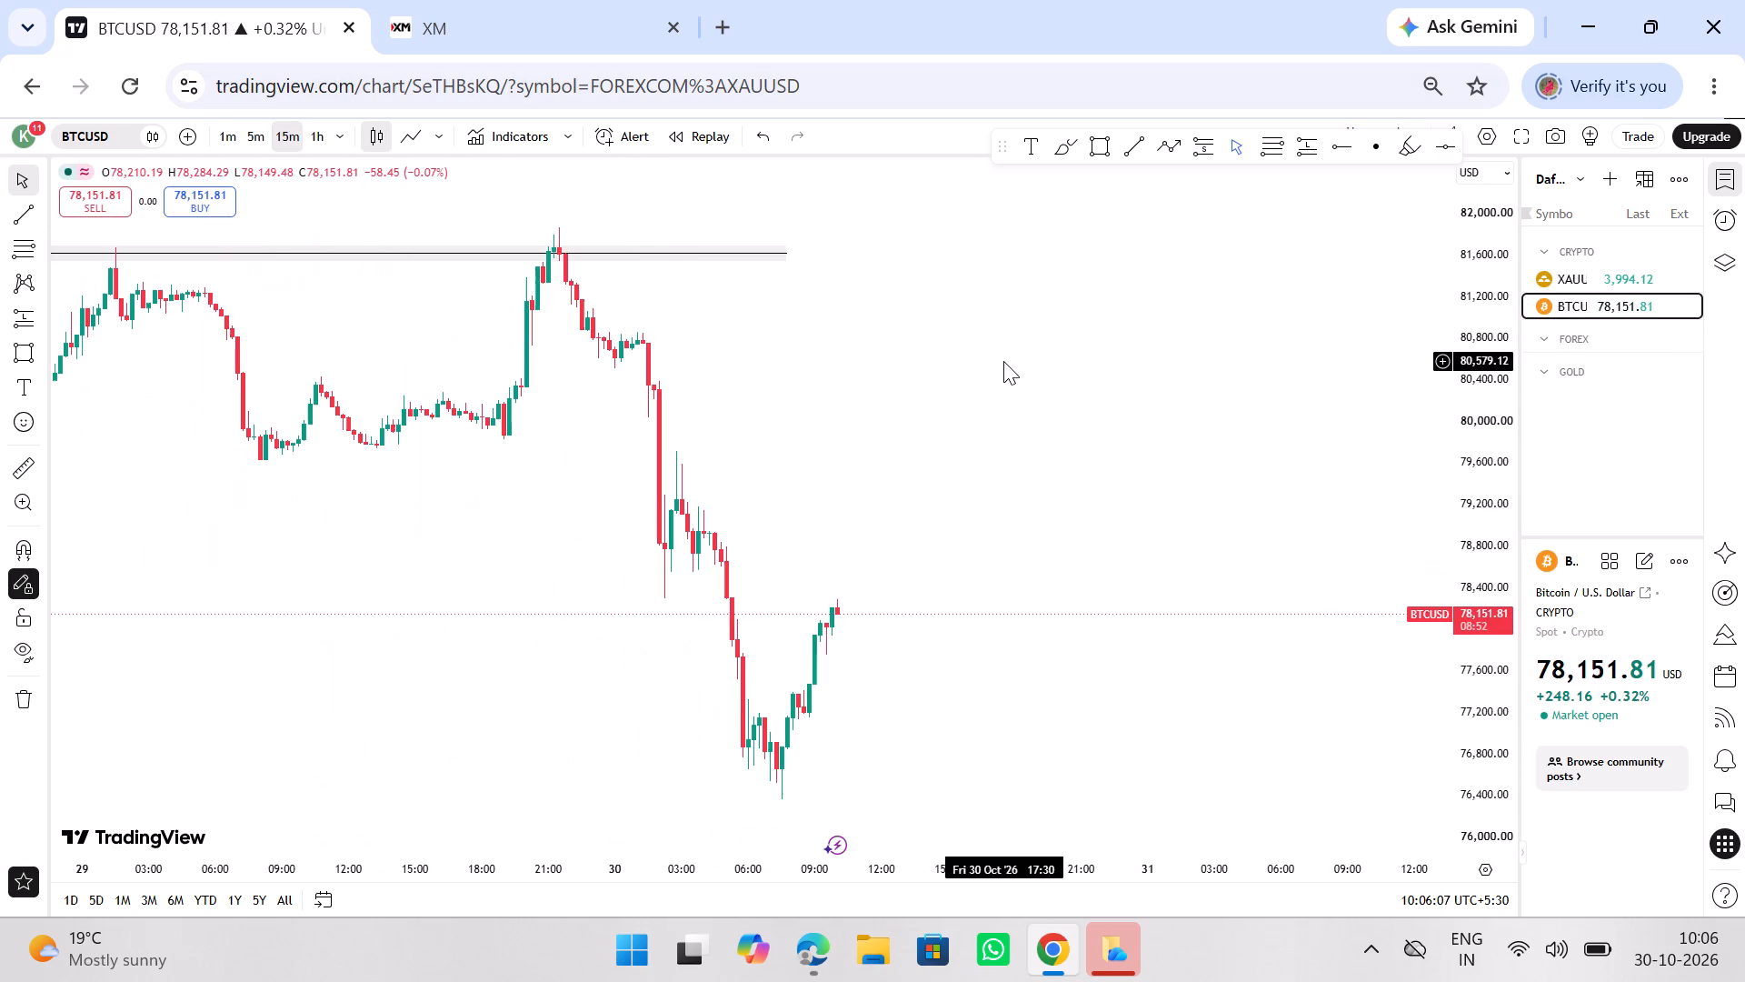
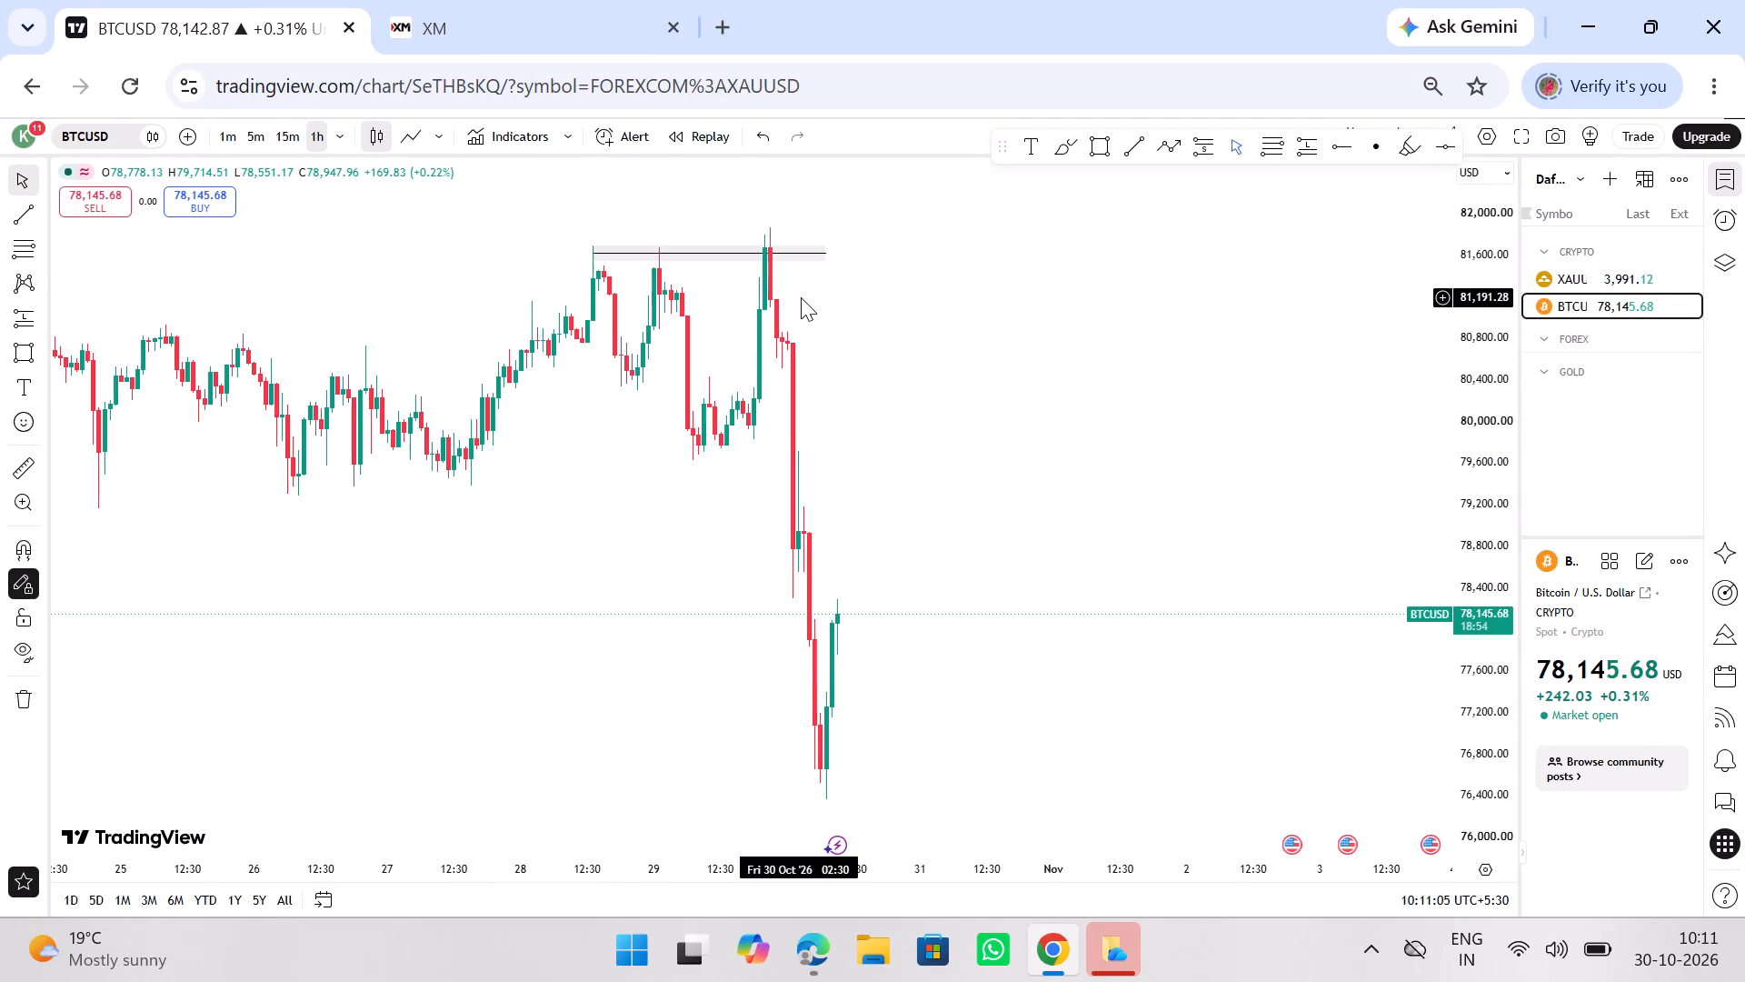
Extend the BTCUSD zone over the recent highs to about 4 November and raise its top to about 81,908 on the 1-hour chart.
{"action": "scroll", "coordinate": [859, 304], "scroll_direction": "down", "scroll_amount": 6, "text": "ctrl"}
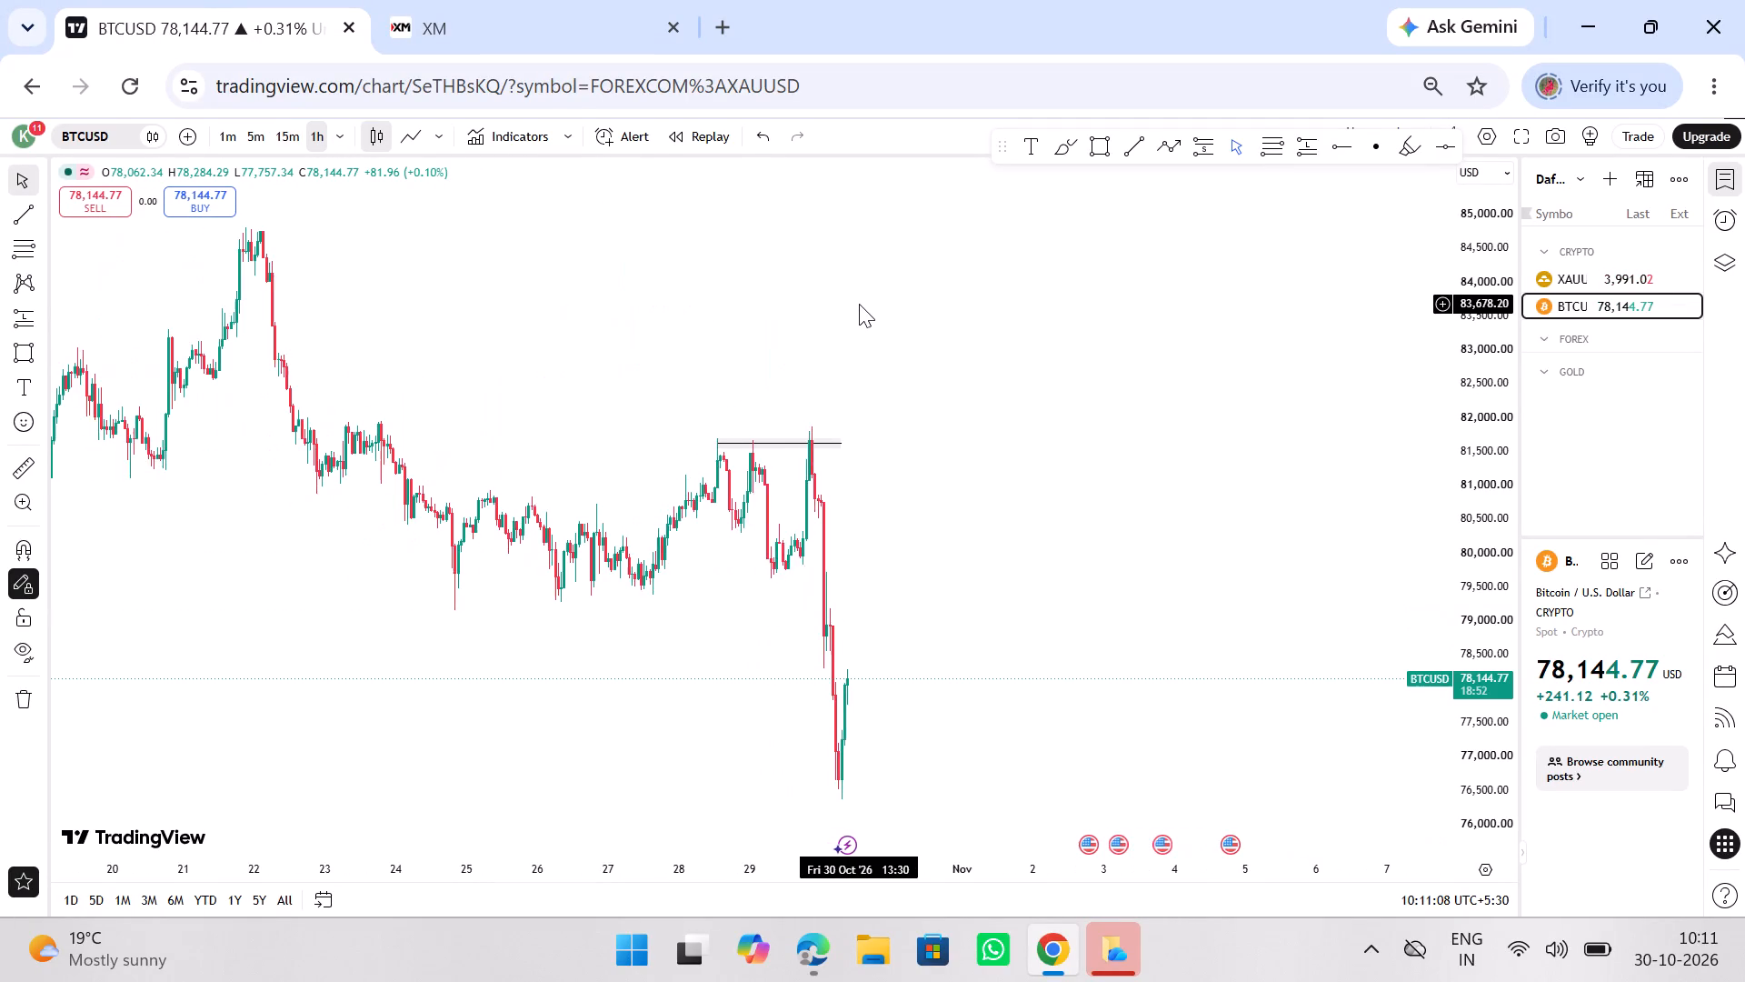
{"action": "scroll", "coordinate": [859, 304], "scroll_direction": "down", "scroll_amount": 11, "text": "ctrl"}
{"action": "scroll", "coordinate": [859, 304], "scroll_direction": "up", "scroll_amount": 2, "text": "ctrl"}
{"action": "right_click", "coordinate": [869, 309]}
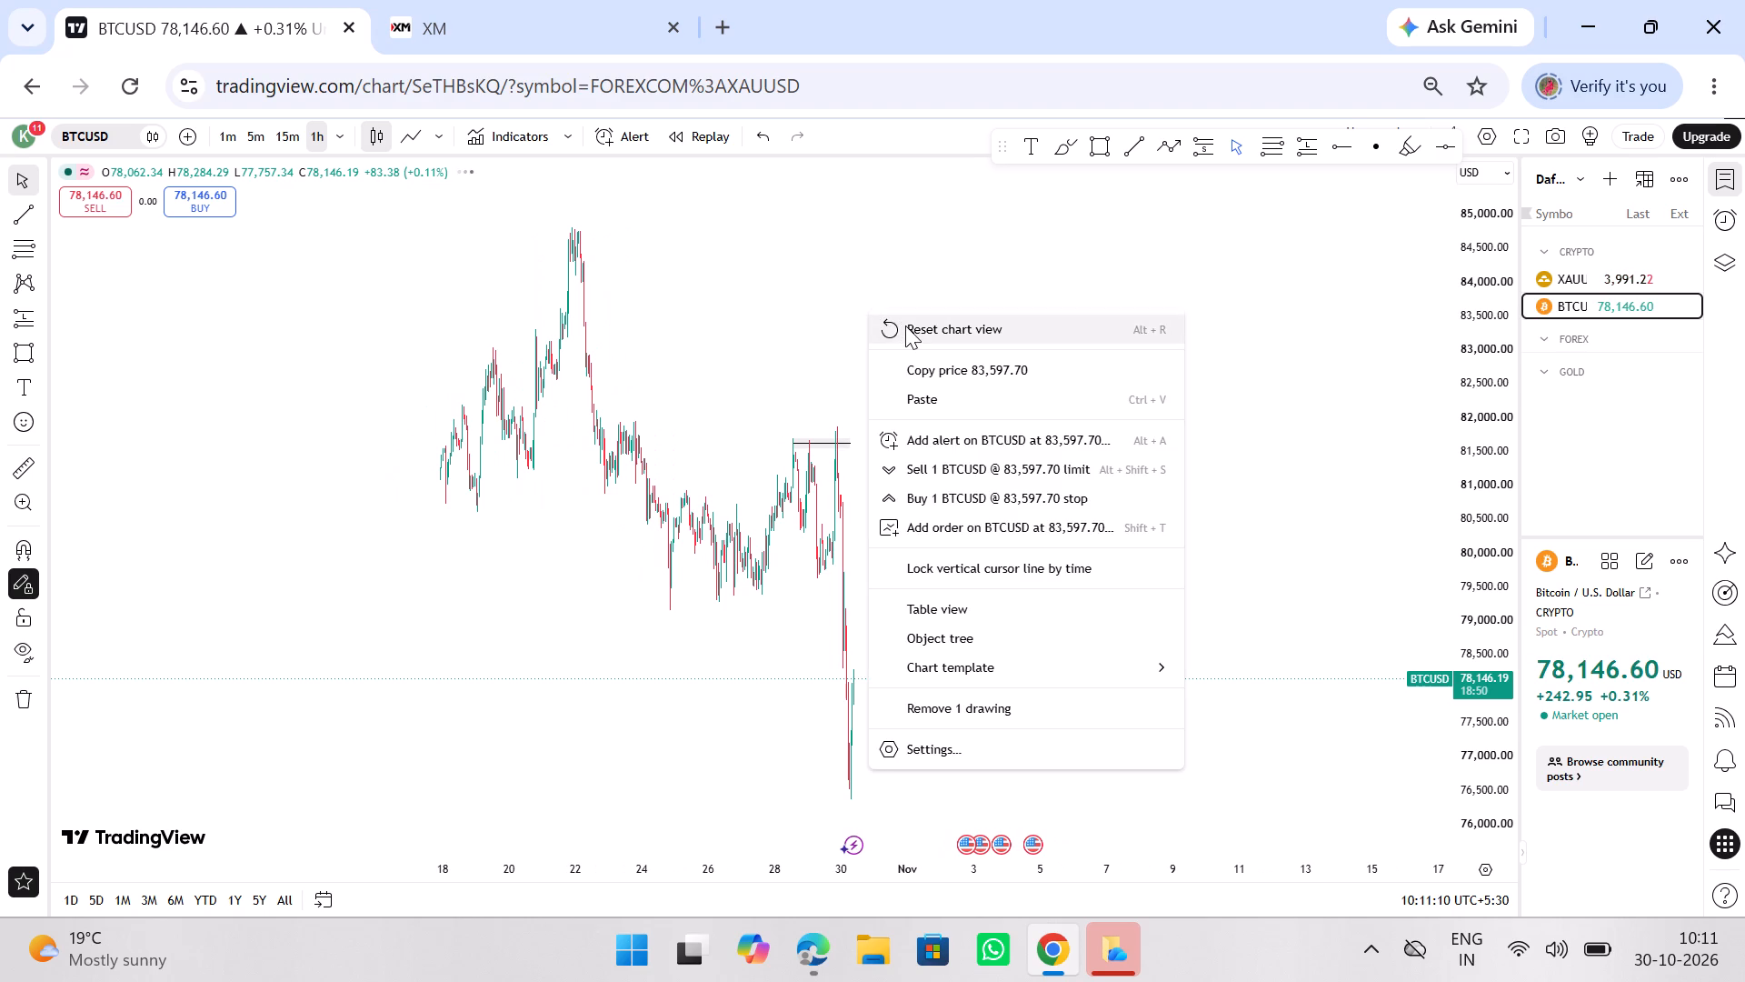
{"action": "left_click", "coordinate": [906, 326]}
{"action": "left_click_drag", "start_coordinate": [1103, 396], "coordinate": [486, 449]}
{"action": "left_click_drag", "start_coordinate": [1070, 557], "coordinate": [898, 465]}
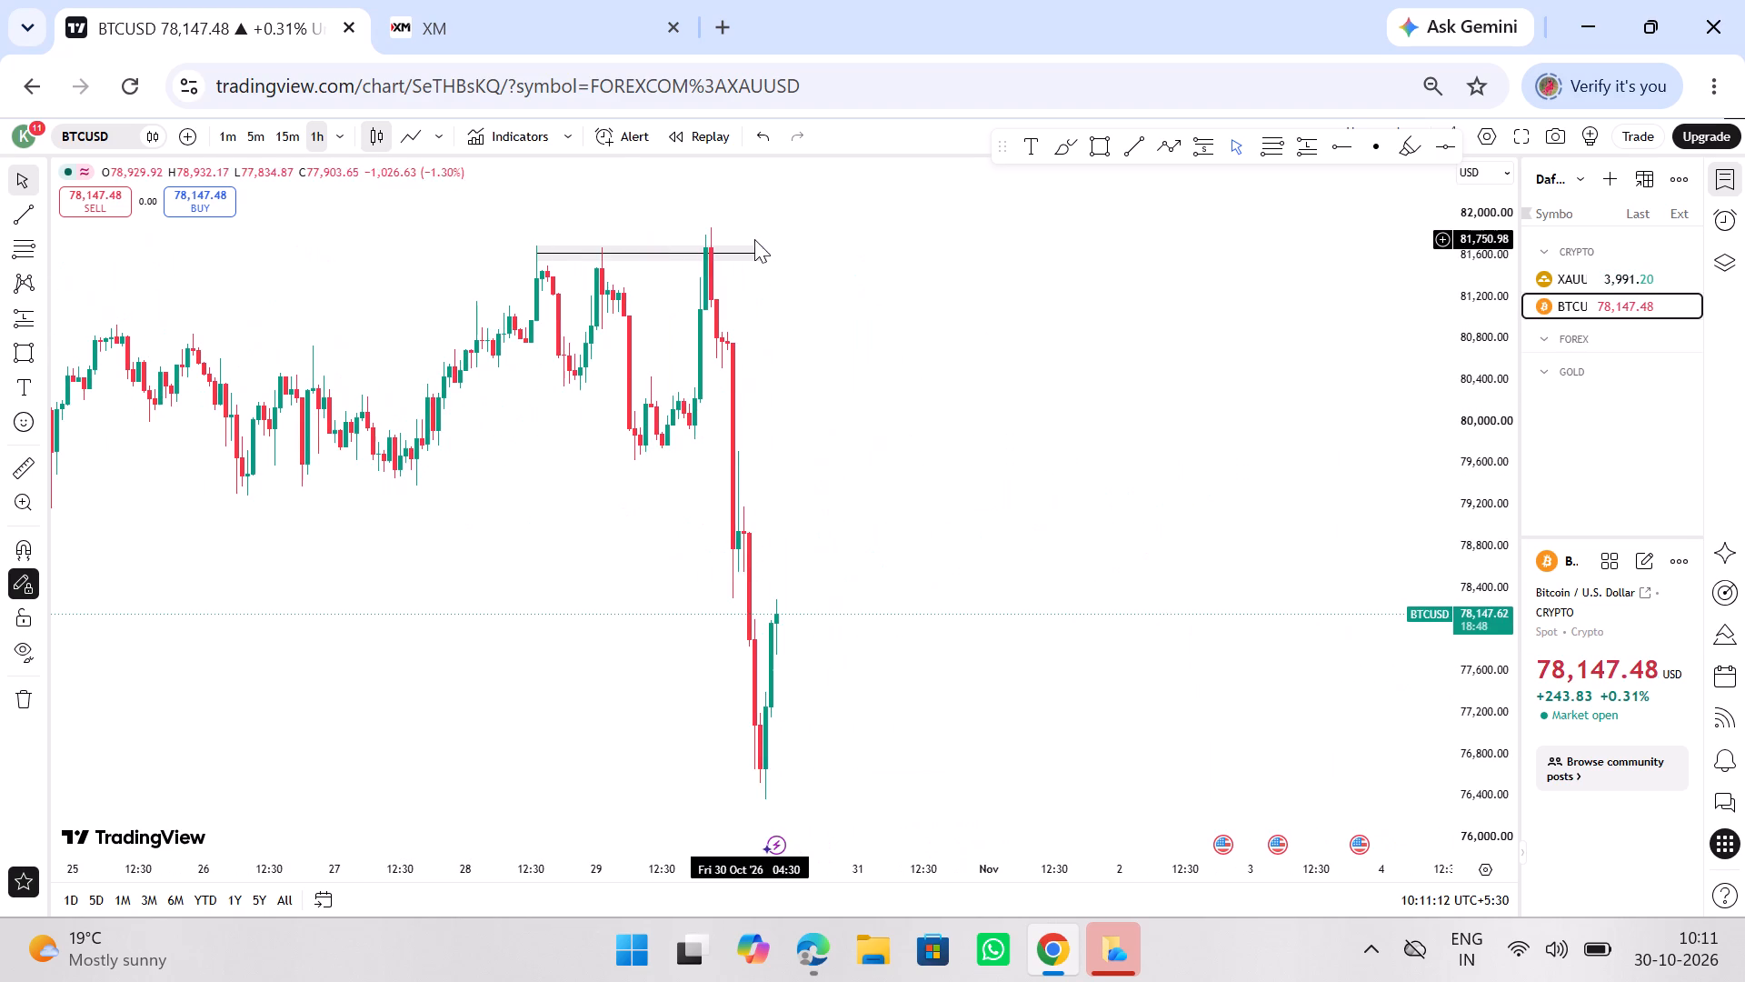
{"action": "left_click_drag", "start_coordinate": [763, 243], "coordinate": [1128, 211]}
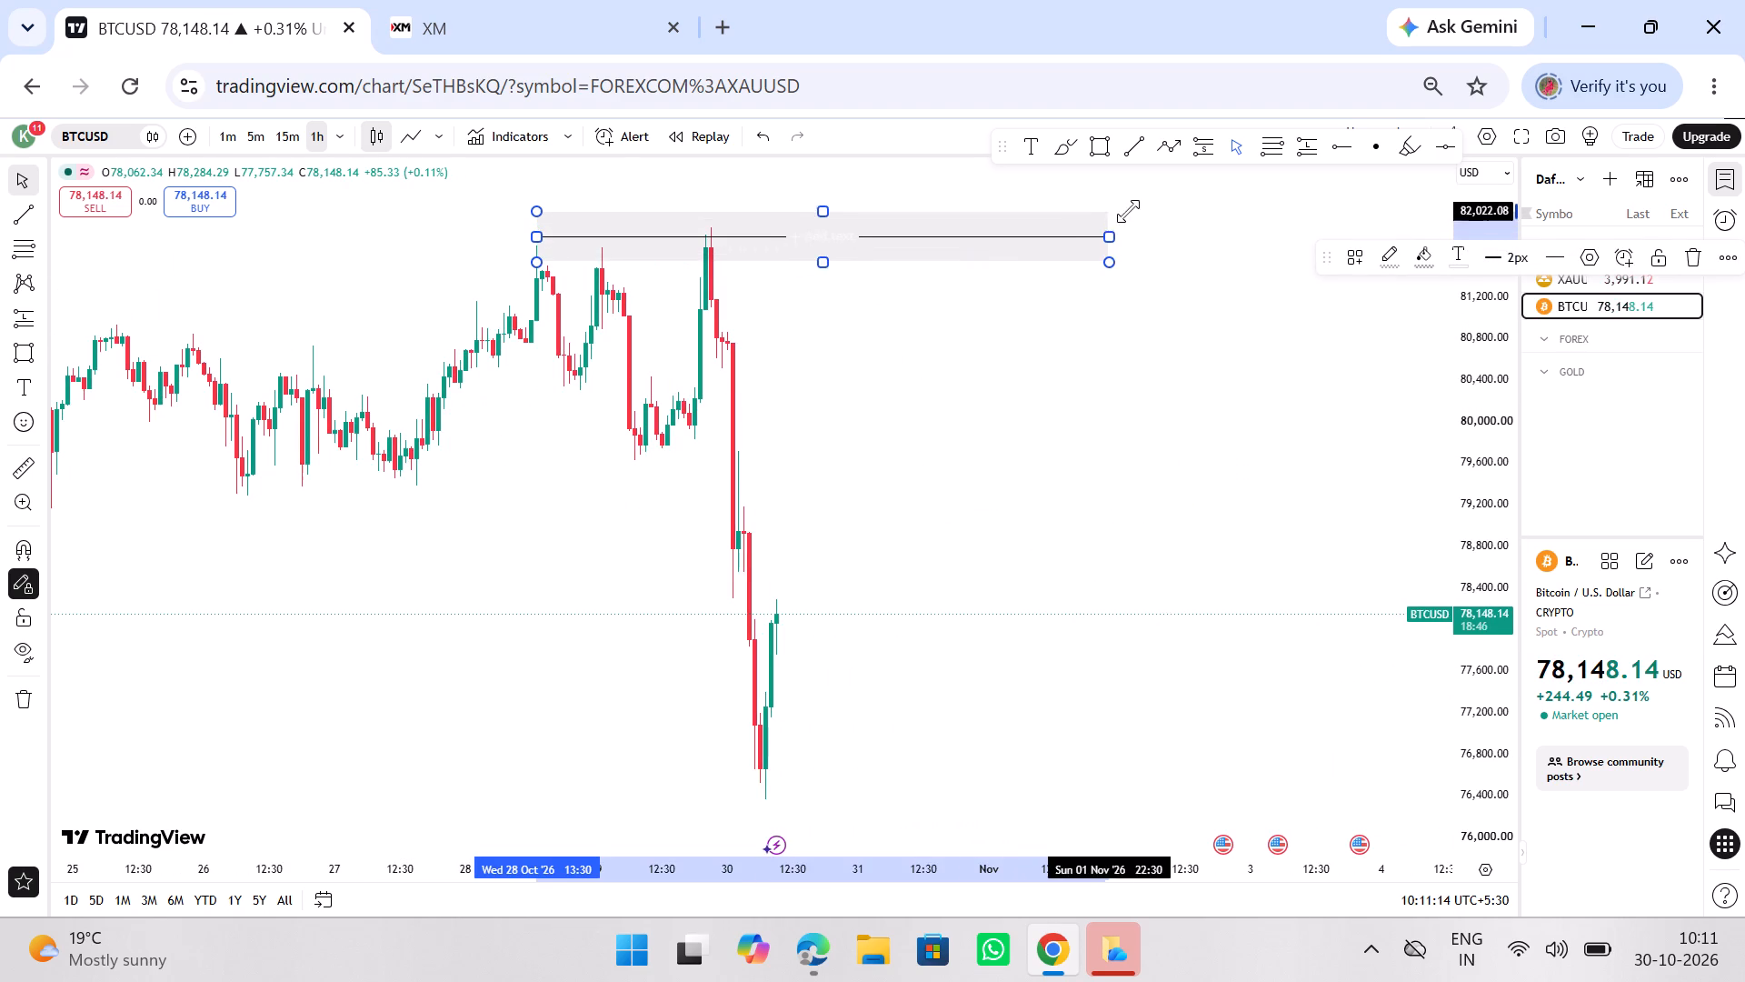
{"action": "left_click_drag", "start_coordinate": [1128, 211], "coordinate": [1287, 227]}
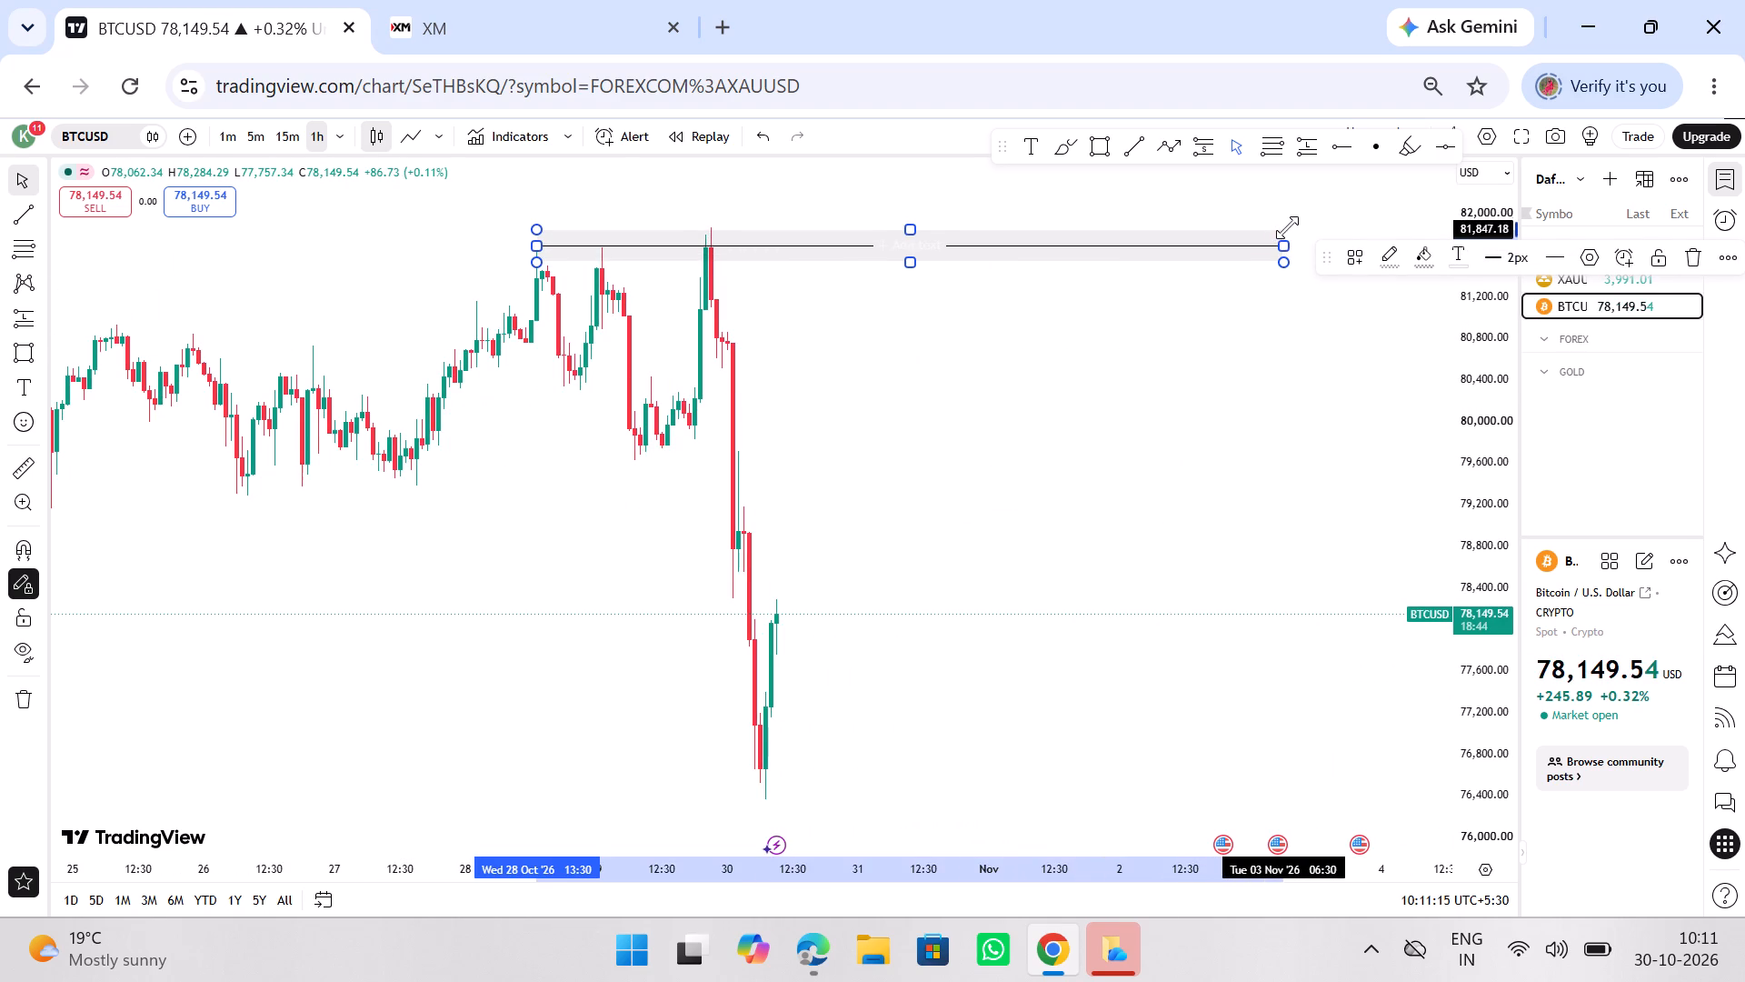
{"action": "left_click_drag", "start_coordinate": [1287, 227], "coordinate": [1297, 223]}
{"action": "left_click", "coordinate": [1097, 342]}
{"action": "left_click_drag", "start_coordinate": [1082, 349], "coordinate": [909, 355]}
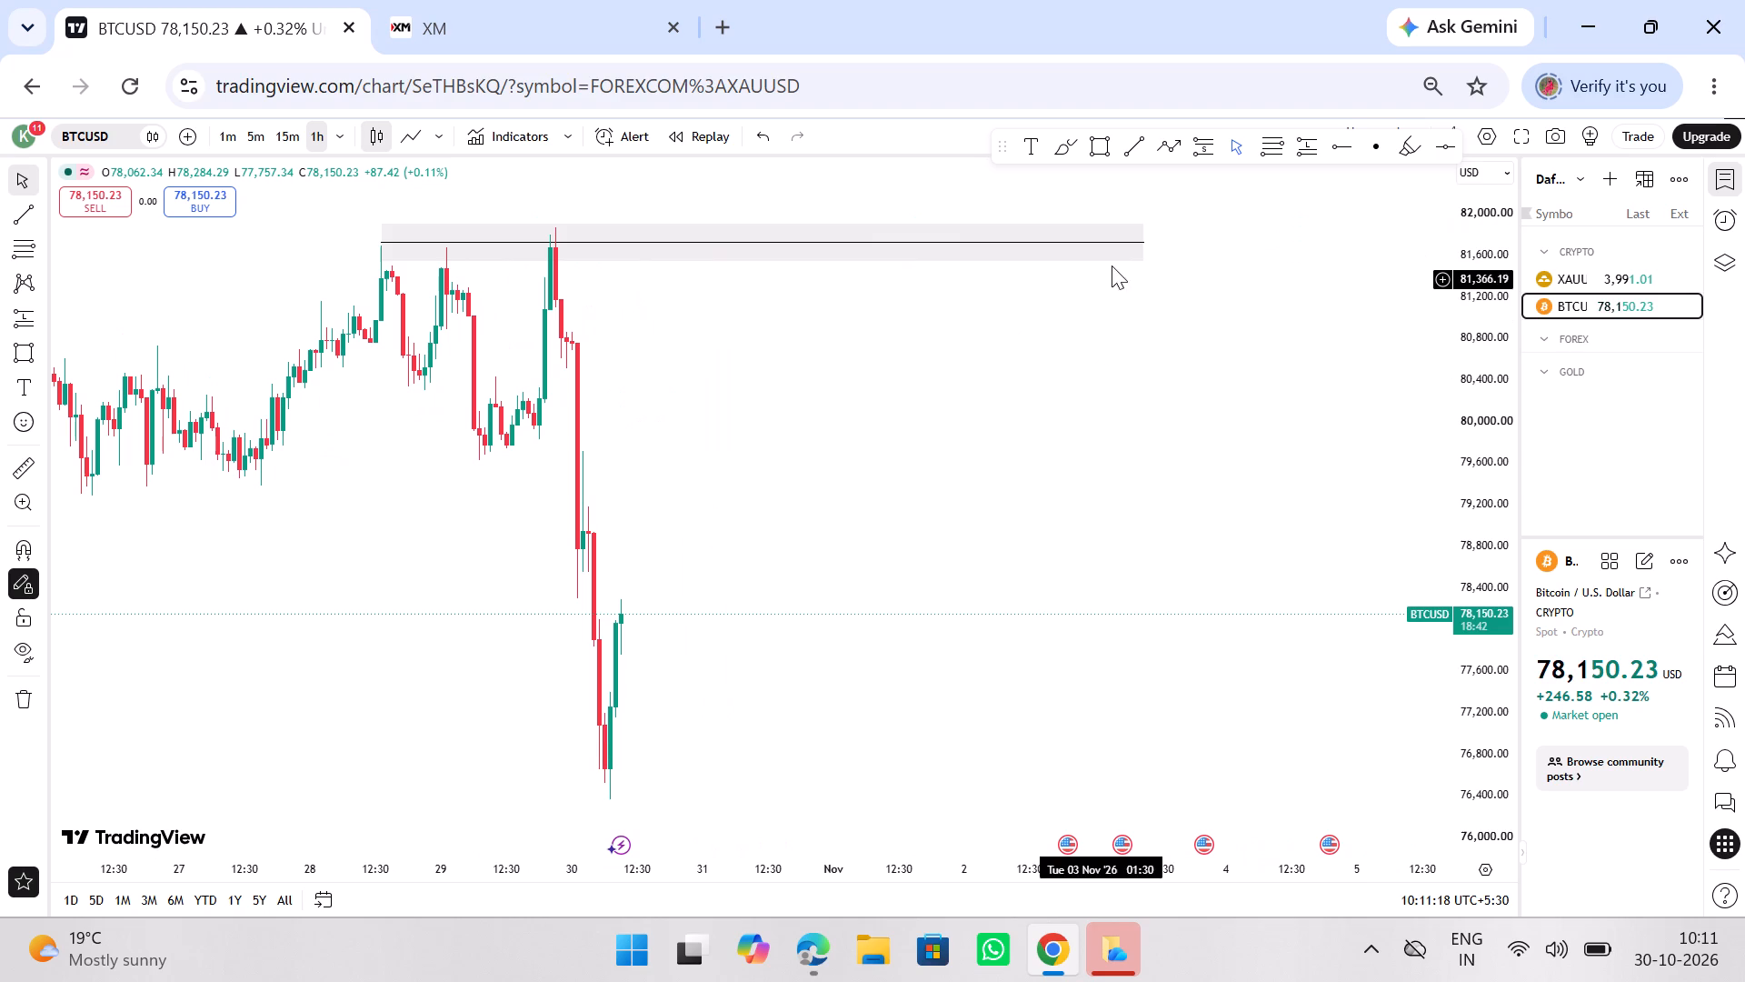
{"action": "left_click_drag", "start_coordinate": [1149, 245], "coordinate": [1221, 239]}
{"action": "left_click", "coordinate": [774, 383]}
Examine BTCUSD's recent price swings on the 1-hour chart and its latest drop and rebound on the 5-minute timeframe.
{"action": "left_click_drag", "start_coordinate": [430, 472], "coordinate": [820, 478]}
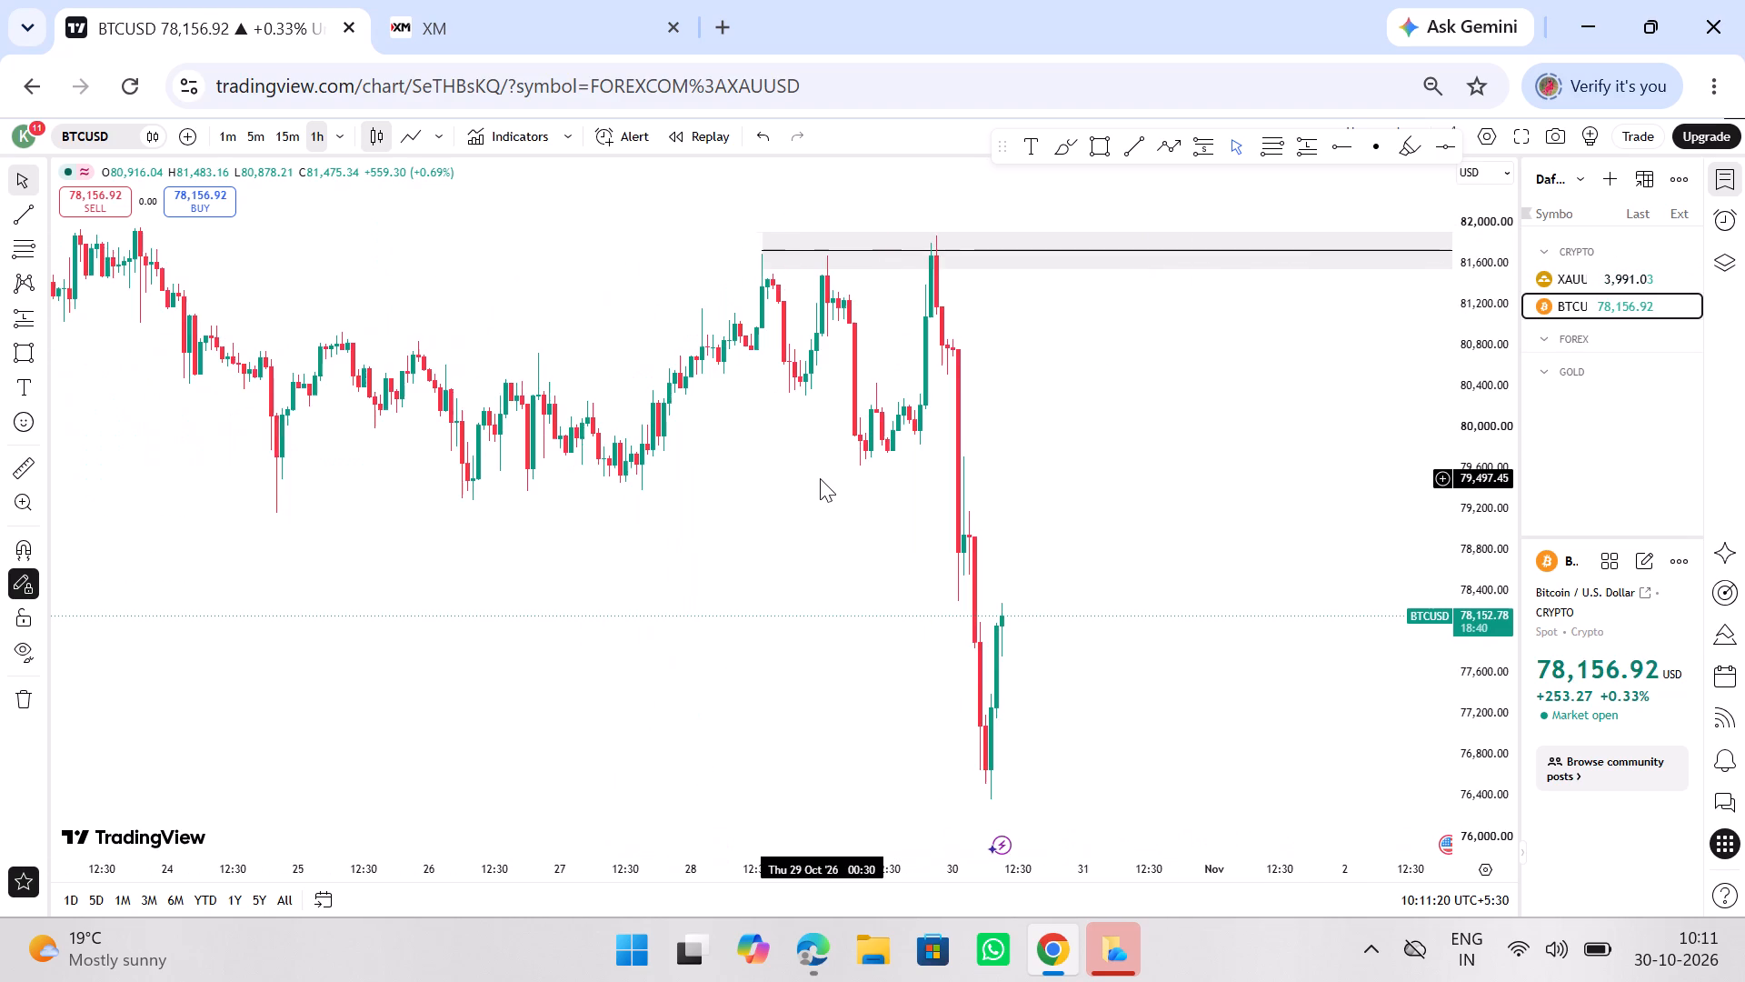
{"action": "scroll", "coordinate": [820, 478], "scroll_direction": "down", "scroll_amount": 7, "text": "ctrl"}
{"action": "scroll", "coordinate": [820, 478], "scroll_direction": "up", "scroll_amount": 2, "text": "ctrl"}
{"action": "left_click_drag", "start_coordinate": [1101, 553], "coordinate": [764, 481]}
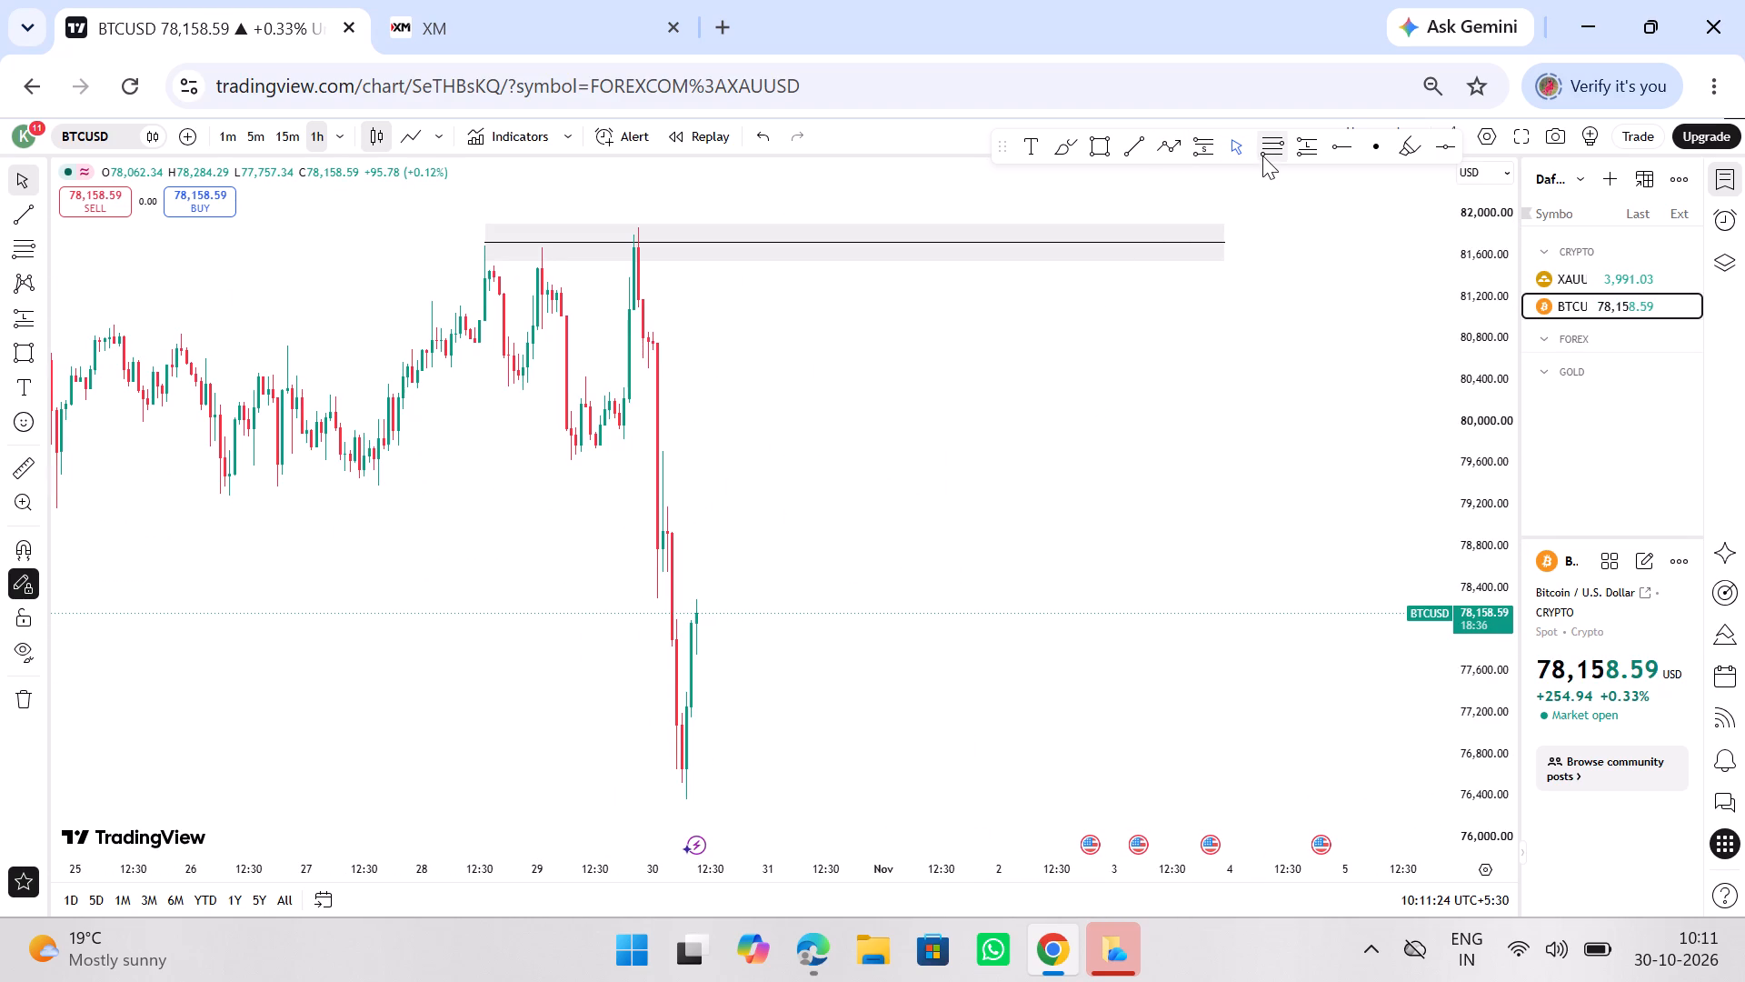
{"action": "left_click", "coordinate": [254, 143]}
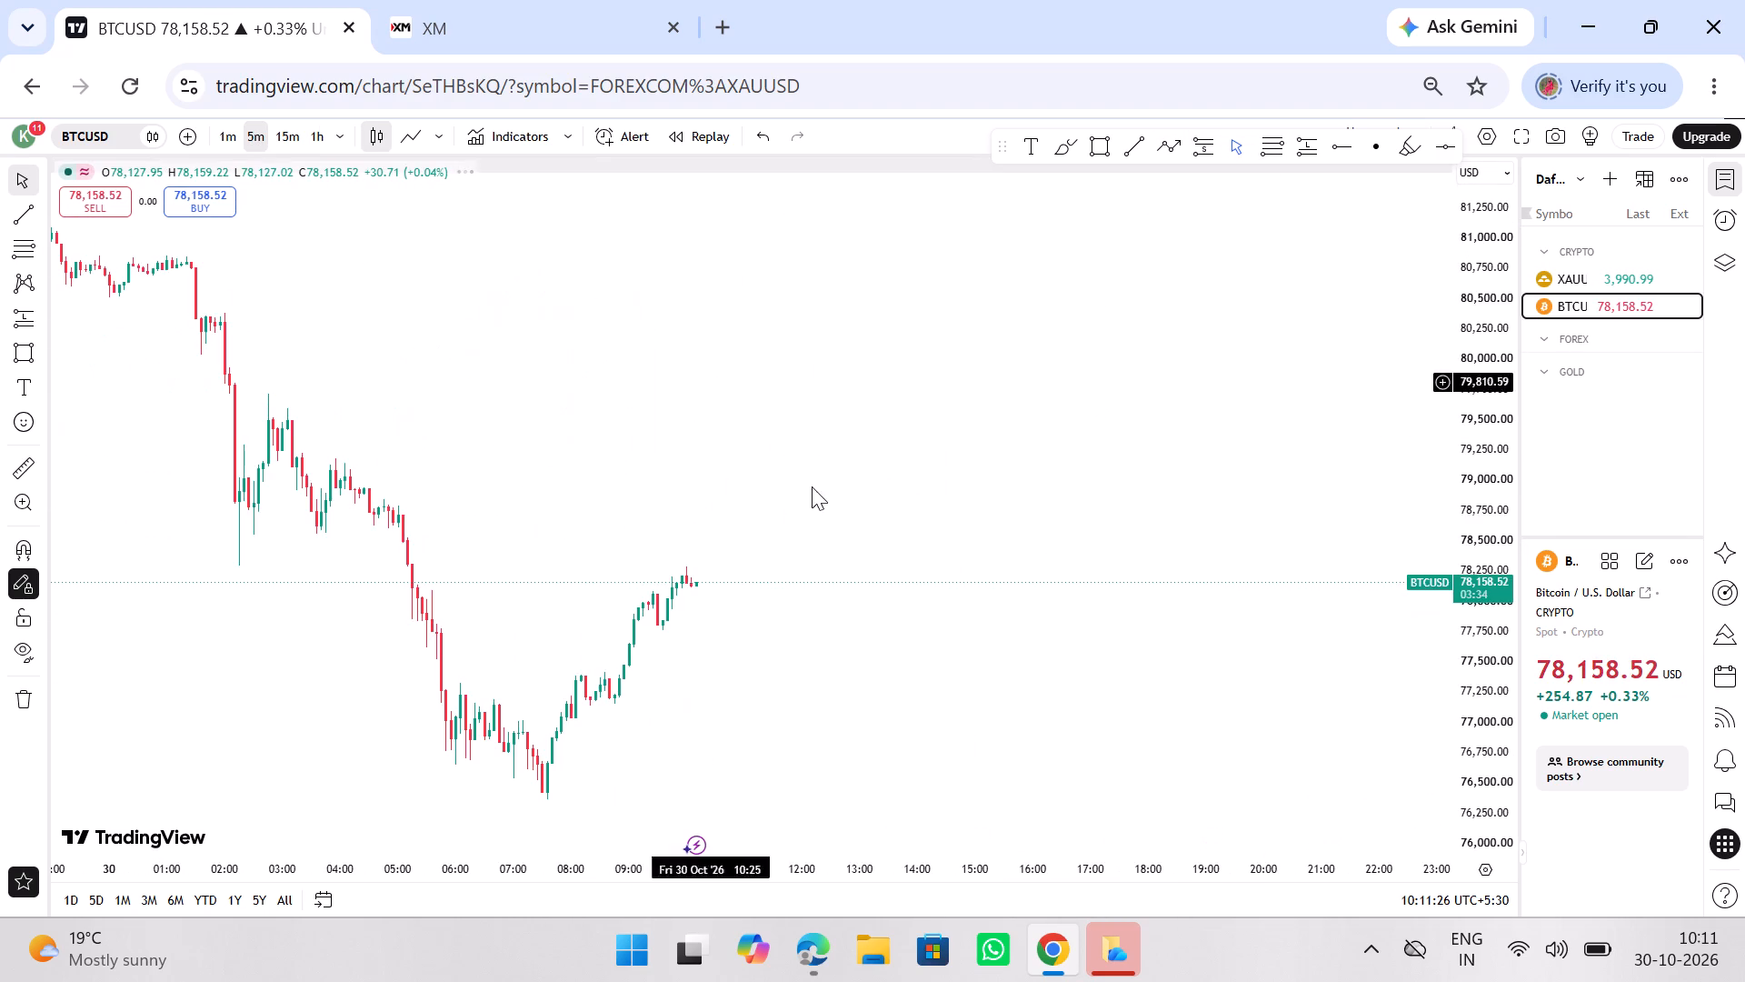
{"action": "scroll", "coordinate": [840, 520], "scroll_direction": "up", "scroll_amount": 9, "text": "ctrl"}
{"action": "left_click_drag", "start_coordinate": [543, 373], "coordinate": [708, 416]}
{"action": "scroll", "coordinate": [708, 416], "scroll_direction": "down", "scroll_amount": 2, "text": "ctrl"}
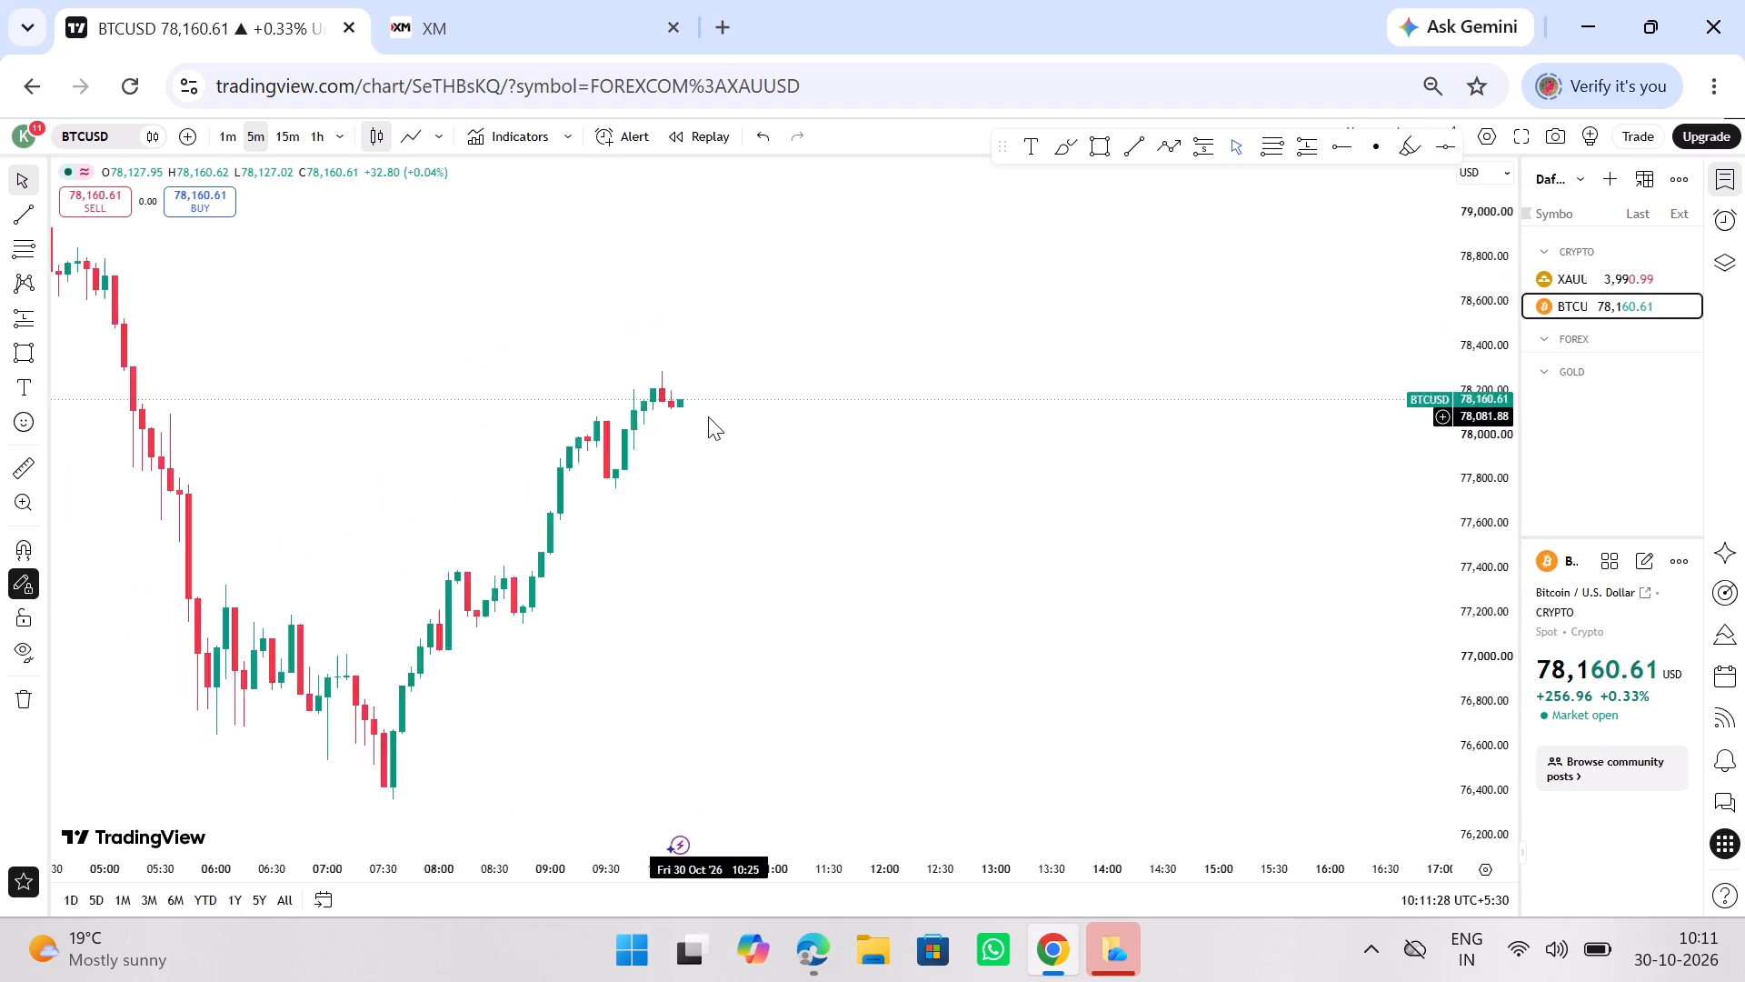
{"action": "scroll", "coordinate": [708, 416], "scroll_direction": "down", "scroll_amount": 5, "text": "ctrl"}
{"action": "scroll", "coordinate": [708, 416], "scroll_direction": "up", "scroll_amount": 14, "text": "ctrl"}
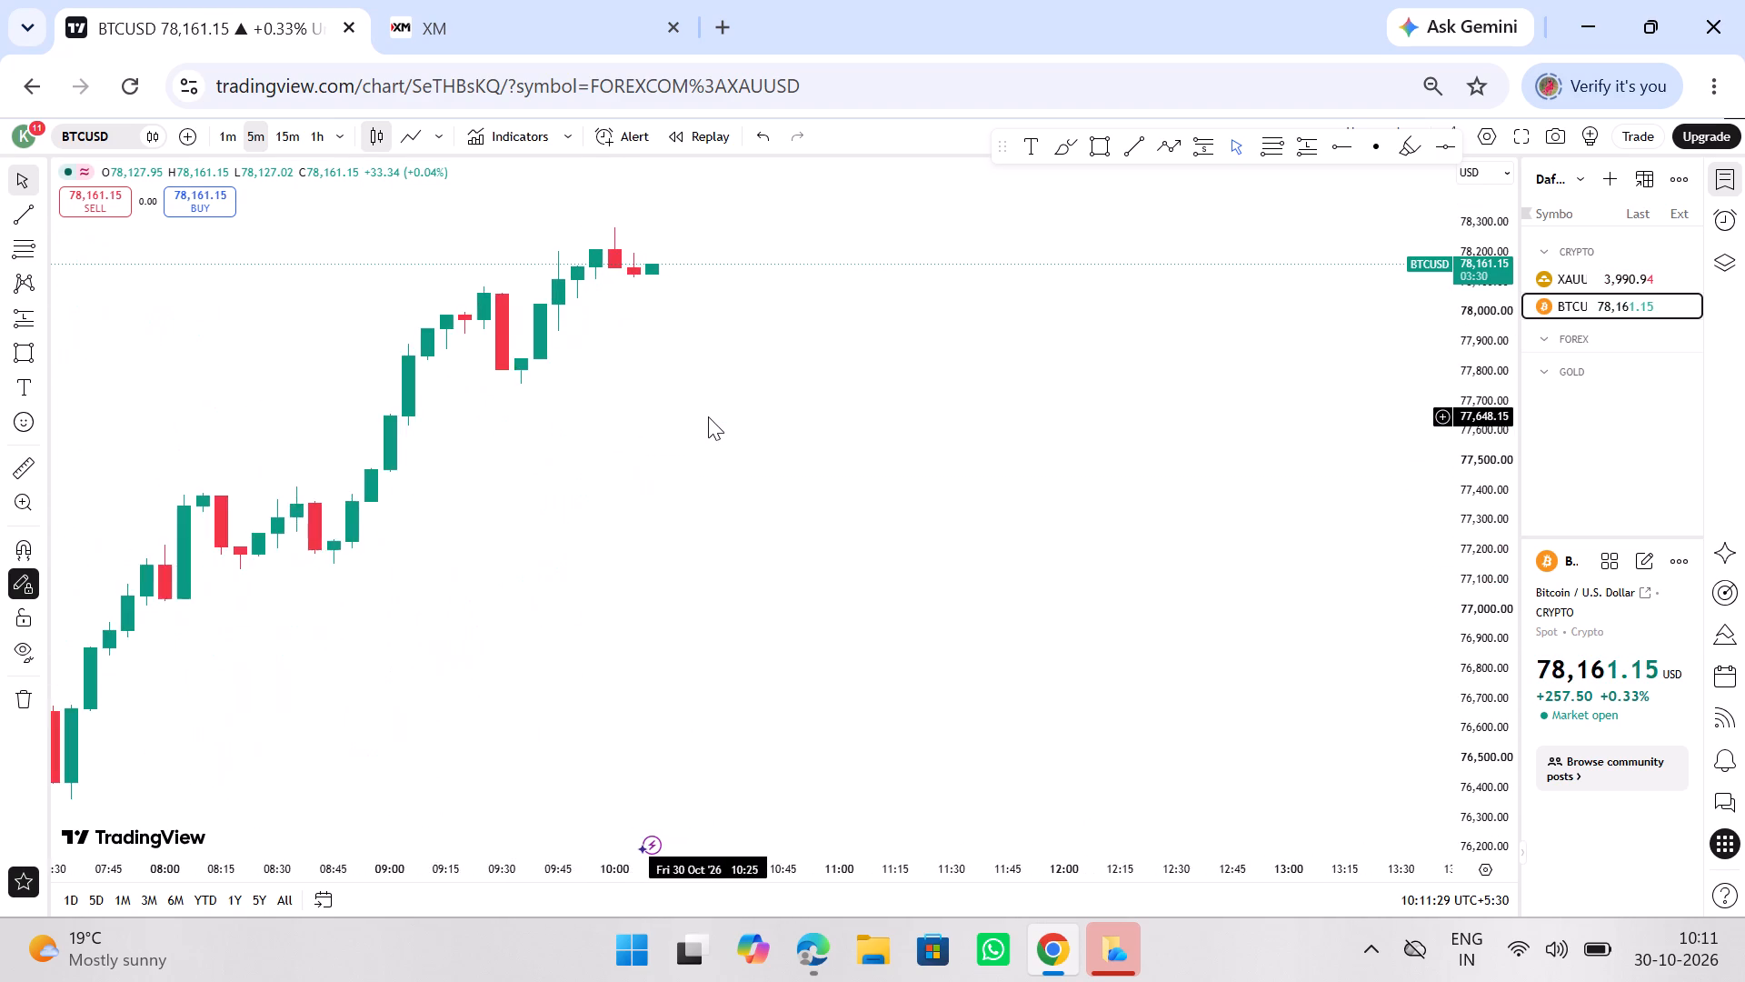
{"action": "scroll", "coordinate": [708, 416], "scroll_direction": "down", "scroll_amount": 7, "text": "ctrl"}
{"action": "scroll", "coordinate": [708, 416], "scroll_direction": "up", "scroll_amount": 7, "text": "ctrl"}
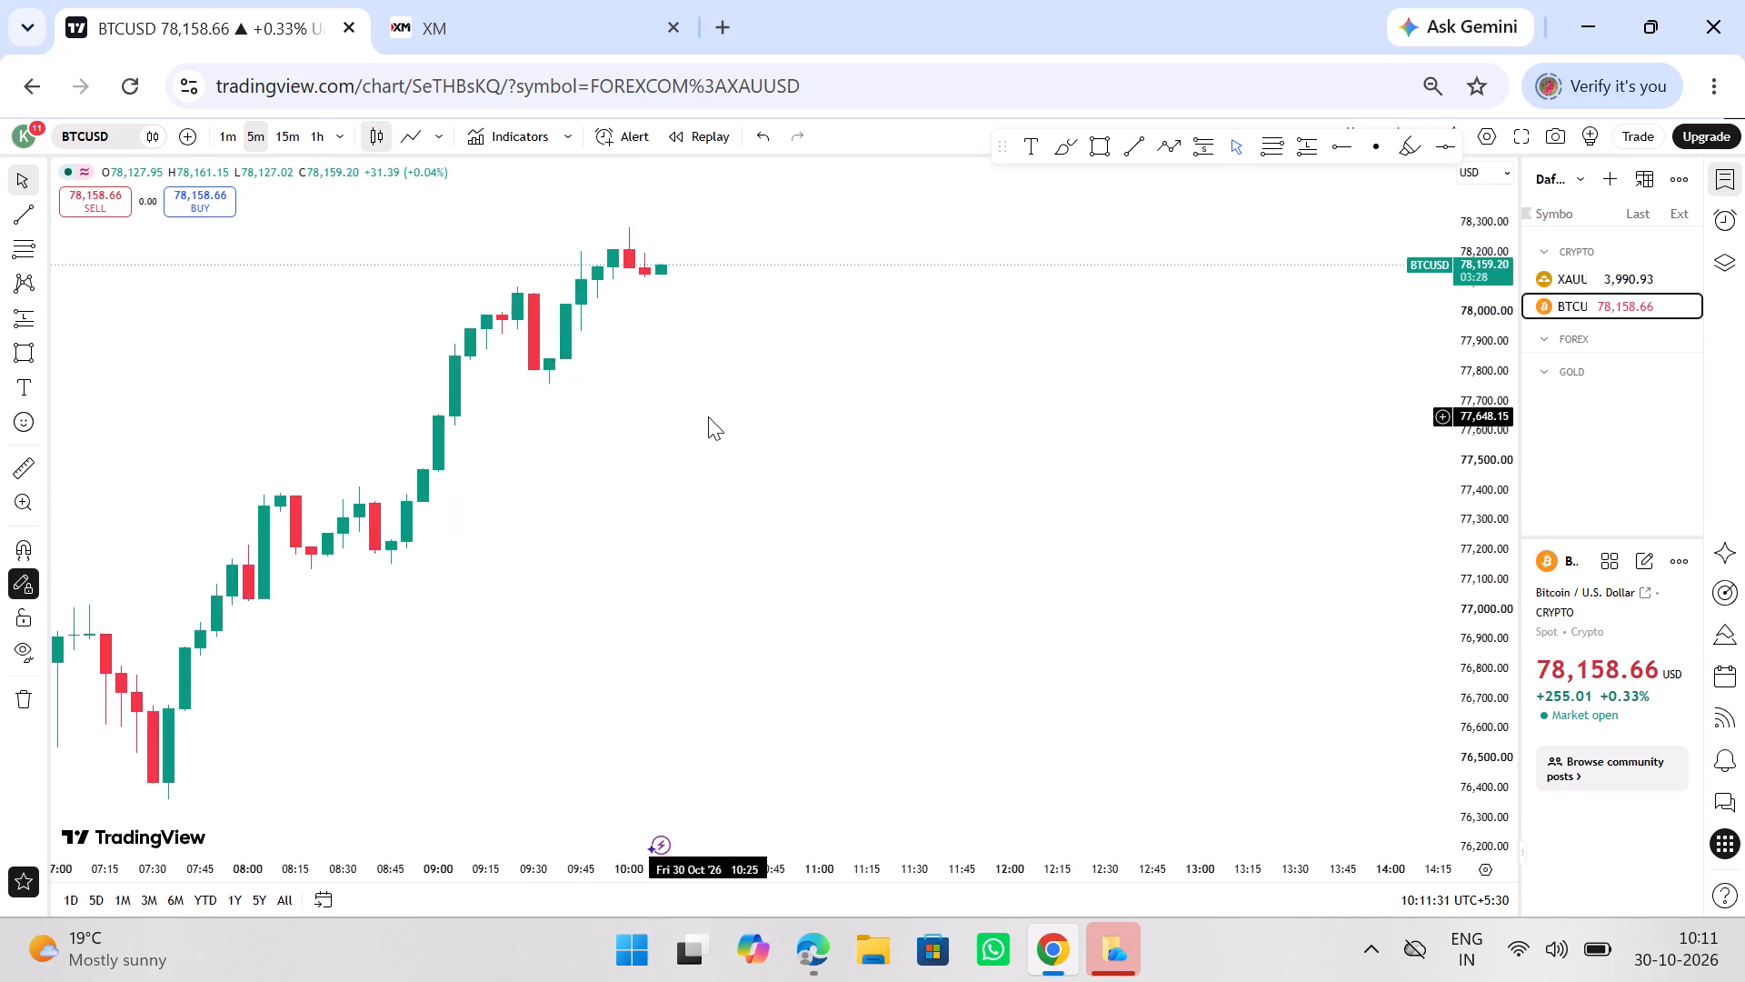
{"action": "scroll", "coordinate": [709, 416], "scroll_direction": "up", "scroll_amount": 4, "text": "ctrl"}
{"action": "scroll", "coordinate": [709, 416], "scroll_direction": "down", "scroll_amount": 13, "text": "ctrl"}
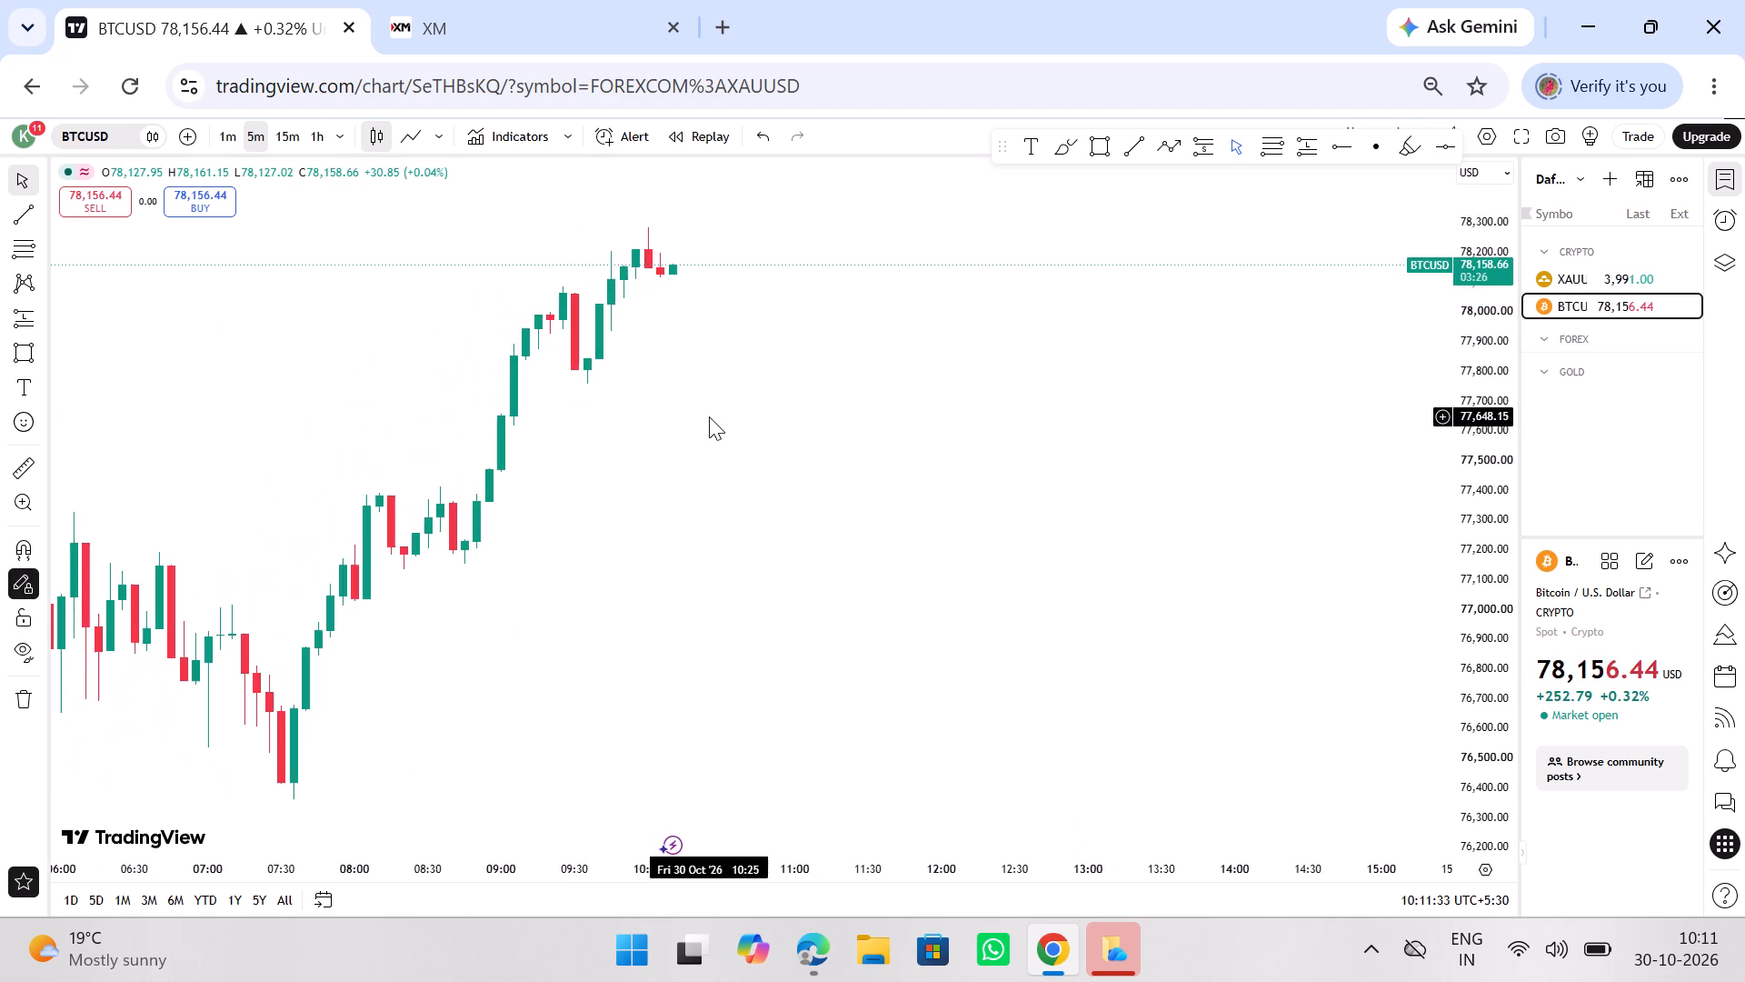
{"action": "scroll", "coordinate": [709, 416], "scroll_direction": "down", "scroll_amount": 6, "text": "ctrl"}
{"action": "scroll", "coordinate": [711, 415], "scroll_direction": "up", "scroll_amount": 3, "text": "ctrl"}
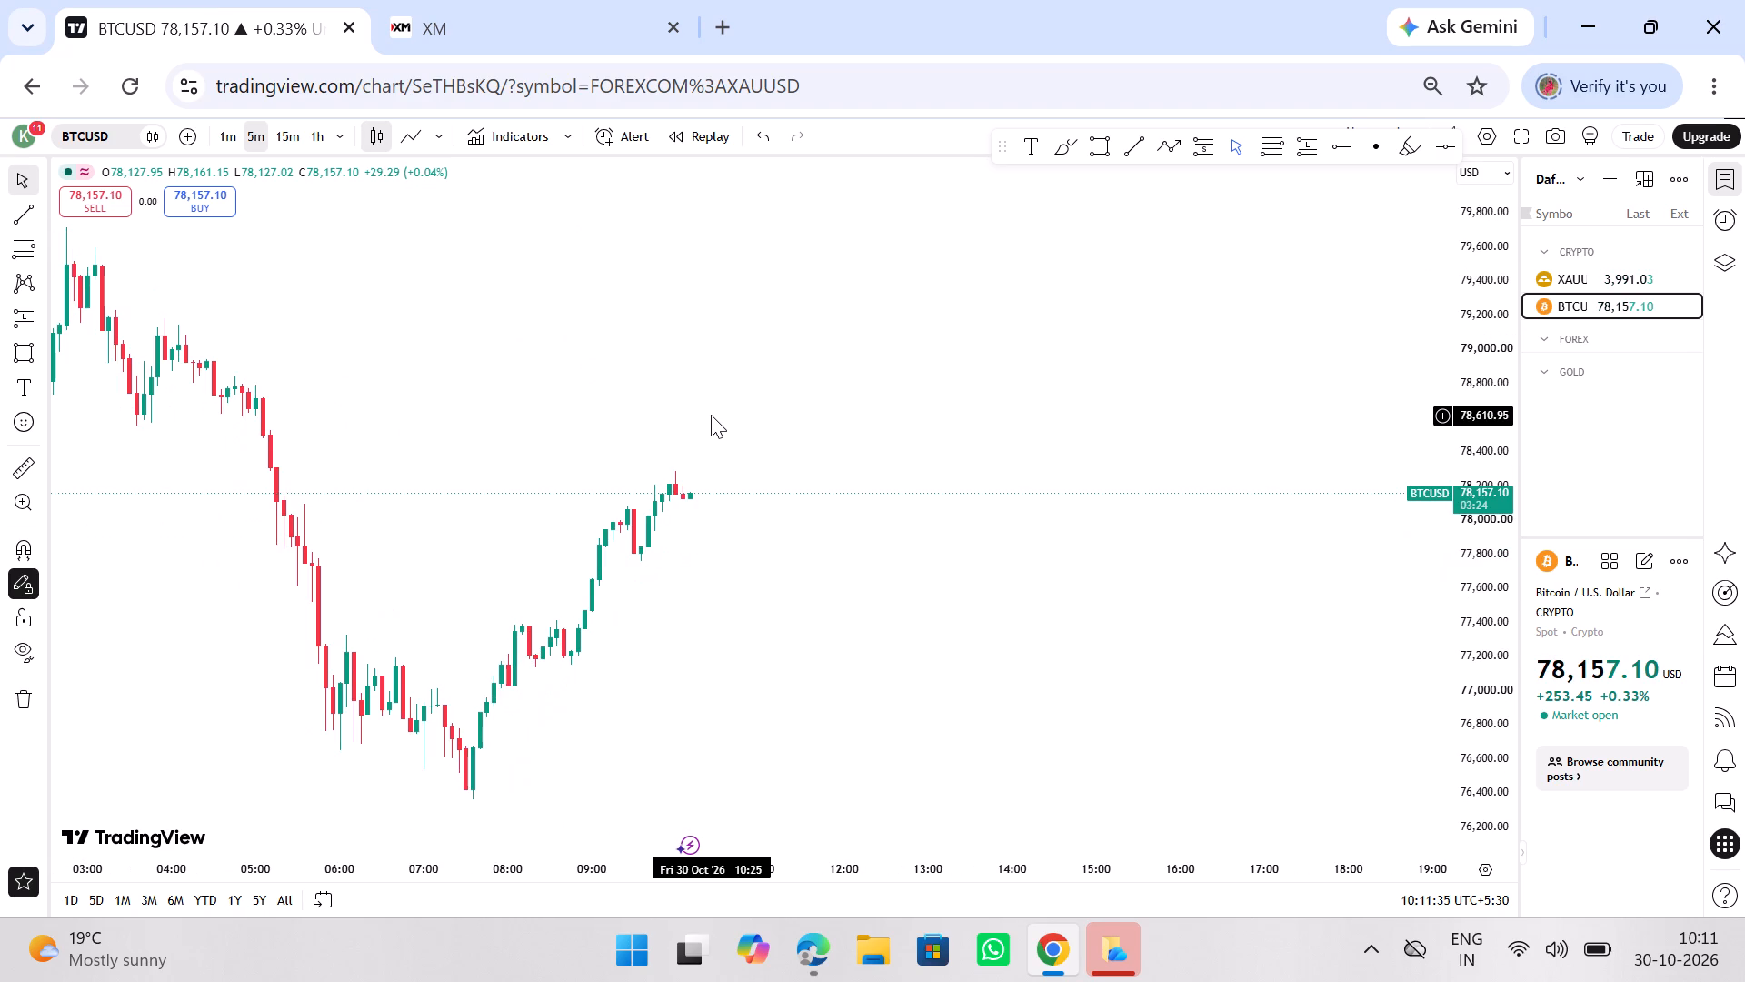
{"action": "scroll", "coordinate": [711, 415], "scroll_direction": "down", "scroll_amount": 2, "text": "ctrl"}
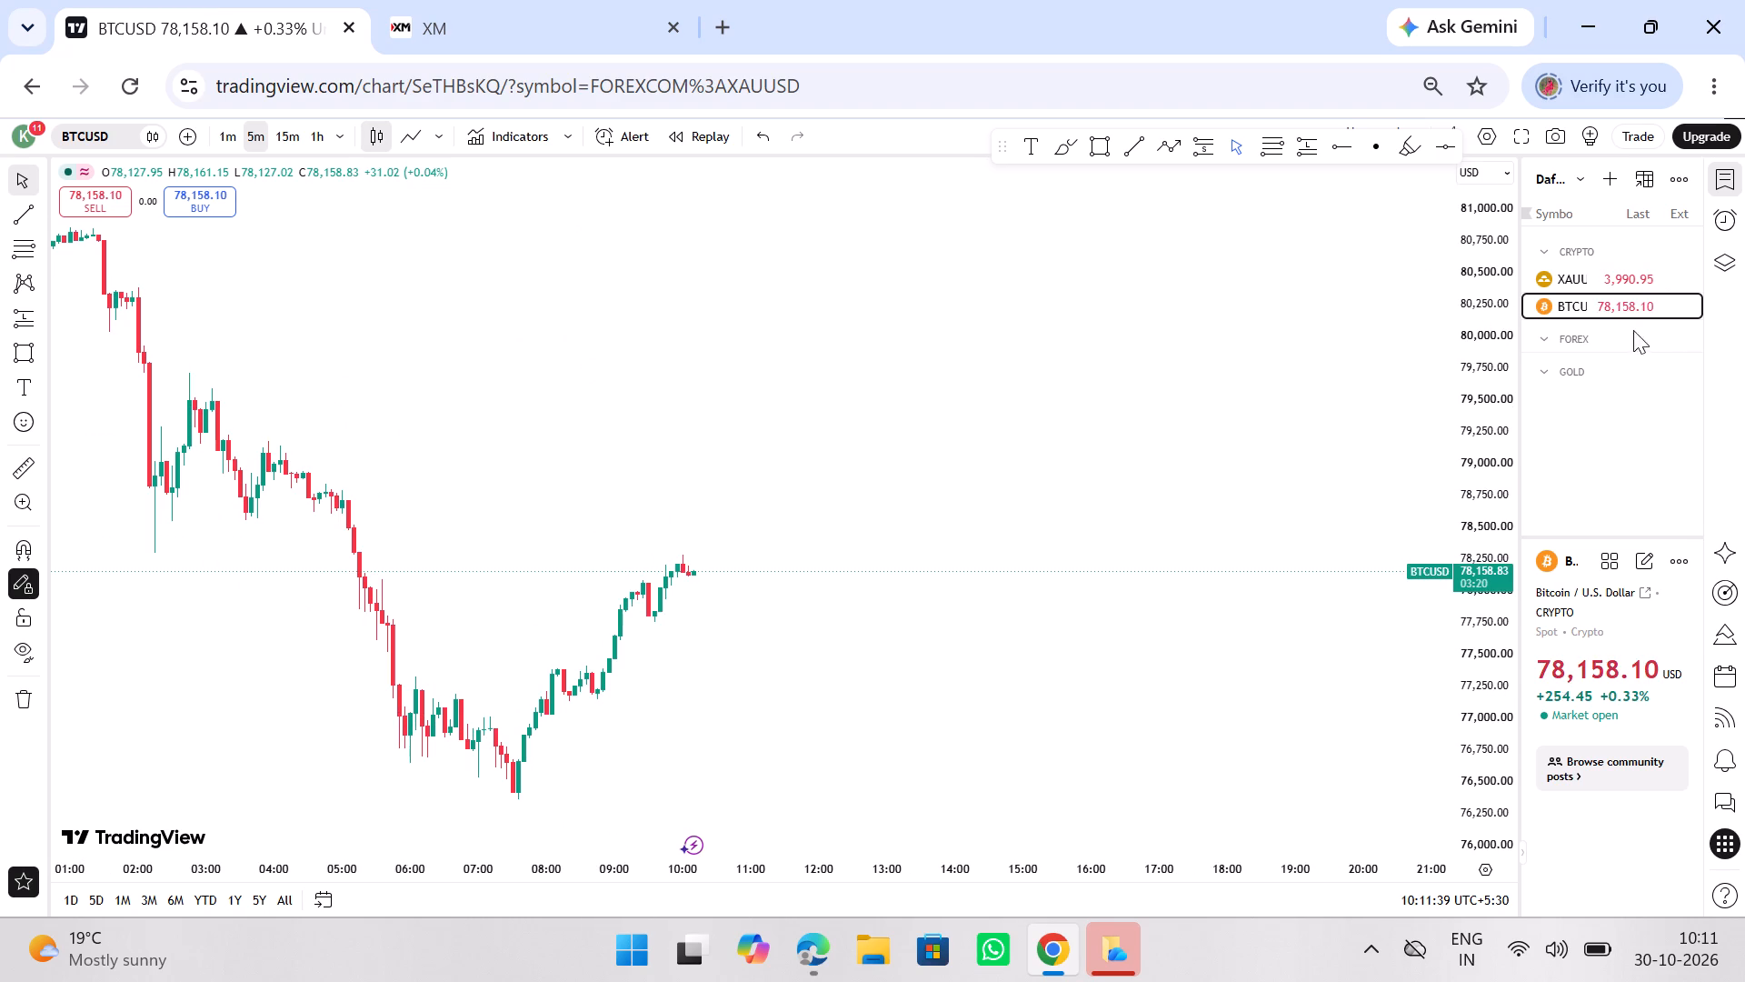
Bring up the XAUUSD chart and view a wider range of its candles.
{"action": "left_click", "coordinate": [1611, 287]}
{"action": "scroll", "coordinate": [931, 306], "scroll_direction": "down", "scroll_amount": 2, "text": "ctrl"}
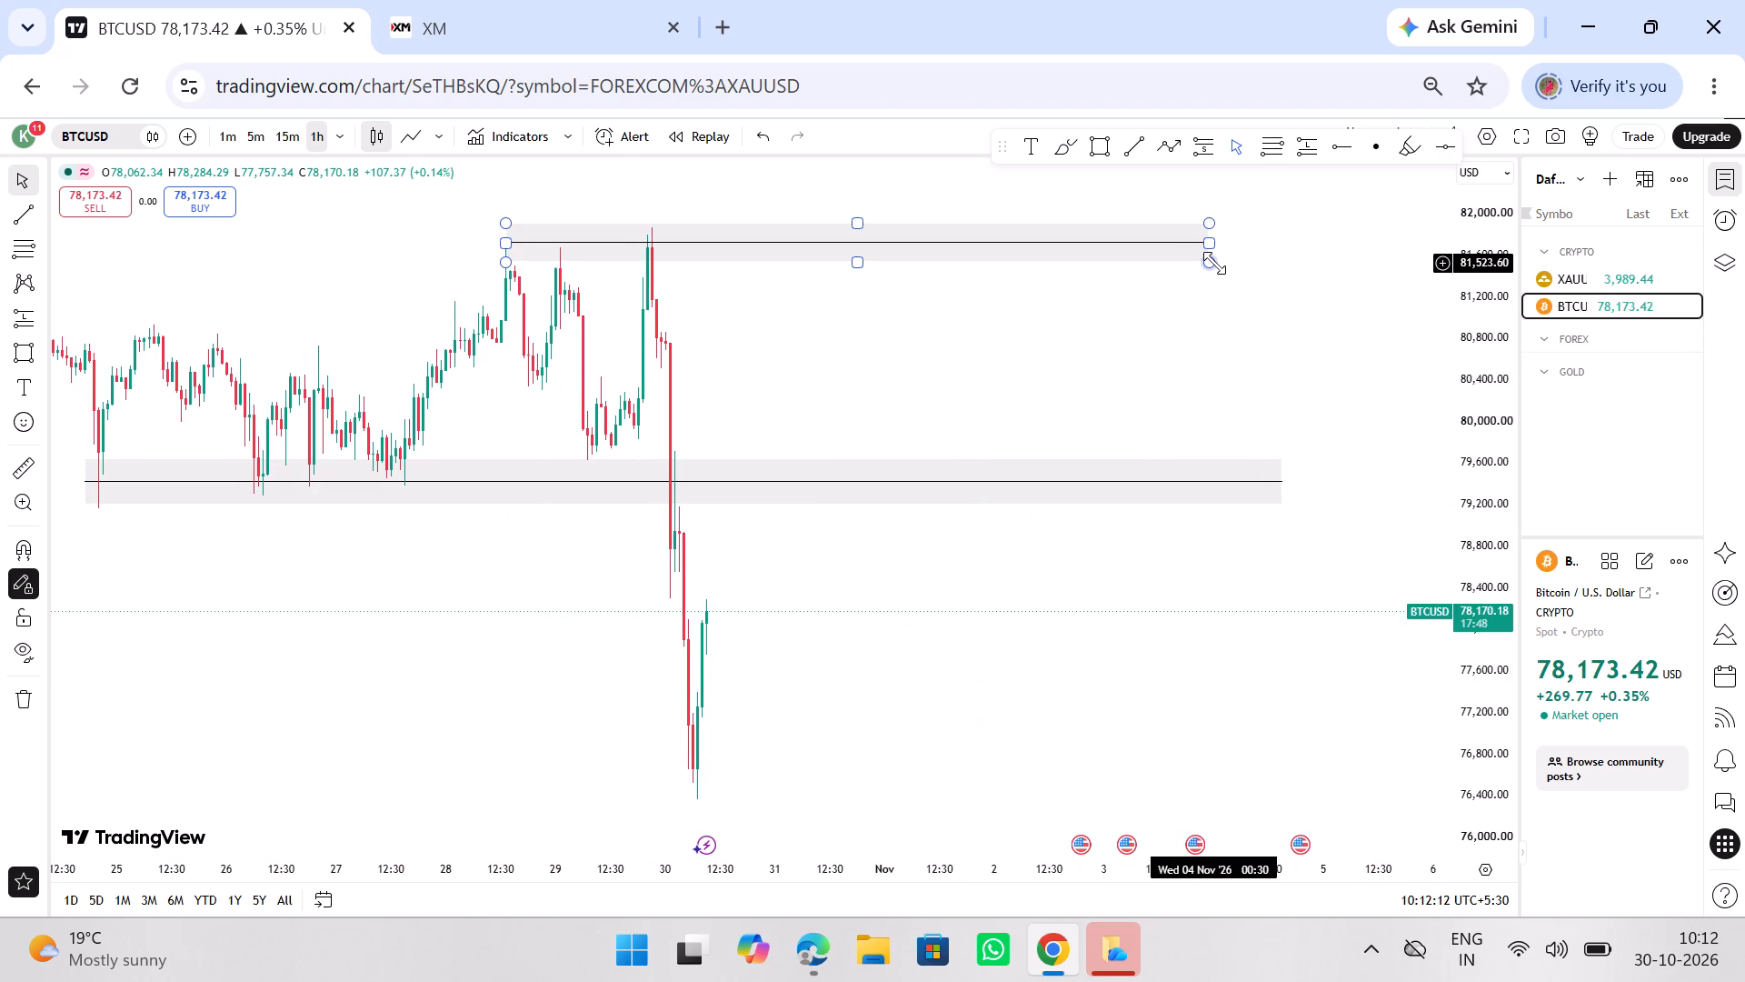
Extend the right end of the upper BTCUSD zone to about 4 November 22:30.
{"action": "left_click_drag", "start_coordinate": [1210, 243], "coordinate": [1312, 278]}
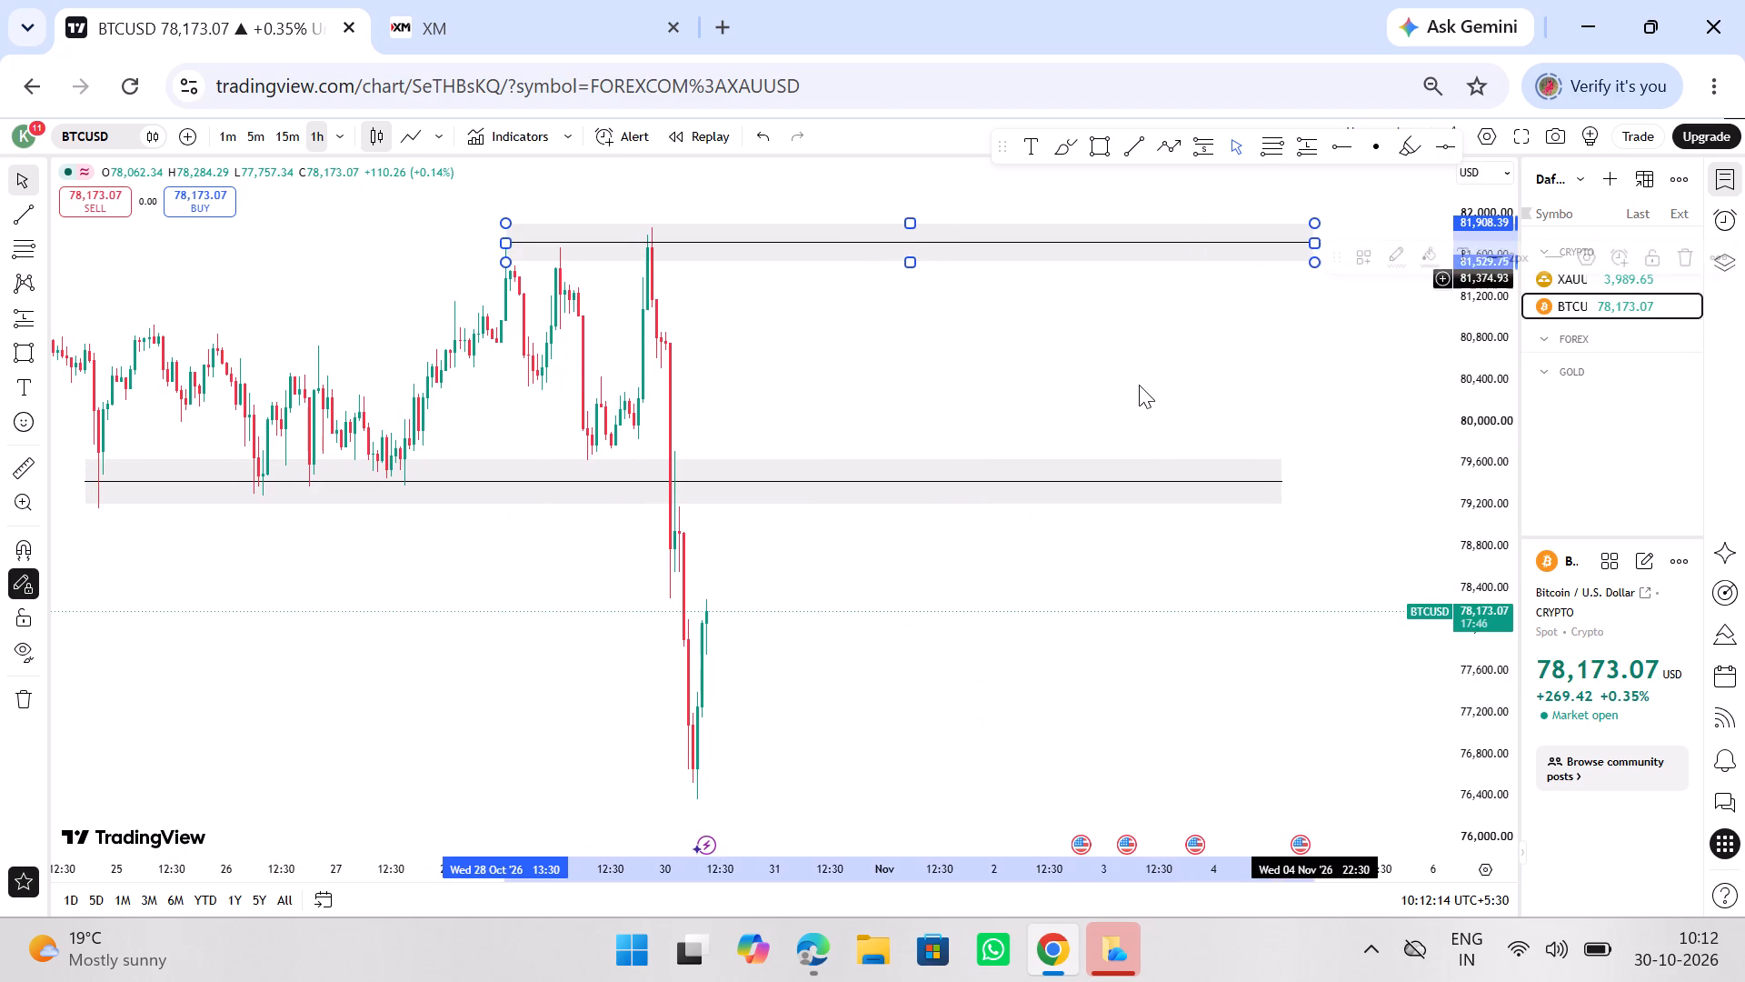
{"action": "left_click", "coordinate": [1057, 406]}
Draw a rectangle zone at the 30 October BTCUSD low, from about 76,404 to 76,744, reaching to about 5 November.
{"action": "left_click_drag", "start_coordinate": [1062, 404], "coordinate": [1142, 420]}
{"action": "scroll", "coordinate": [1142, 420], "scroll_direction": "down", "scroll_amount": 7, "text": "ctrl"}
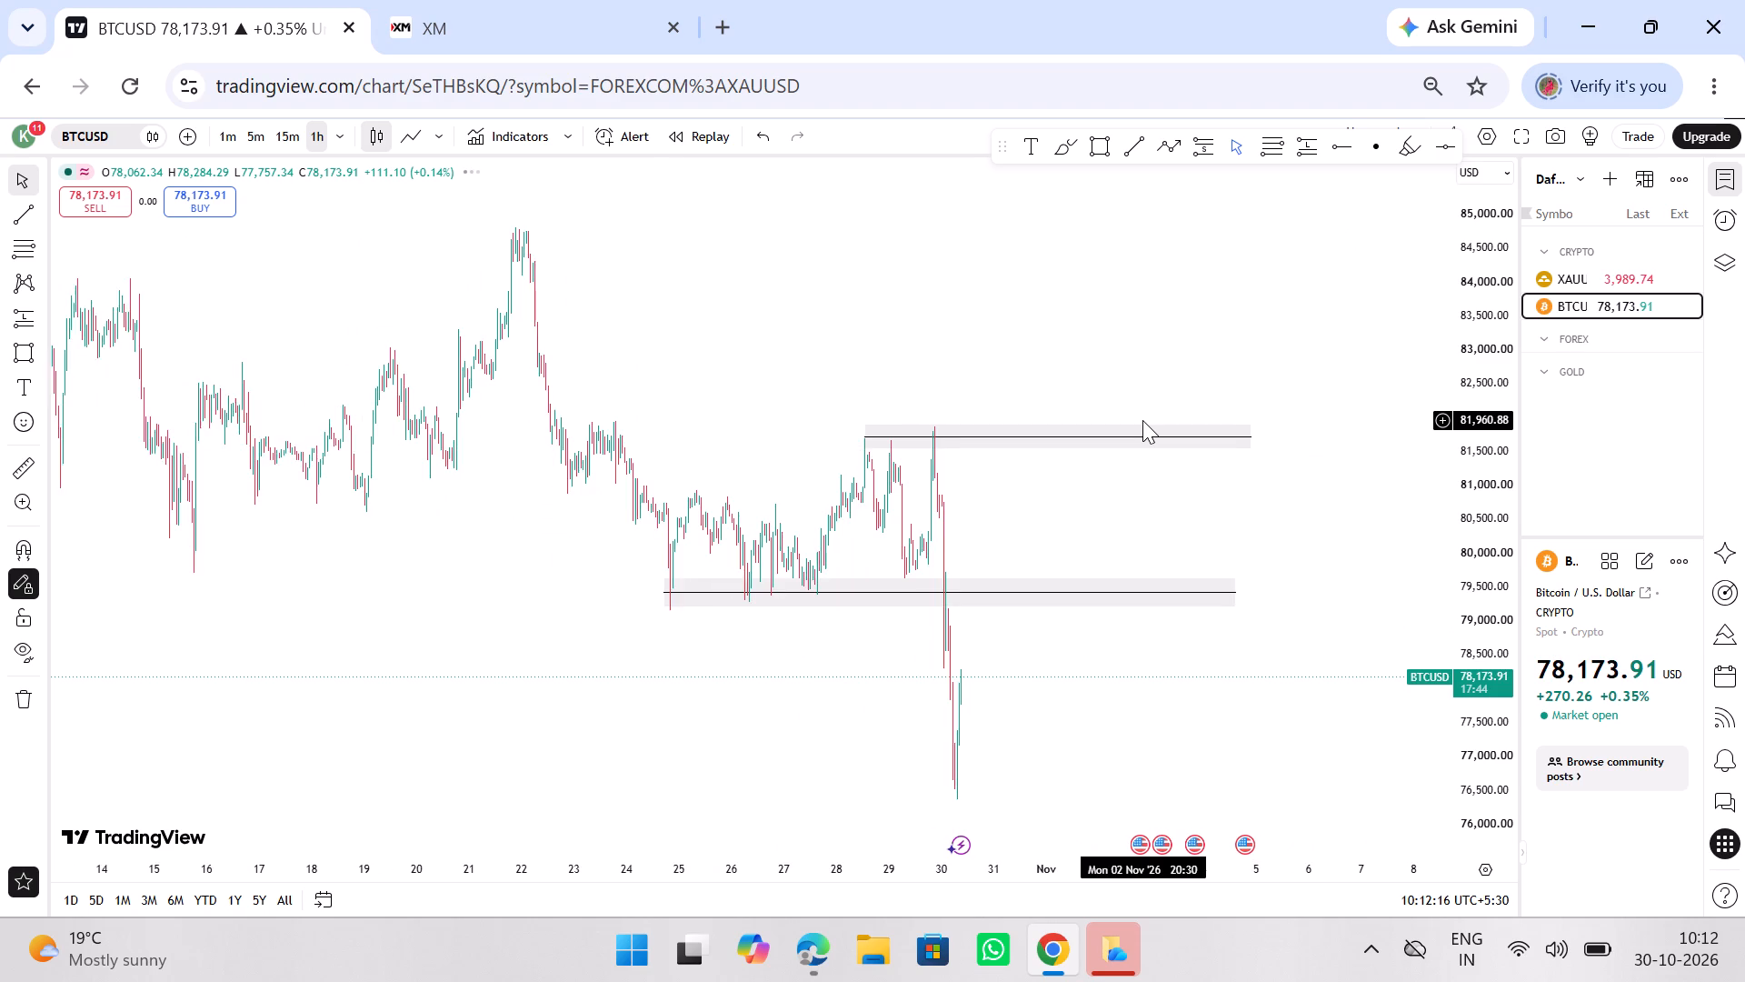
{"action": "scroll", "coordinate": [1142, 420], "scroll_direction": "up", "scroll_amount": 2, "text": "ctrl"}
{"action": "scroll", "coordinate": [1142, 420], "scroll_direction": "down", "scroll_amount": 7, "text": "ctrl"}
{"action": "scroll", "coordinate": [1145, 418], "scroll_direction": "up", "scroll_amount": 7, "text": "ctrl"}
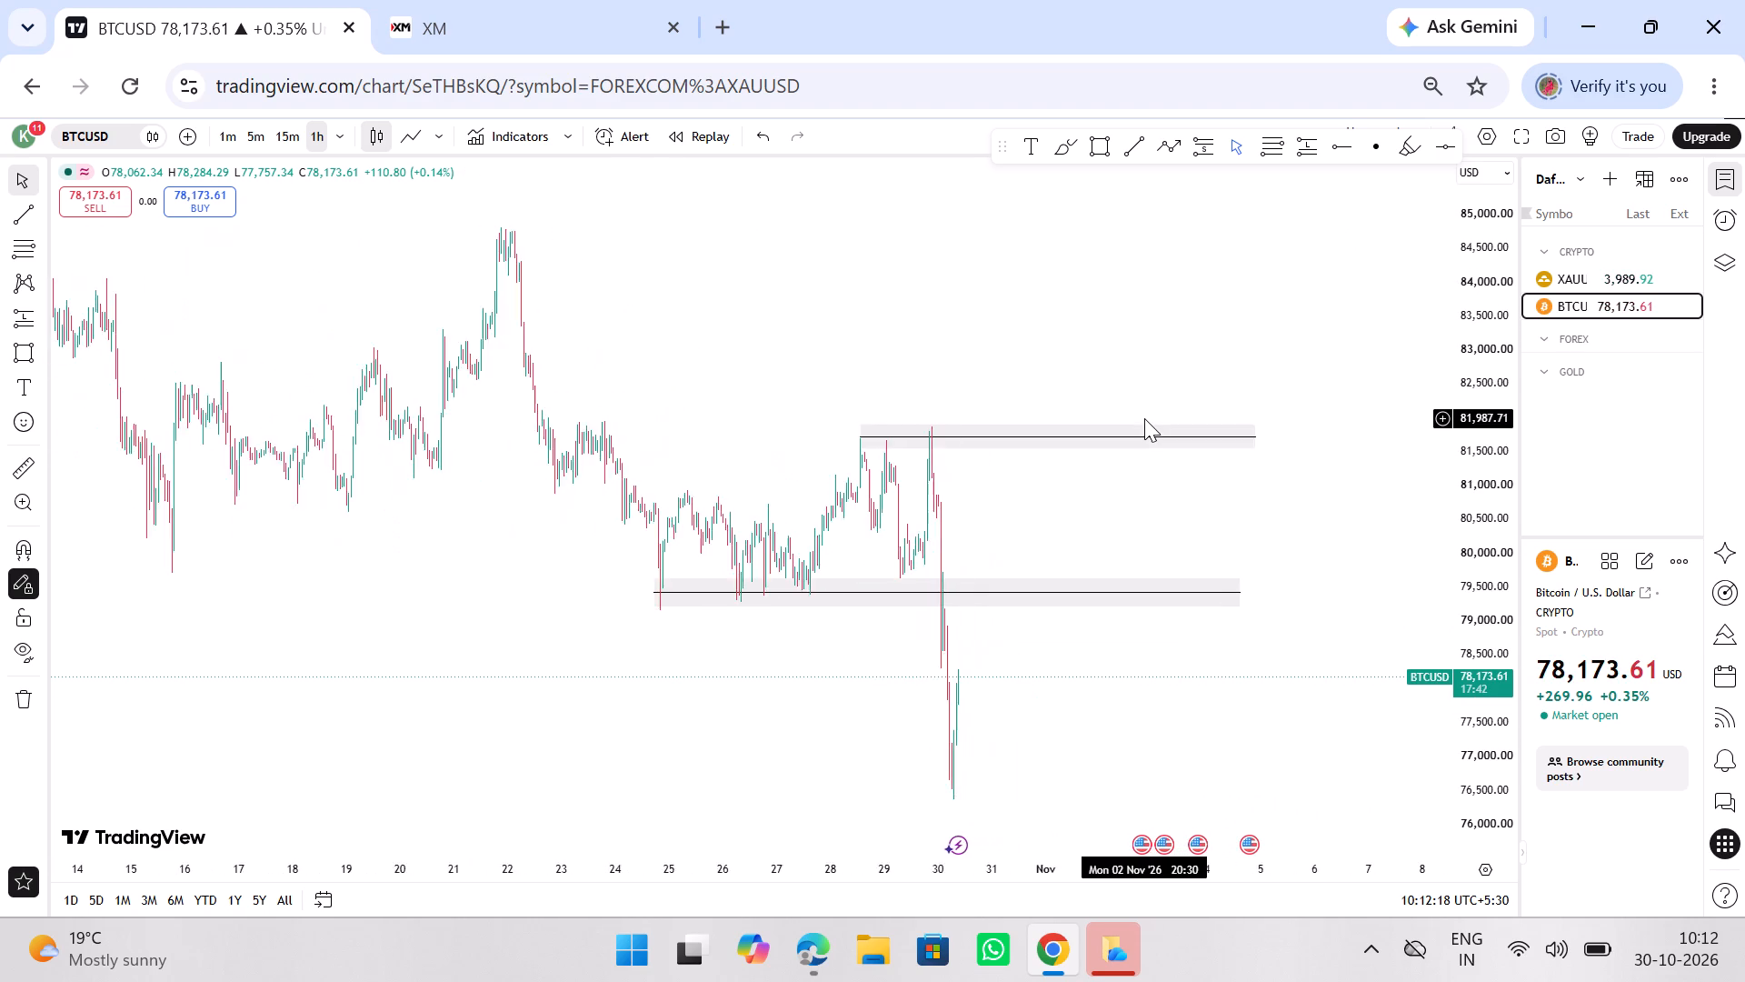
{"action": "scroll", "coordinate": [1144, 418], "scroll_direction": "up", "scroll_amount": 2, "text": "ctrl"}
{"action": "left_click_drag", "start_coordinate": [1072, 661], "coordinate": [791, 563]}
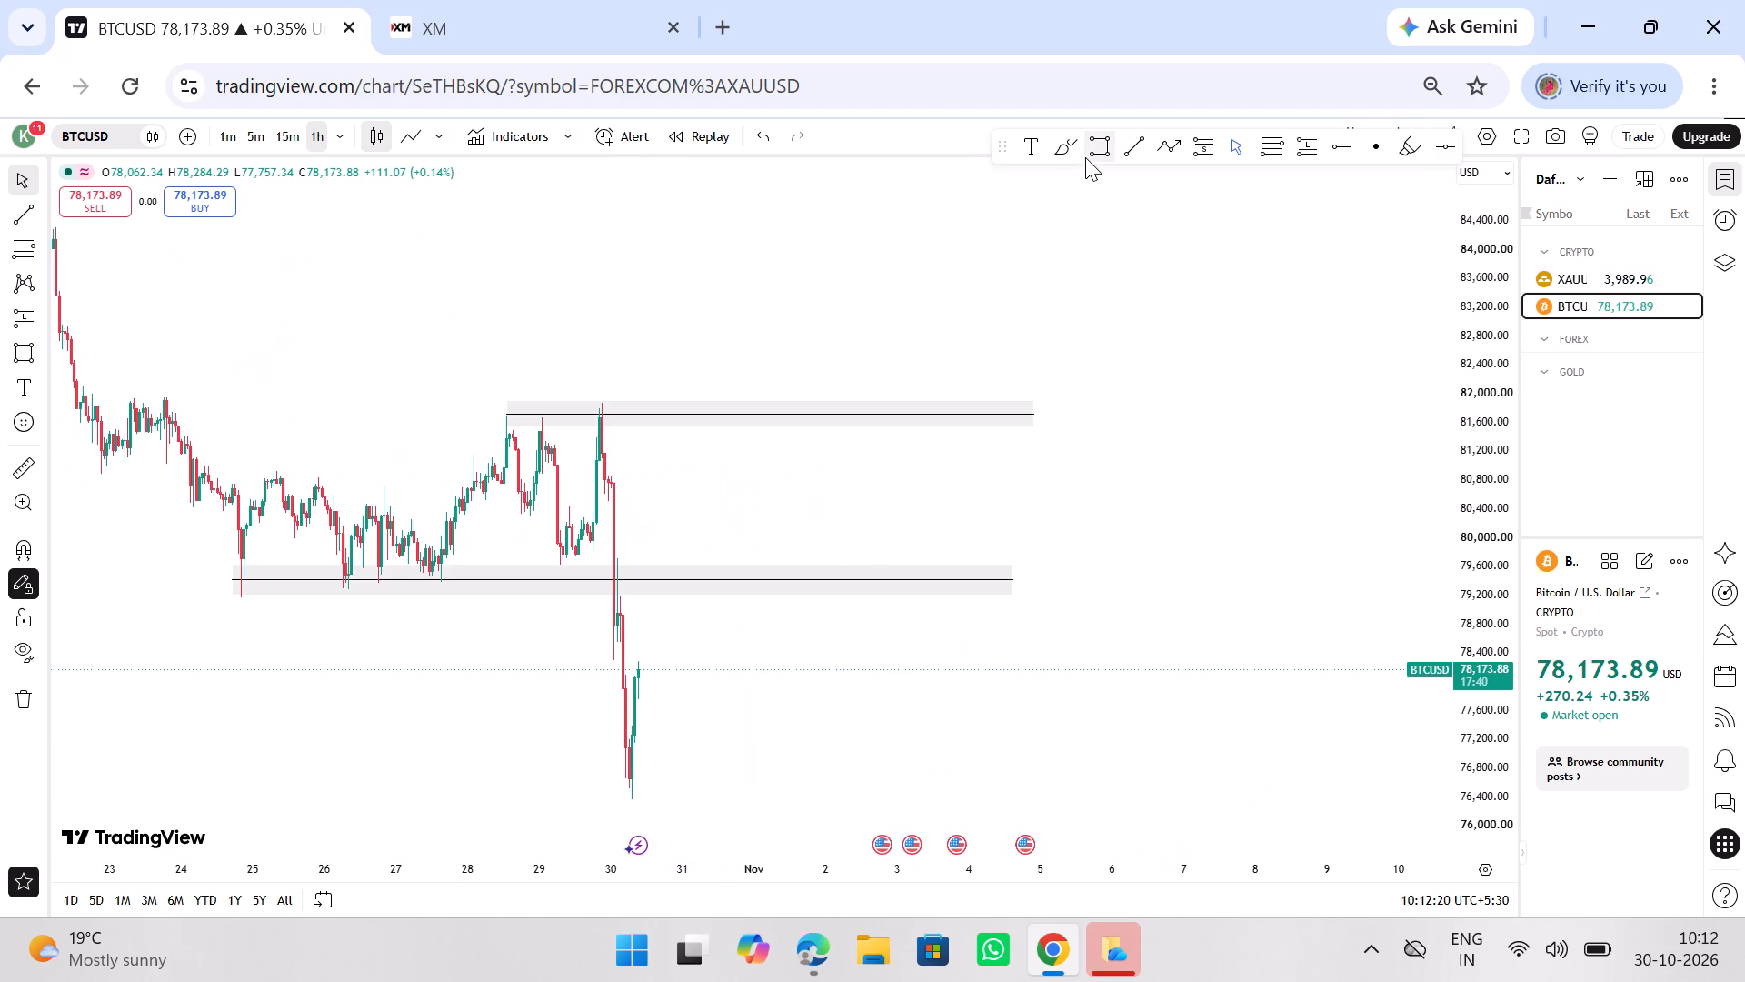
{"action": "left_click", "coordinate": [1085, 157]}
{"action": "left_click", "coordinate": [630, 797]}
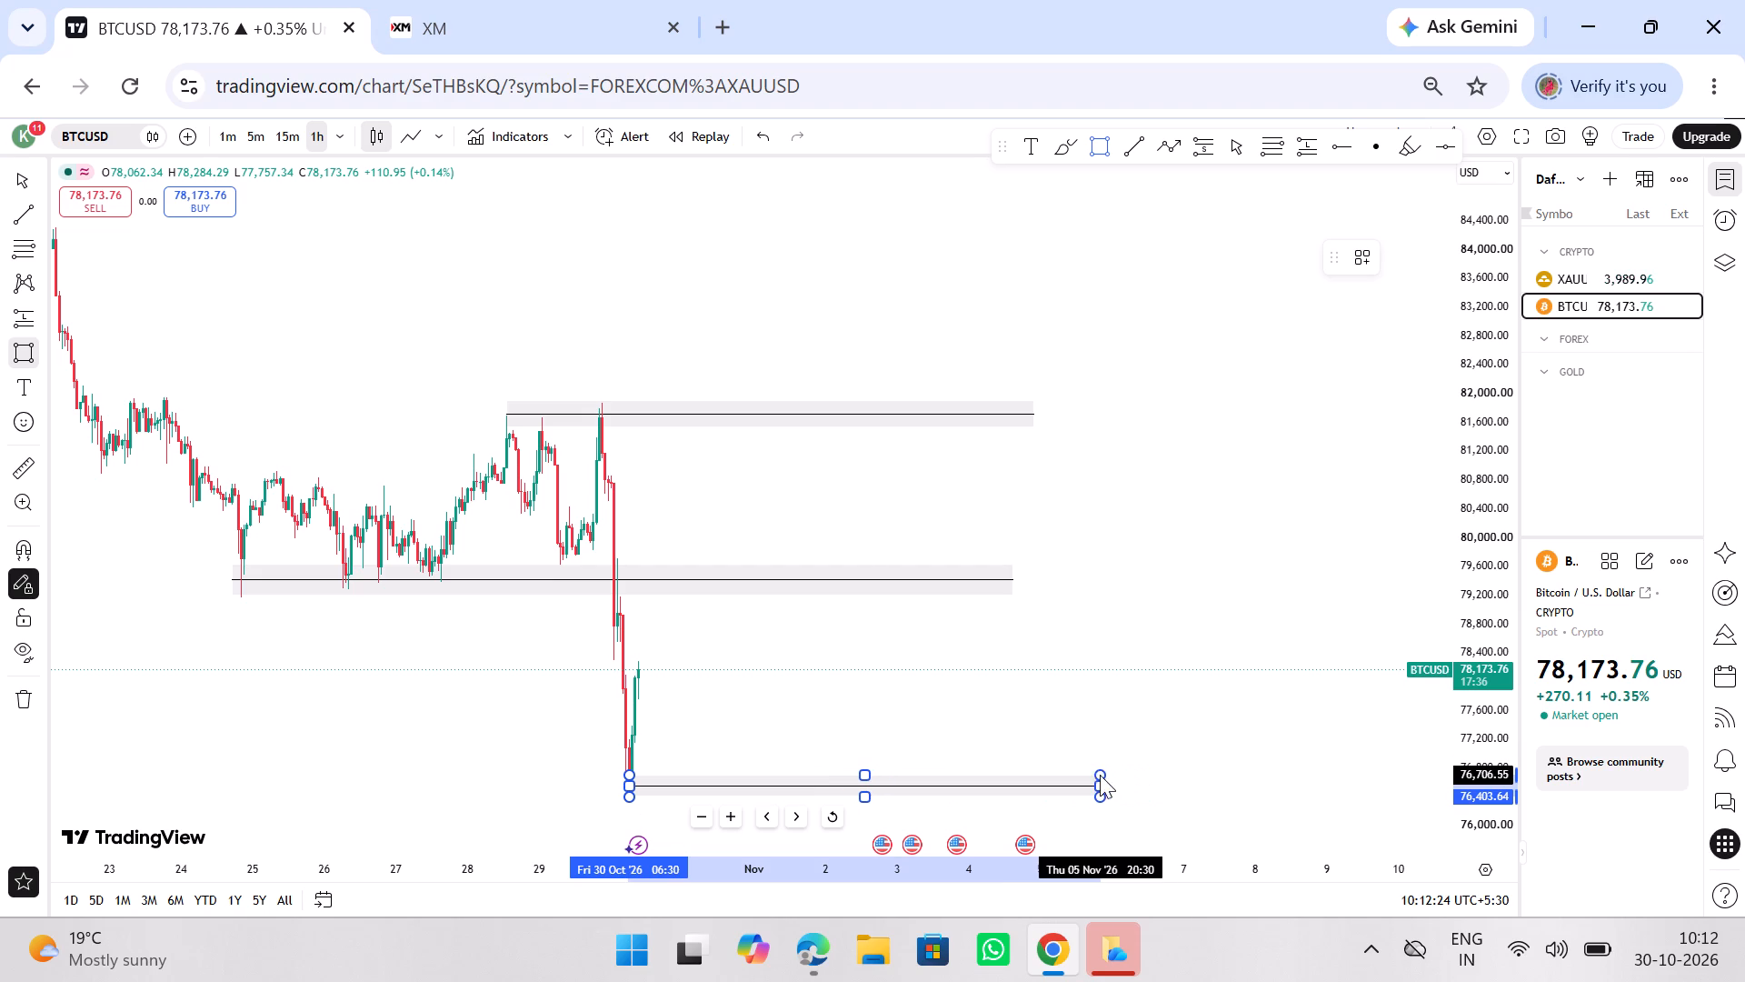
{"action": "left_click", "coordinate": [1063, 772]}
Extend the right ends of the middle and upper BTCUSD zones to about 5 November, roughly level with the lowest zone's end.
{"action": "scroll", "coordinate": [1069, 723], "scroll_direction": "down", "scroll_amount": 1}
{"action": "right_click", "coordinate": [1069, 723]}
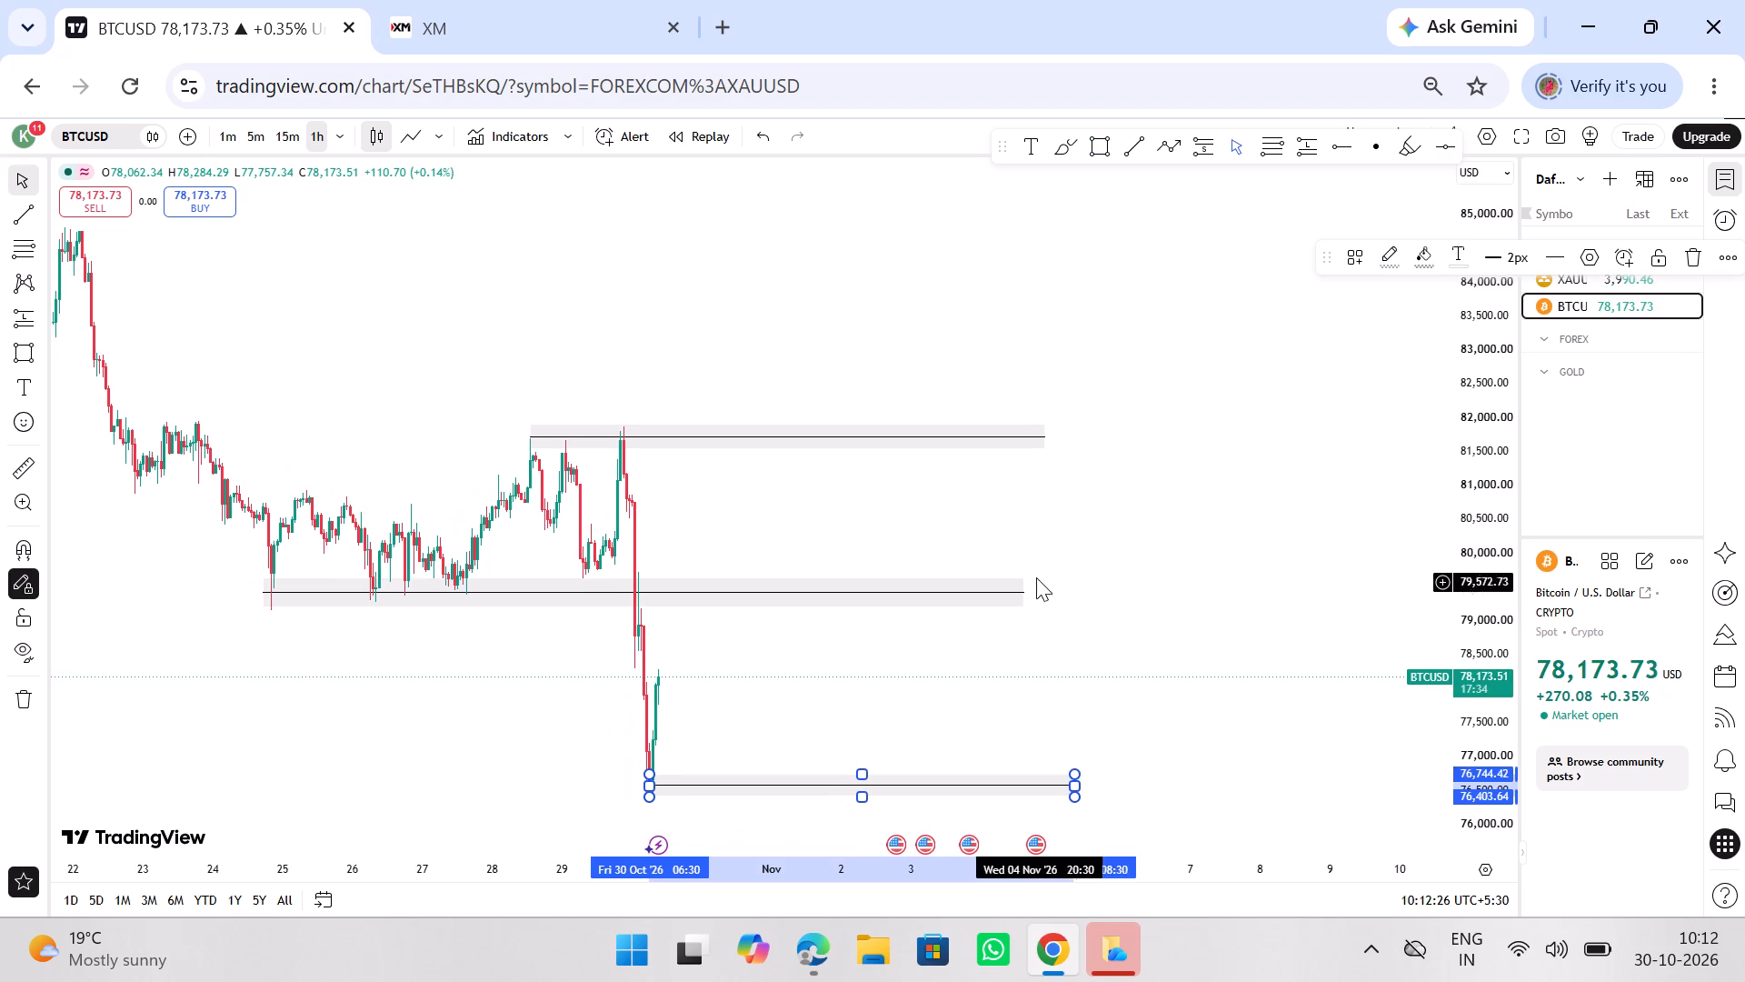
{"action": "left_click", "coordinate": [1032, 576]}
{"action": "left_click", "coordinate": [1028, 586]}
{"action": "left_click_drag", "start_coordinate": [1027, 593], "coordinate": [1069, 595]}
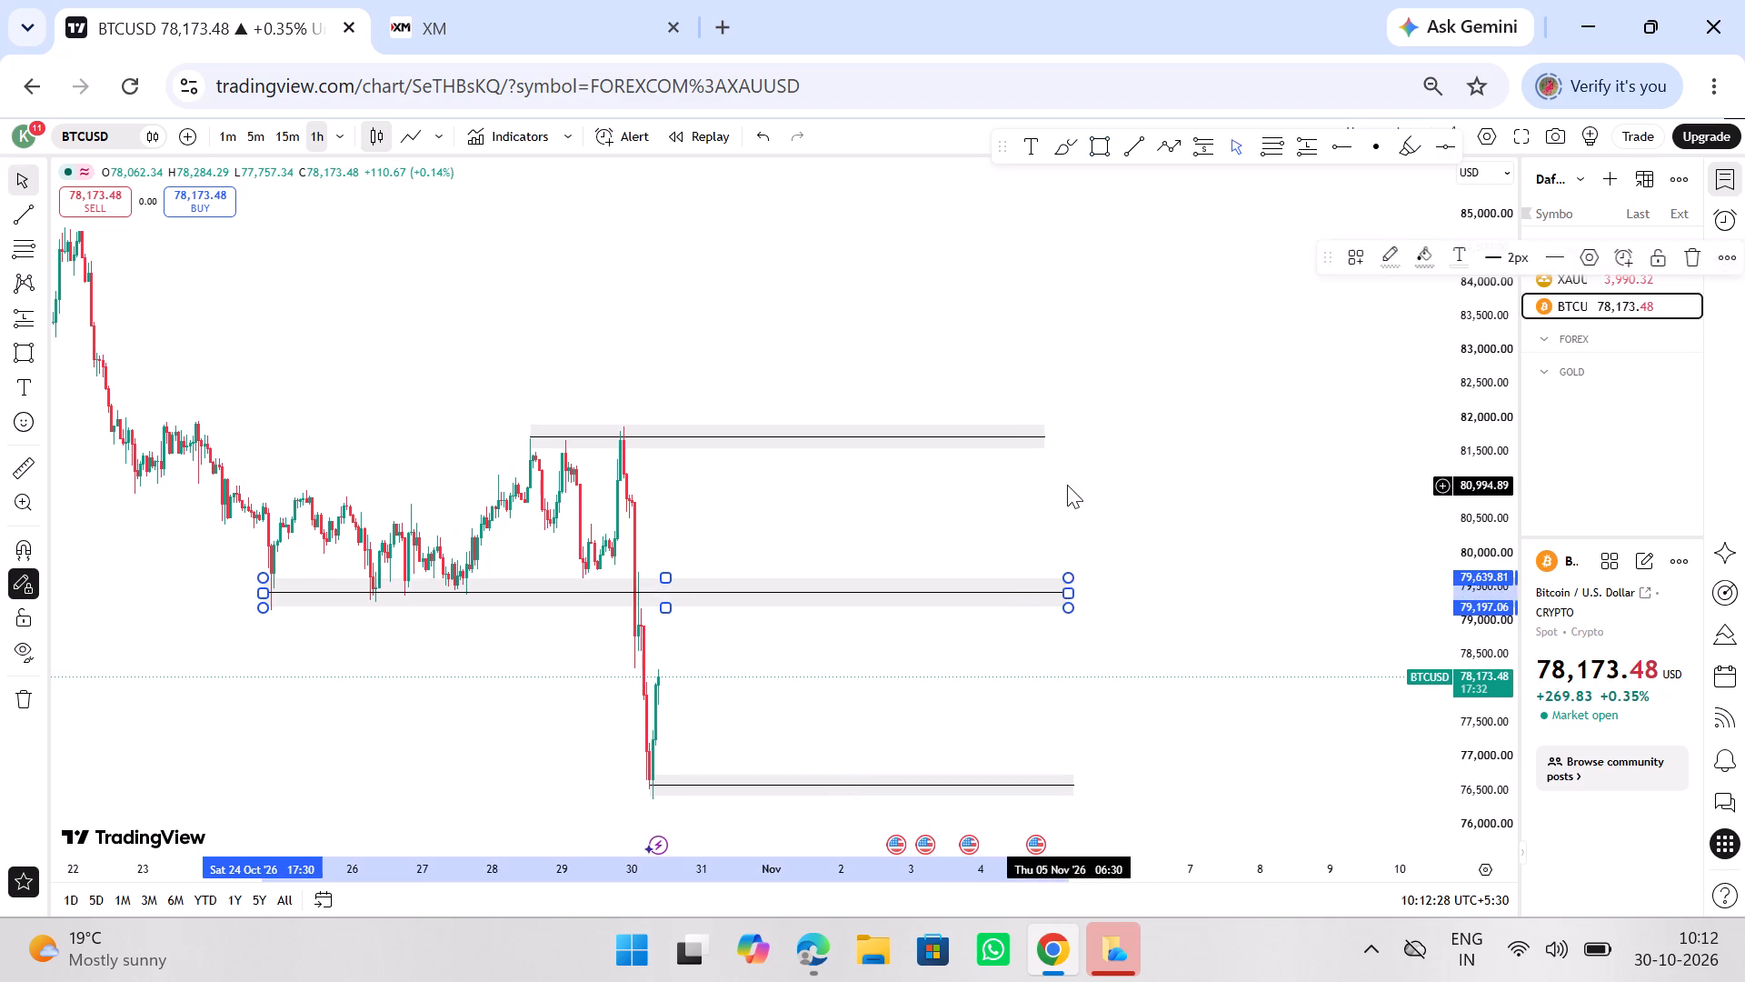
{"action": "left_click", "coordinate": [1067, 485]}
{"action": "left_click_drag", "start_coordinate": [1047, 432], "coordinate": [1081, 441]}
{"action": "left_click", "coordinate": [1026, 531]}
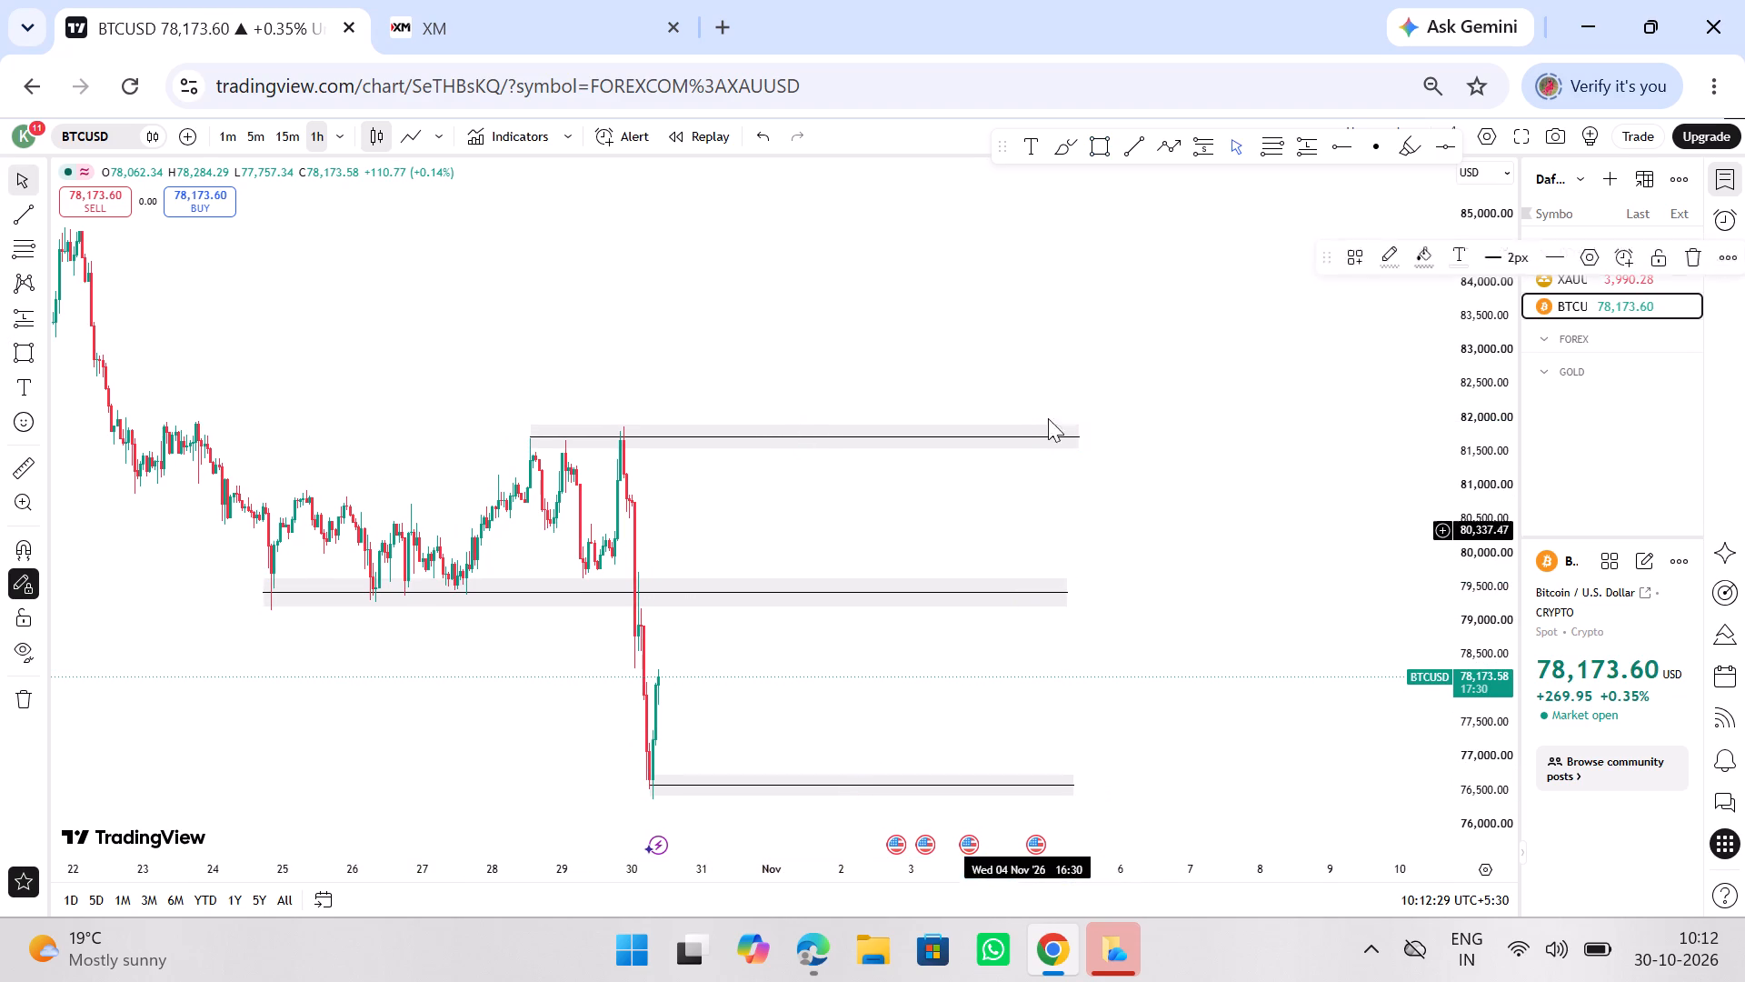
Start a Brush drawing beside the newest BTCUSD candle, between the middle and lowest zones.
{"action": "left_click", "coordinate": [1069, 143]}
{"action": "left_click", "coordinate": [667, 685]}
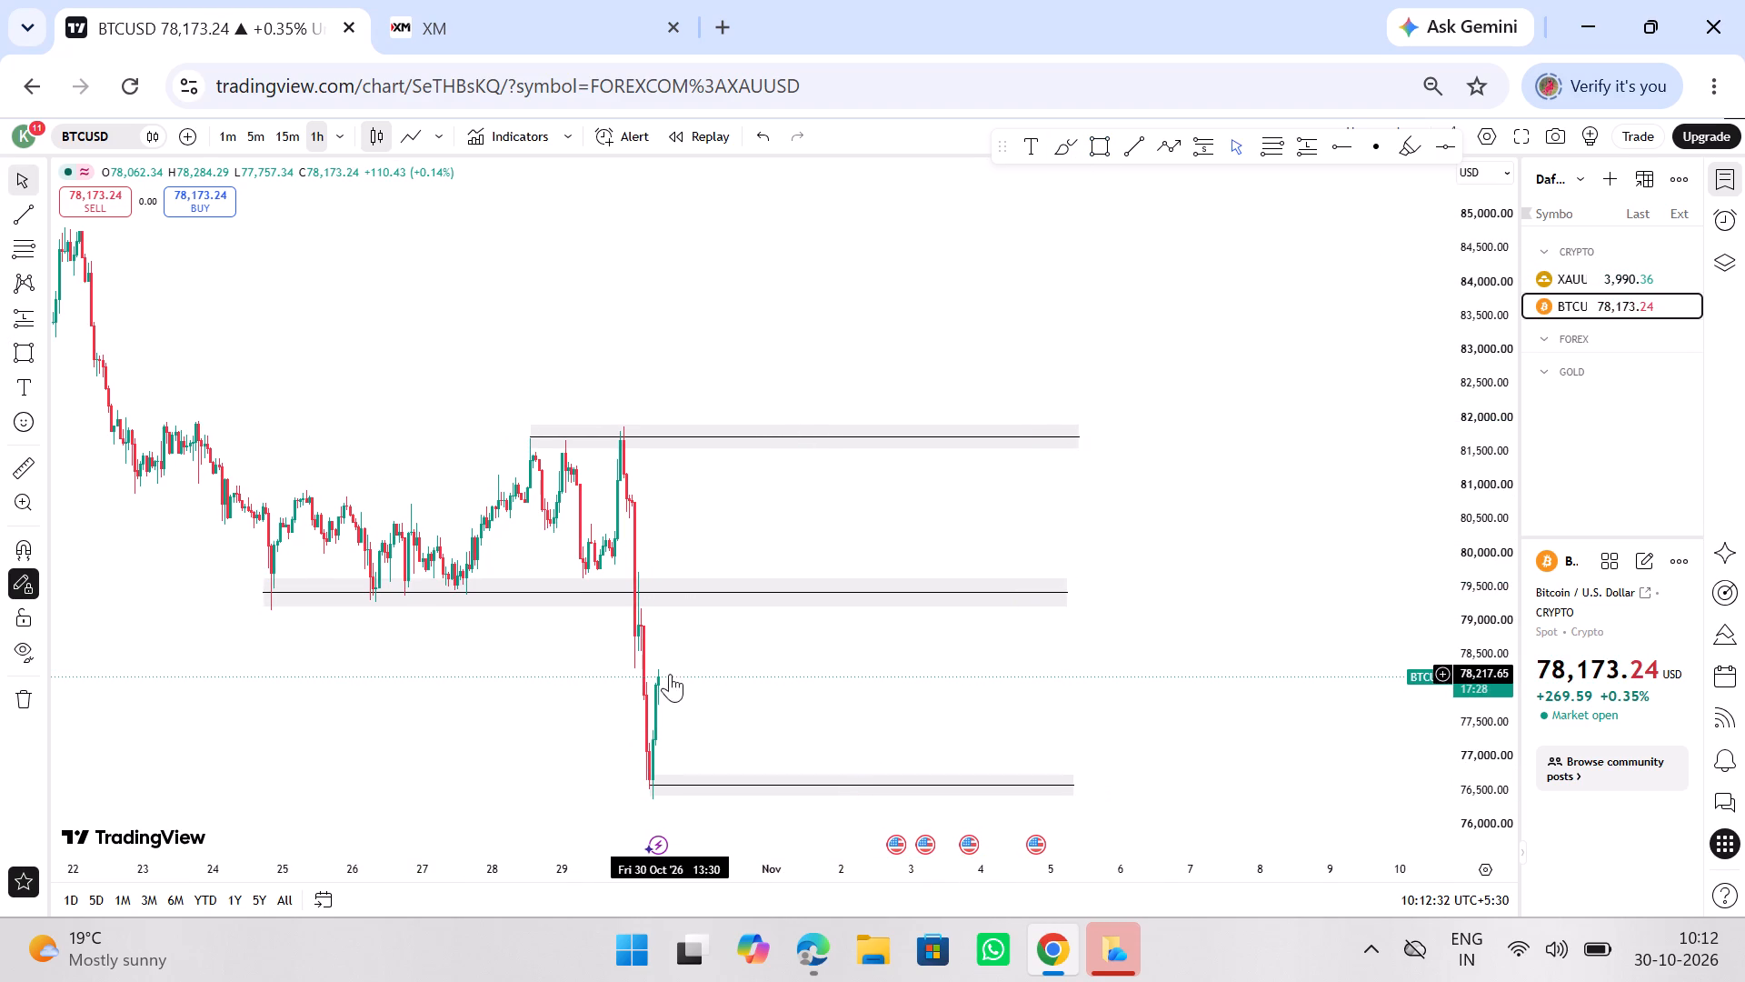
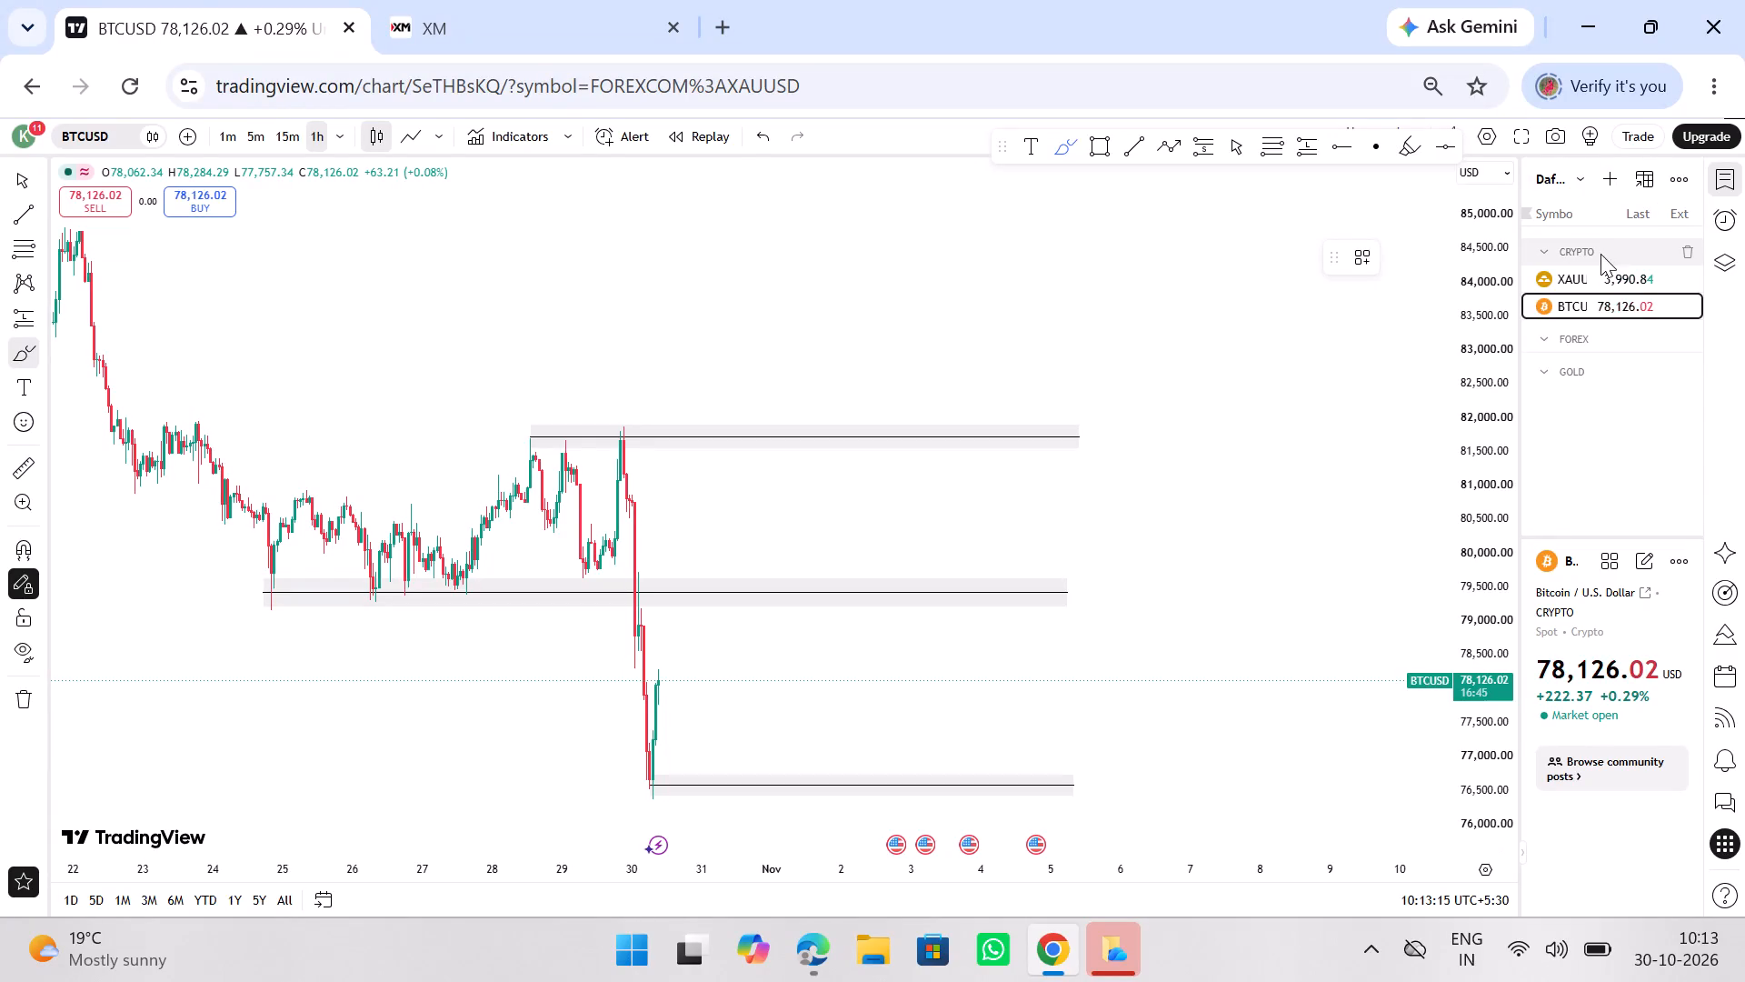
Open the XAUUSD chart on the 5-minute timeframe and focus on the existing long position at the latest candles.
{"action": "left_click", "coordinate": [1599, 276]}
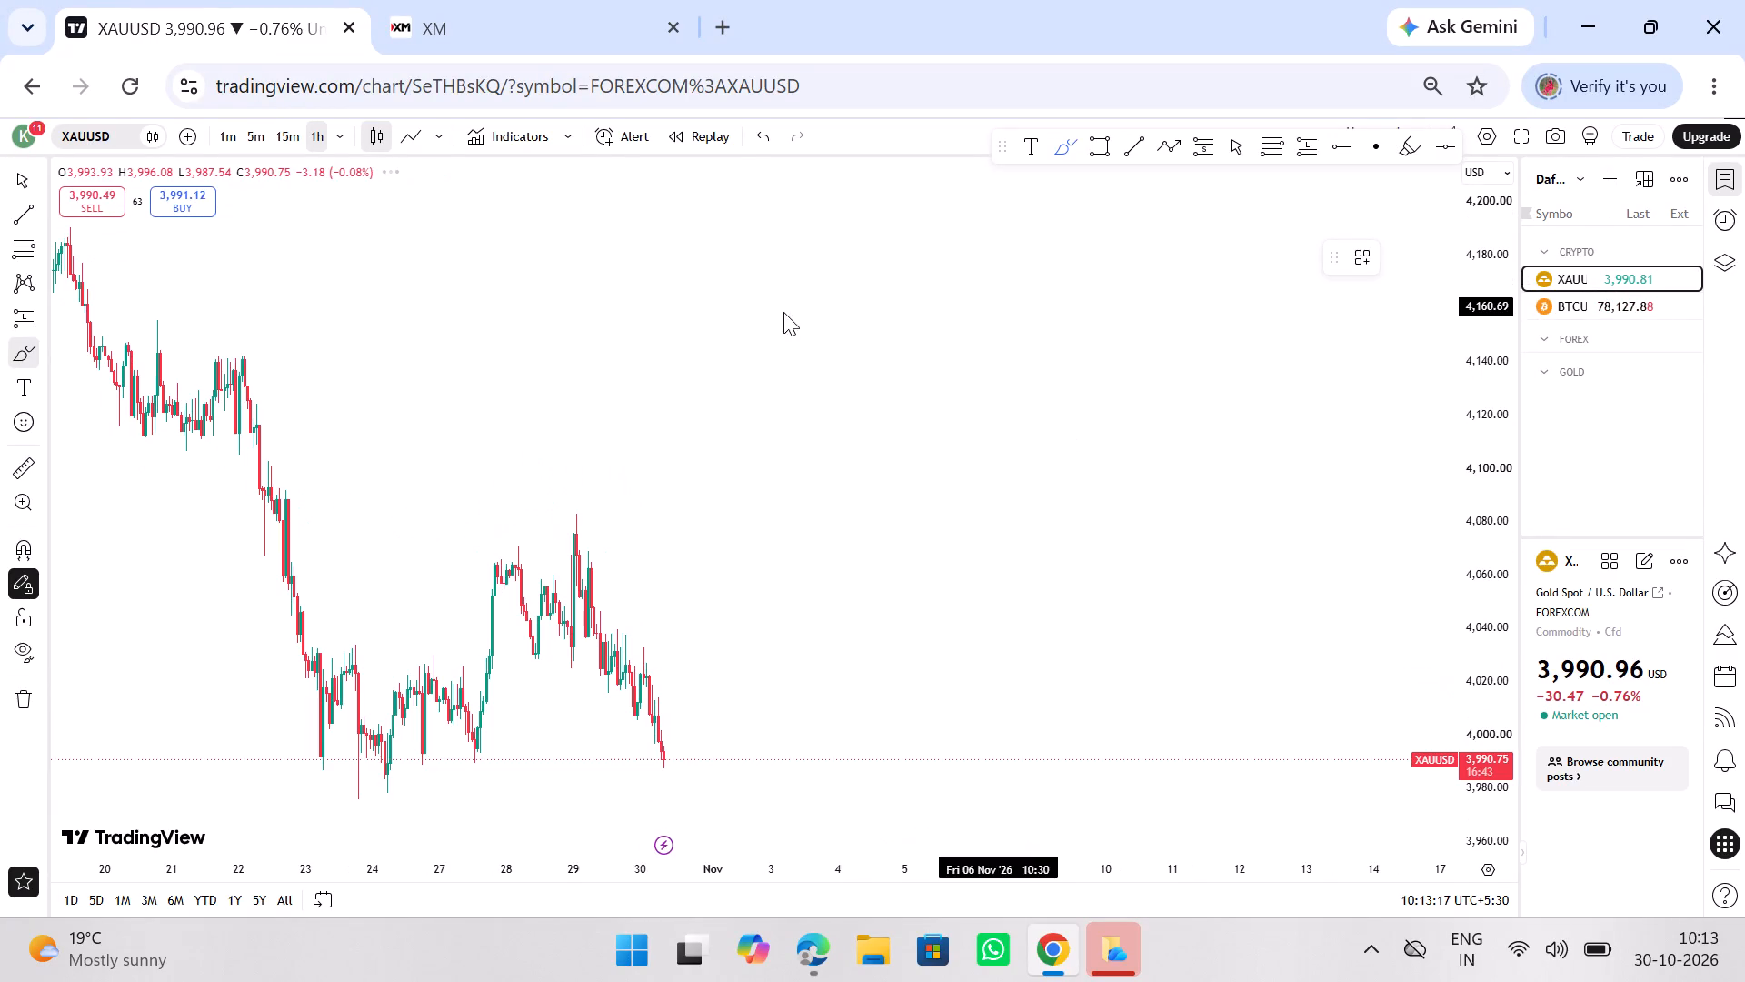
{"action": "left_click", "coordinate": [257, 145]}
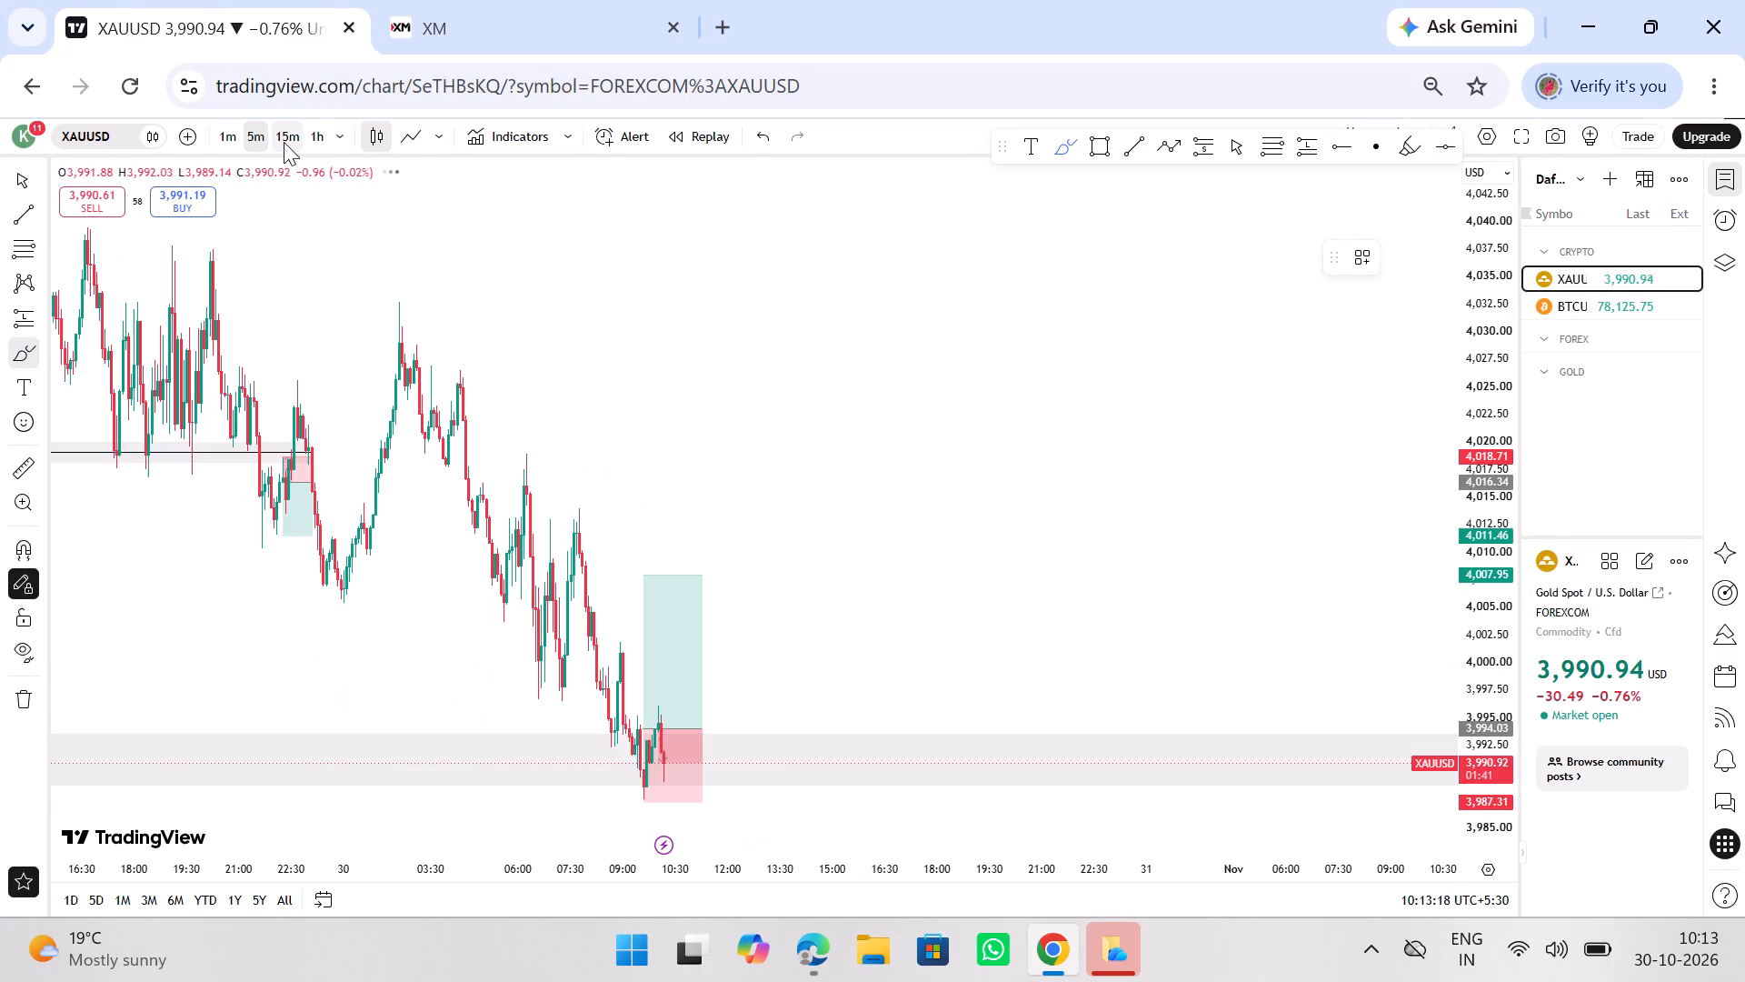
{"action": "scroll", "coordinate": [797, 388], "scroll_direction": "up", "scroll_amount": 12, "text": "ctrl"}
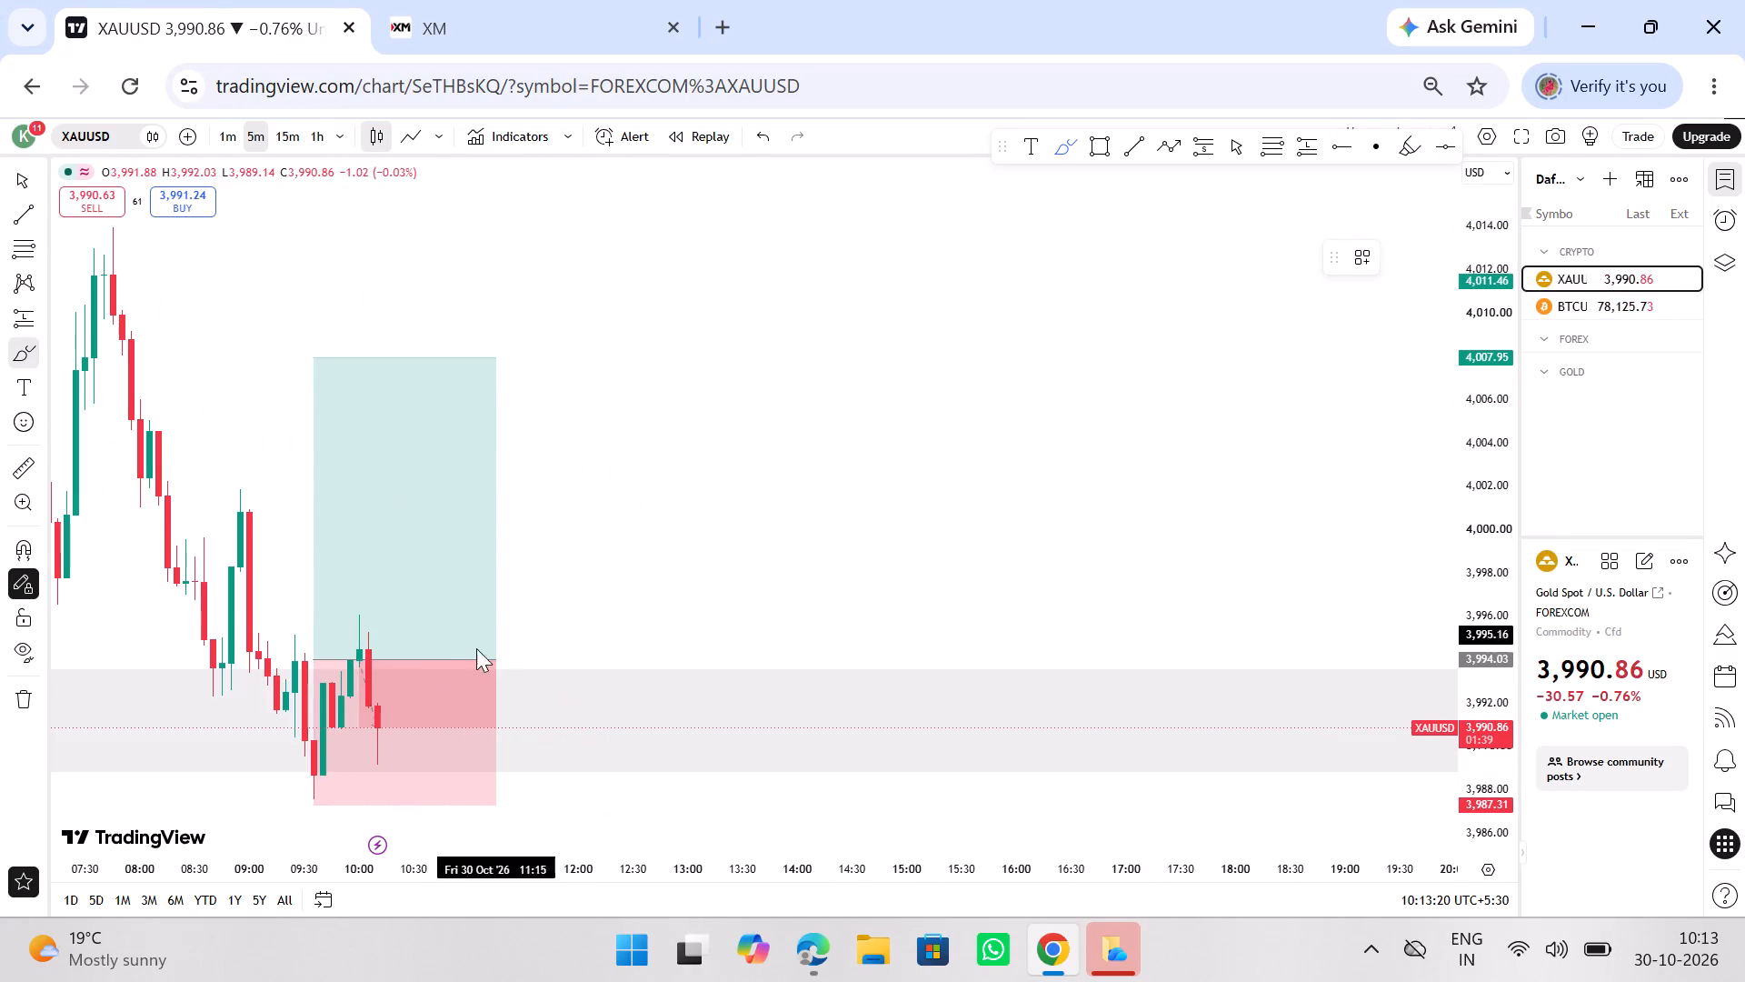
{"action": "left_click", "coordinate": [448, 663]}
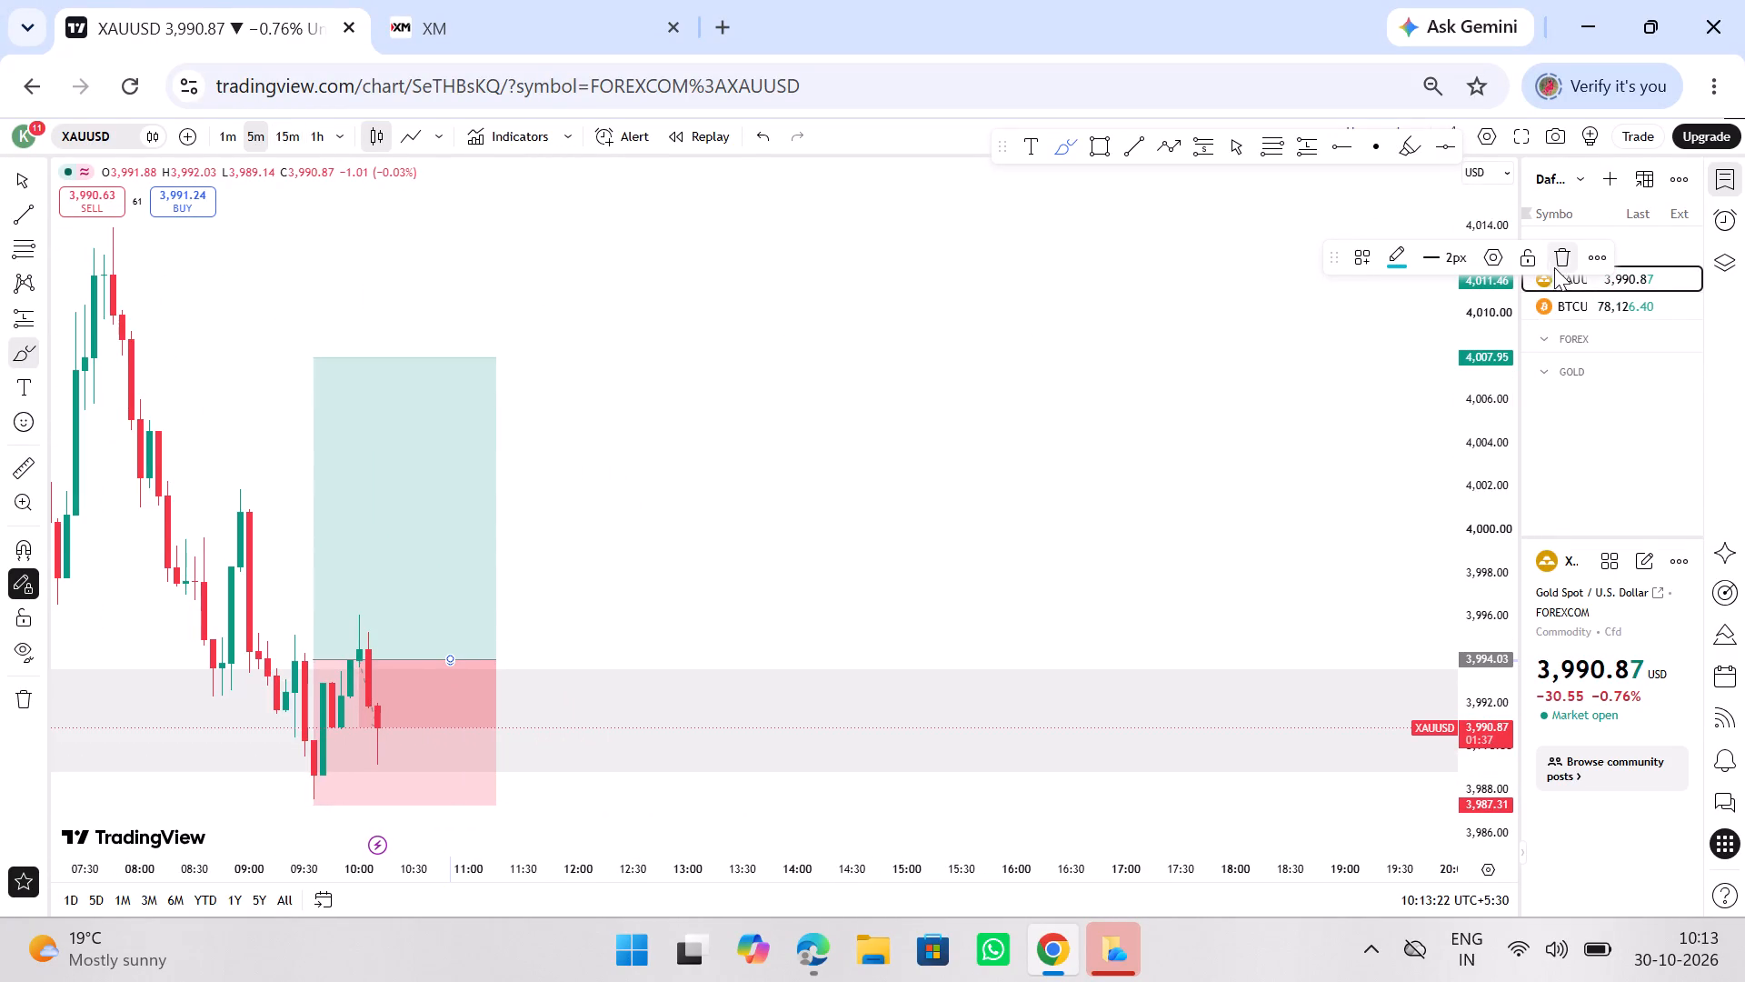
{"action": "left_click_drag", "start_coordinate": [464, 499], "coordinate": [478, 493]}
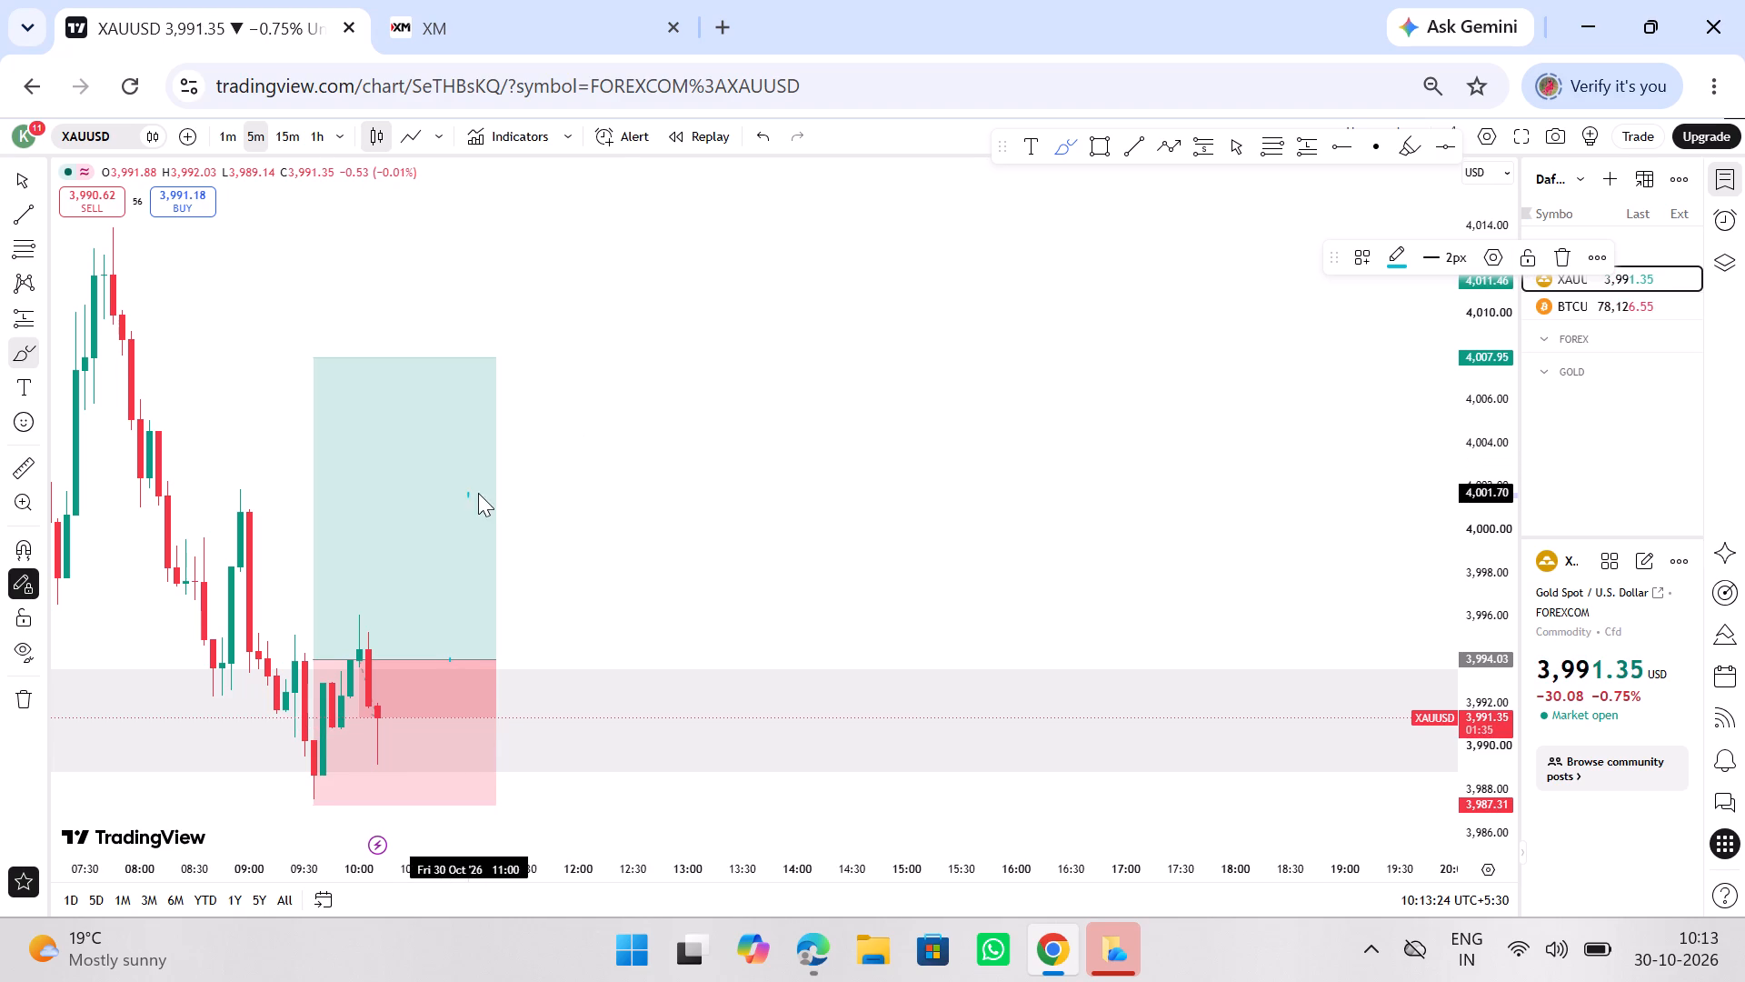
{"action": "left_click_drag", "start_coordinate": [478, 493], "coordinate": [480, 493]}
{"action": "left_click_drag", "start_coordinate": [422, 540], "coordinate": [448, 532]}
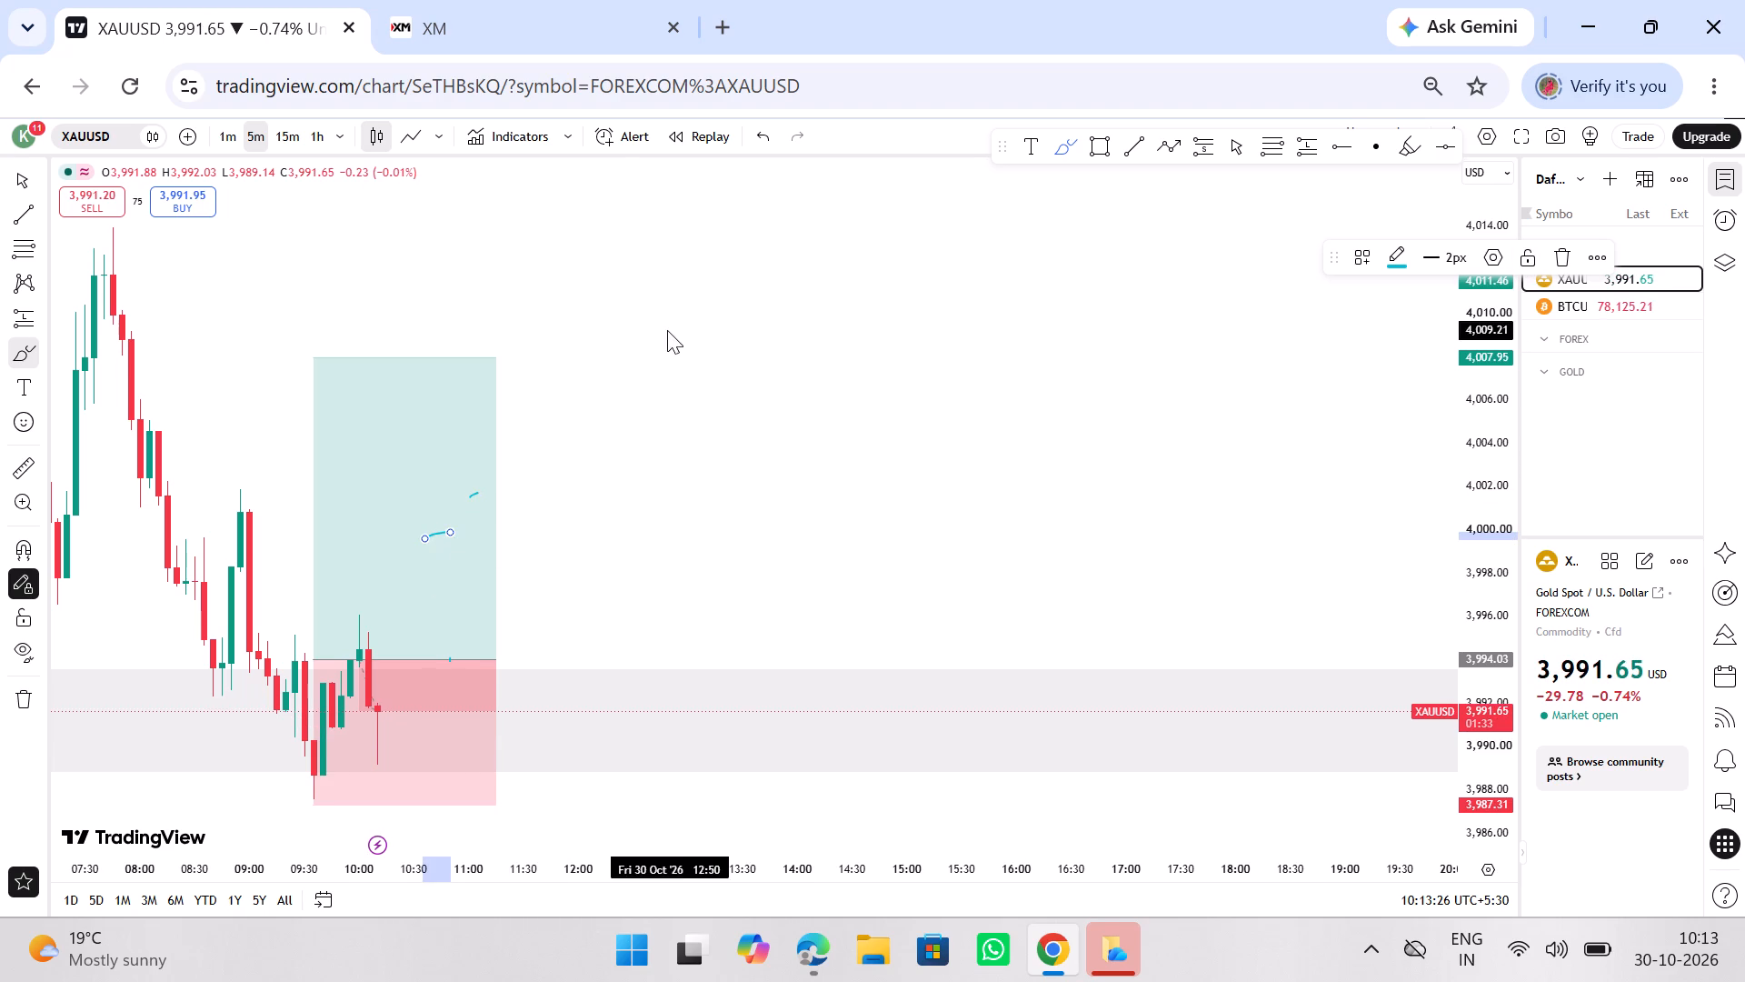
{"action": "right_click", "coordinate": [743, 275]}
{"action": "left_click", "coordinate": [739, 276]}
Unlock the XAUUSD long position, tighten its stop distance to about 3.11, and move it to the 10:10 candle with entry about 3,992.18.
{"action": "left_click_drag", "start_coordinate": [414, 596], "coordinate": [435, 596]}
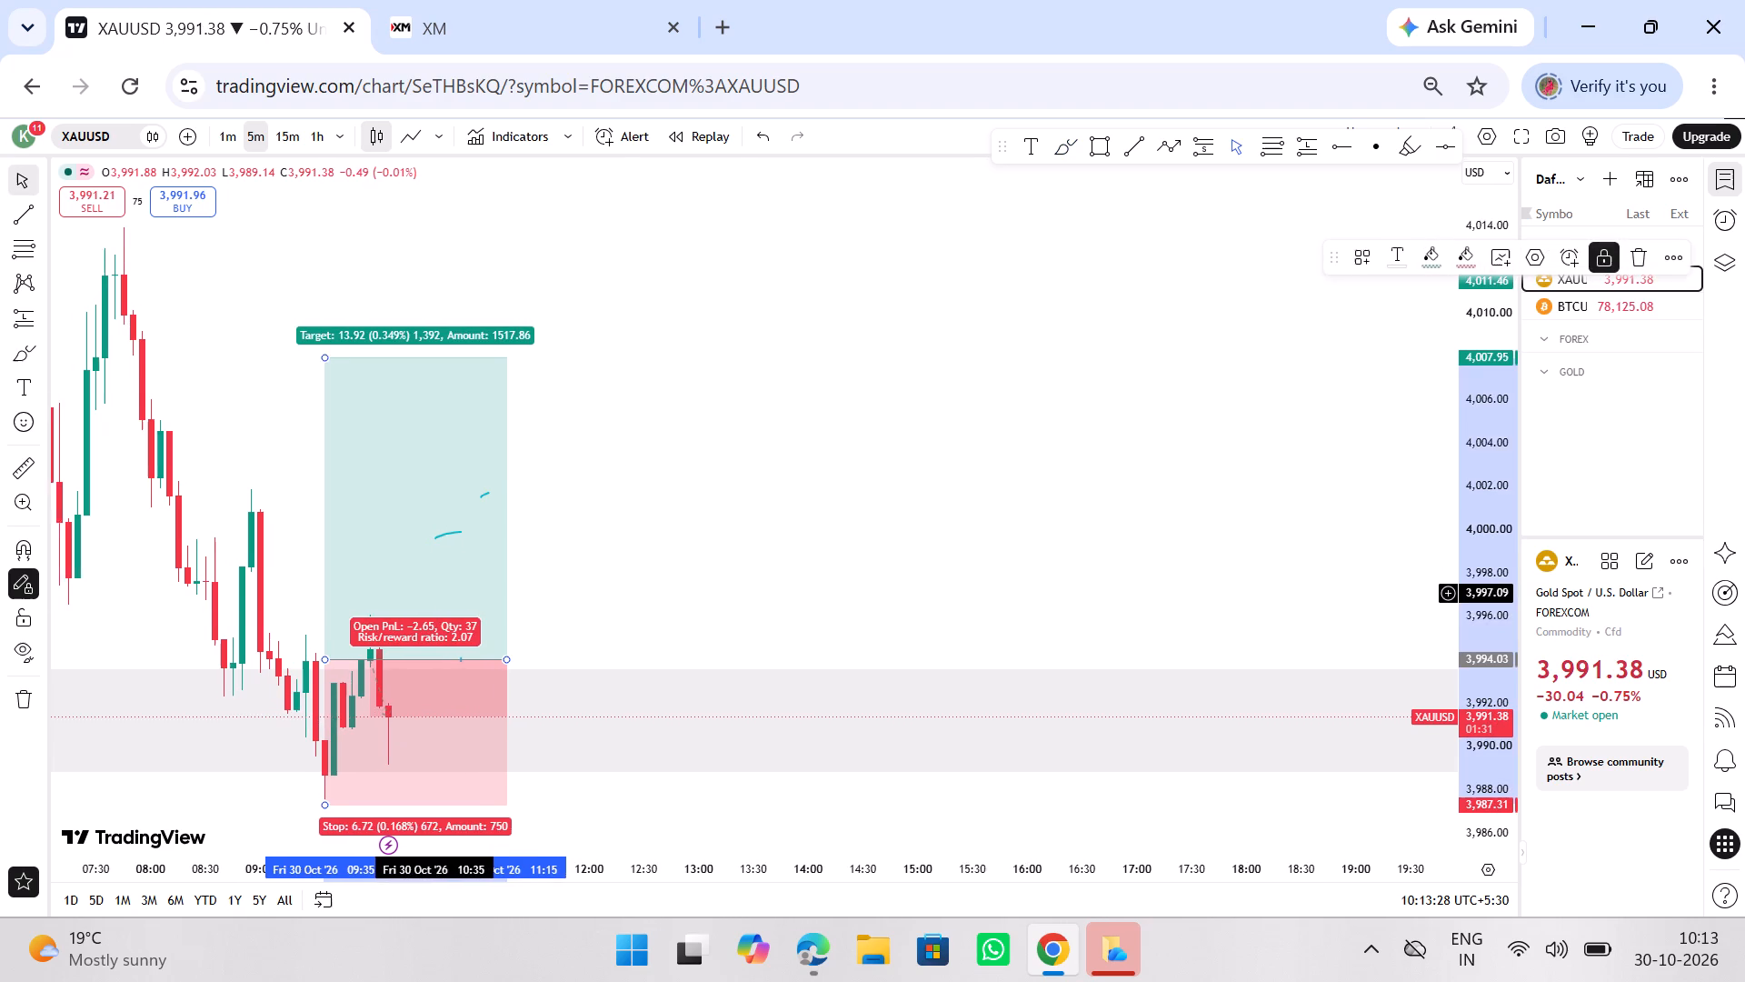
{"action": "left_click_drag", "start_coordinate": [435, 596], "coordinate": [452, 611]}
{"action": "left_click", "coordinate": [1598, 260]}
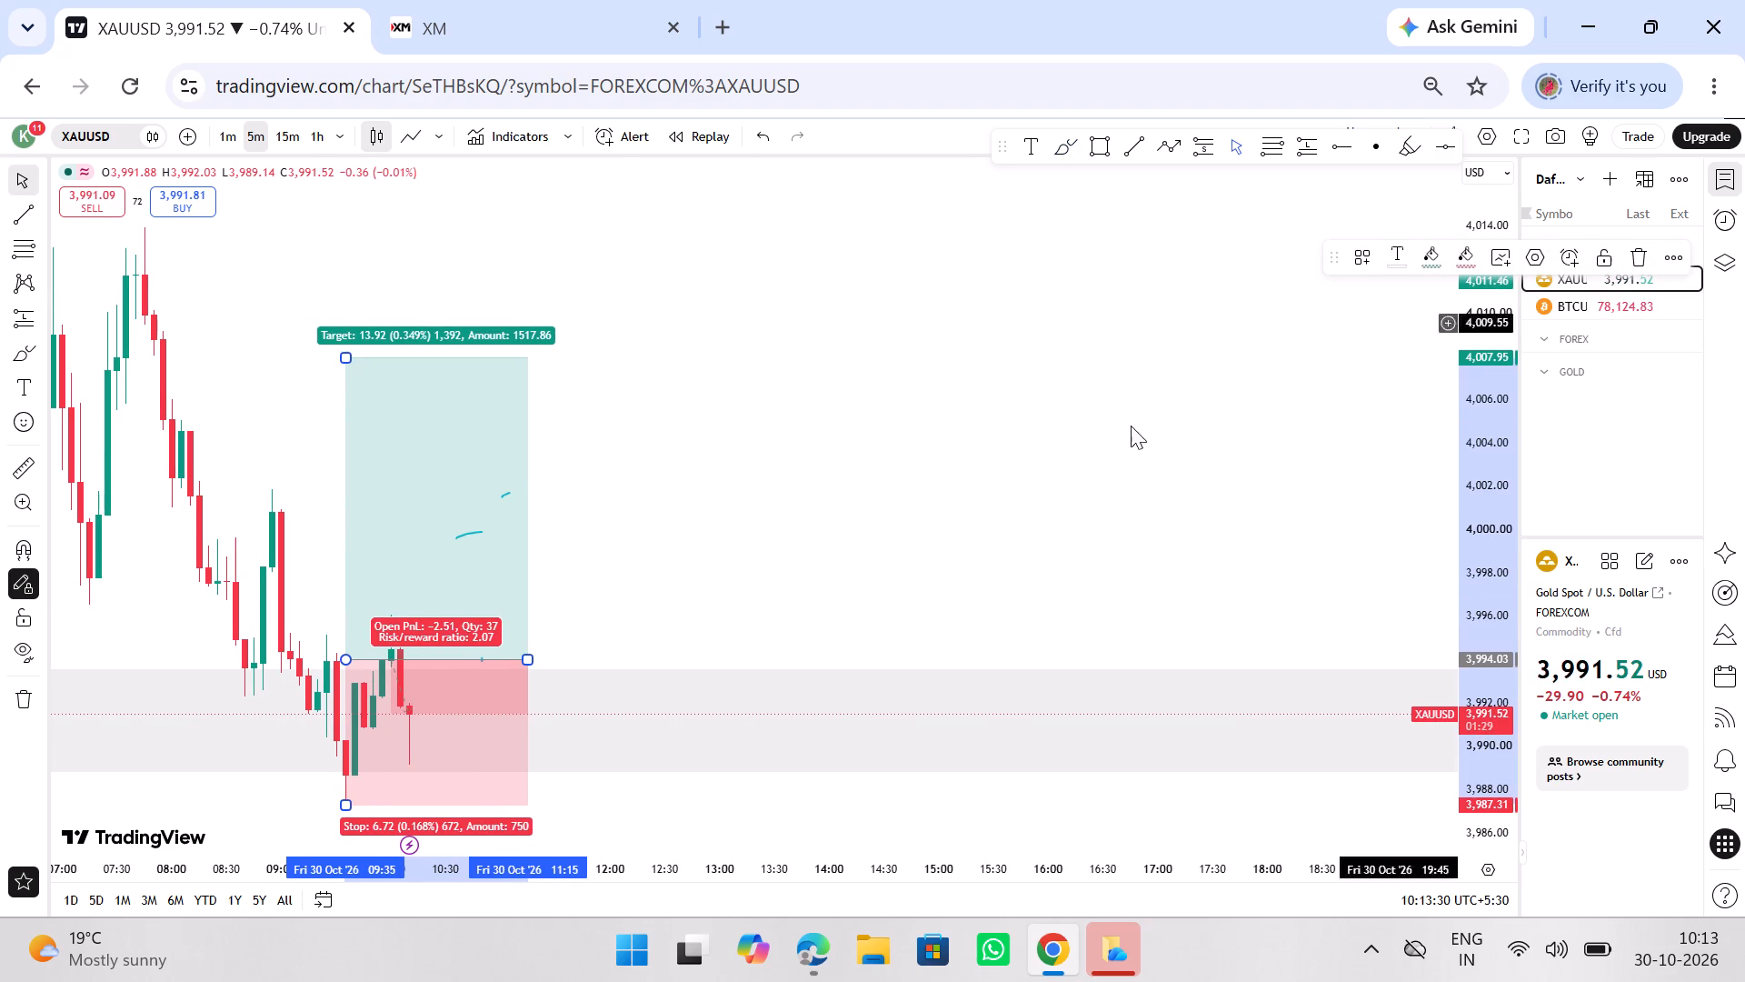
{"action": "left_click_drag", "start_coordinate": [385, 755], "coordinate": [430, 792]}
{"action": "left_click_drag", "start_coordinate": [430, 798], "coordinate": [420, 734]}
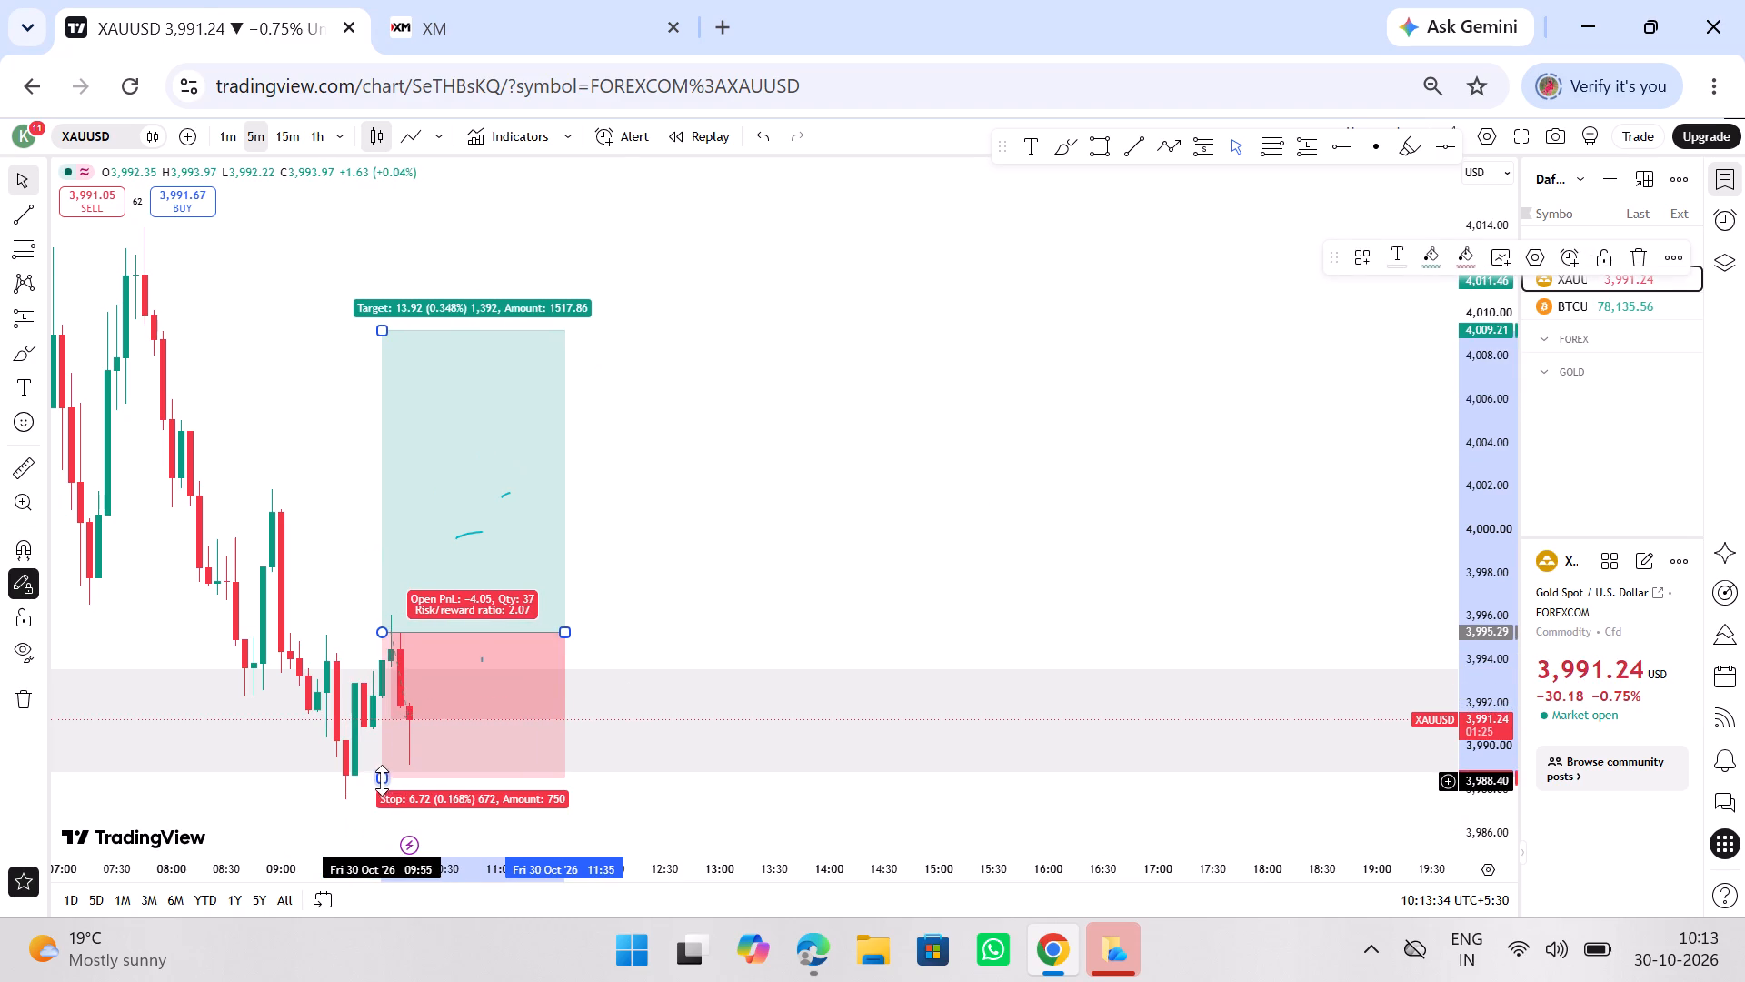
{"action": "left_click_drag", "start_coordinate": [382, 780], "coordinate": [424, 699]}
{"action": "left_click_drag", "start_coordinate": [464, 633], "coordinate": [489, 703]}
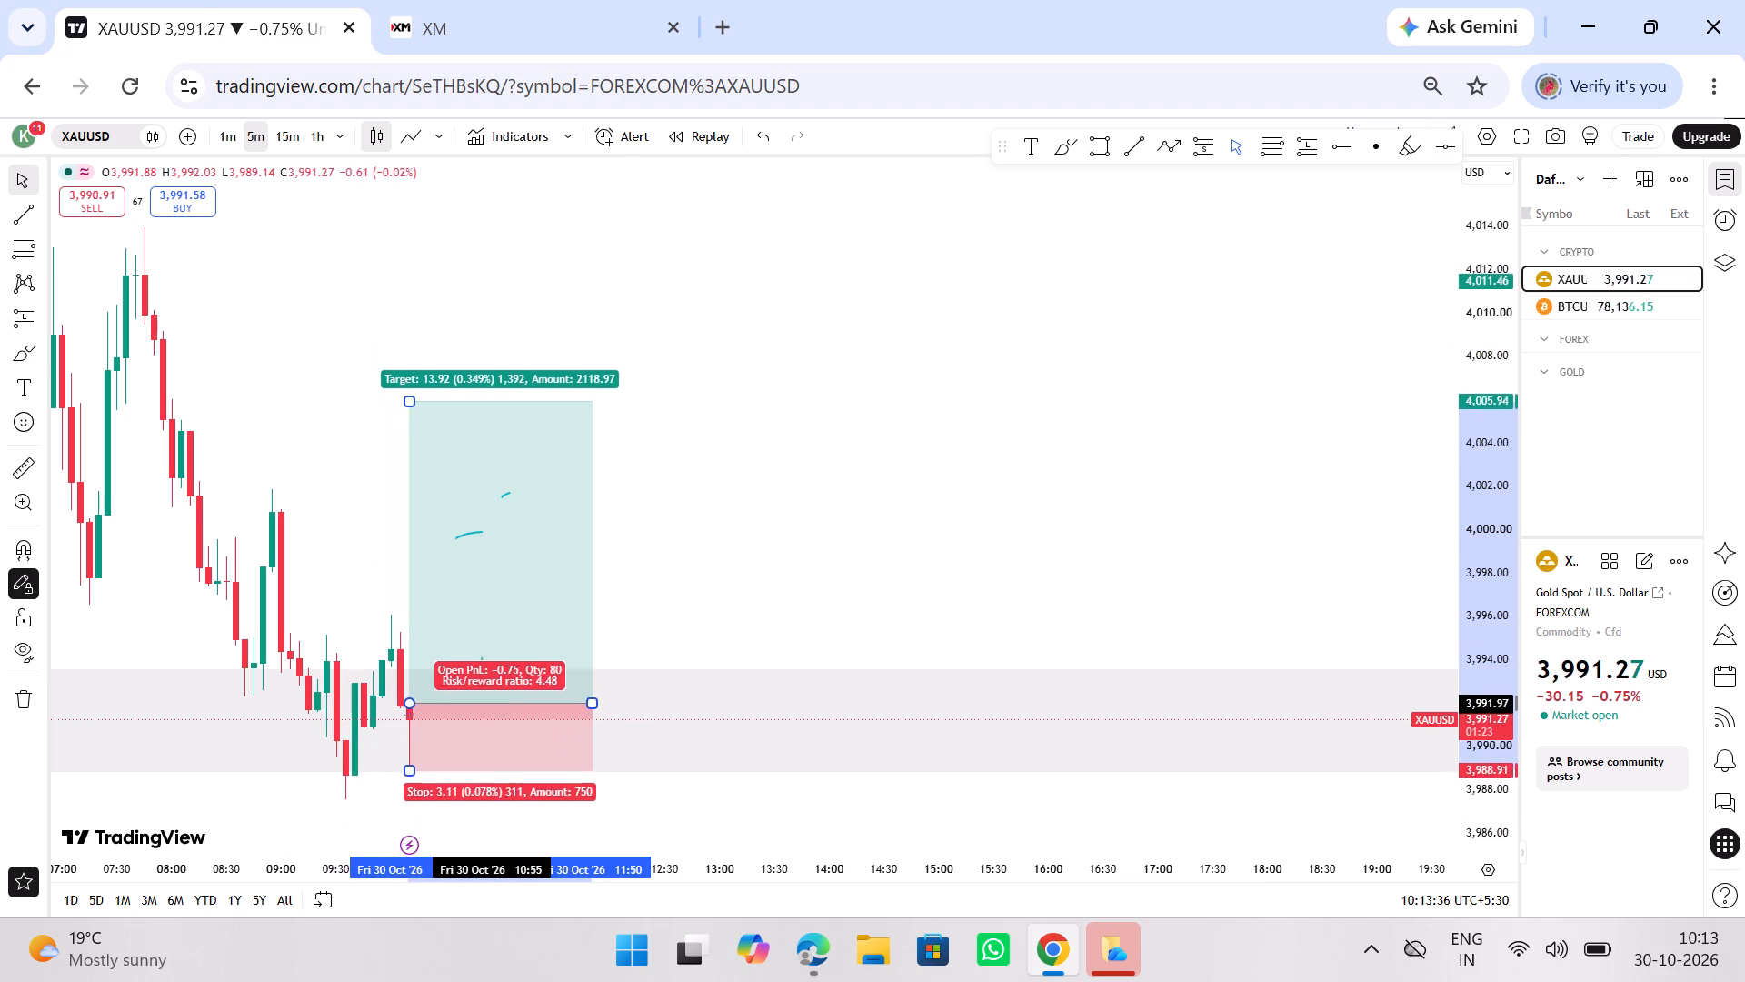
{"action": "left_click_drag", "start_coordinate": [489, 703], "coordinate": [489, 700]}
{"action": "left_click", "coordinate": [372, 817]}
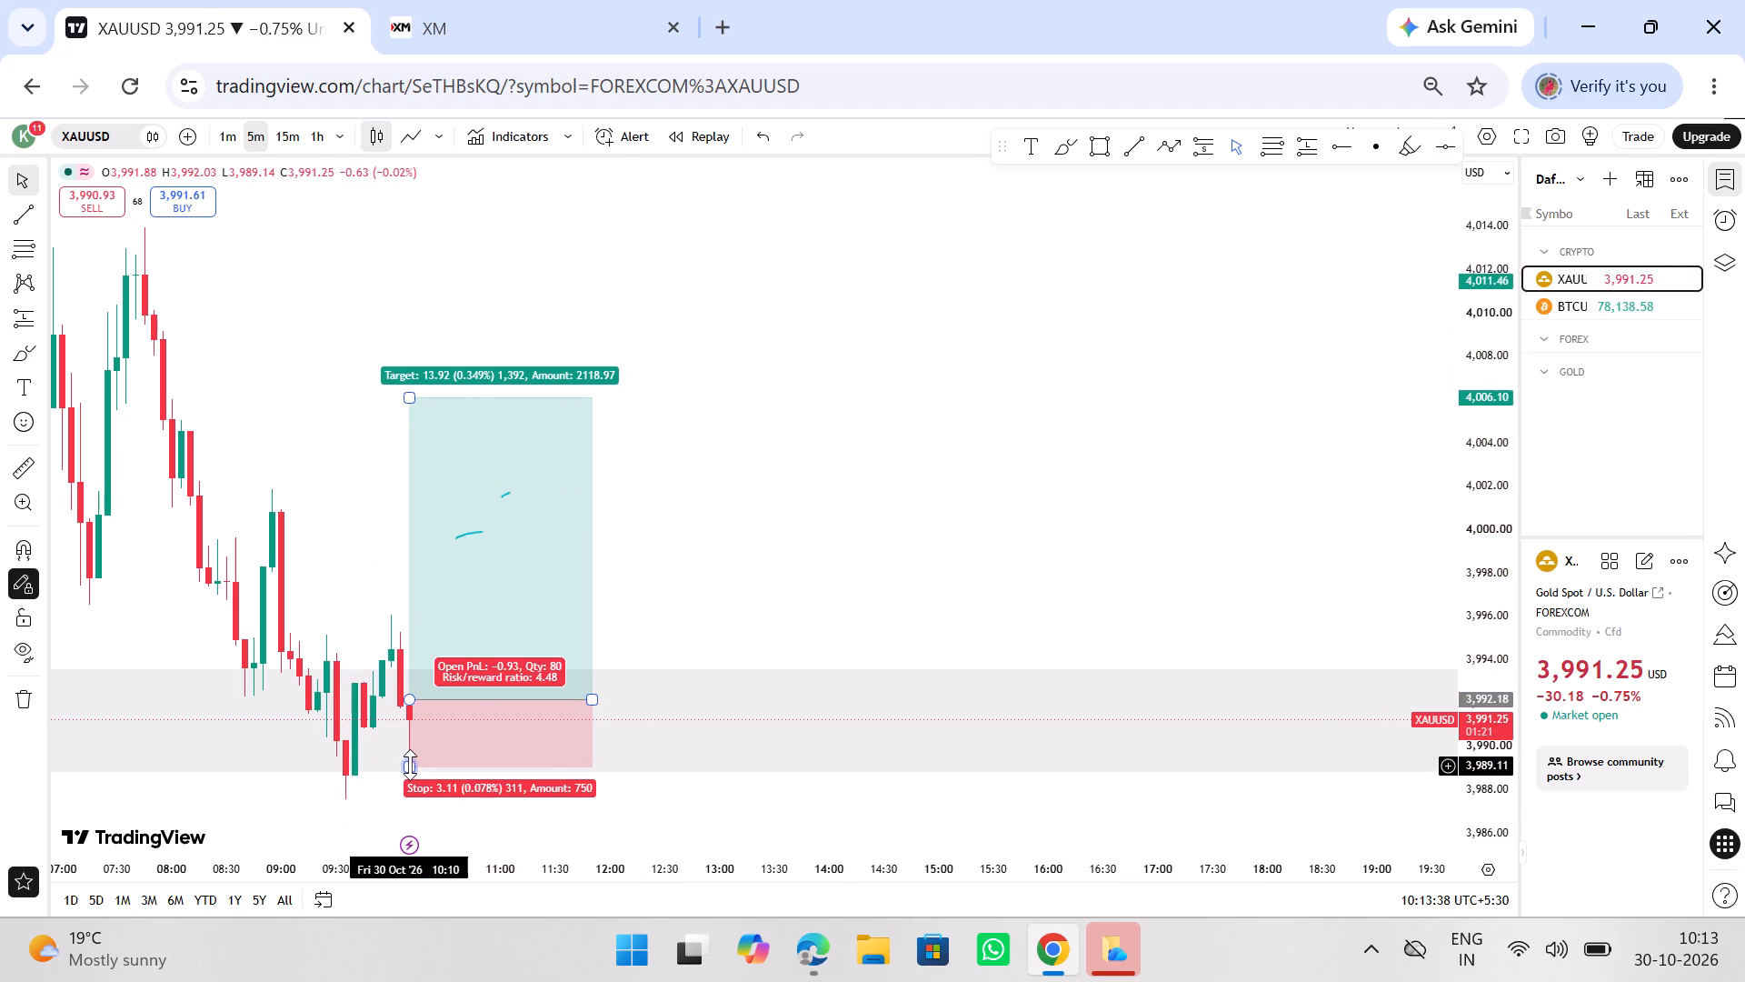
Adjust the long position's stop to about 3,988.86 and lower its target to about 3,998.85.
{"action": "left_click_drag", "start_coordinate": [410, 765], "coordinate": [421, 771]}
{"action": "left_click", "coordinate": [383, 813]}
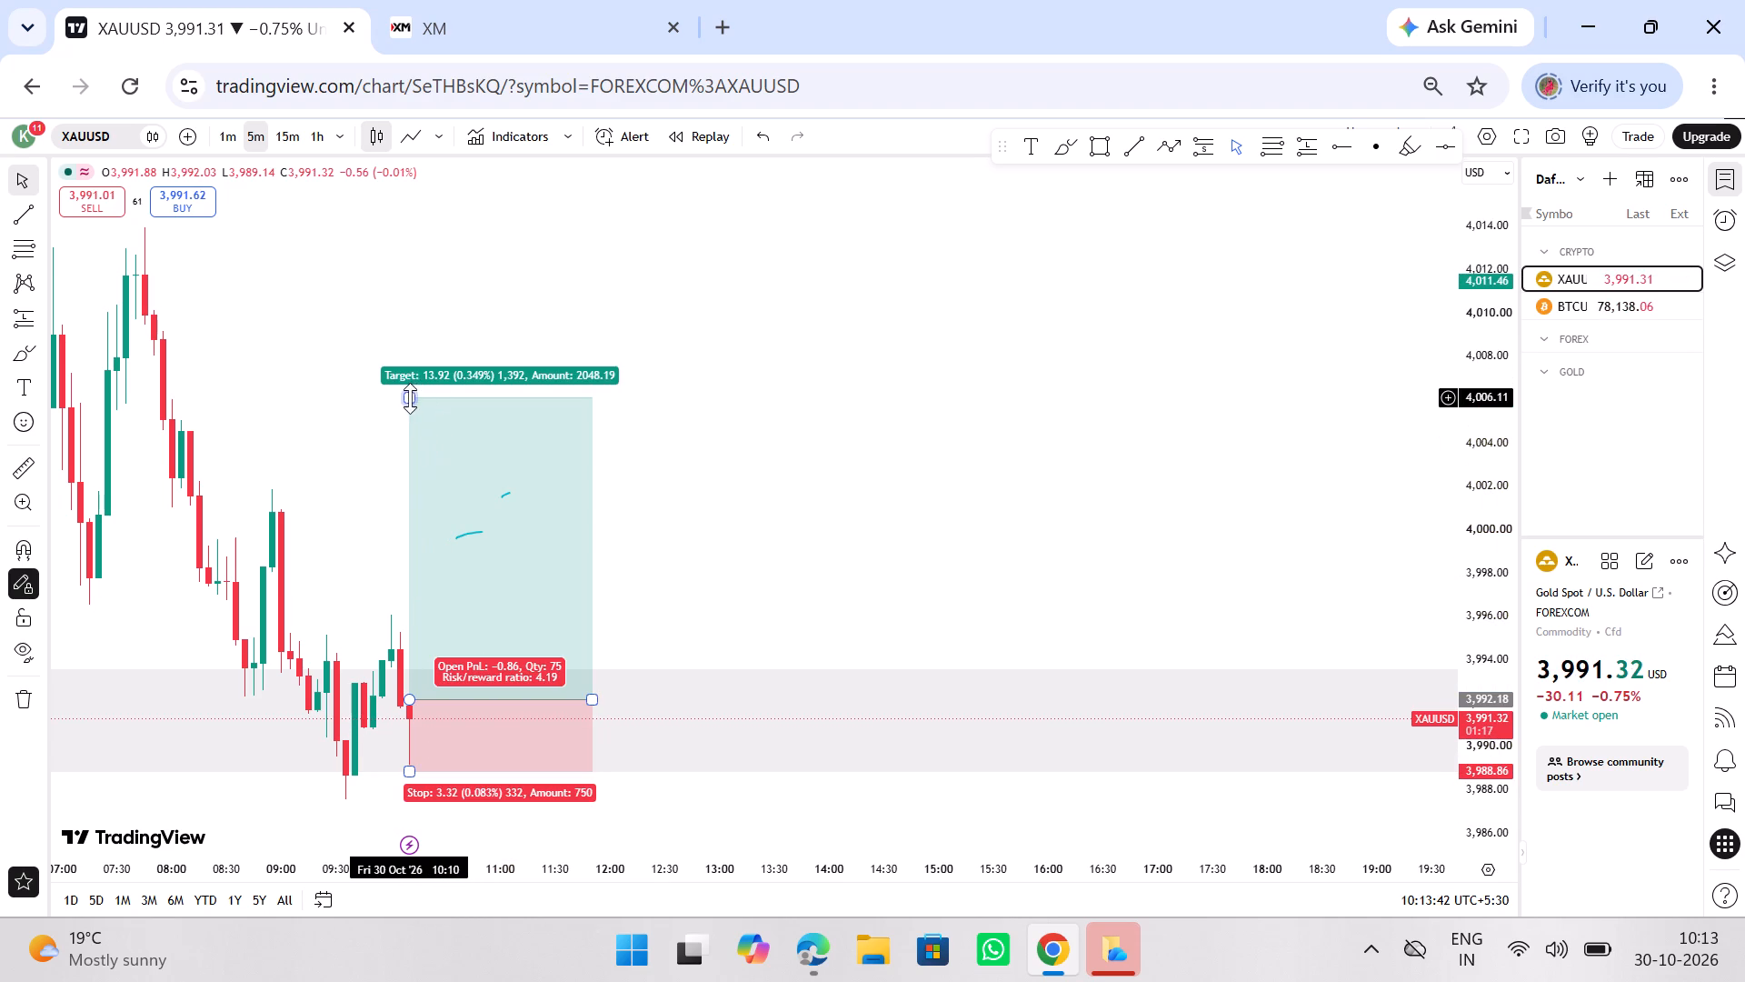
{"action": "left_click_drag", "start_coordinate": [409, 401], "coordinate": [414, 496]}
{"action": "left_click_drag", "start_coordinate": [414, 496], "coordinate": [414, 519]}
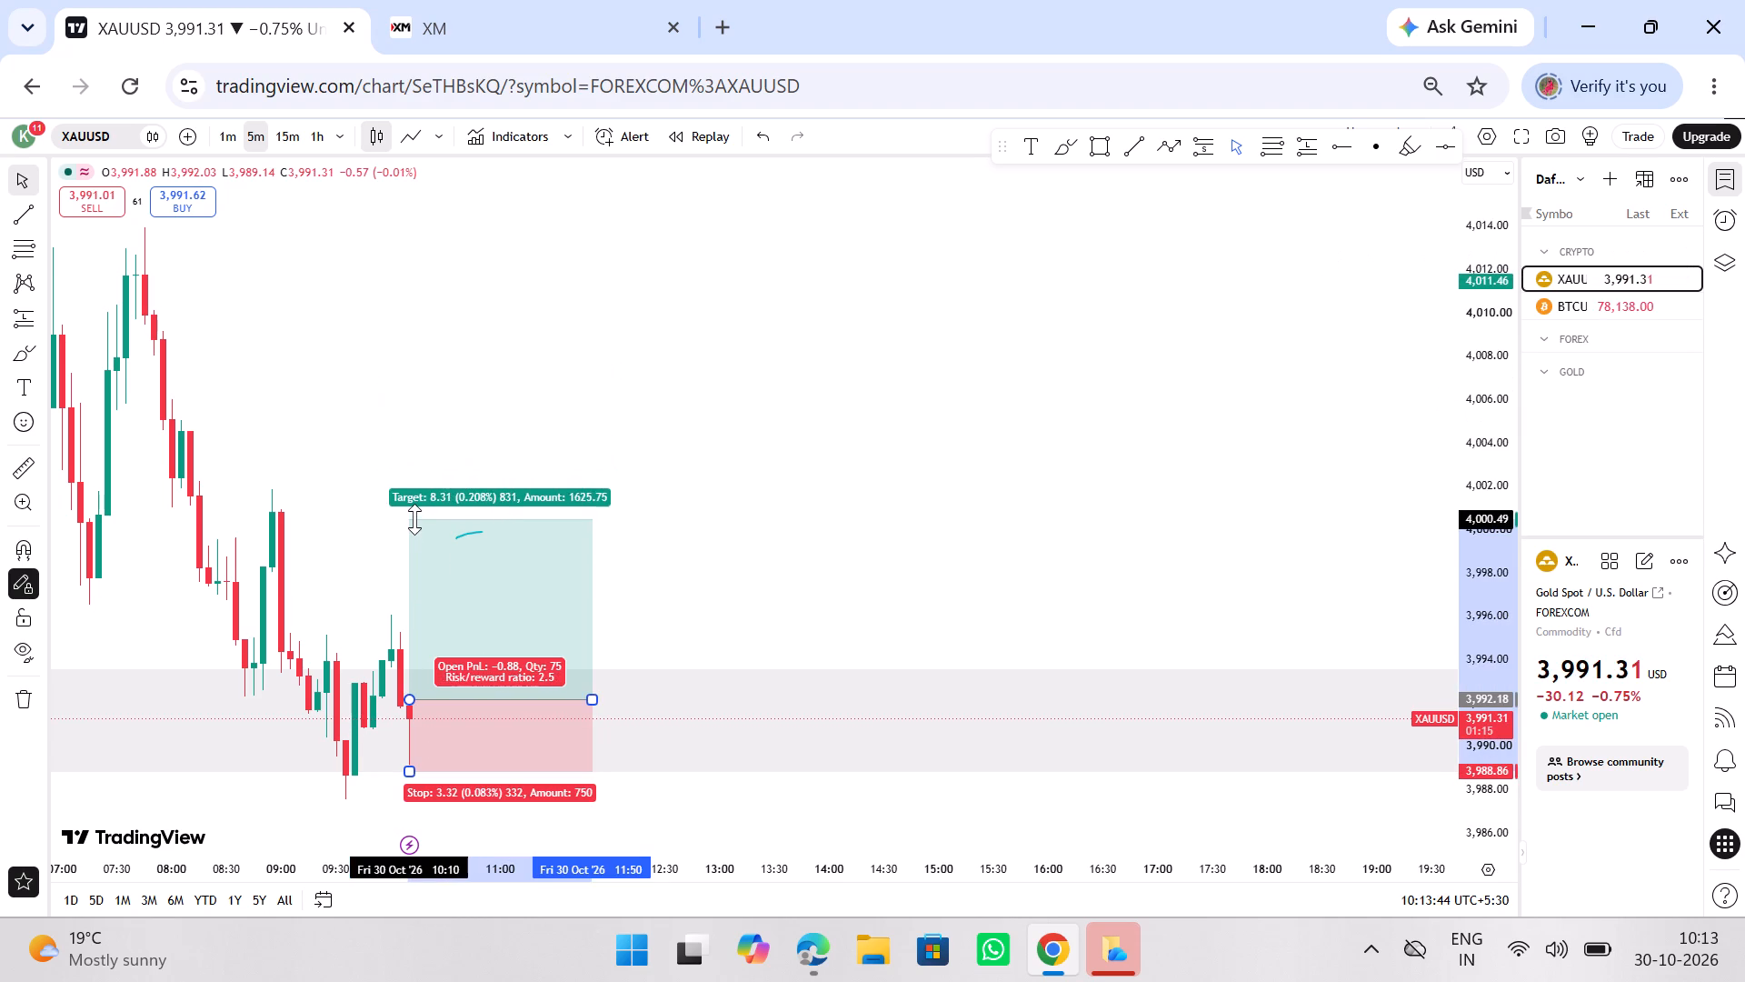
{"action": "left_click_drag", "start_coordinate": [414, 519], "coordinate": [413, 549]}
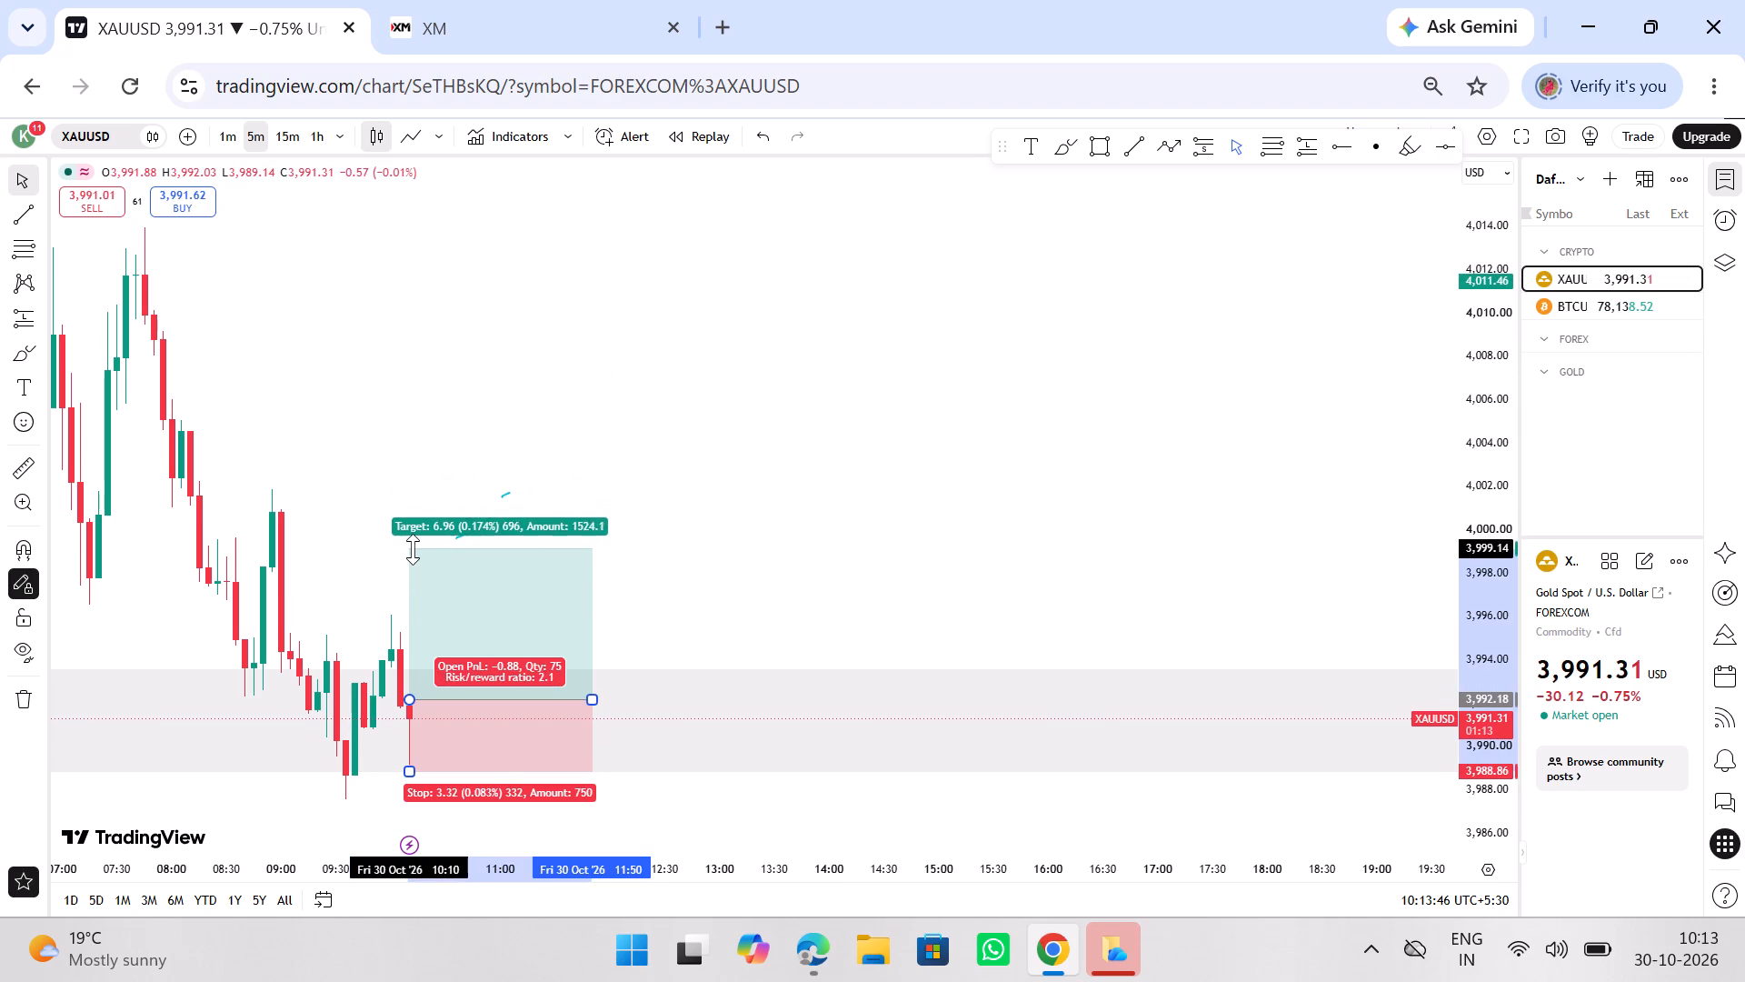
{"action": "left_click_drag", "start_coordinate": [413, 549], "coordinate": [413, 555]}
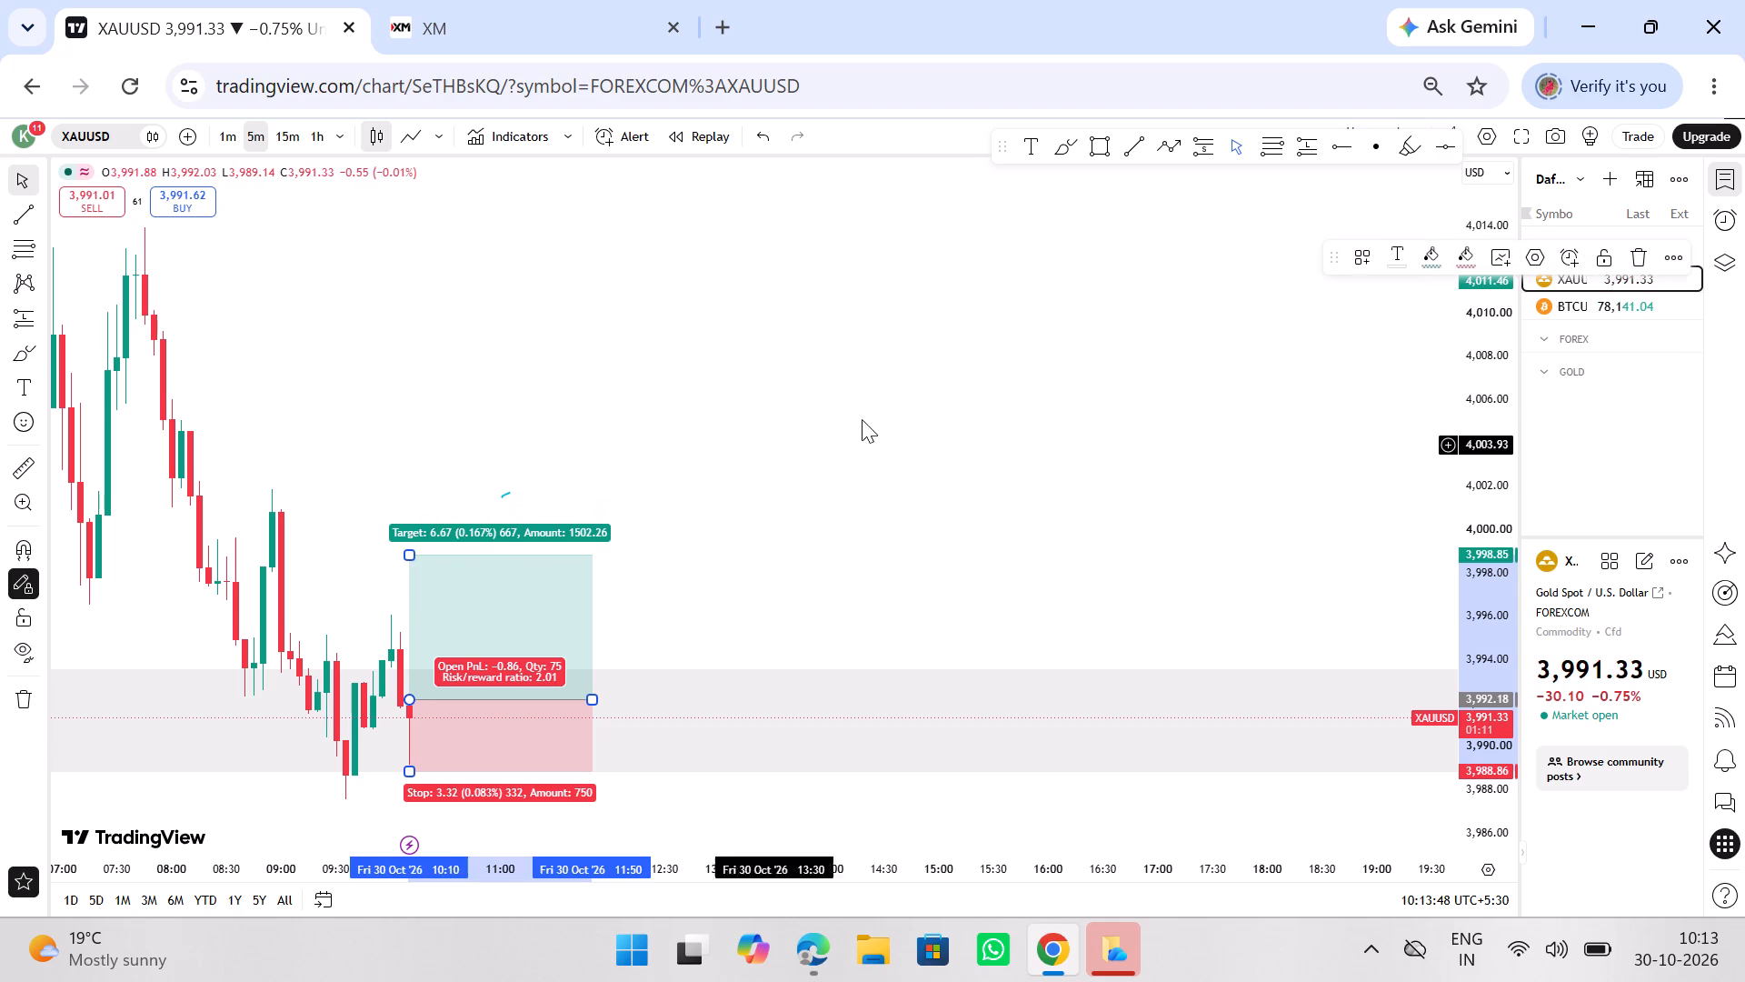
Lock the adjusted XAUUSD long position and deselect it.
{"action": "left_click", "coordinate": [1600, 264]}
{"action": "left_click", "coordinate": [1112, 456]}
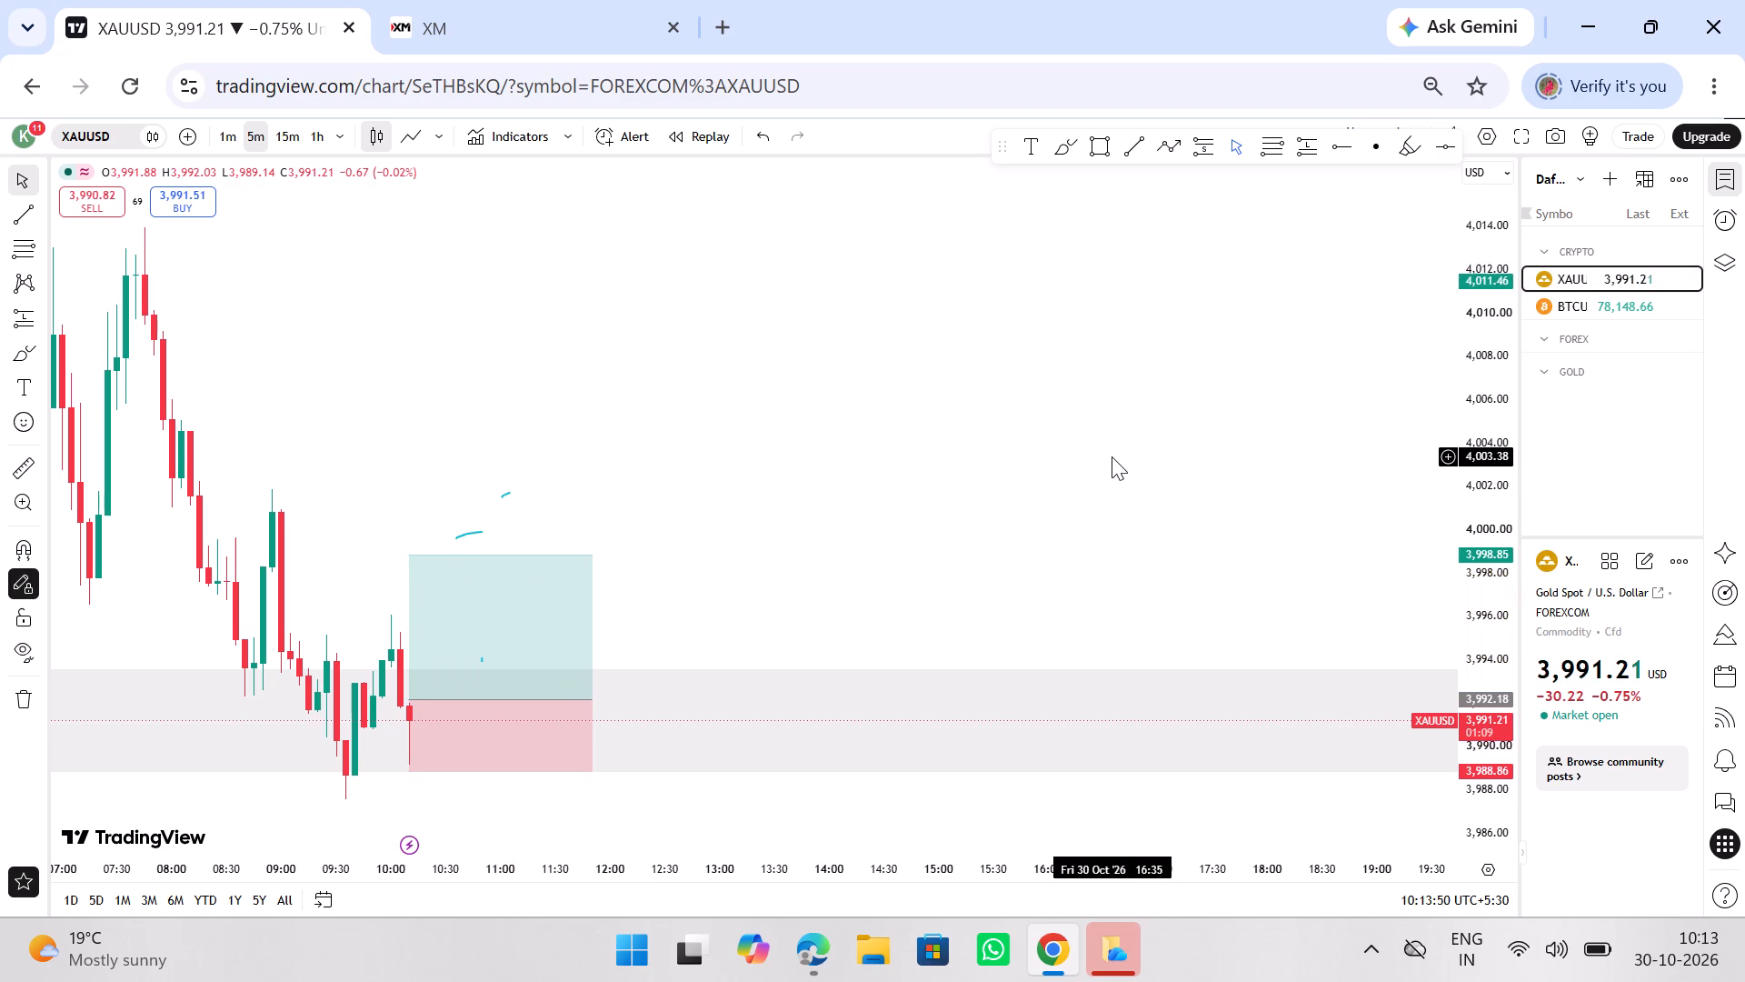
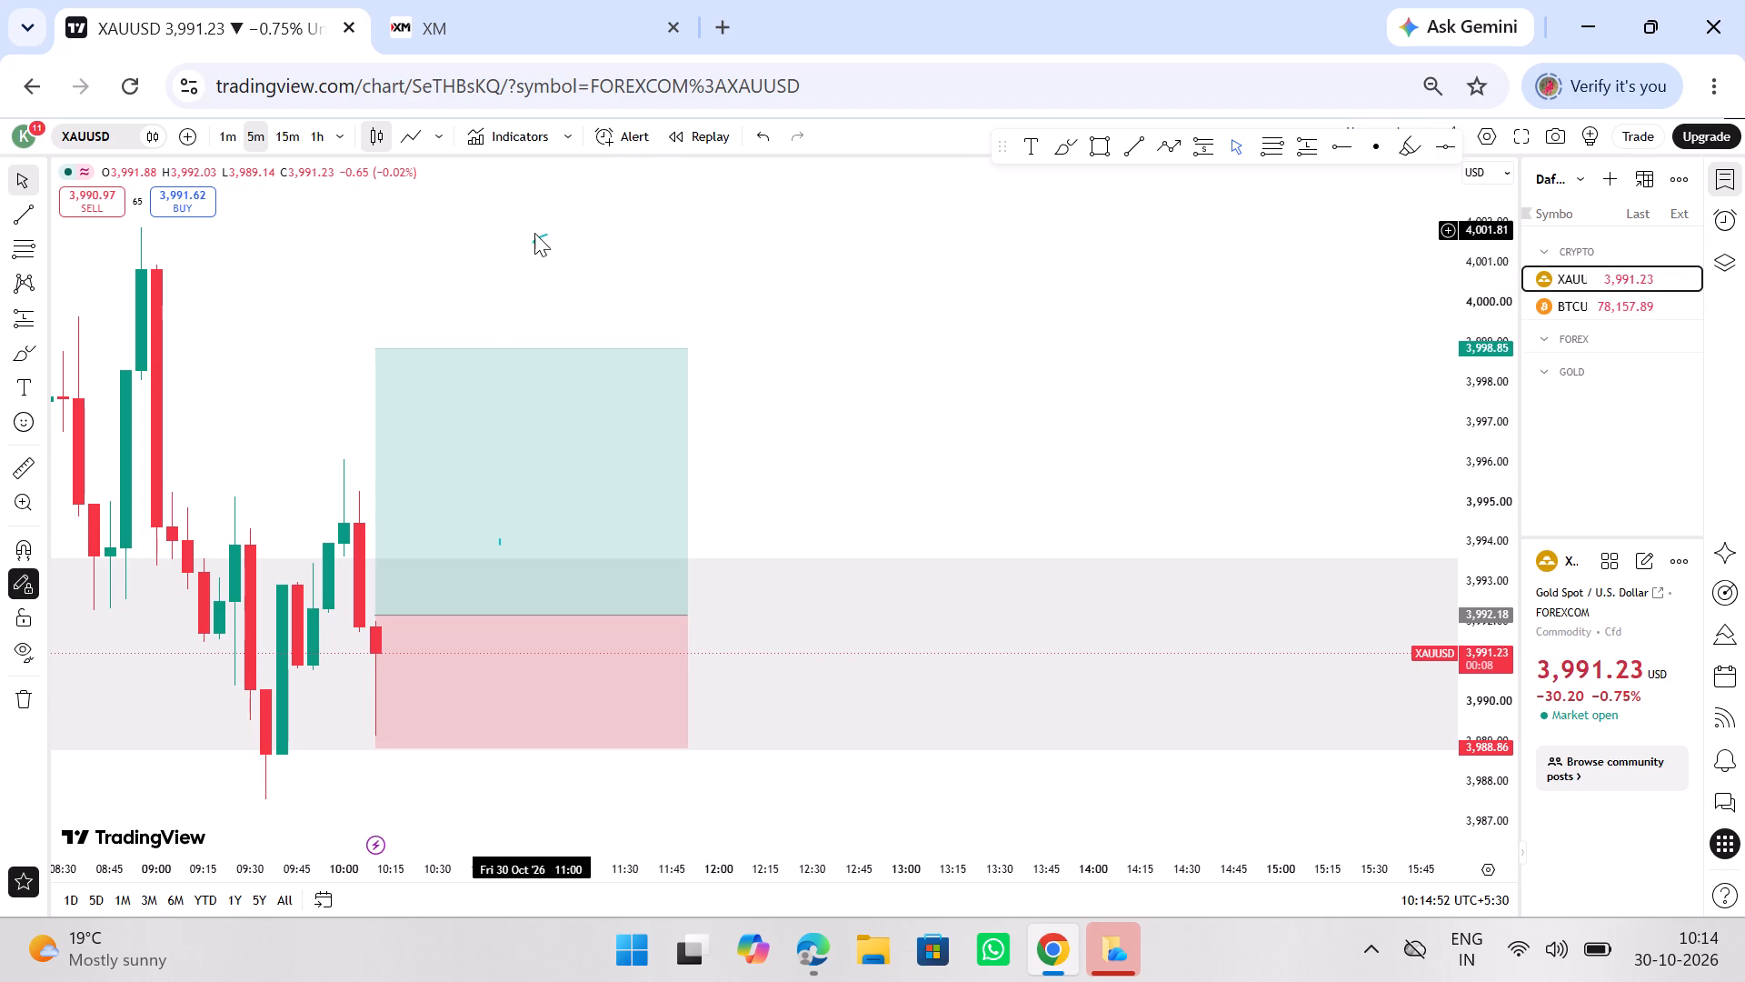
Delete the small stray trend line above the XAUUSD long position near 11:00.
{"action": "left_click", "coordinate": [536, 236]}
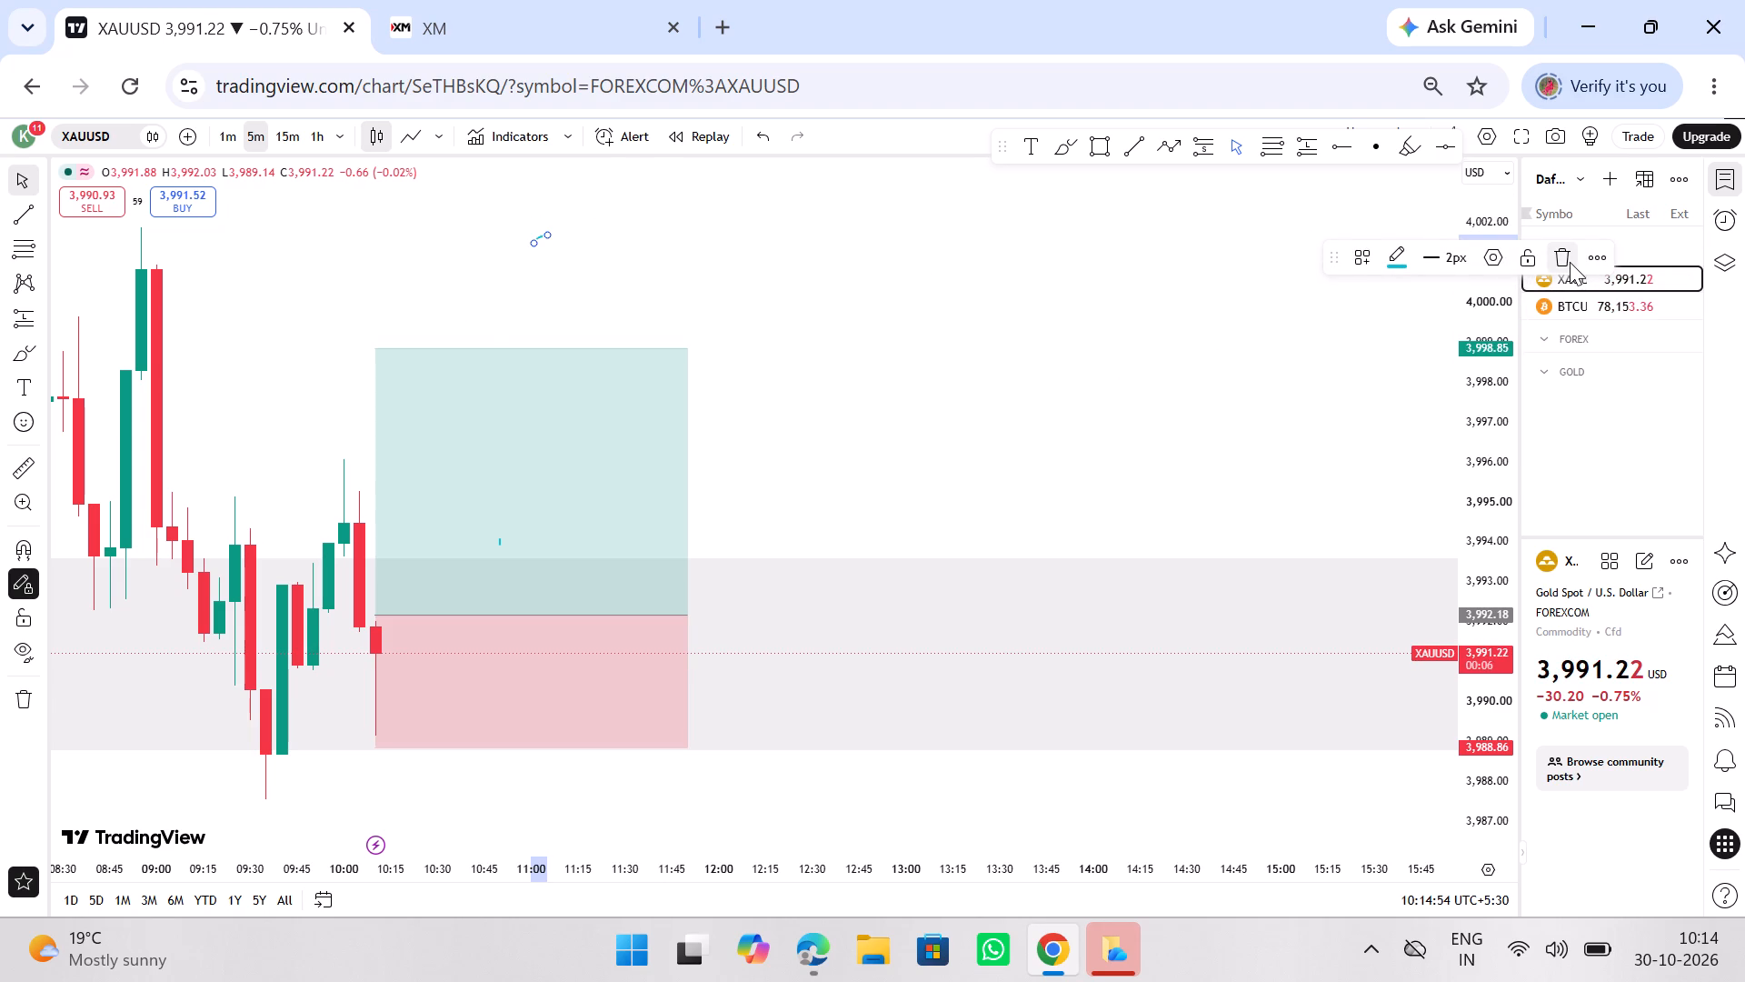
{"action": "left_click", "coordinate": [1570, 262]}
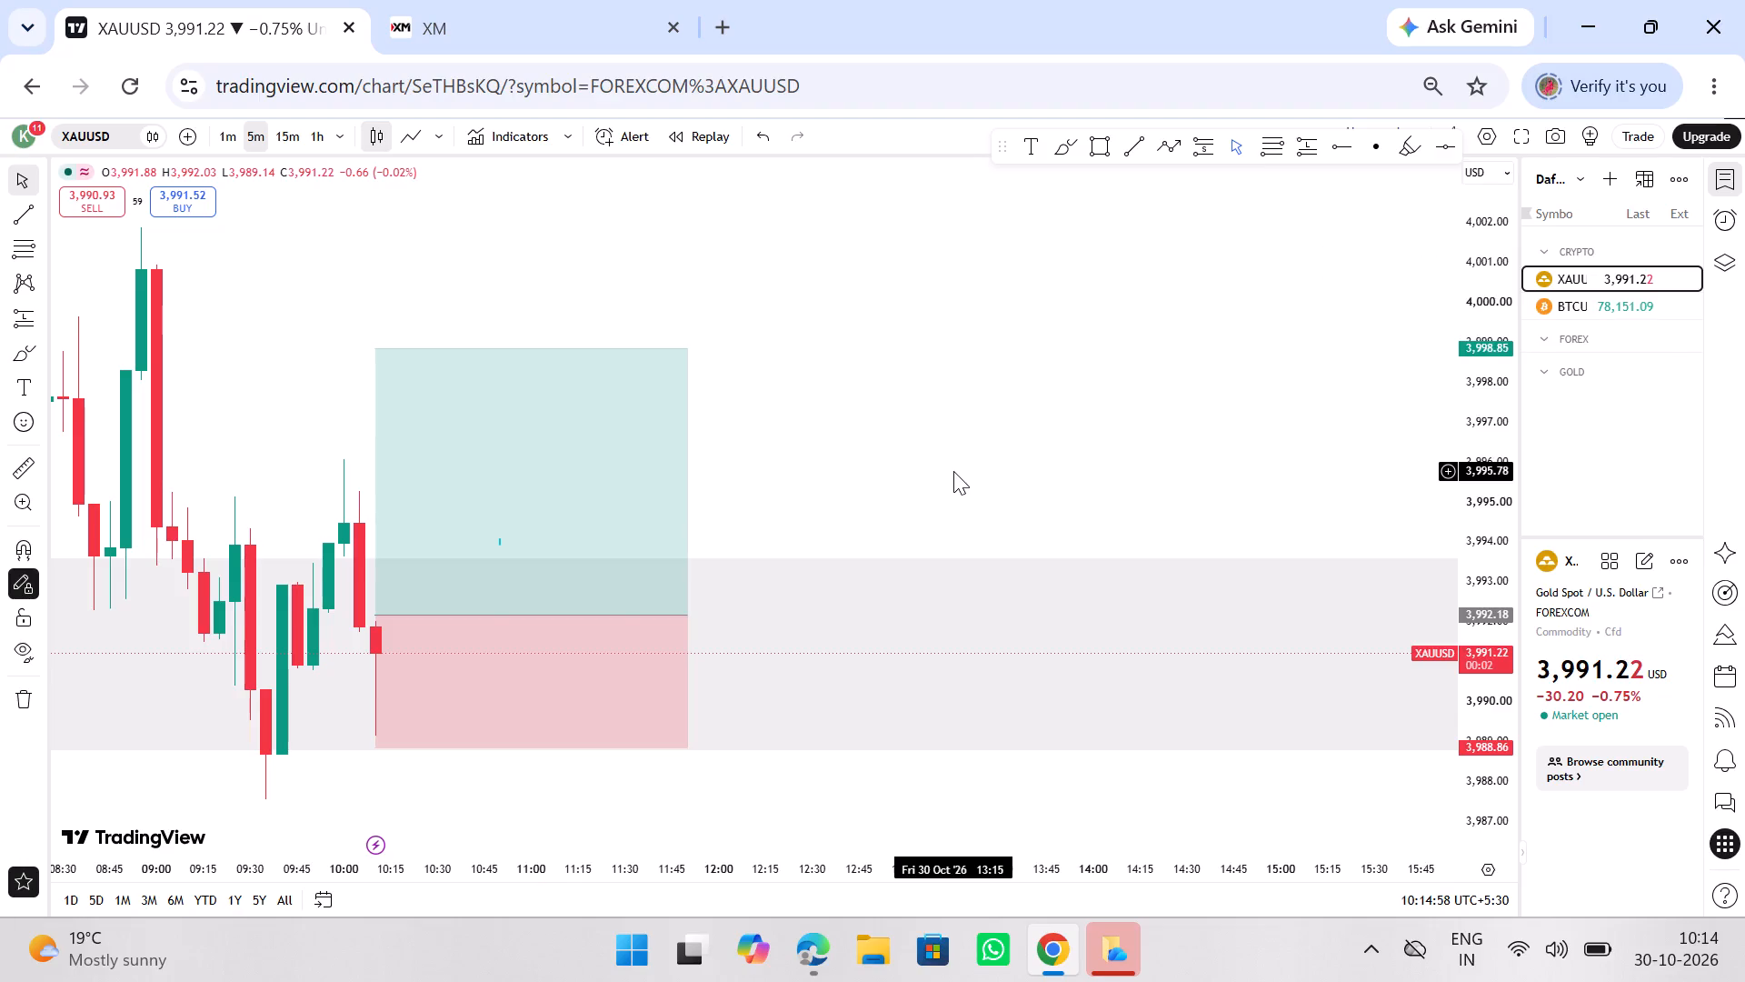
Switch to the XM site, open its markets page on the GOLD.i# chart, and hide the instrument list.
{"action": "left_click", "coordinate": [497, 23]}
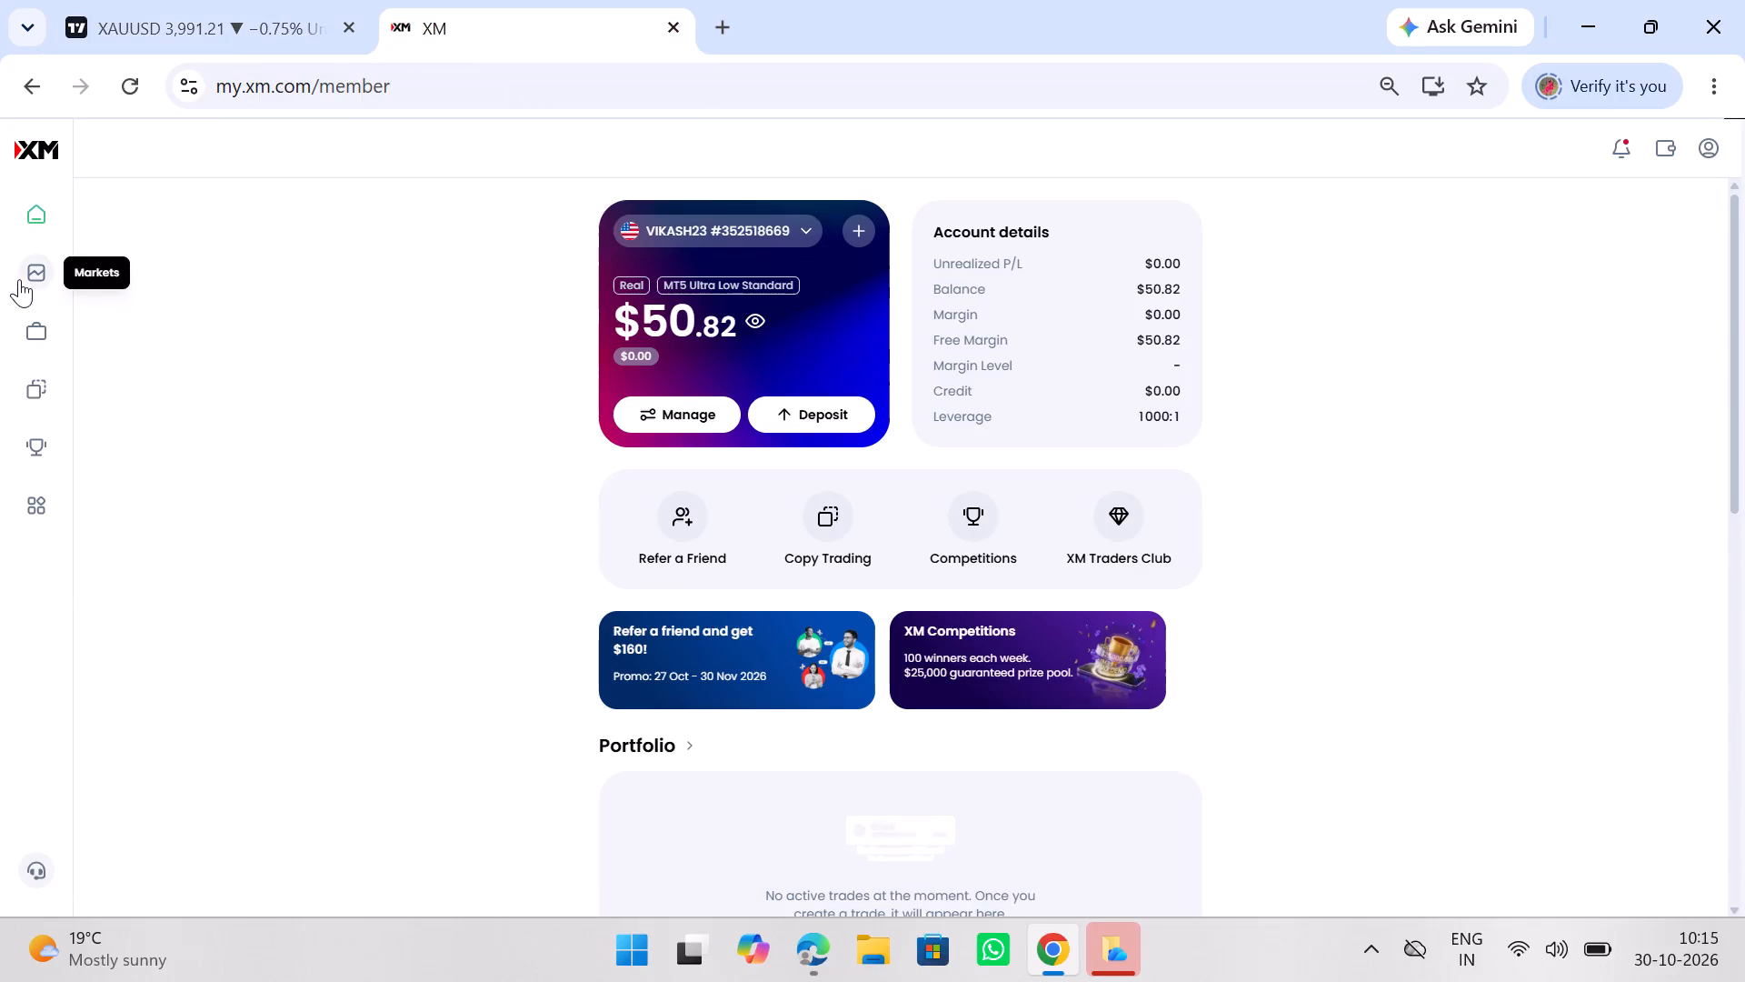
{"action": "left_click", "coordinate": [19, 280]}
{"action": "left_click", "coordinate": [159, 6]}
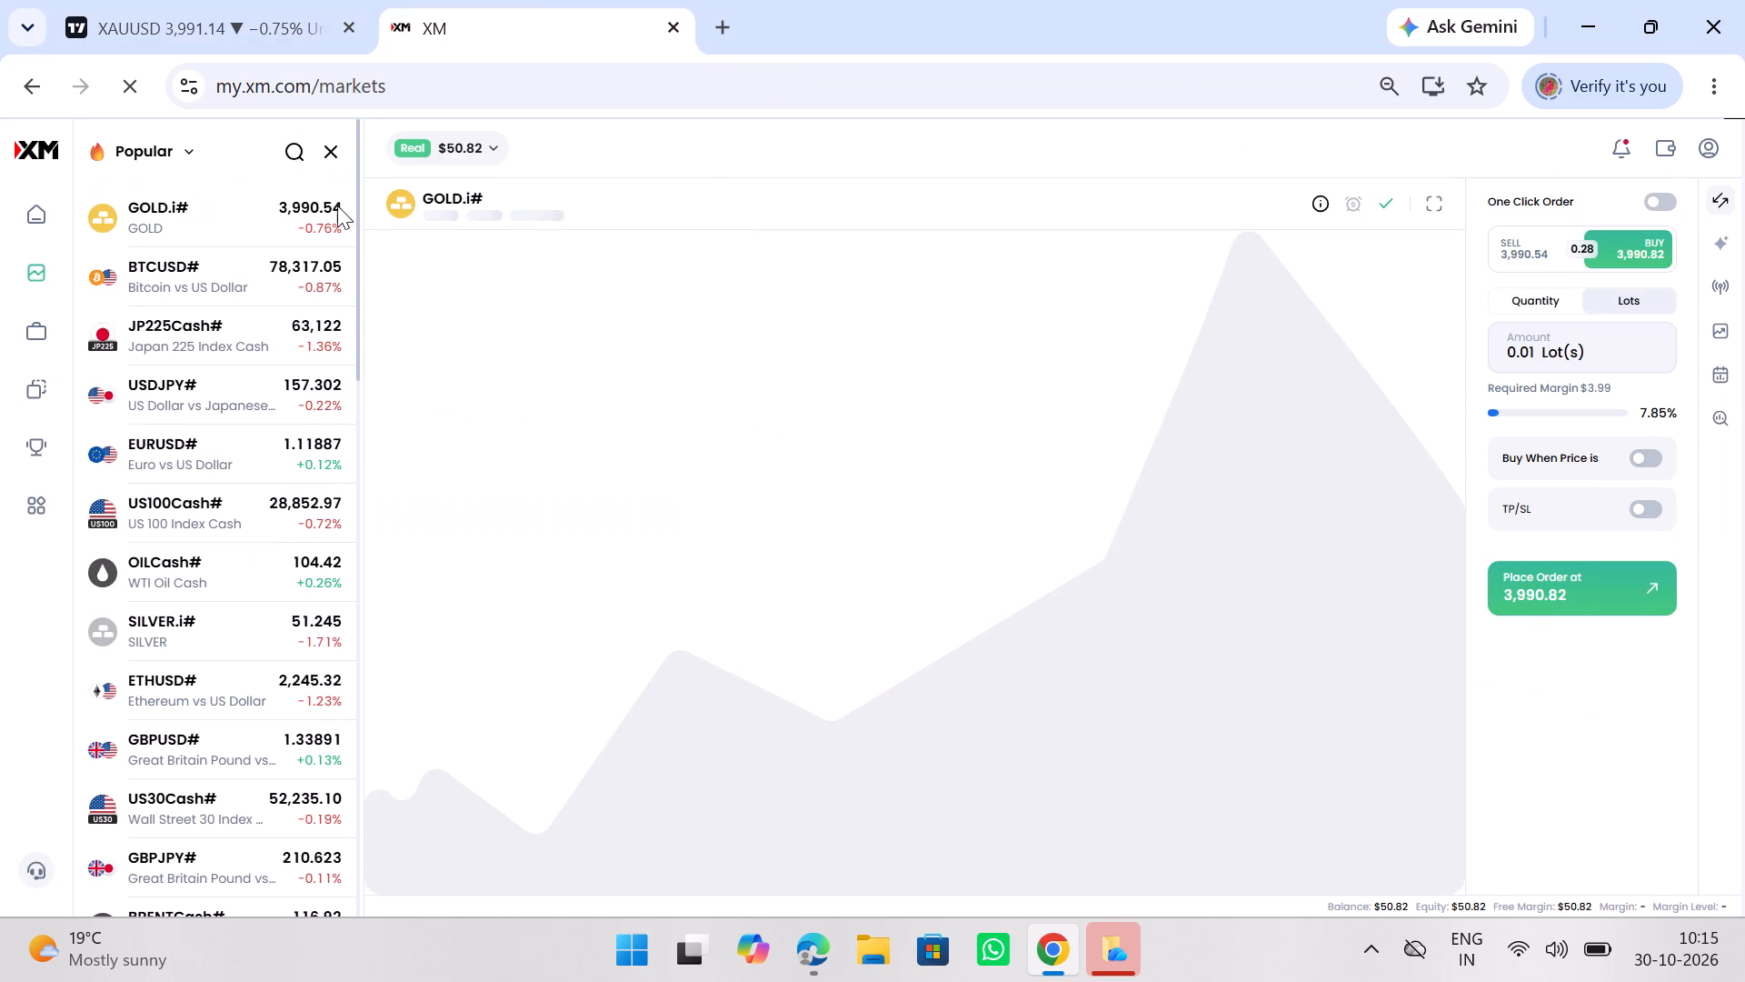
{"action": "left_click", "coordinate": [329, 149]}
Place a market buy order for 0.01 lots of GOLD.i#.
{"action": "left_click_drag", "start_coordinate": [1165, 713], "coordinate": [1163, 713]}
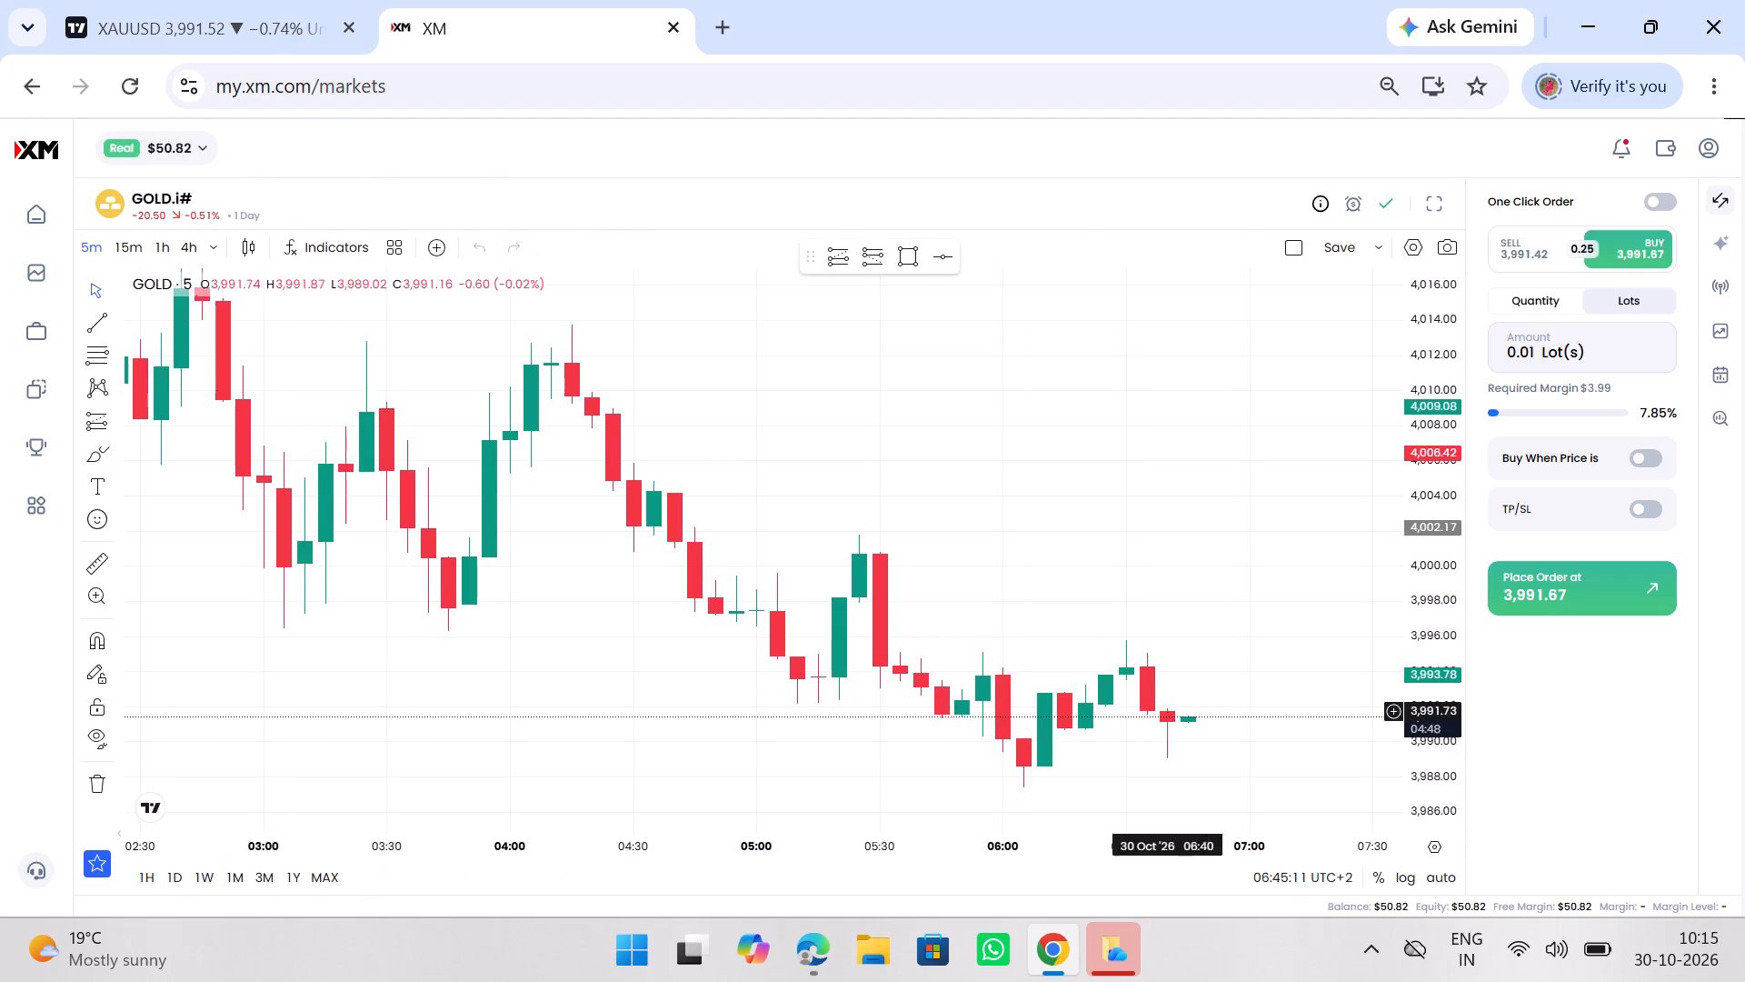
{"action": "left_click_drag", "start_coordinate": [1163, 713], "coordinate": [1027, 668]}
{"action": "left_click_drag", "start_coordinate": [1429, 690], "coordinate": [1376, 525]}
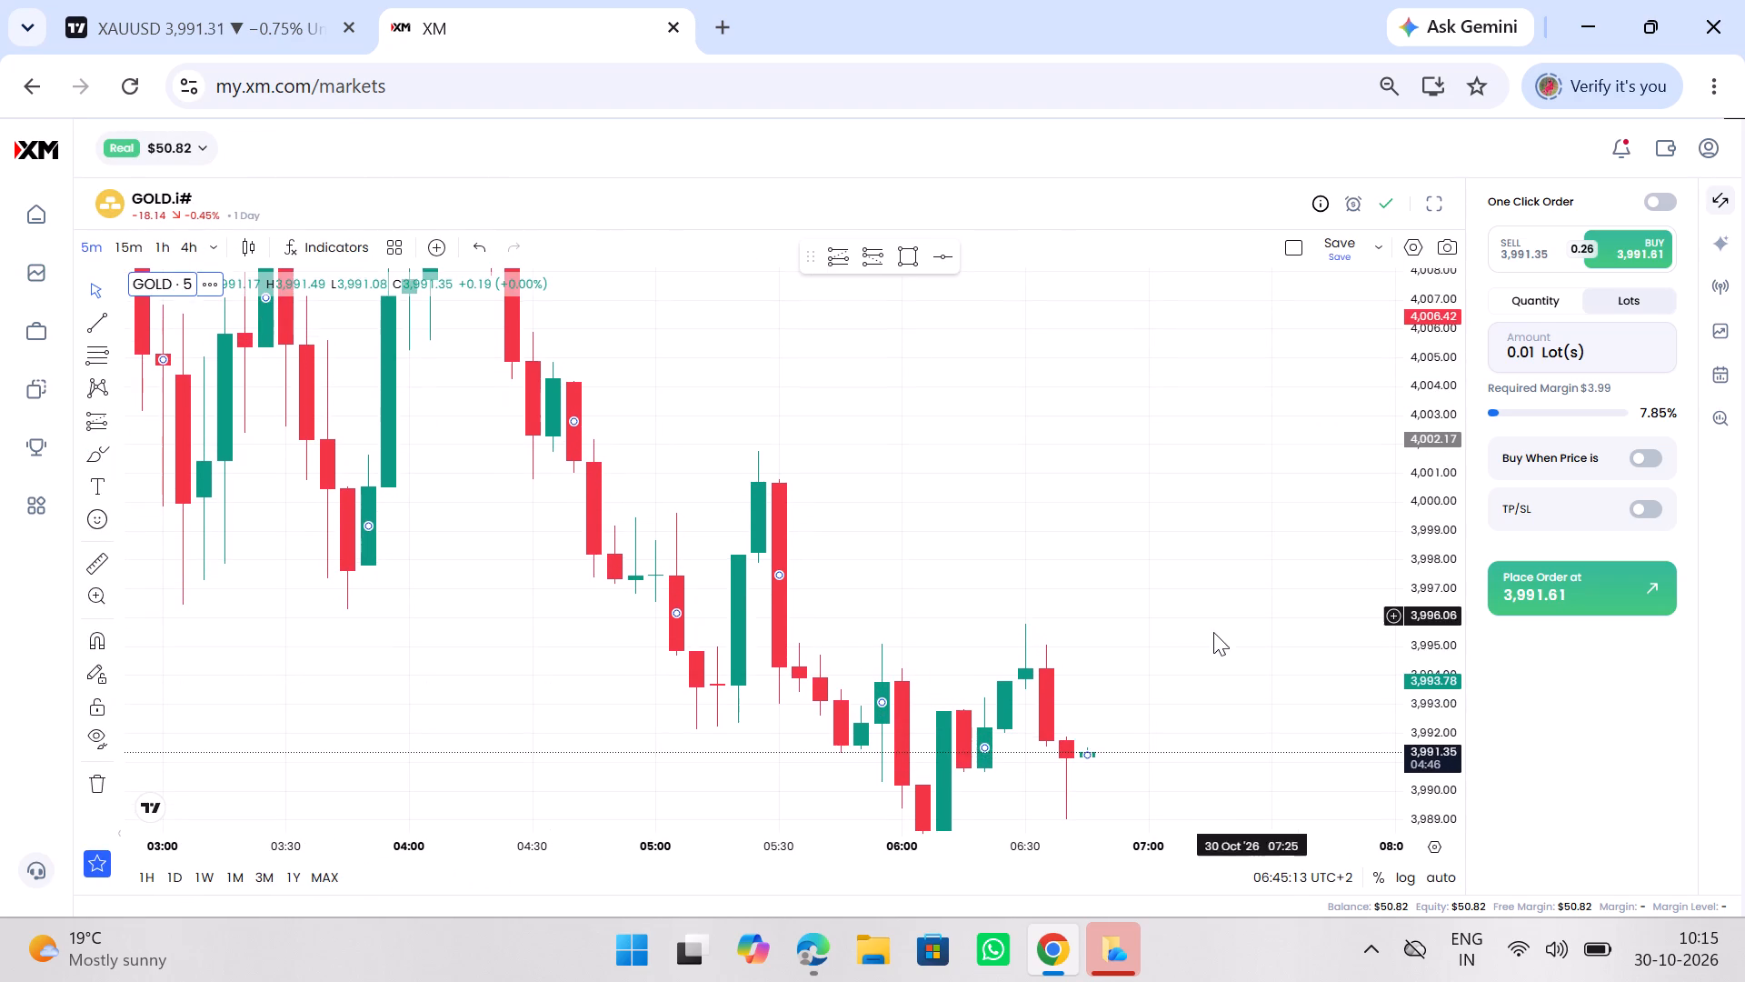
{"action": "left_click_drag", "start_coordinate": [1211, 633], "coordinate": [1189, 567]}
{"action": "left_click_drag", "start_coordinate": [1180, 570], "coordinate": [1006, 502]}
{"action": "left_click_drag", "start_coordinate": [1435, 721], "coordinate": [1427, 670]}
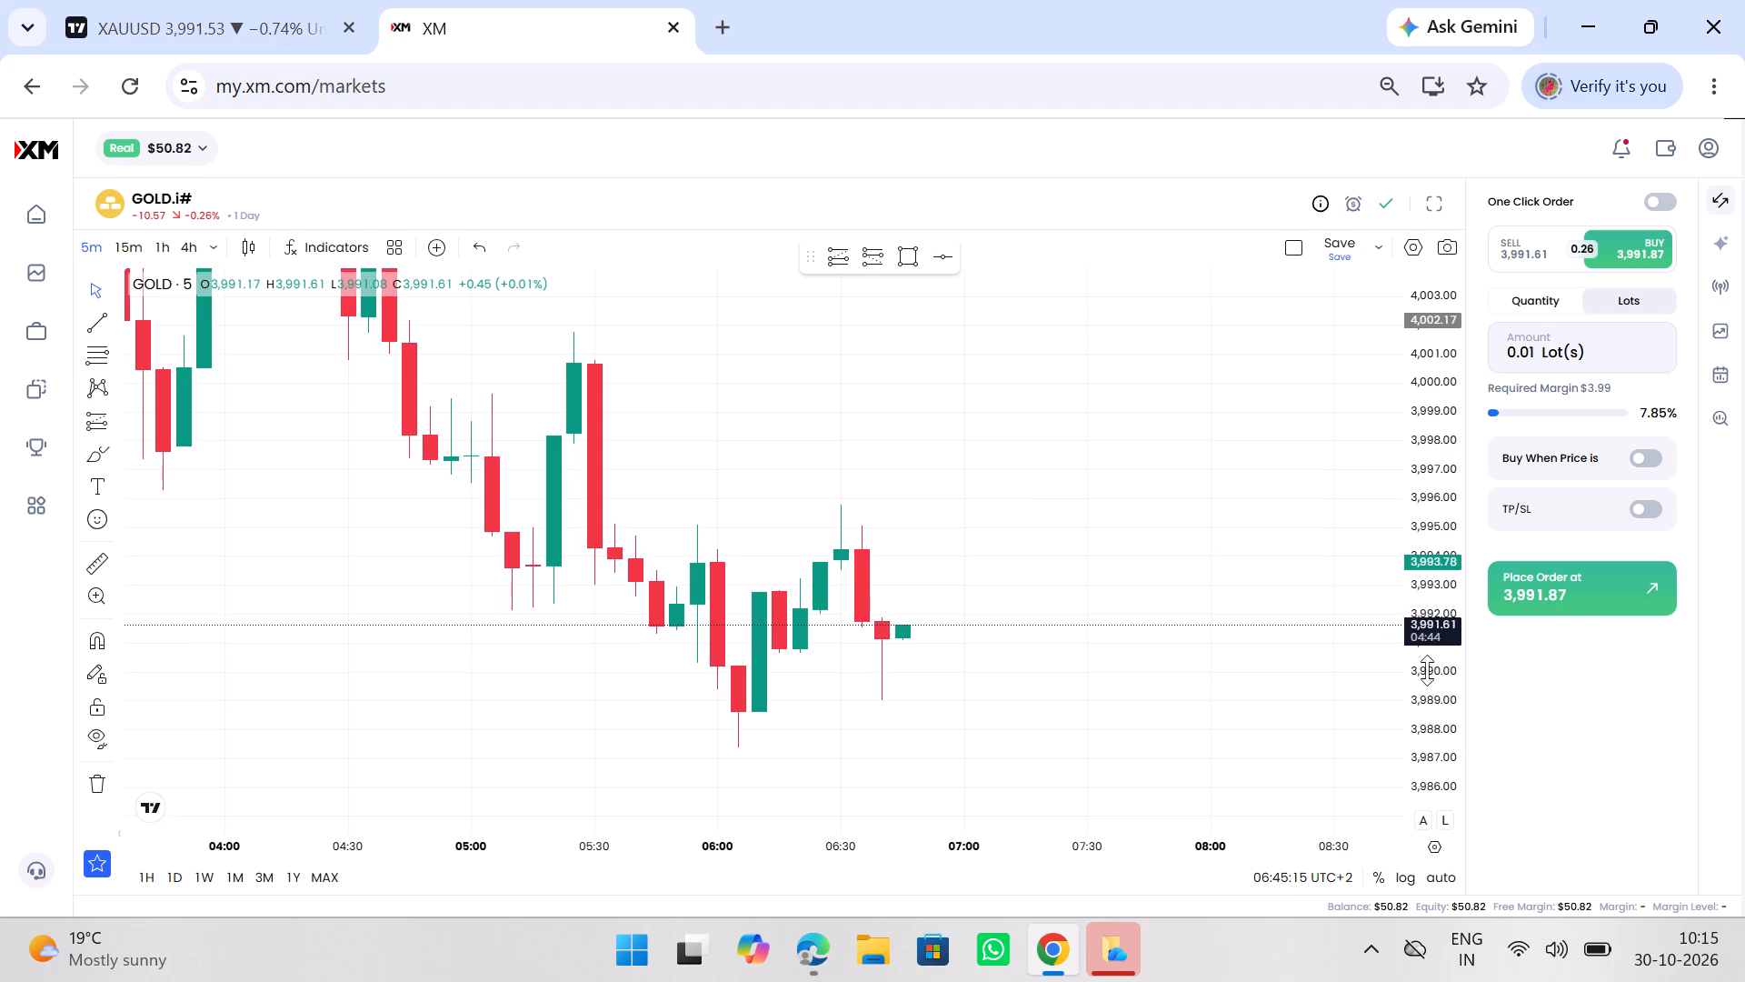
{"action": "left_click_drag", "start_coordinate": [1427, 670], "coordinate": [1412, 556]}
{"action": "left_click", "coordinate": [1564, 576]}
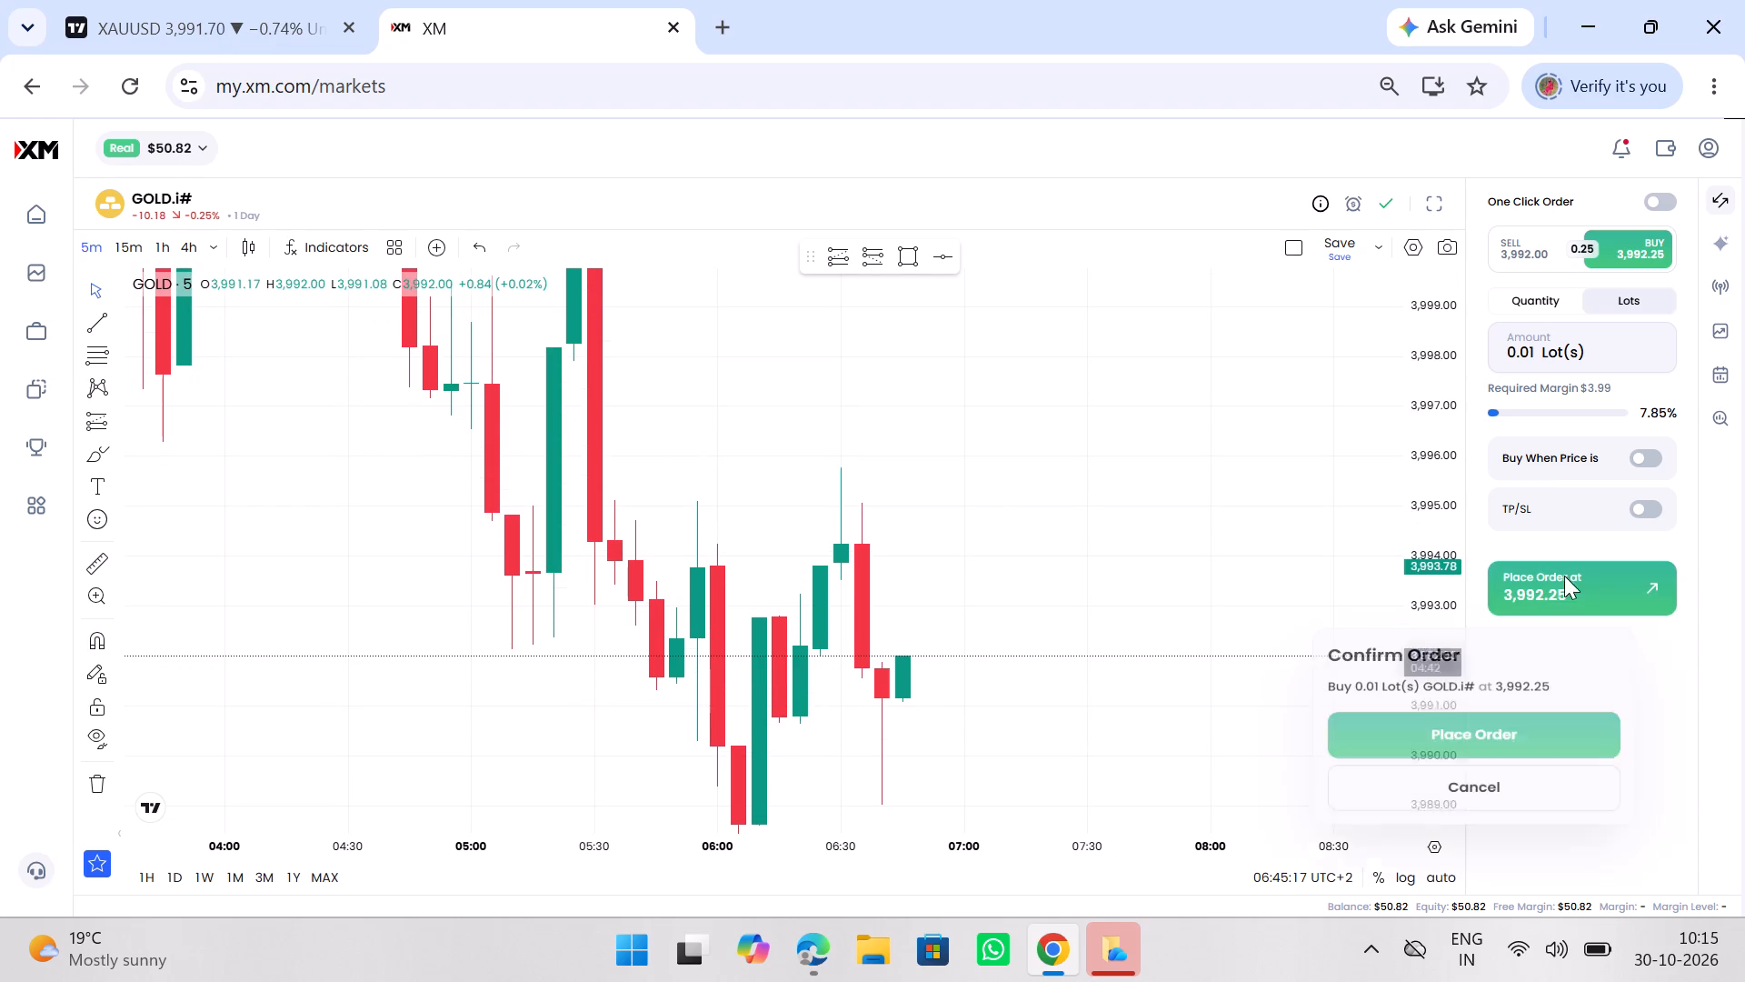
{"action": "left_click", "coordinate": [1521, 733]}
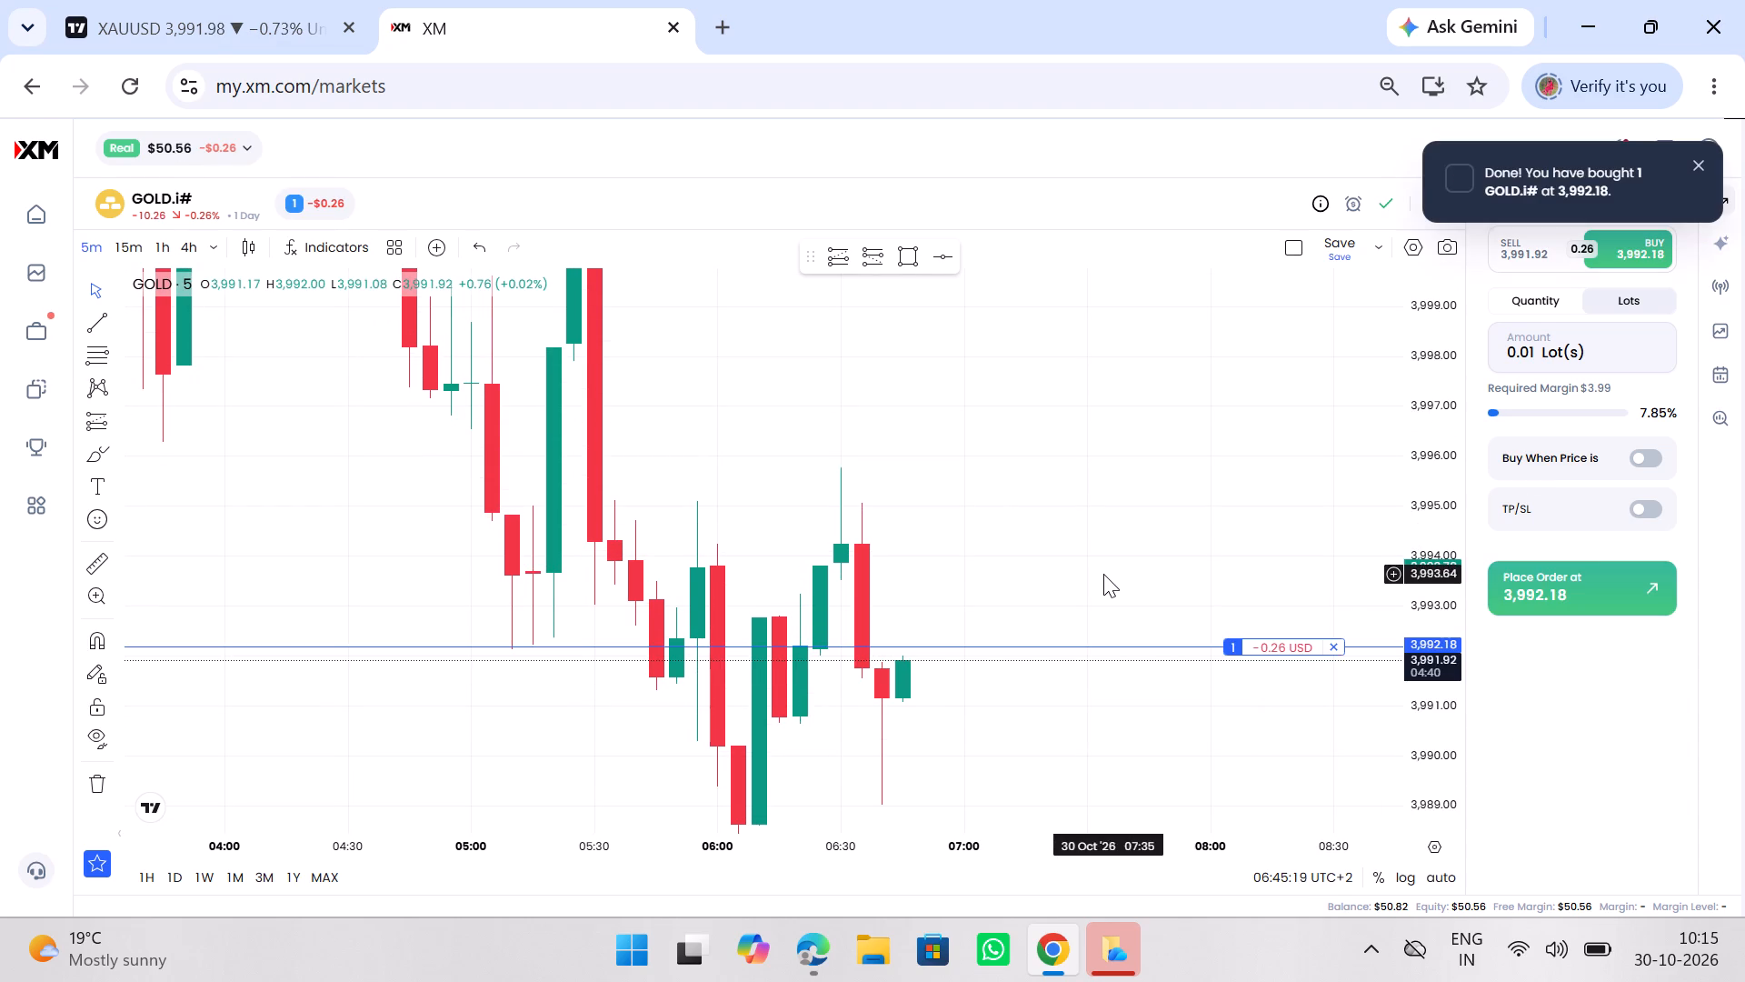
Add a stop loss at 3,989.00 to the open GOLD.i# buy position on the chart.
{"action": "left_click_drag", "start_coordinate": [1104, 726], "coordinate": [1128, 646]}
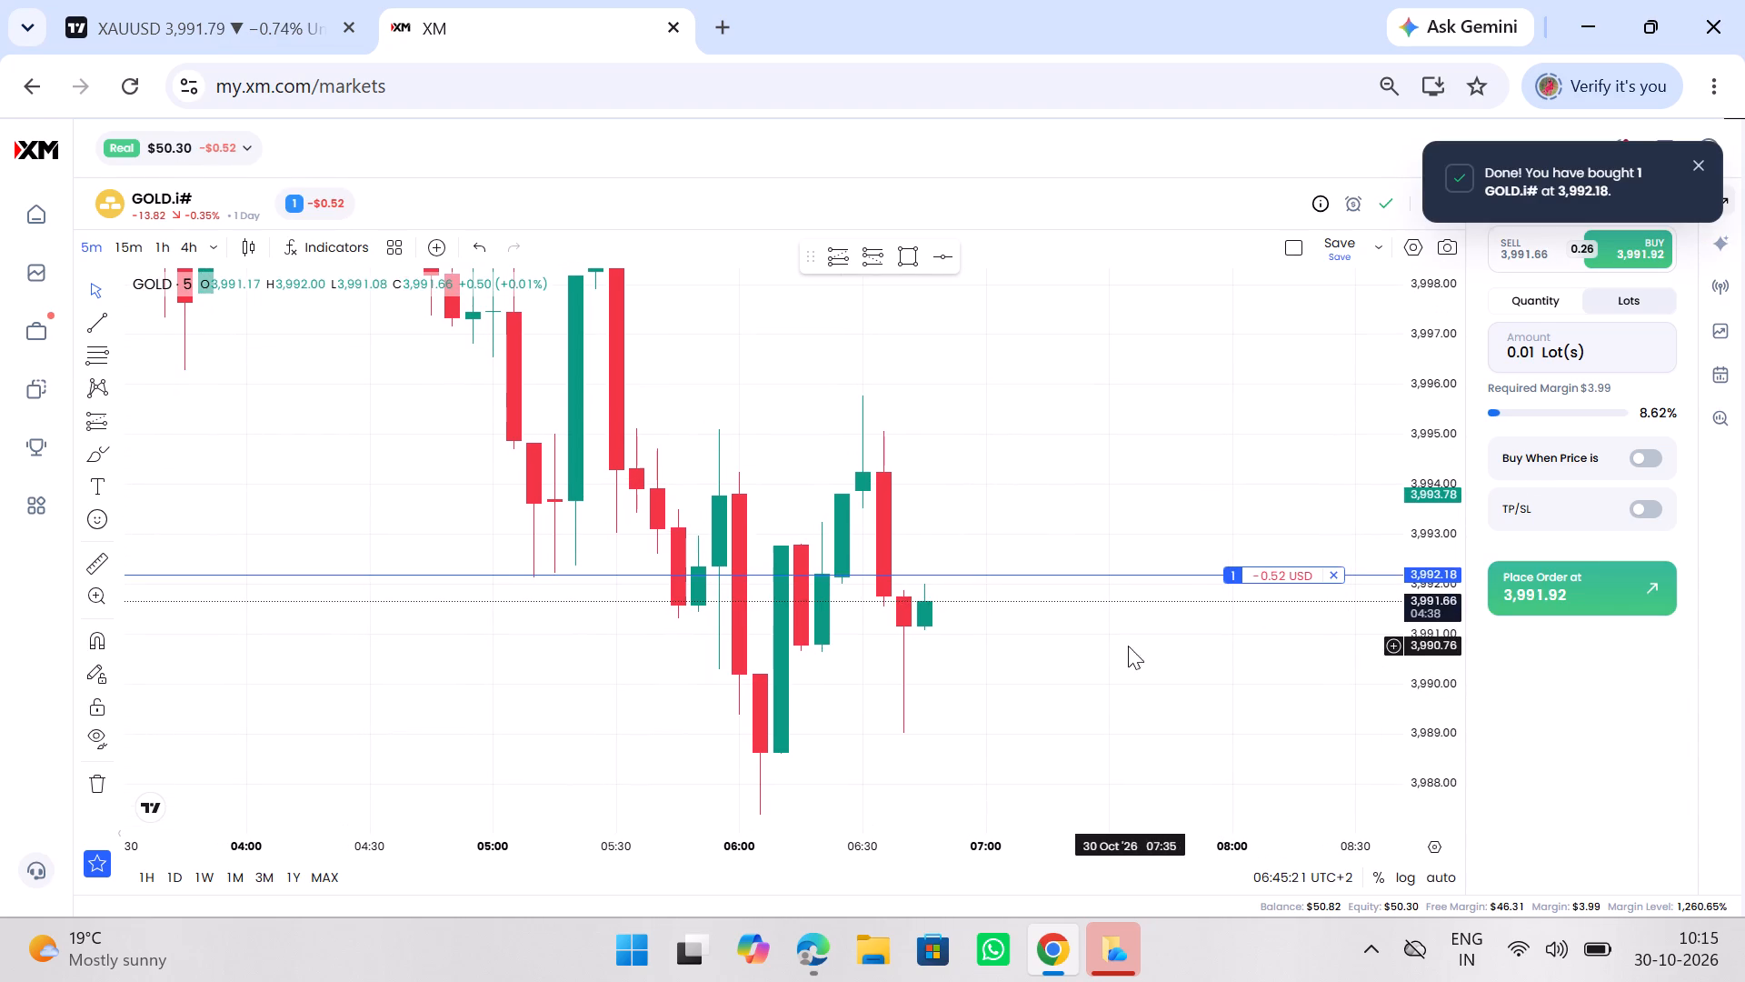
{"action": "left_click_drag", "start_coordinate": [1195, 575], "coordinate": [1202, 679]}
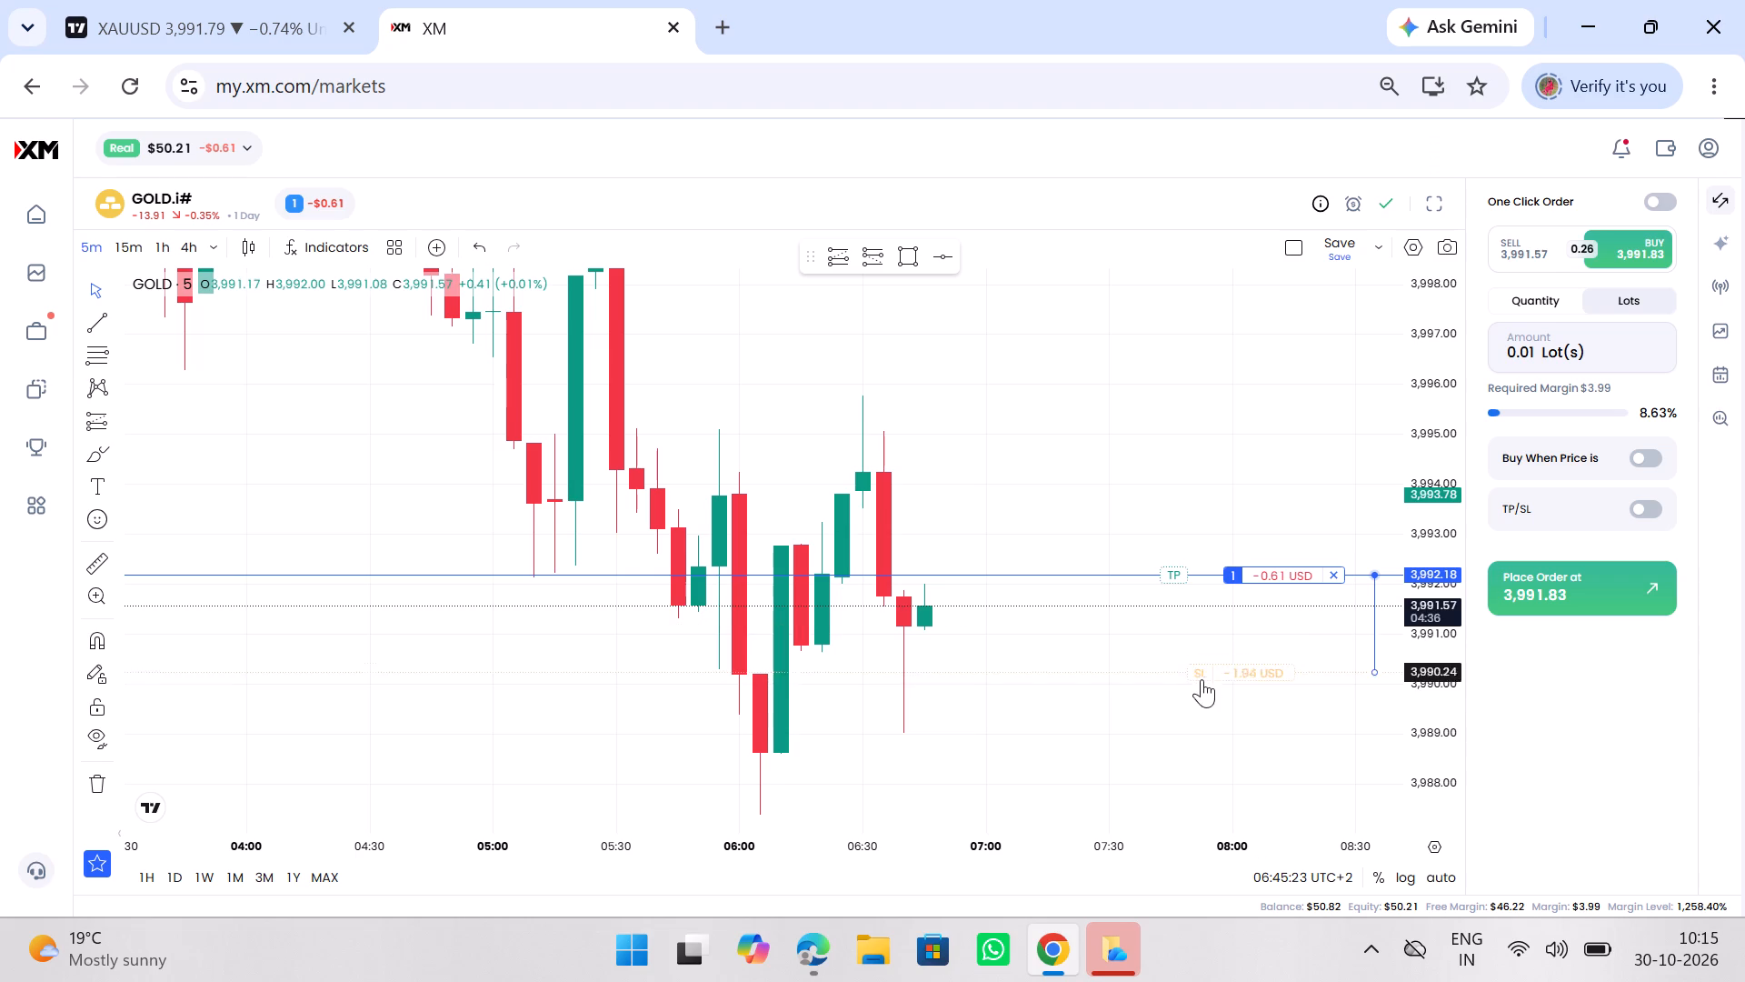
{"action": "left_click_drag", "start_coordinate": [1202, 679], "coordinate": [1225, 733]}
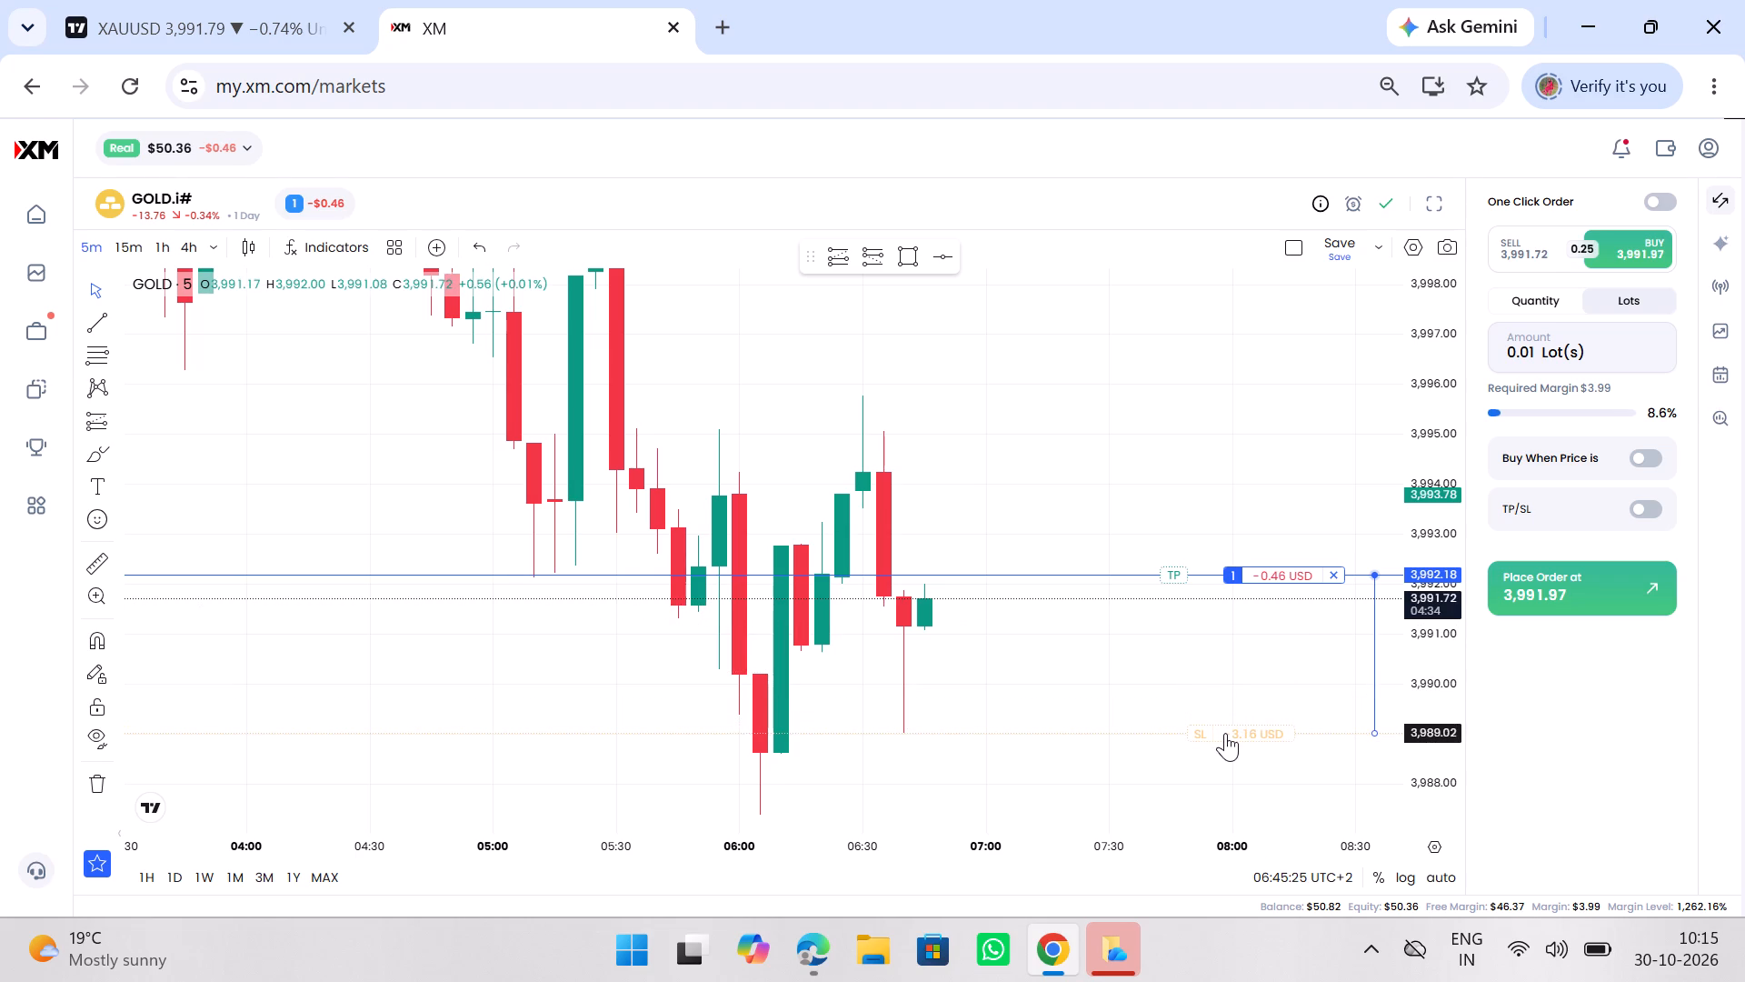
{"action": "left_click_drag", "start_coordinate": [1225, 733], "coordinate": [1225, 734]}
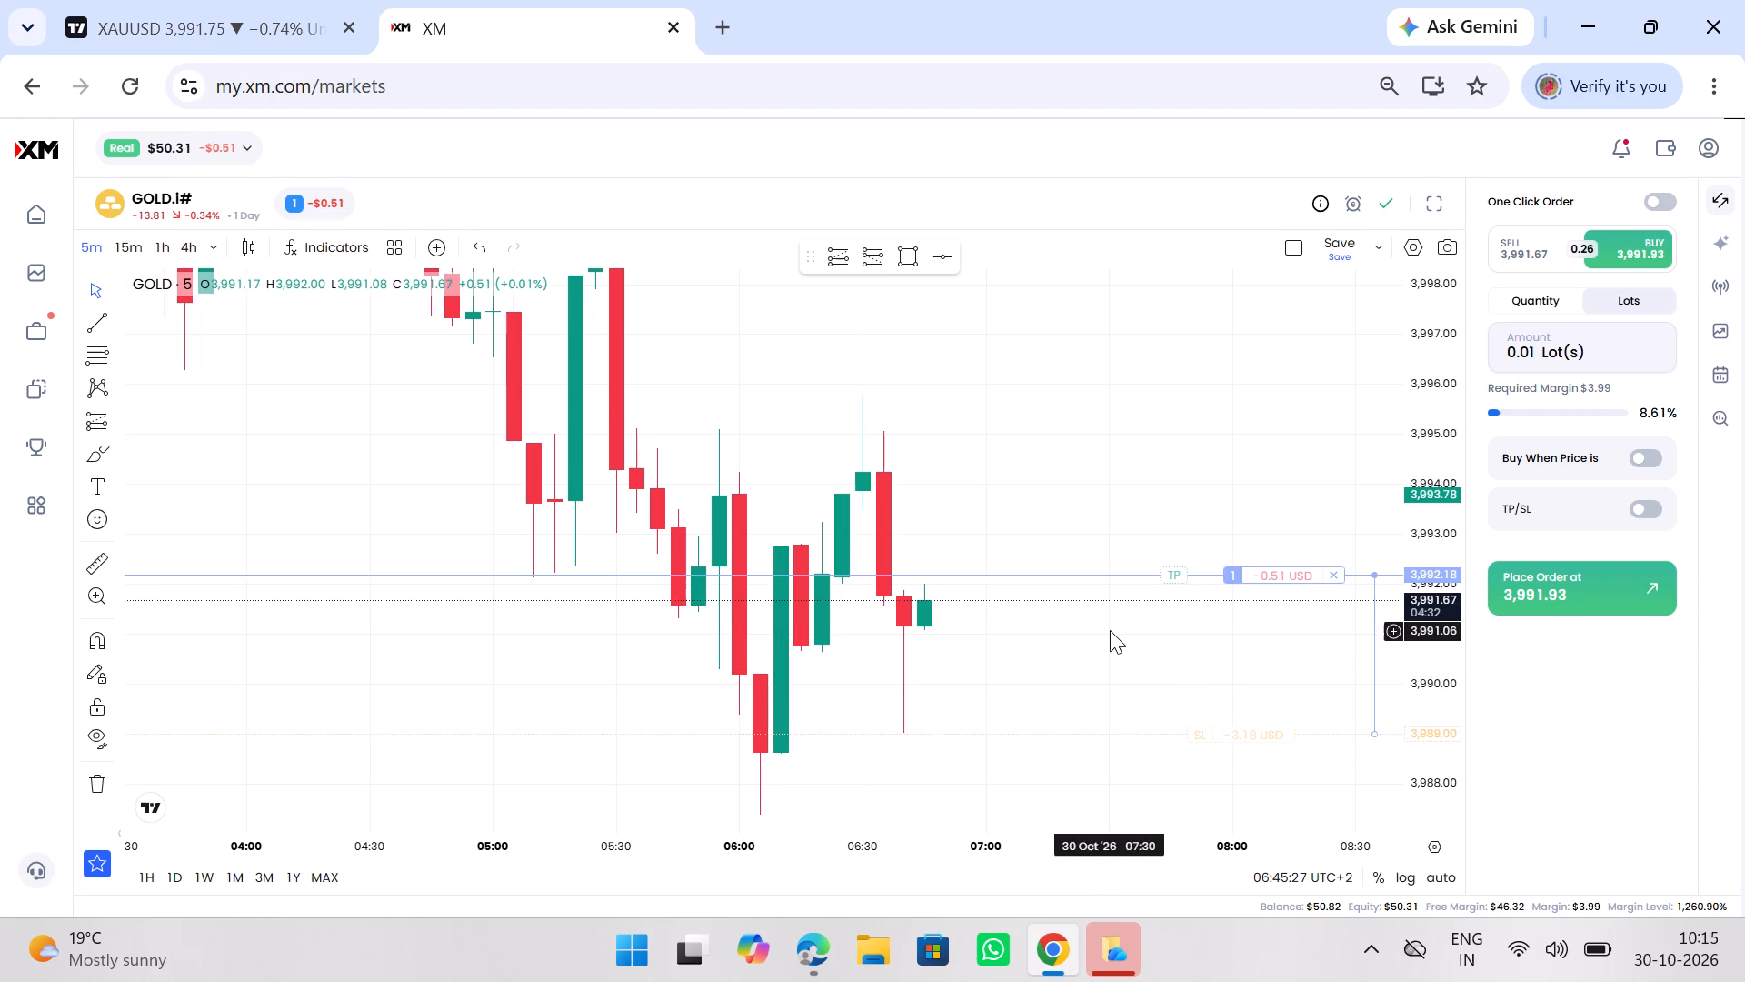
Add a take profit at 3,998.20 to the open GOLD.i# buy position on the chart.
{"action": "left_click_drag", "start_coordinate": [1110, 631], "coordinate": [1117, 683]}
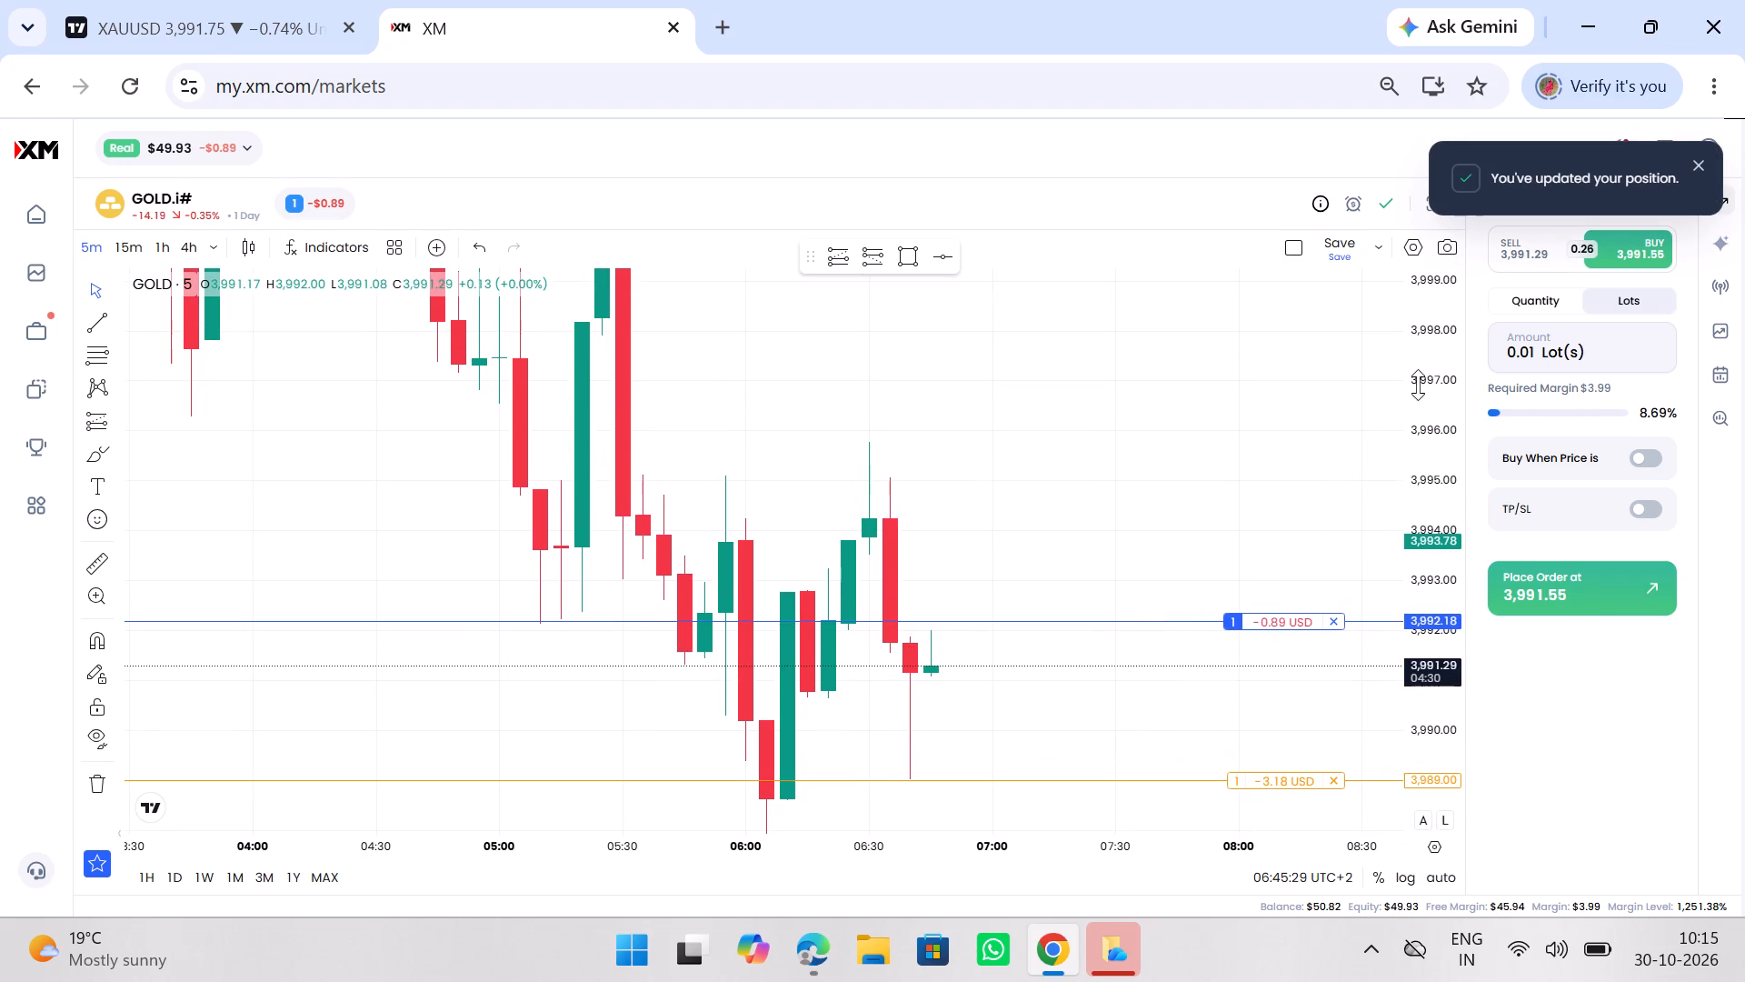
{"action": "left_click_drag", "start_coordinate": [1418, 385], "coordinate": [1433, 488]}
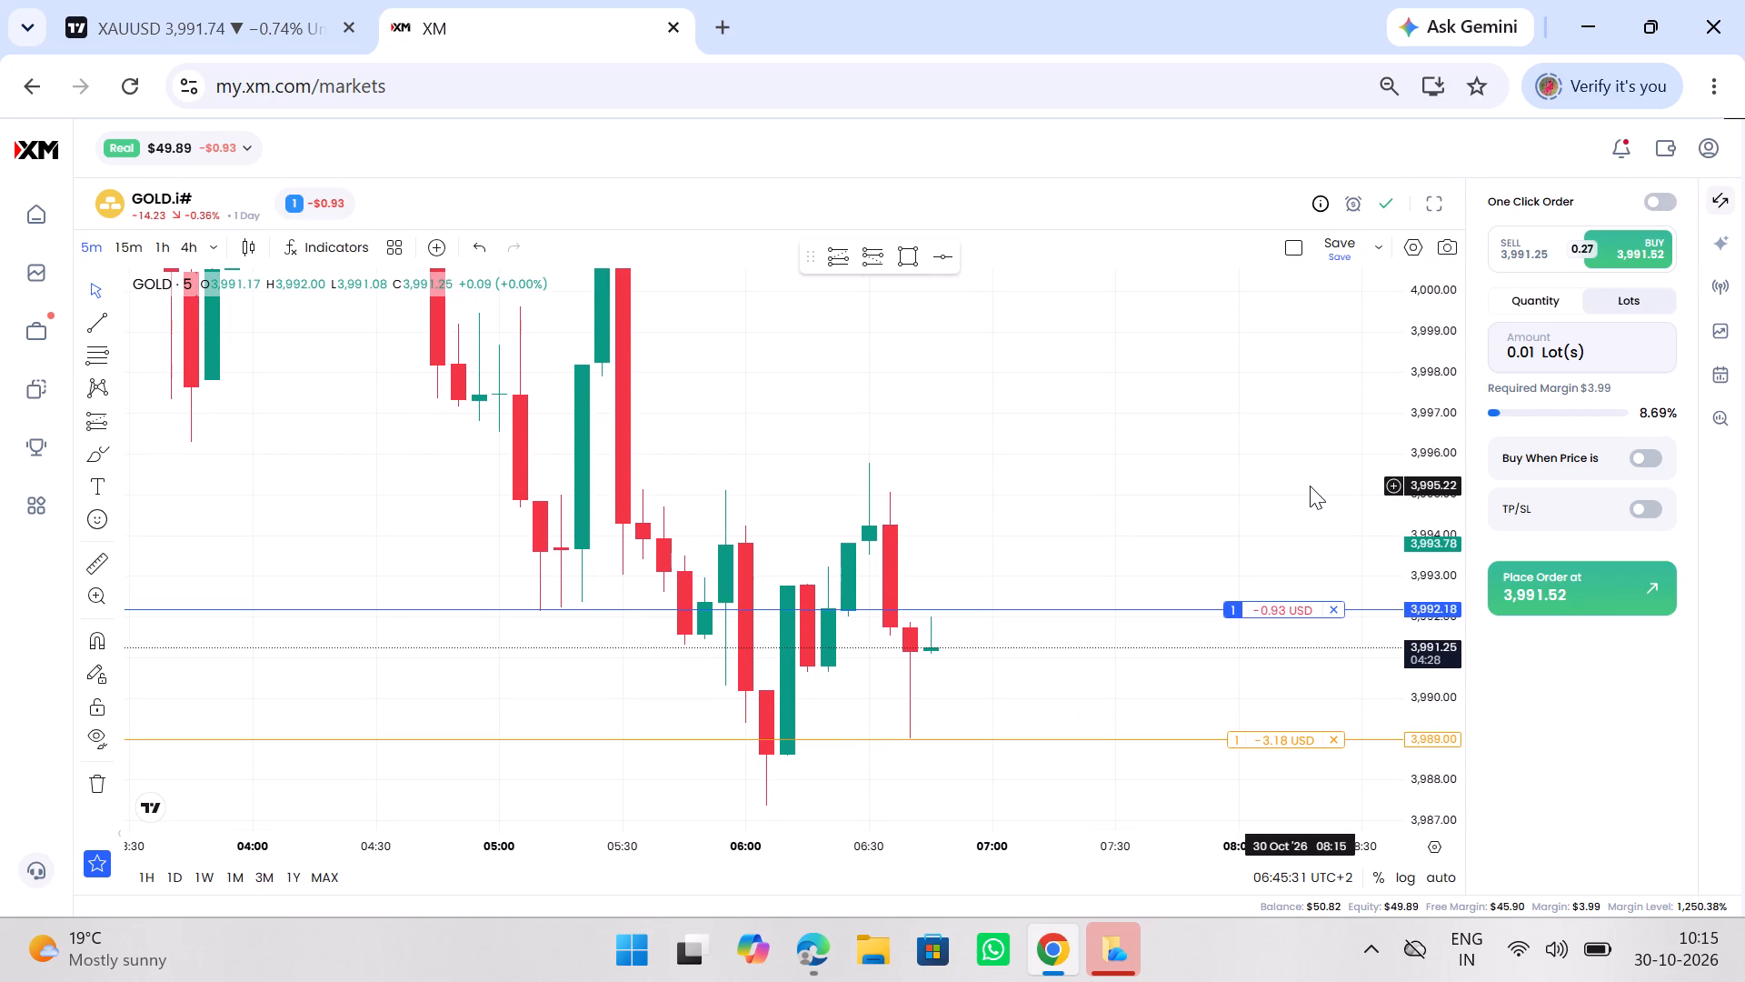
{"action": "scroll", "coordinate": [1310, 486], "scroll_direction": "down", "scroll_amount": 8, "text": "ctrl"}
{"action": "left_click_drag", "start_coordinate": [1279, 438], "coordinate": [1222, 507]}
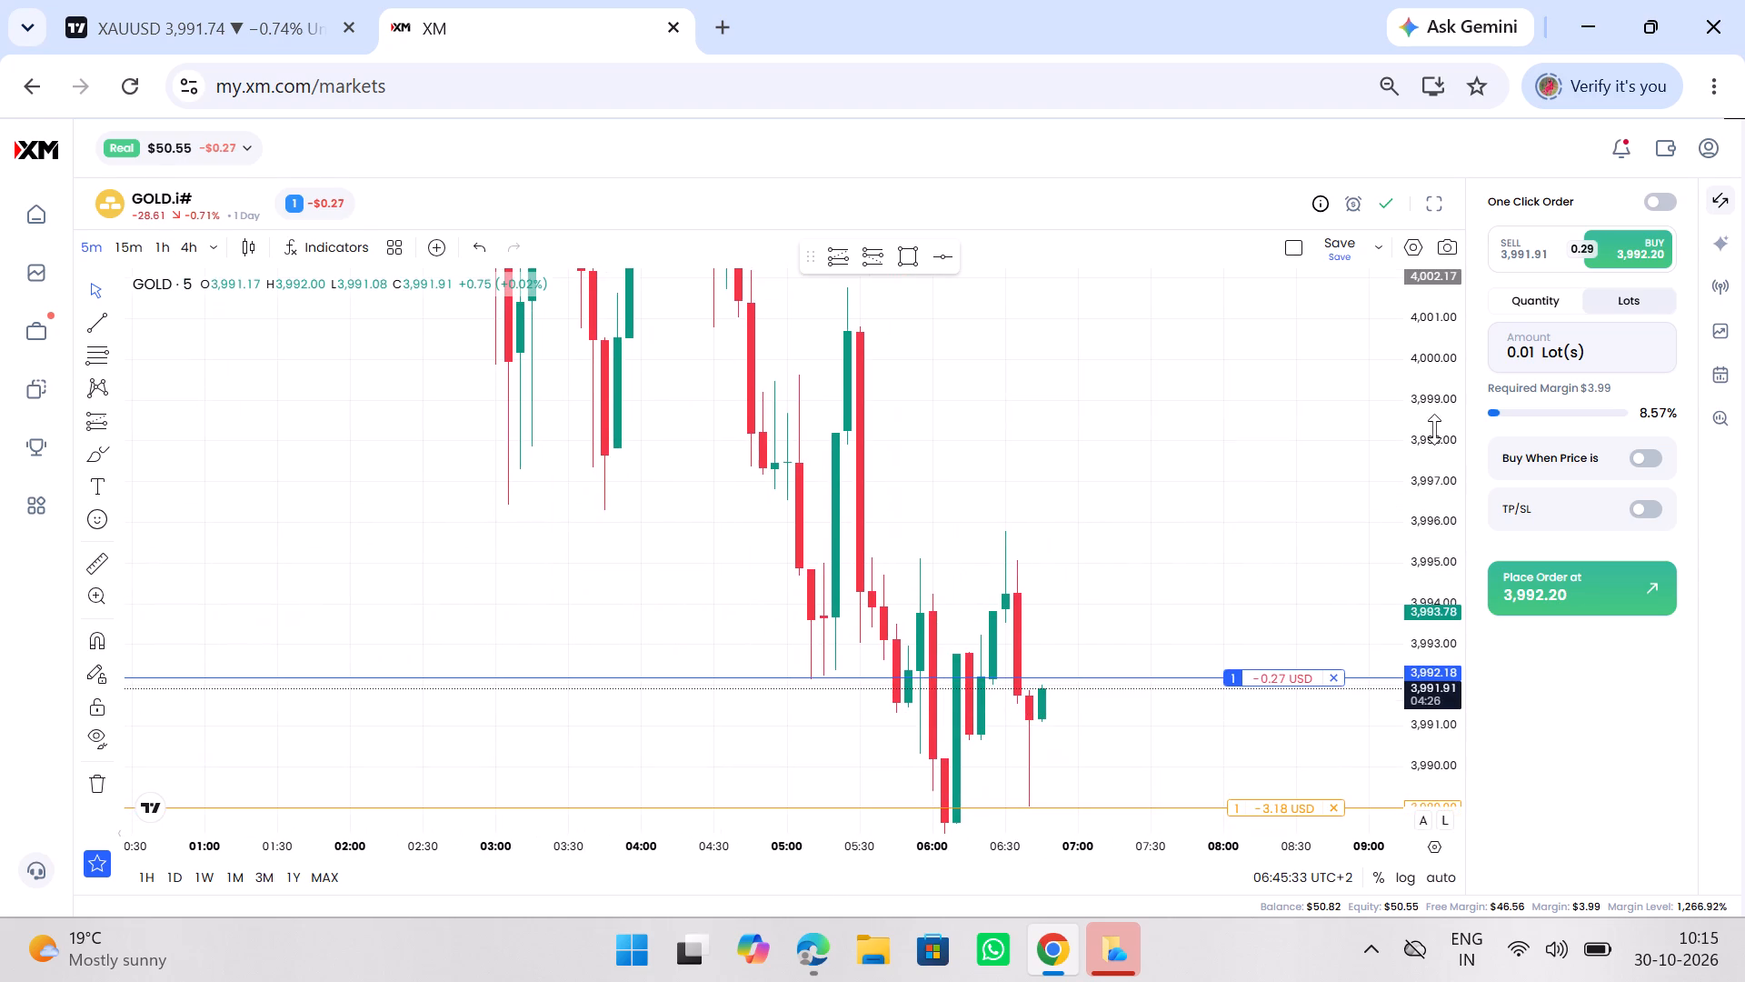
{"action": "left_click_drag", "start_coordinate": [1441, 428], "coordinate": [1451, 480]}
{"action": "left_click_drag", "start_coordinate": [1343, 495], "coordinate": [1260, 488]}
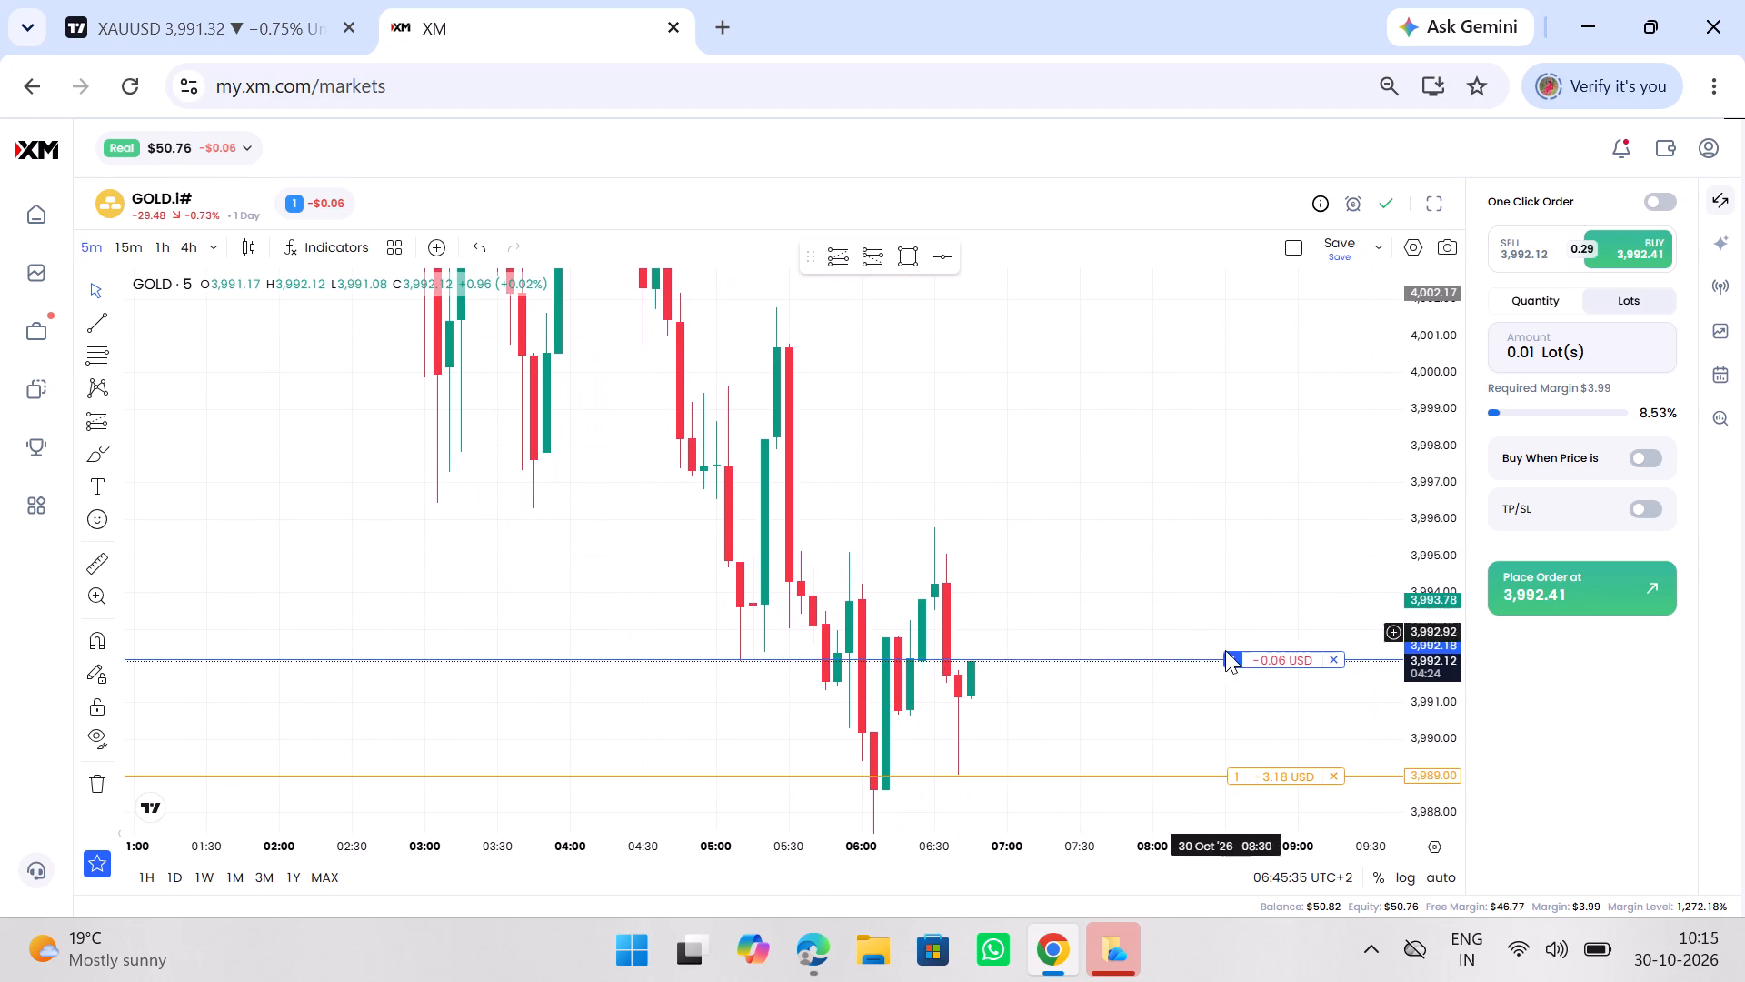
{"action": "left_click_drag", "start_coordinate": [1204, 659], "coordinate": [1235, 456]}
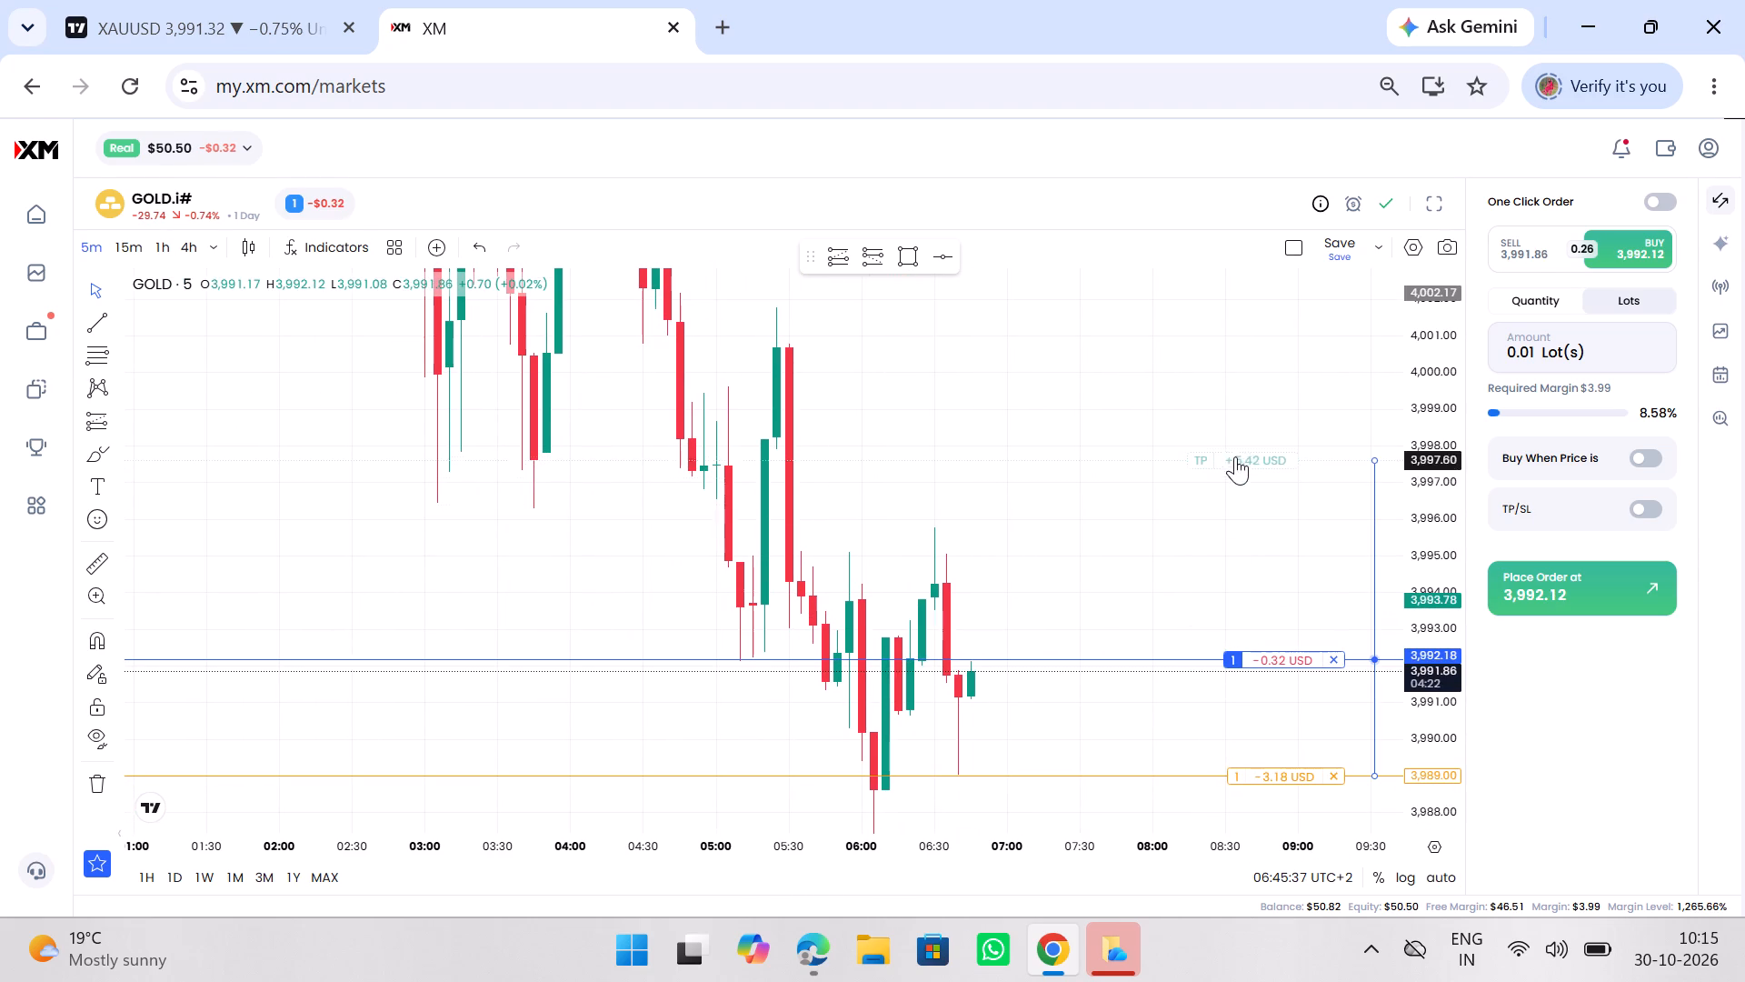
{"action": "left_click_drag", "start_coordinate": [1235, 456], "coordinate": [1261, 446]}
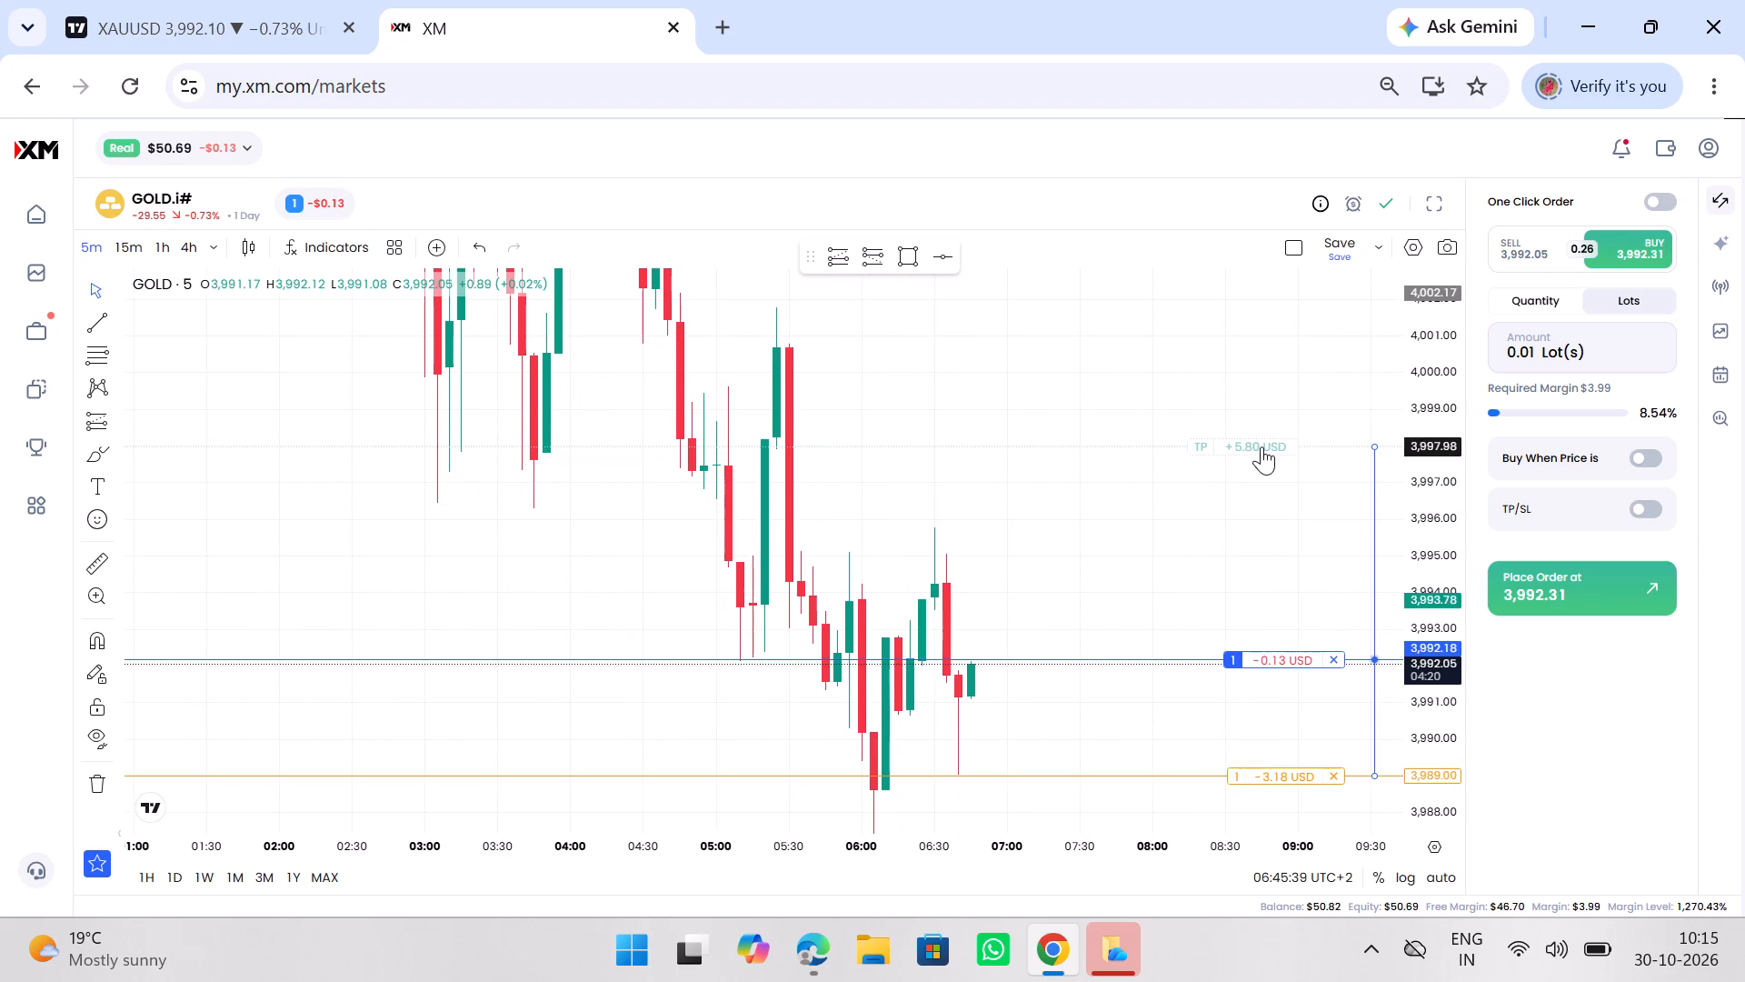
{"action": "left_click_drag", "start_coordinate": [1261, 446], "coordinate": [1266, 441]}
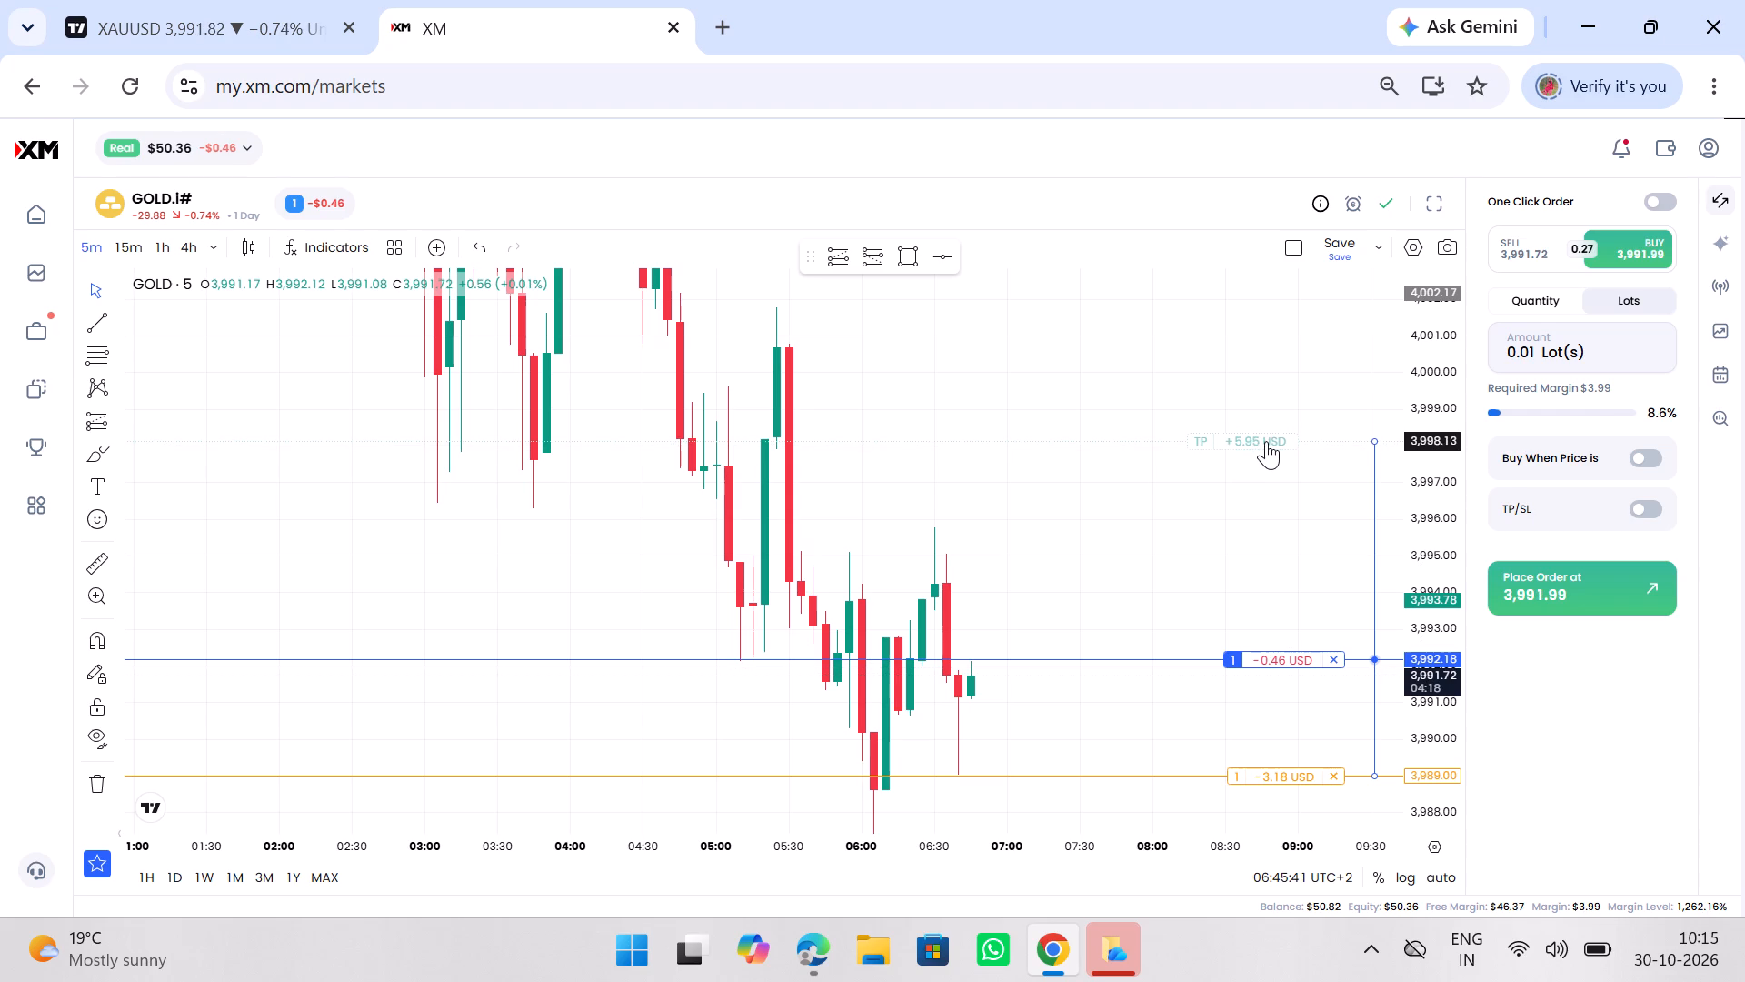
{"action": "left_click_drag", "start_coordinate": [1266, 441], "coordinate": [1268, 438]}
{"action": "left_click_drag", "start_coordinate": [1179, 533], "coordinate": [1141, 507]}
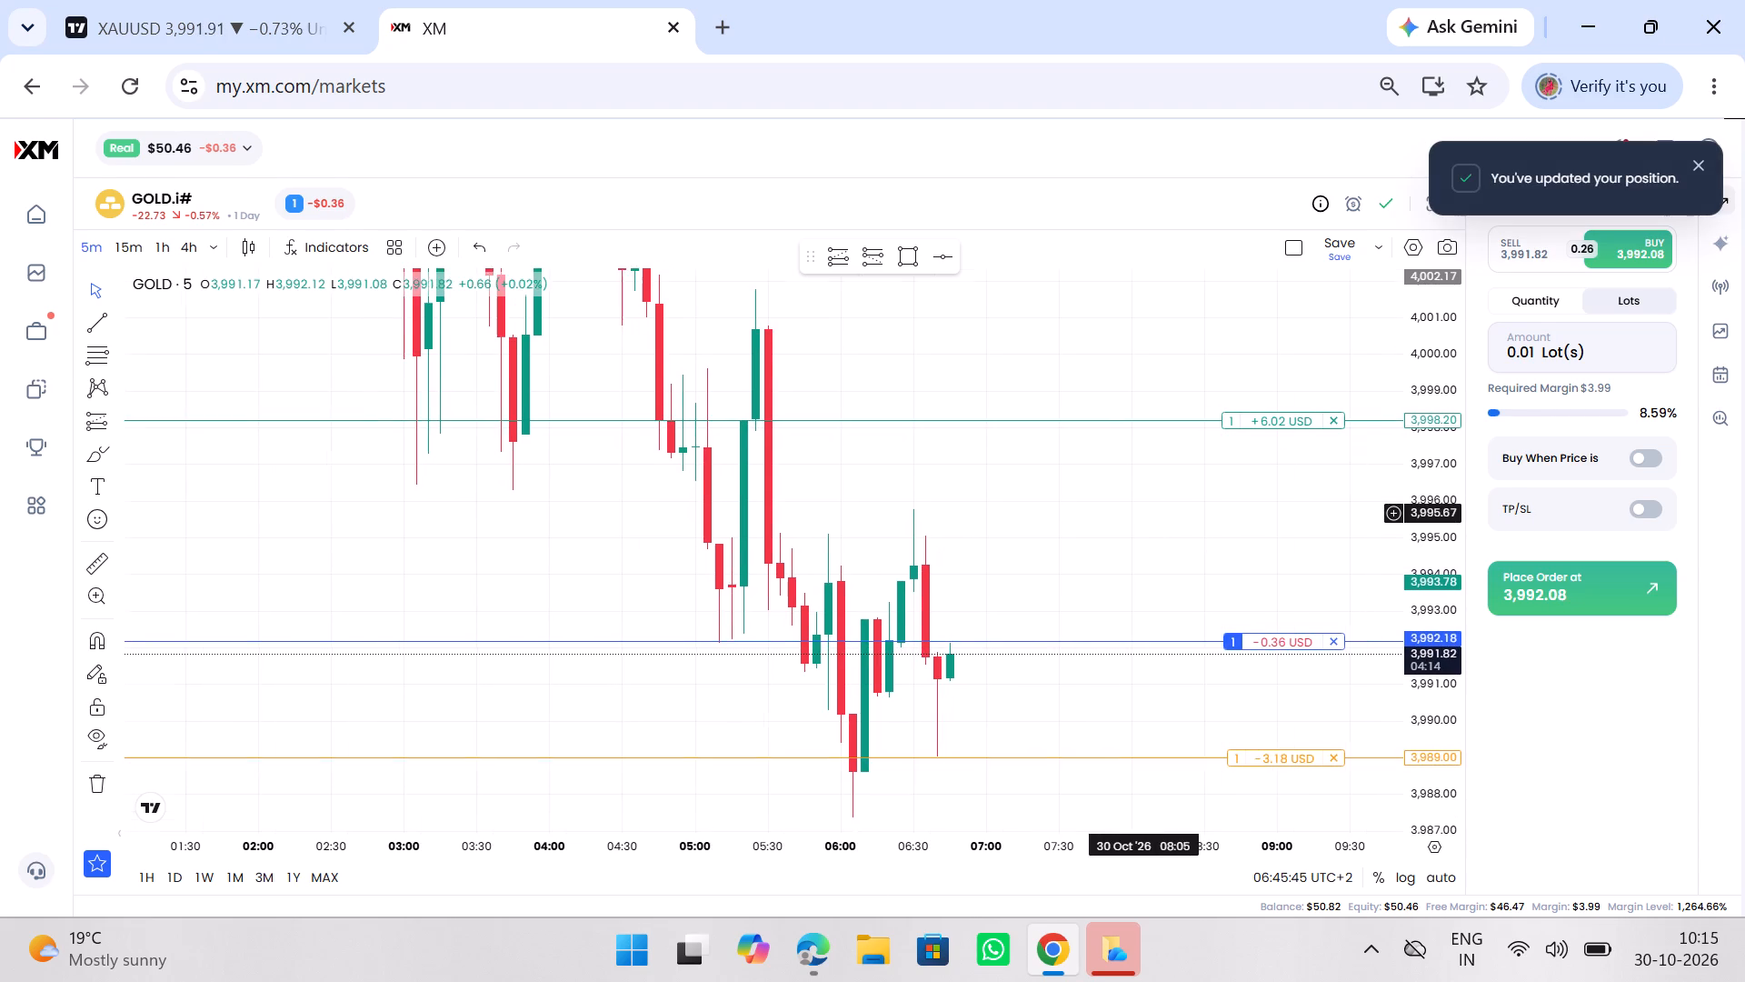
{"action": "left_click_drag", "start_coordinate": [1141, 507], "coordinate": [1140, 500]}
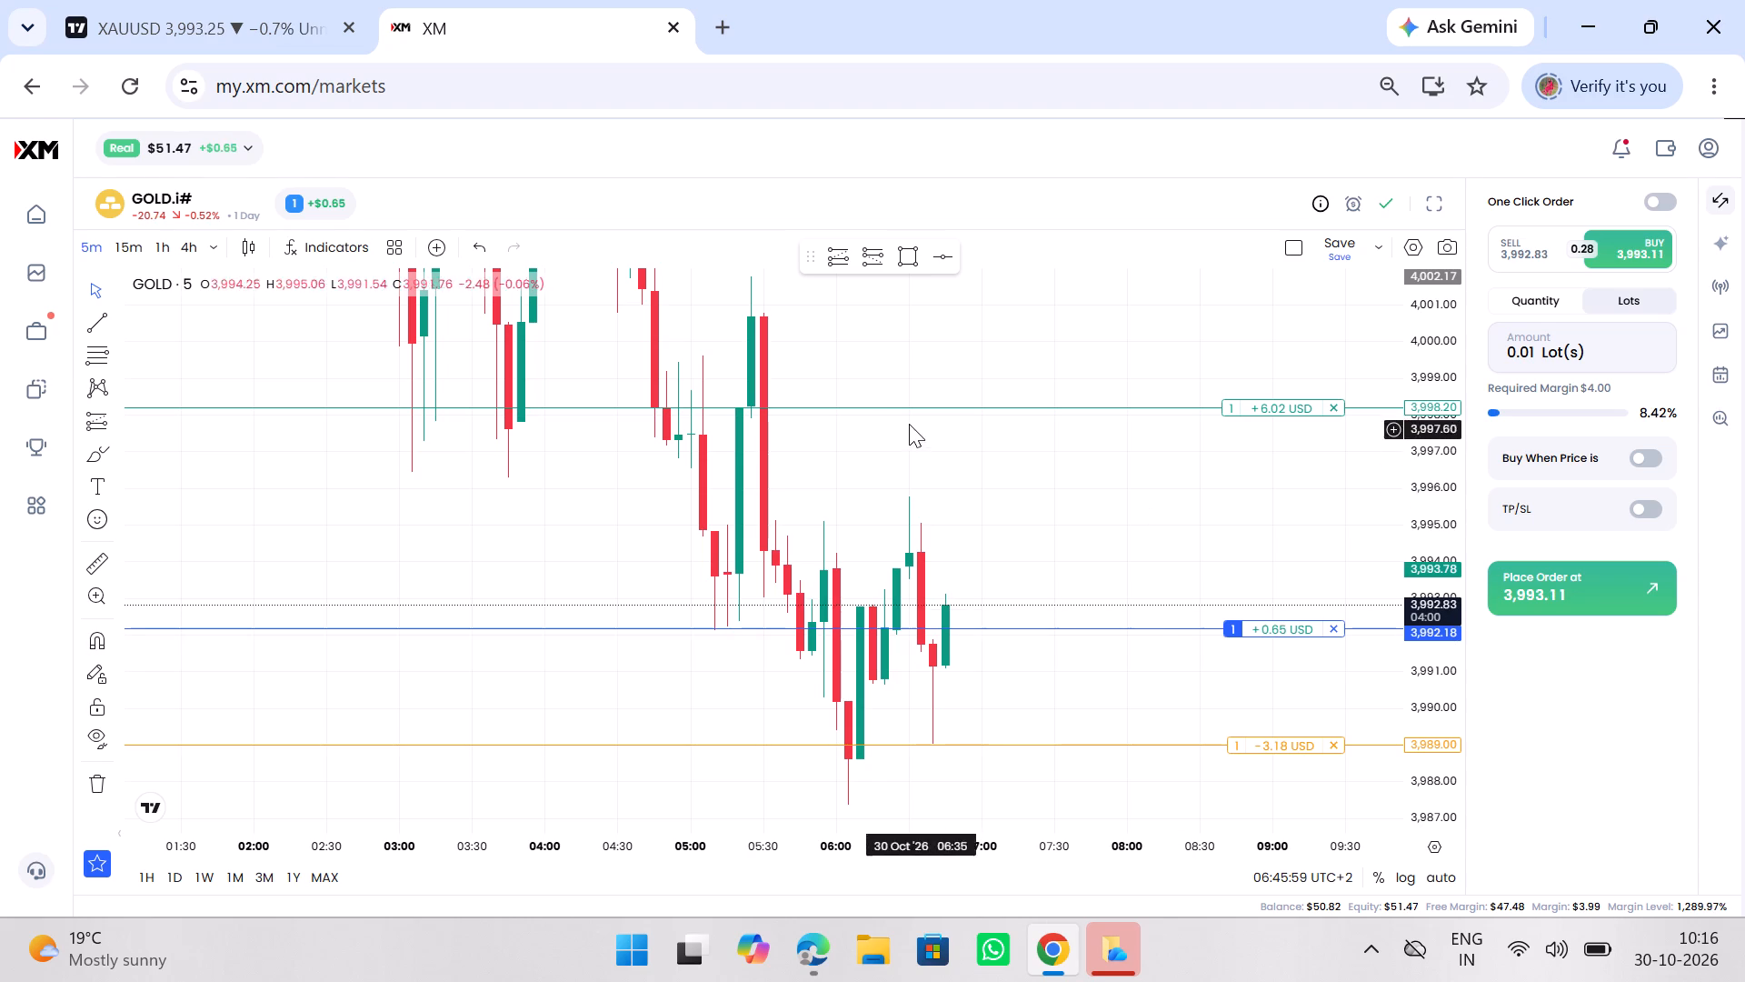
Check the long position's entry, stop and target on the TradingView XAUUSD chart, and return to XM.
{"action": "left_click", "coordinate": [168, 5]}
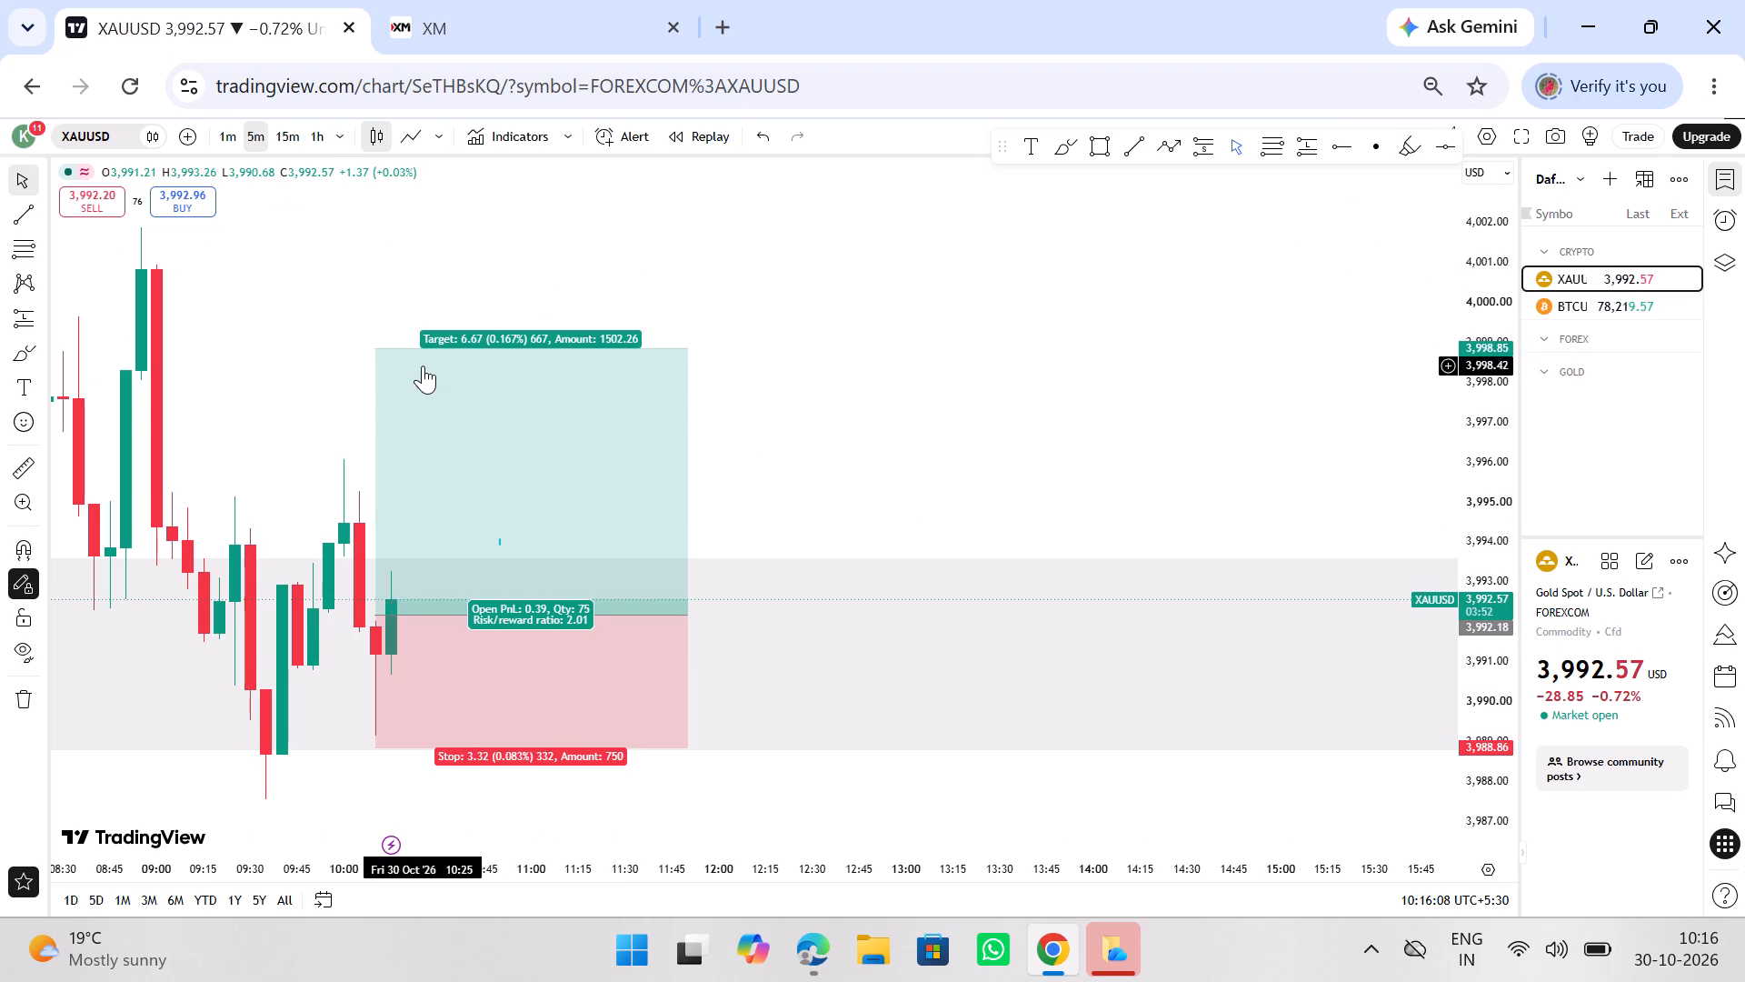
{"action": "left_click", "coordinate": [415, 366]}
{"action": "left_click", "coordinate": [1218, 331]}
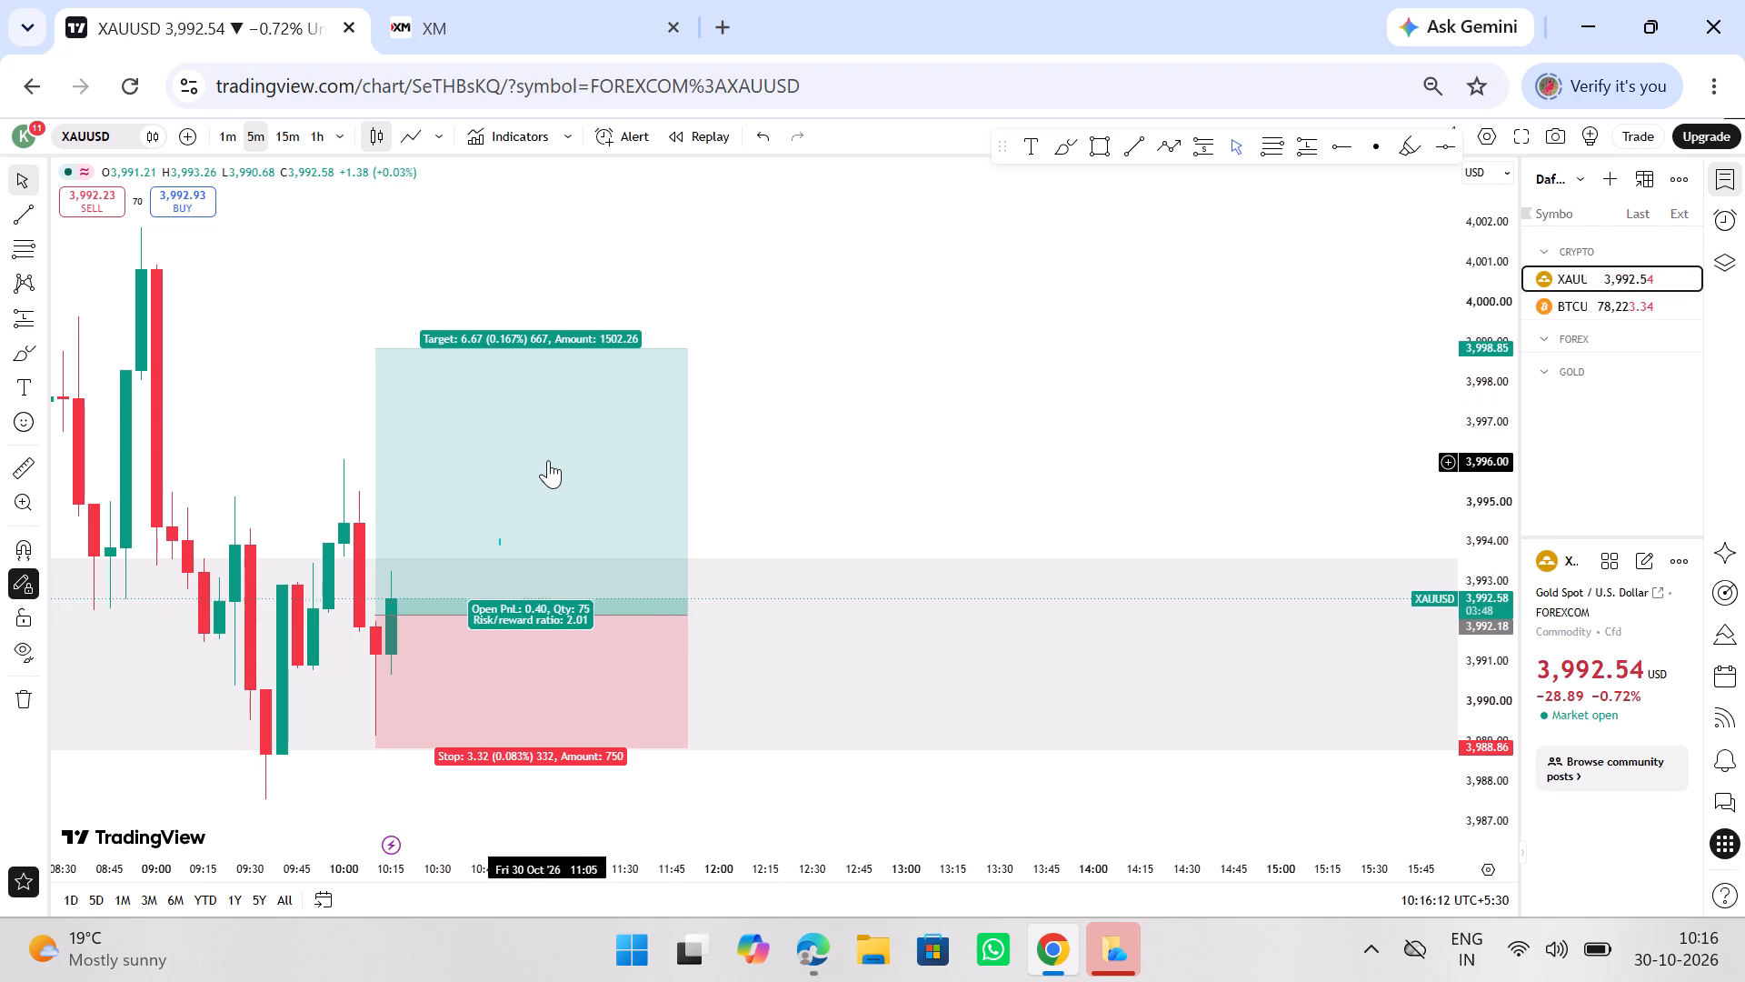
{"action": "left_click", "coordinate": [479, 1]}
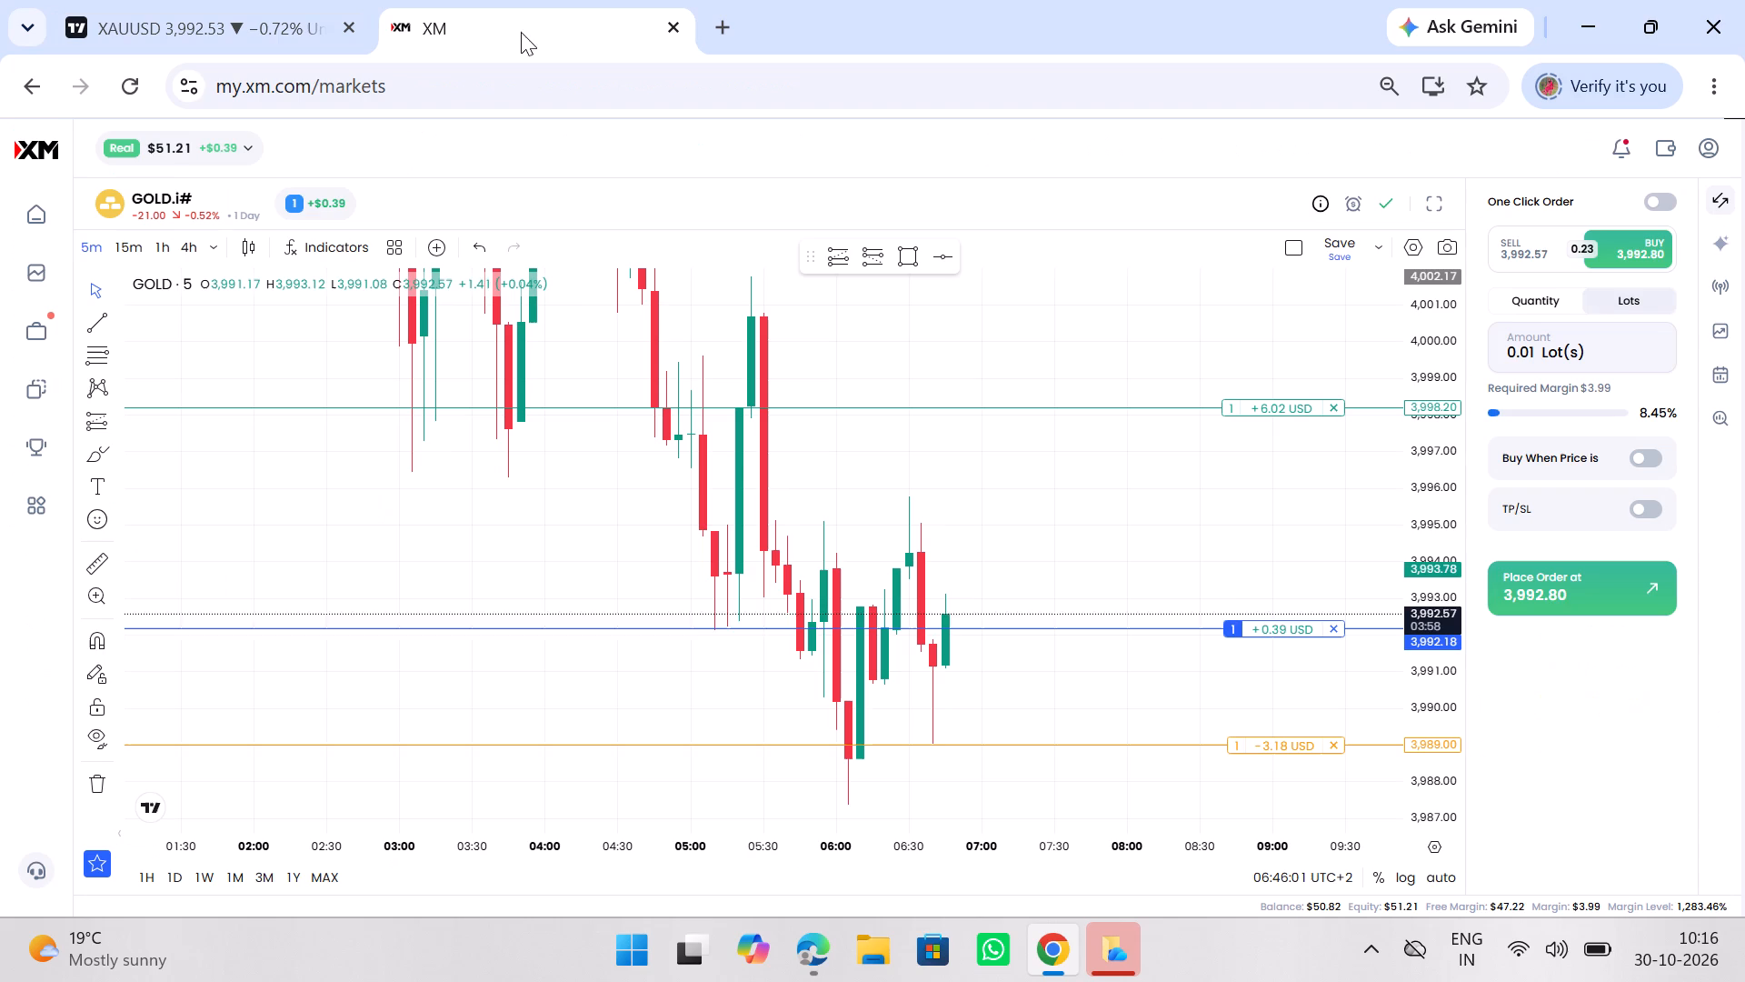
Examine the open GOLD.i# position's entry, stop-loss and take-profit lines against the latest 5-minute candles.
{"action": "left_click_drag", "start_coordinate": [1102, 546], "coordinate": [1135, 545]}
{"action": "scroll", "coordinate": [1136, 545], "scroll_direction": "down", "scroll_amount": 2, "text": "ctrl"}
{"action": "scroll", "coordinate": [1136, 545], "scroll_direction": "up", "scroll_amount": 2, "text": "ctrl"}
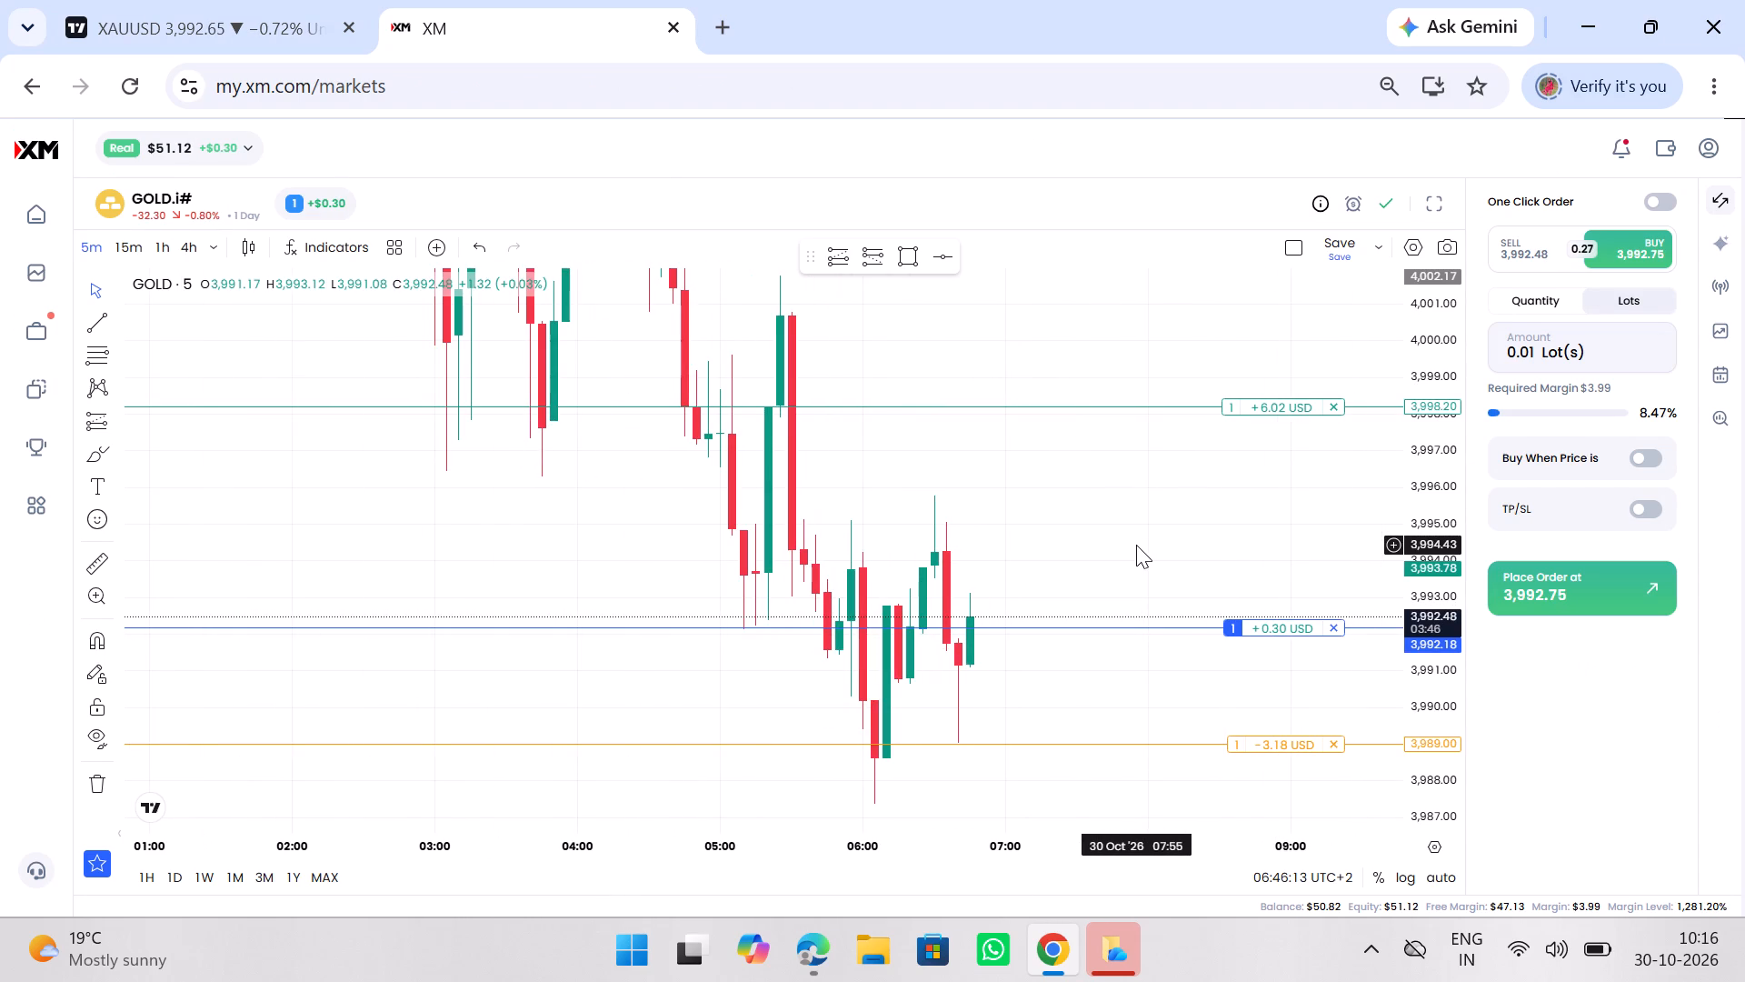
{"action": "left_click_drag", "start_coordinate": [1136, 545], "coordinate": [1144, 507]}
{"action": "left_click_drag", "start_coordinate": [1450, 465], "coordinate": [1446, 468]}
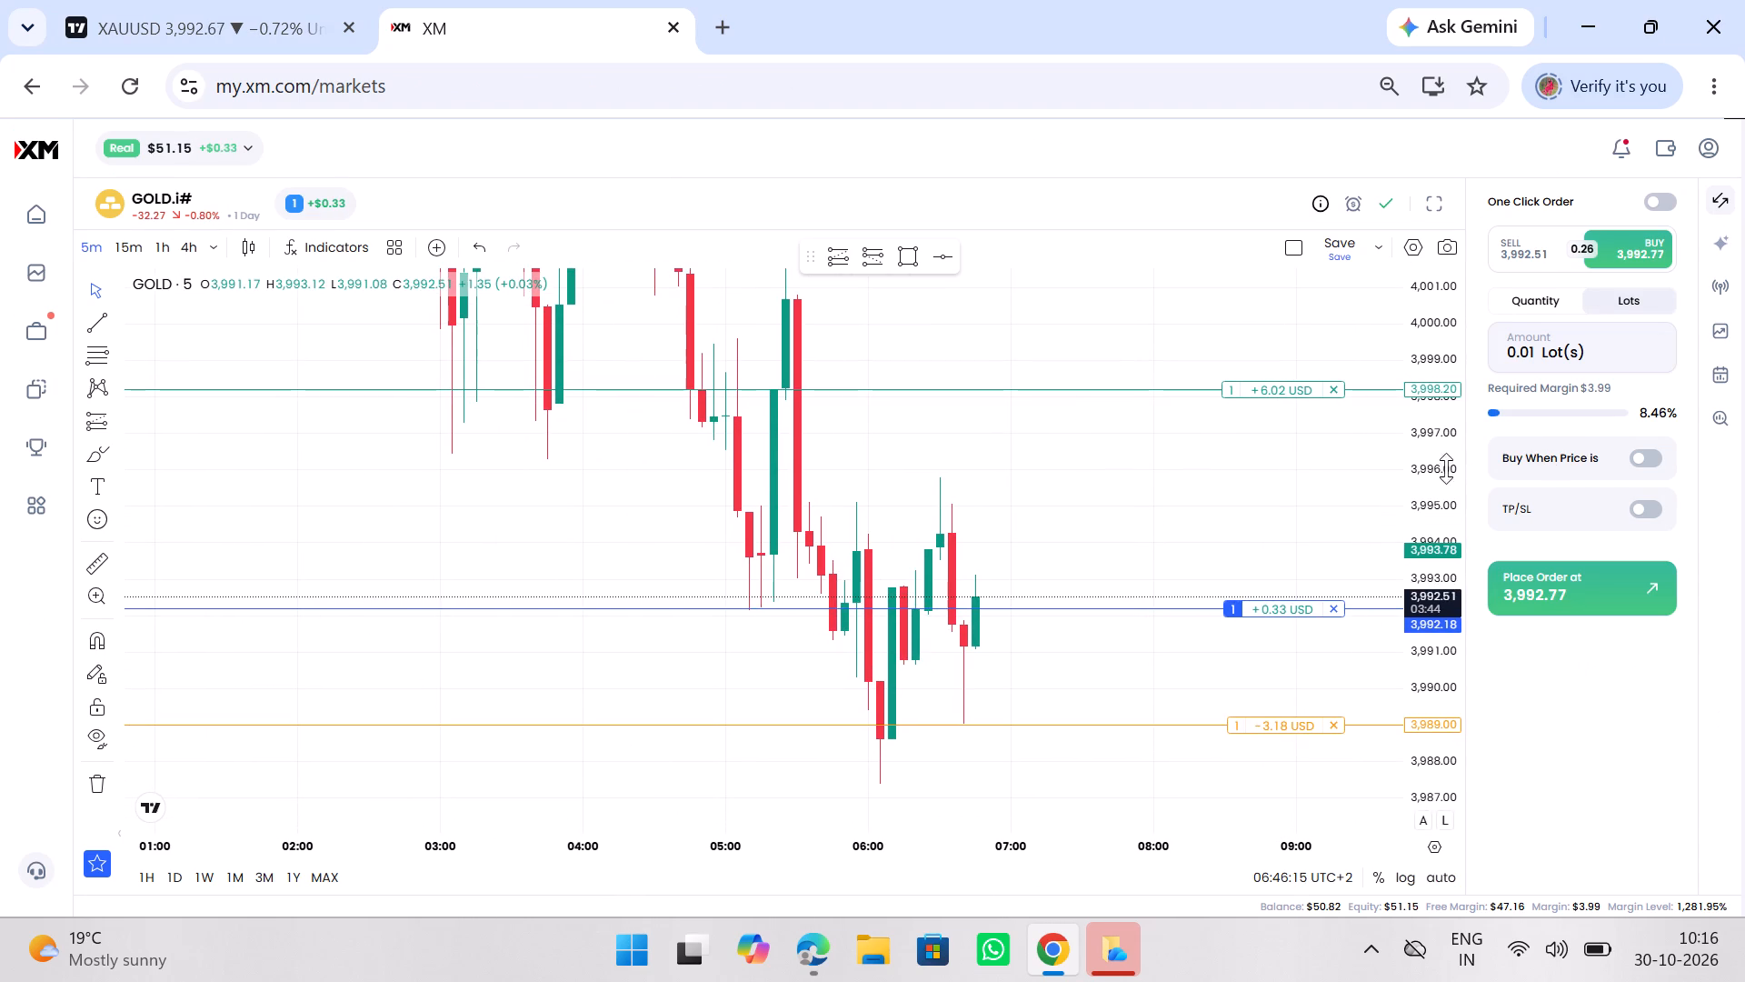
{"action": "left_click_drag", "start_coordinate": [1446, 468], "coordinate": [1441, 494]}
{"action": "left_click", "coordinate": [1293, 485]}
{"action": "scroll", "coordinate": [1292, 484], "scroll_direction": "down", "scroll_amount": 2, "text": "ctrl"}
{"action": "left_click_drag", "start_coordinate": [1244, 519], "coordinate": [1198, 536]}
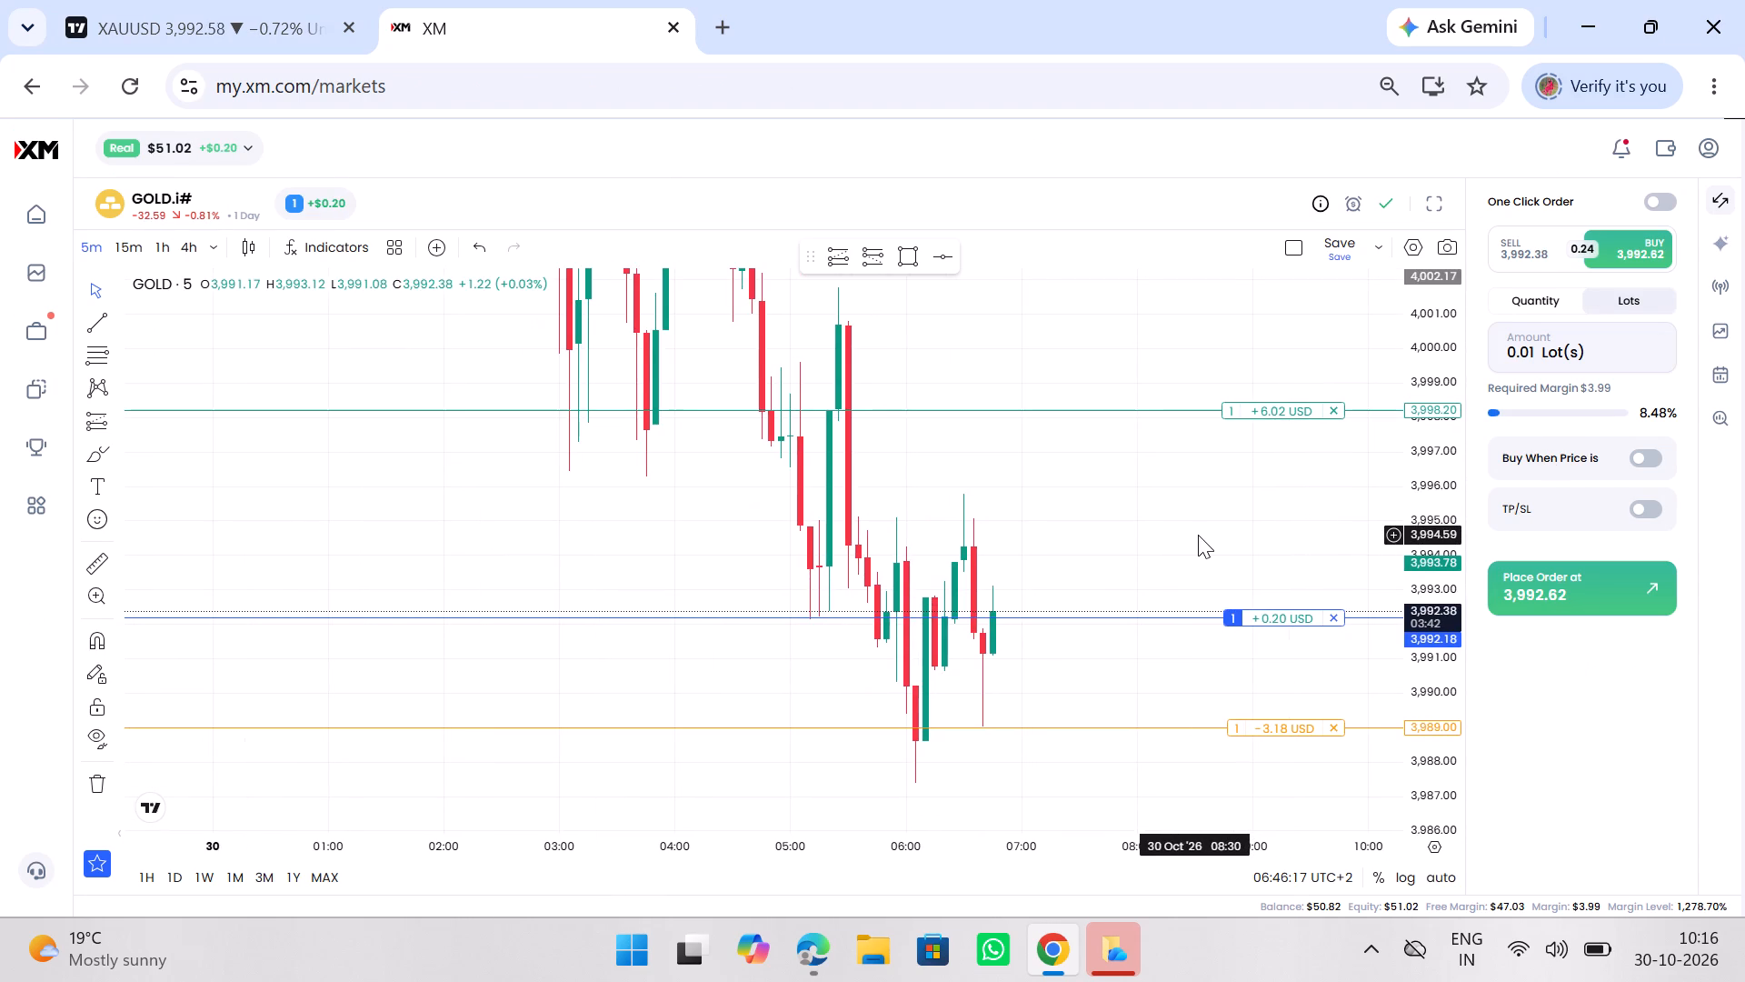
{"action": "scroll", "coordinate": [1198, 535], "scroll_direction": "up", "scroll_amount": 2, "text": "ctrl"}
{"action": "left_click_drag", "start_coordinate": [1242, 504], "coordinate": [1260, 491]}
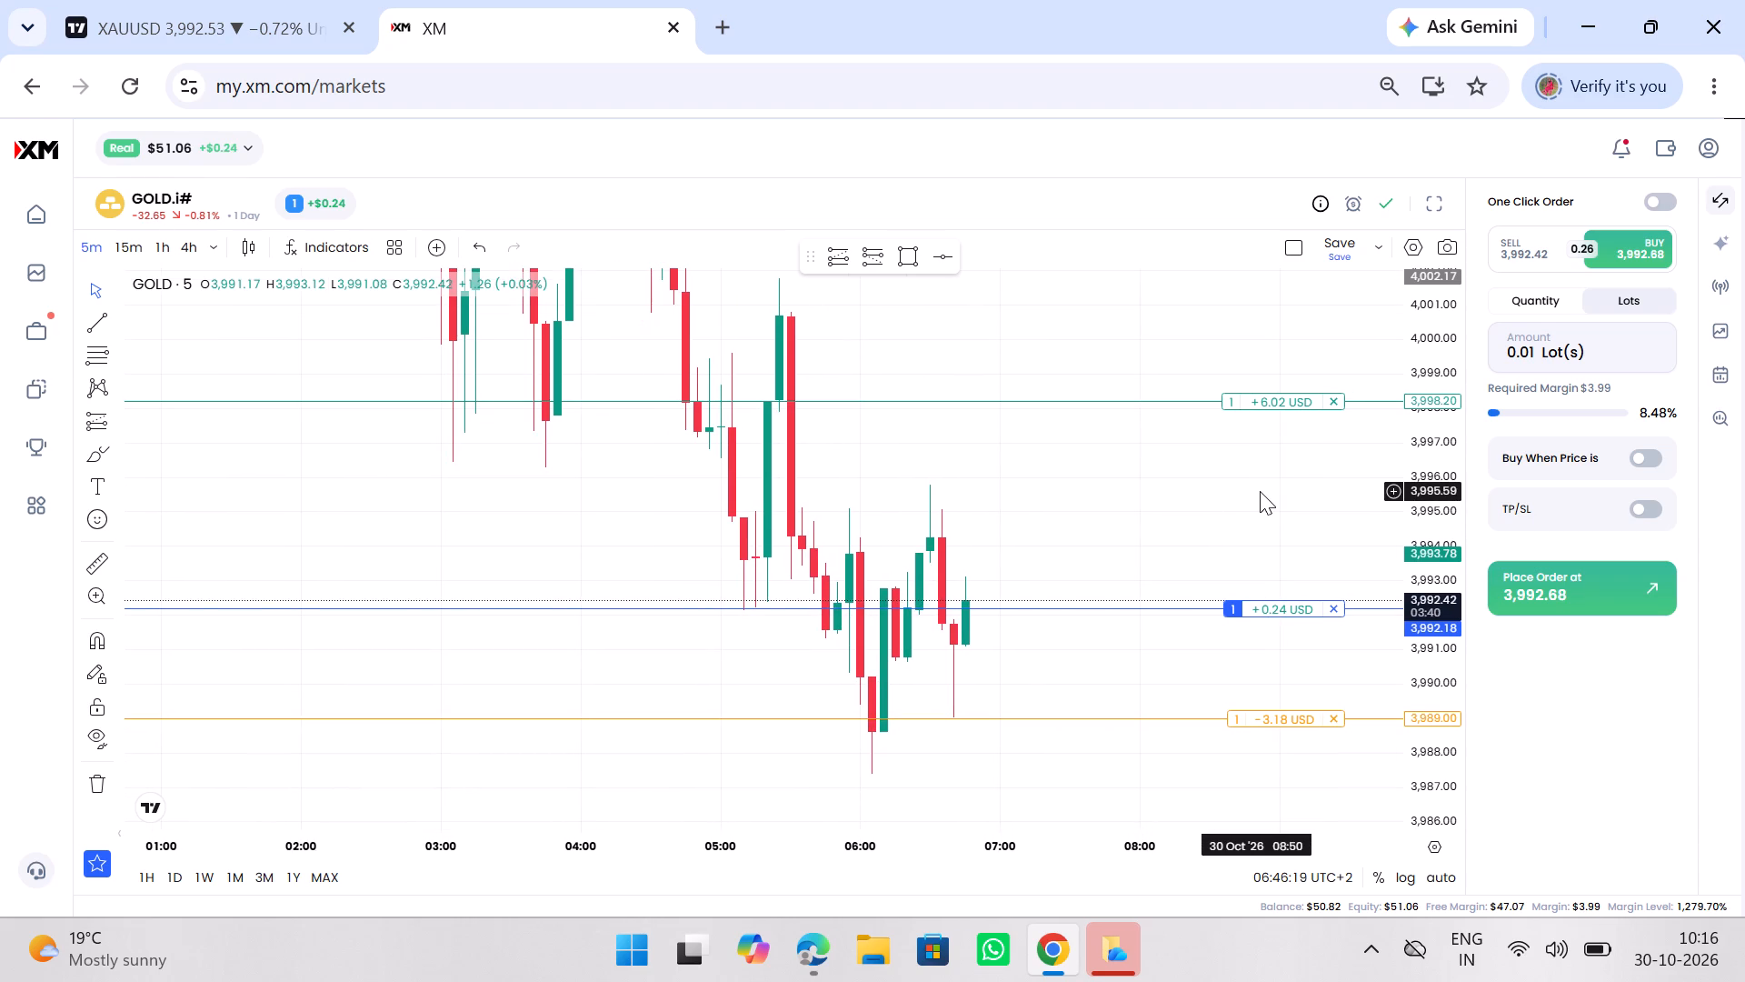
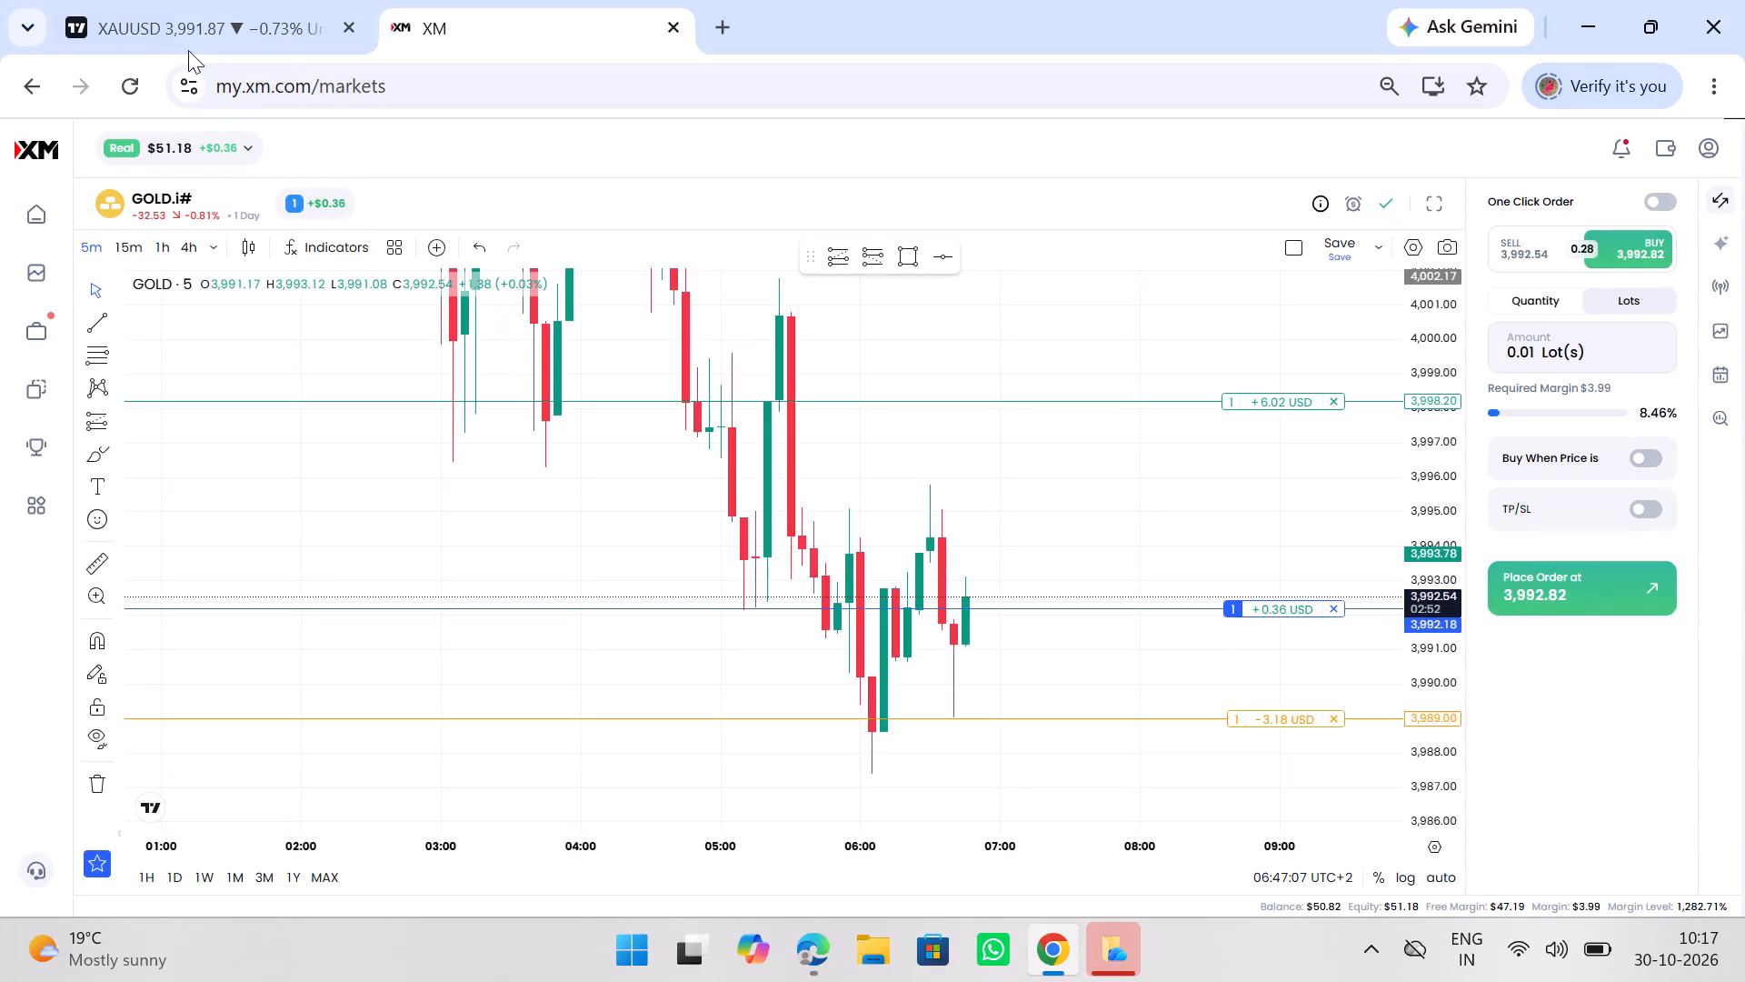
Review the long position on the TradingView XAUUSD chart in the 15-minute timeframe, and return the chart to 5 minutes.
{"action": "left_click", "coordinate": [185, 15]}
{"action": "left_click", "coordinate": [285, 143]}
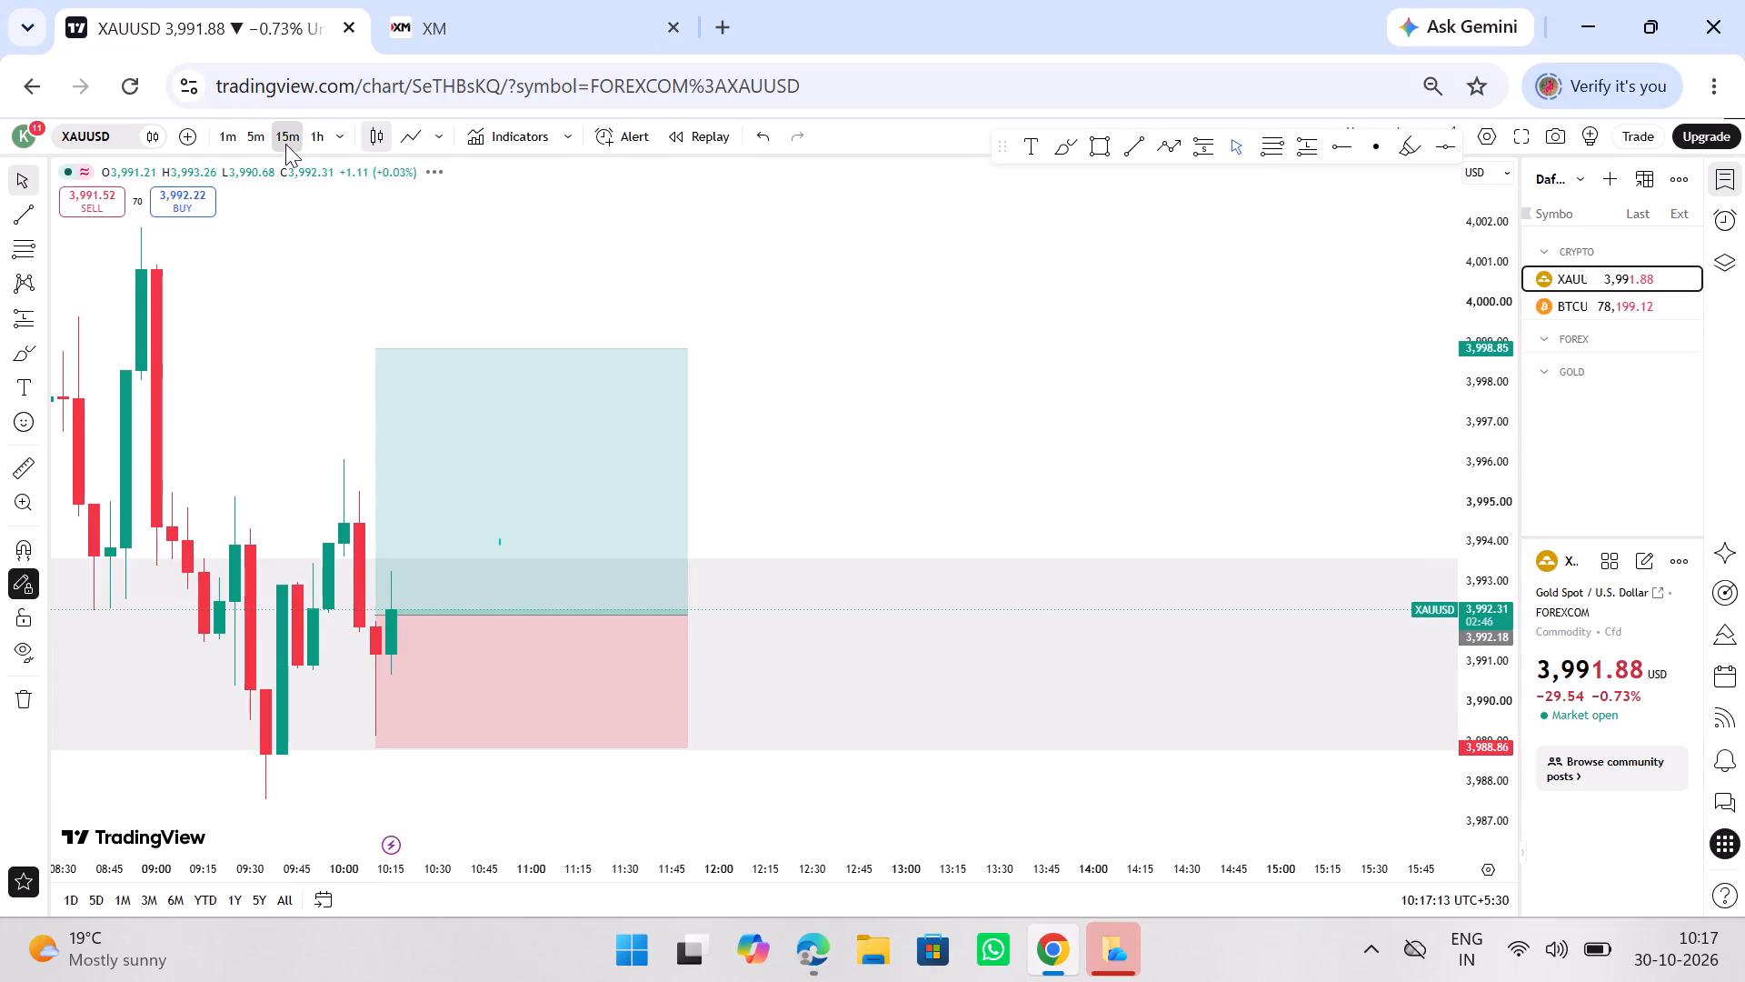
{"action": "left_click_drag", "start_coordinate": [643, 316], "coordinate": [934, 370]}
{"action": "scroll", "coordinate": [934, 370], "scroll_direction": "down", "scroll_amount": 2, "text": "ctrl"}
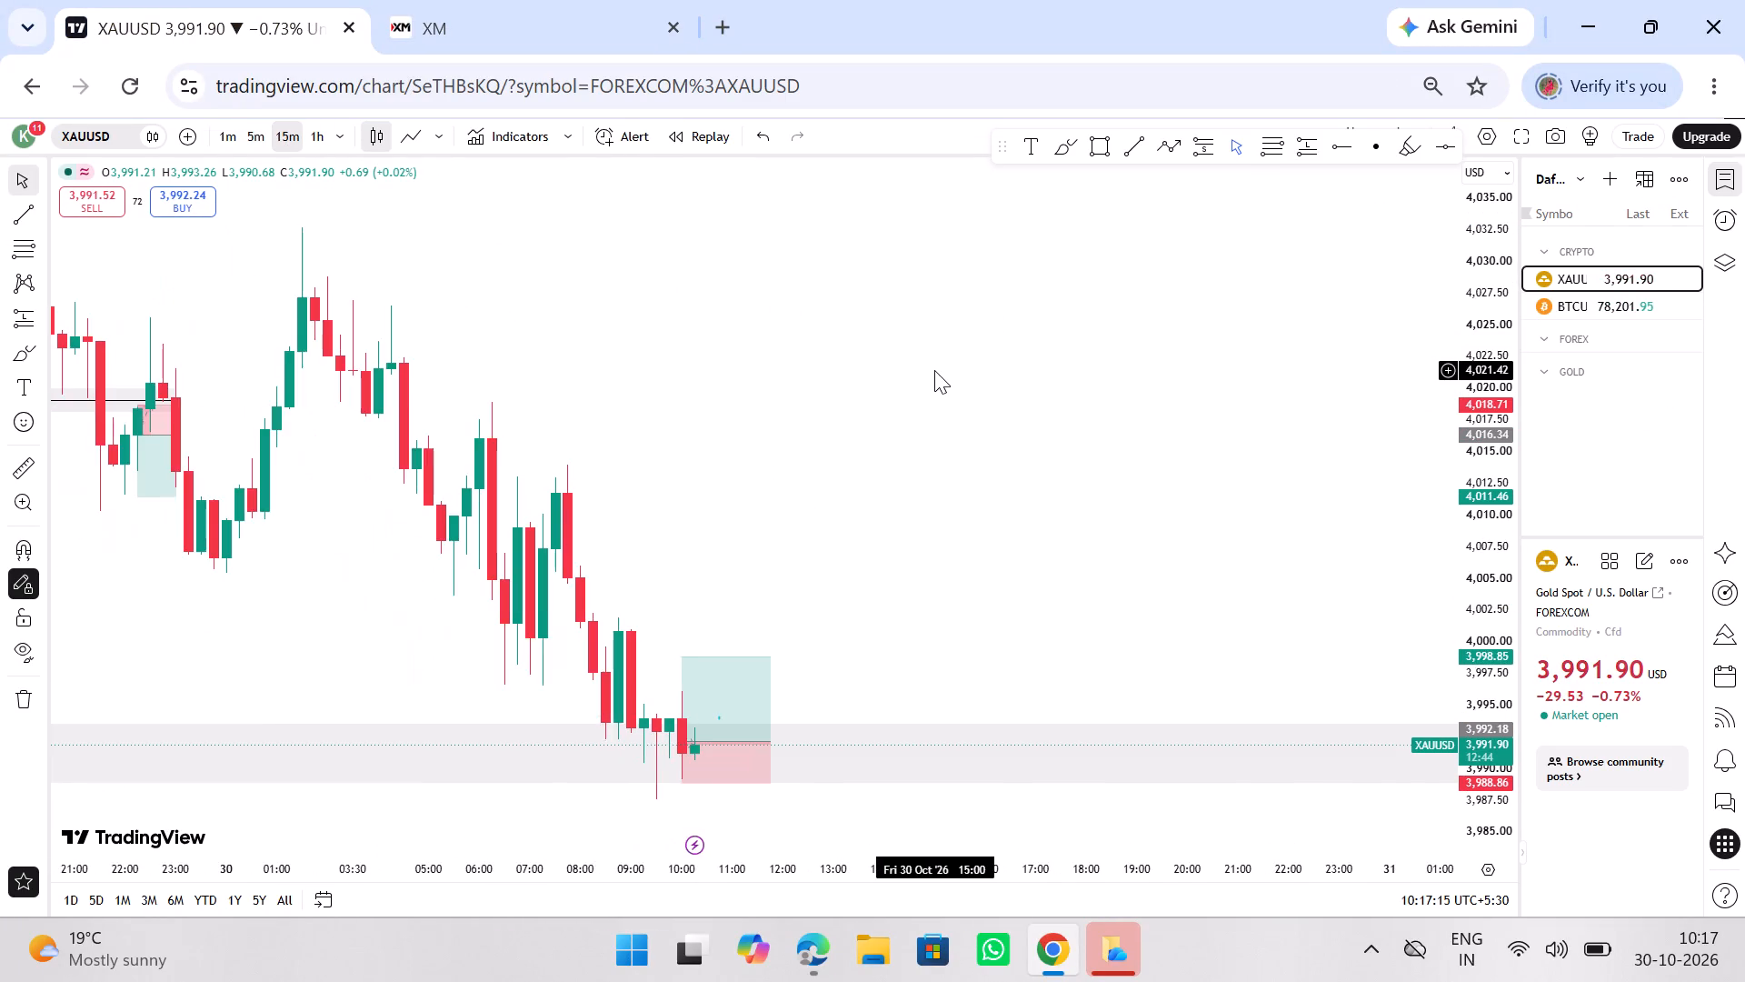
{"action": "scroll", "coordinate": [934, 370], "scroll_direction": "up", "scroll_amount": 6, "text": "ctrl"}
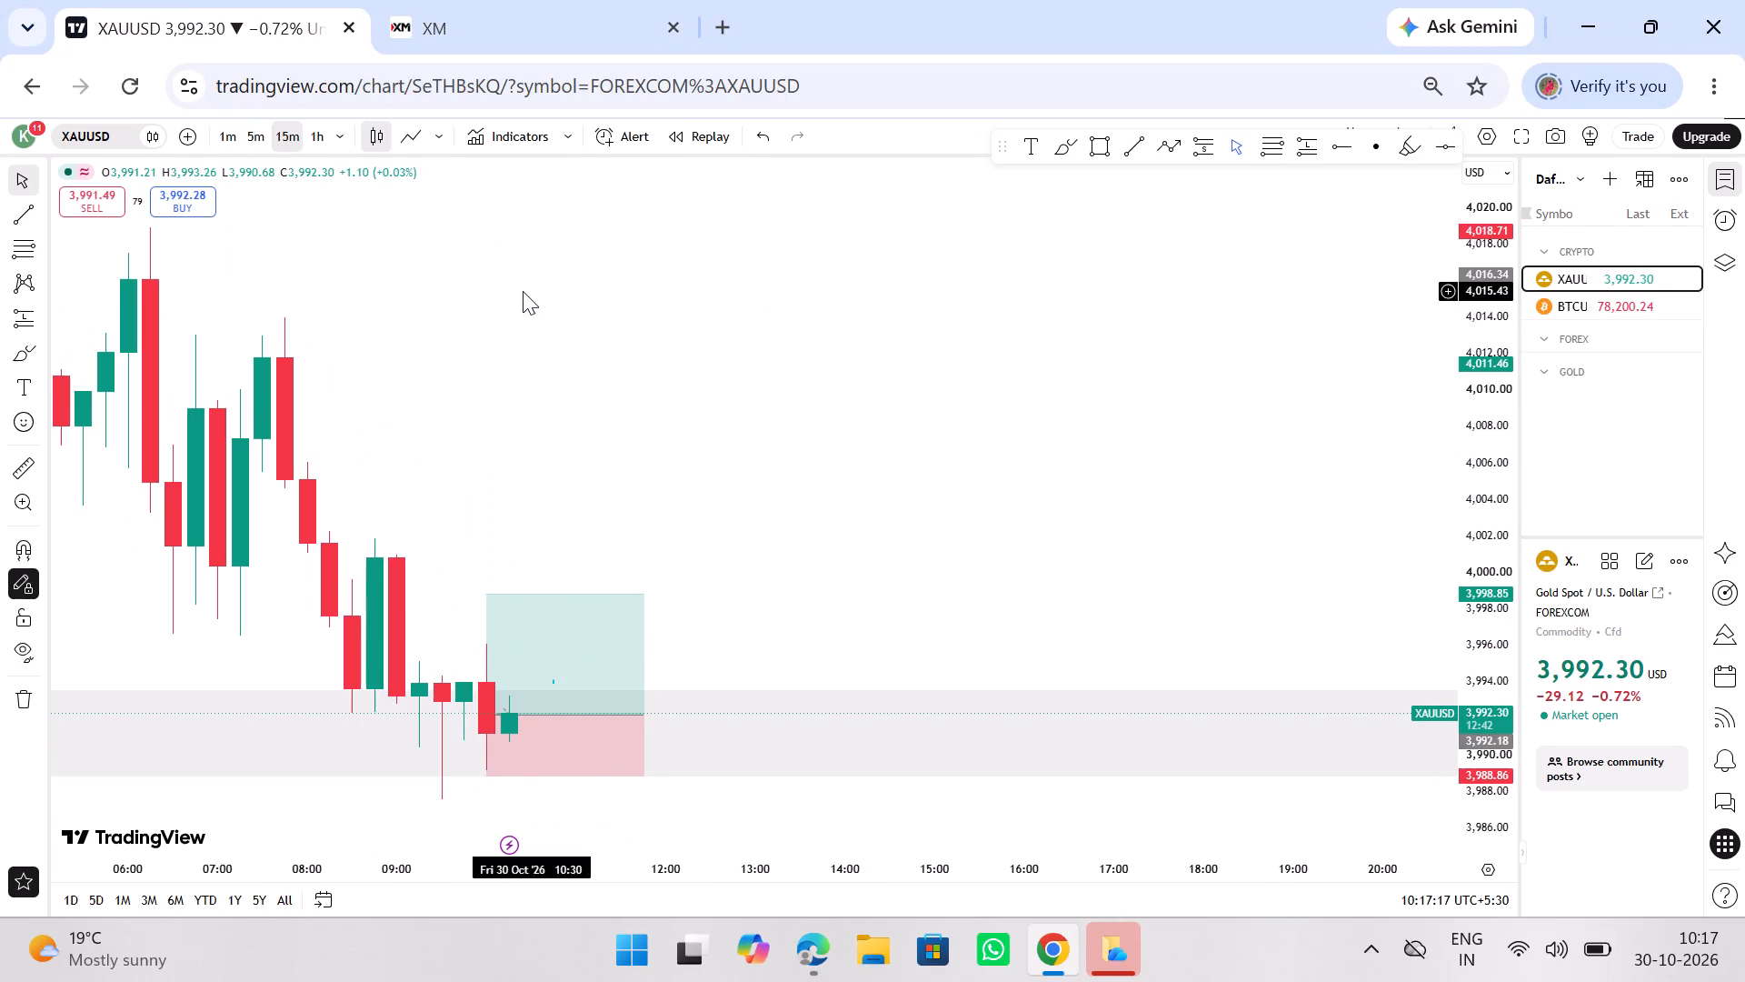
{"action": "left_click", "coordinate": [262, 130]}
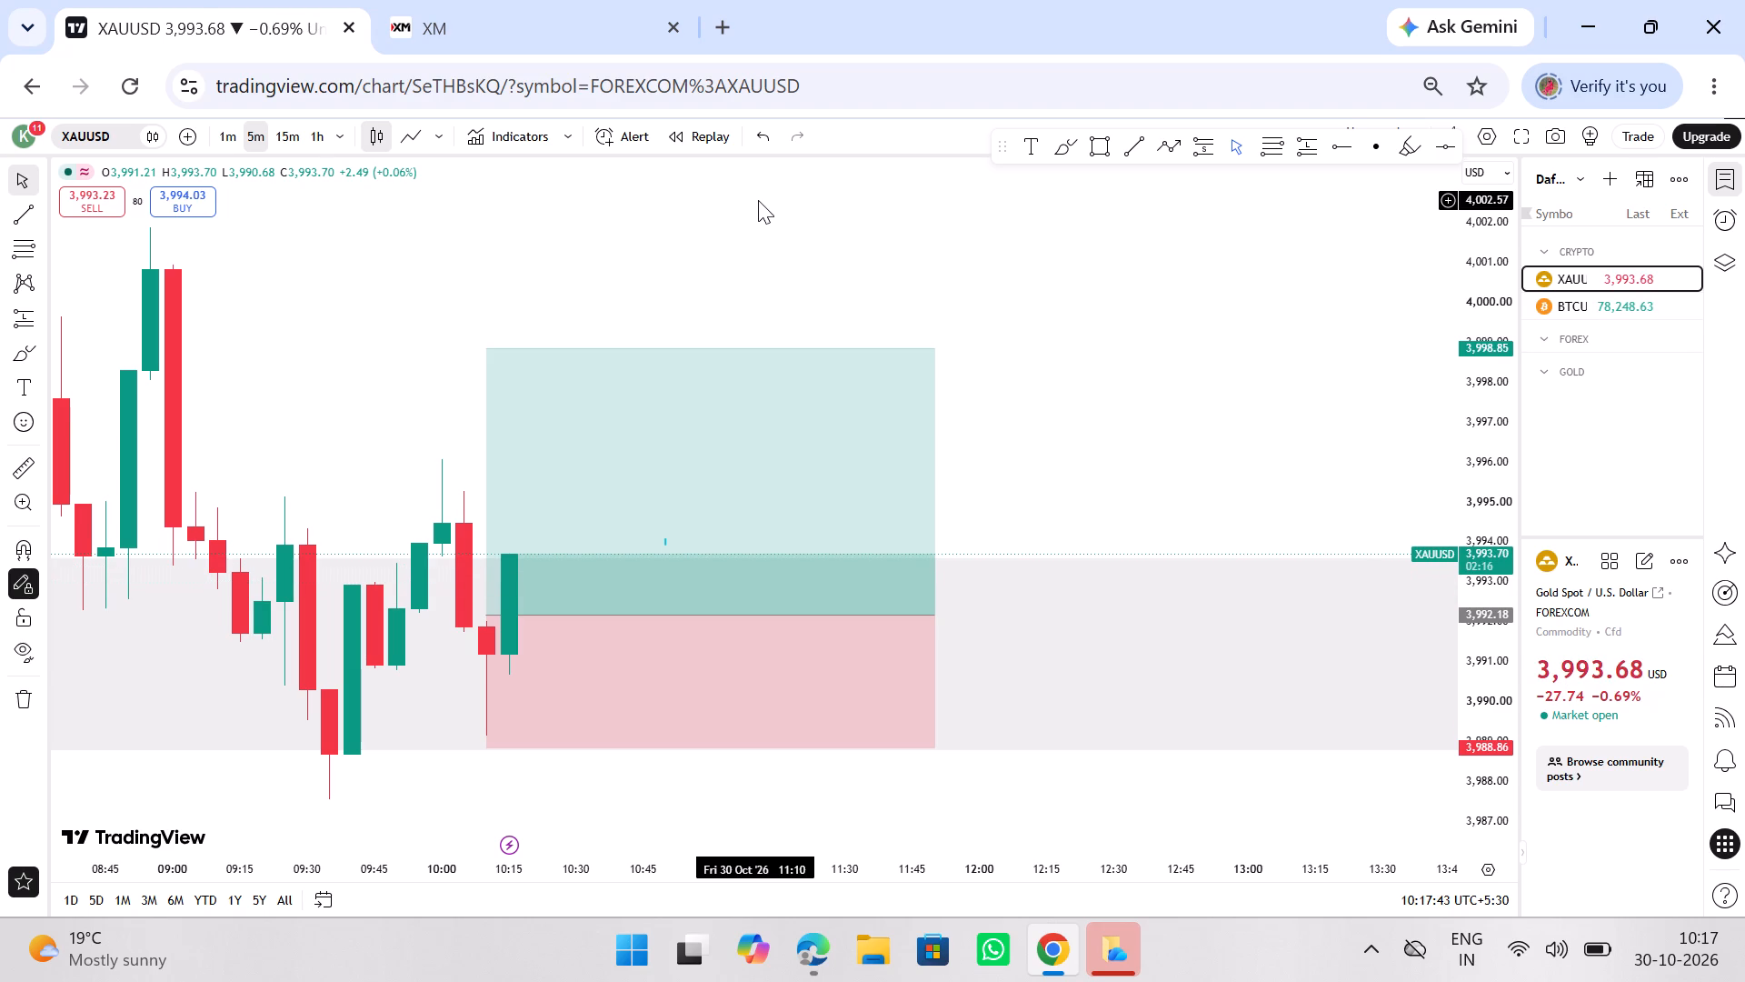
Switch back to XM and monitor the open GOLD.i# buy position against its take-profit and stop-loss lines on the 5-minute chart.
{"action": "left_click", "coordinate": [519, 0]}
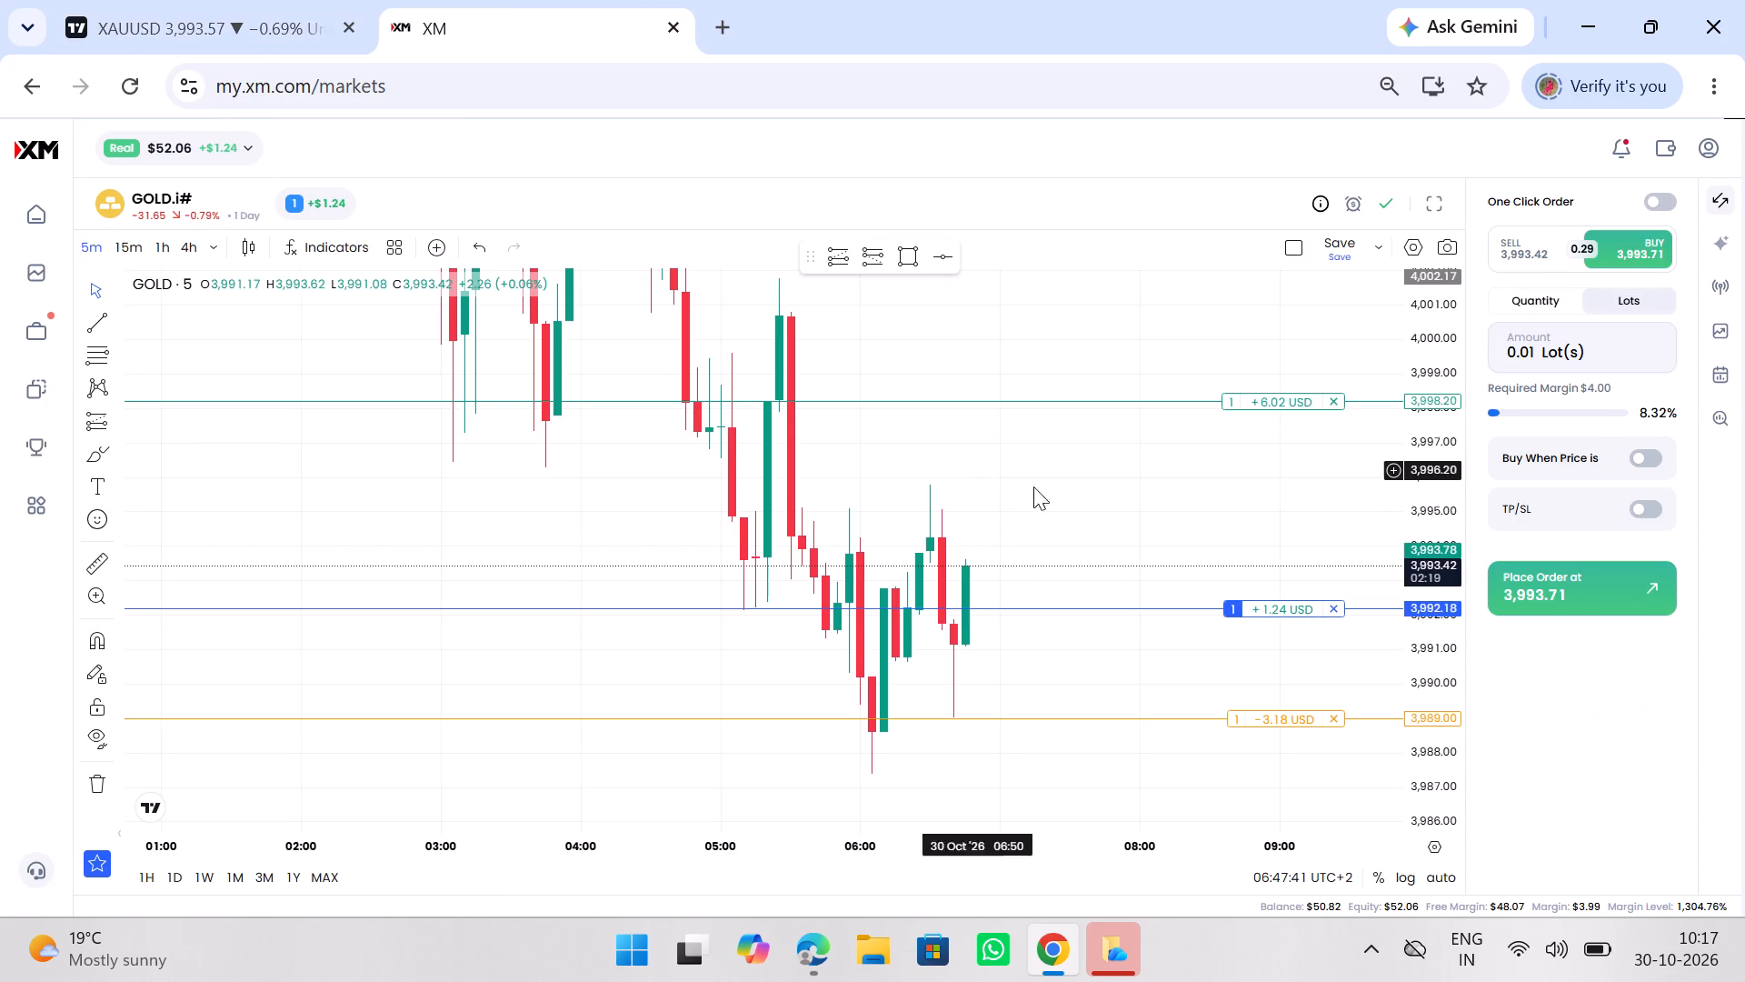
{"action": "left_click_drag", "start_coordinate": [1054, 500], "coordinate": [977, 541]}
{"action": "left_click_drag", "start_coordinate": [973, 543], "coordinate": [955, 546]}
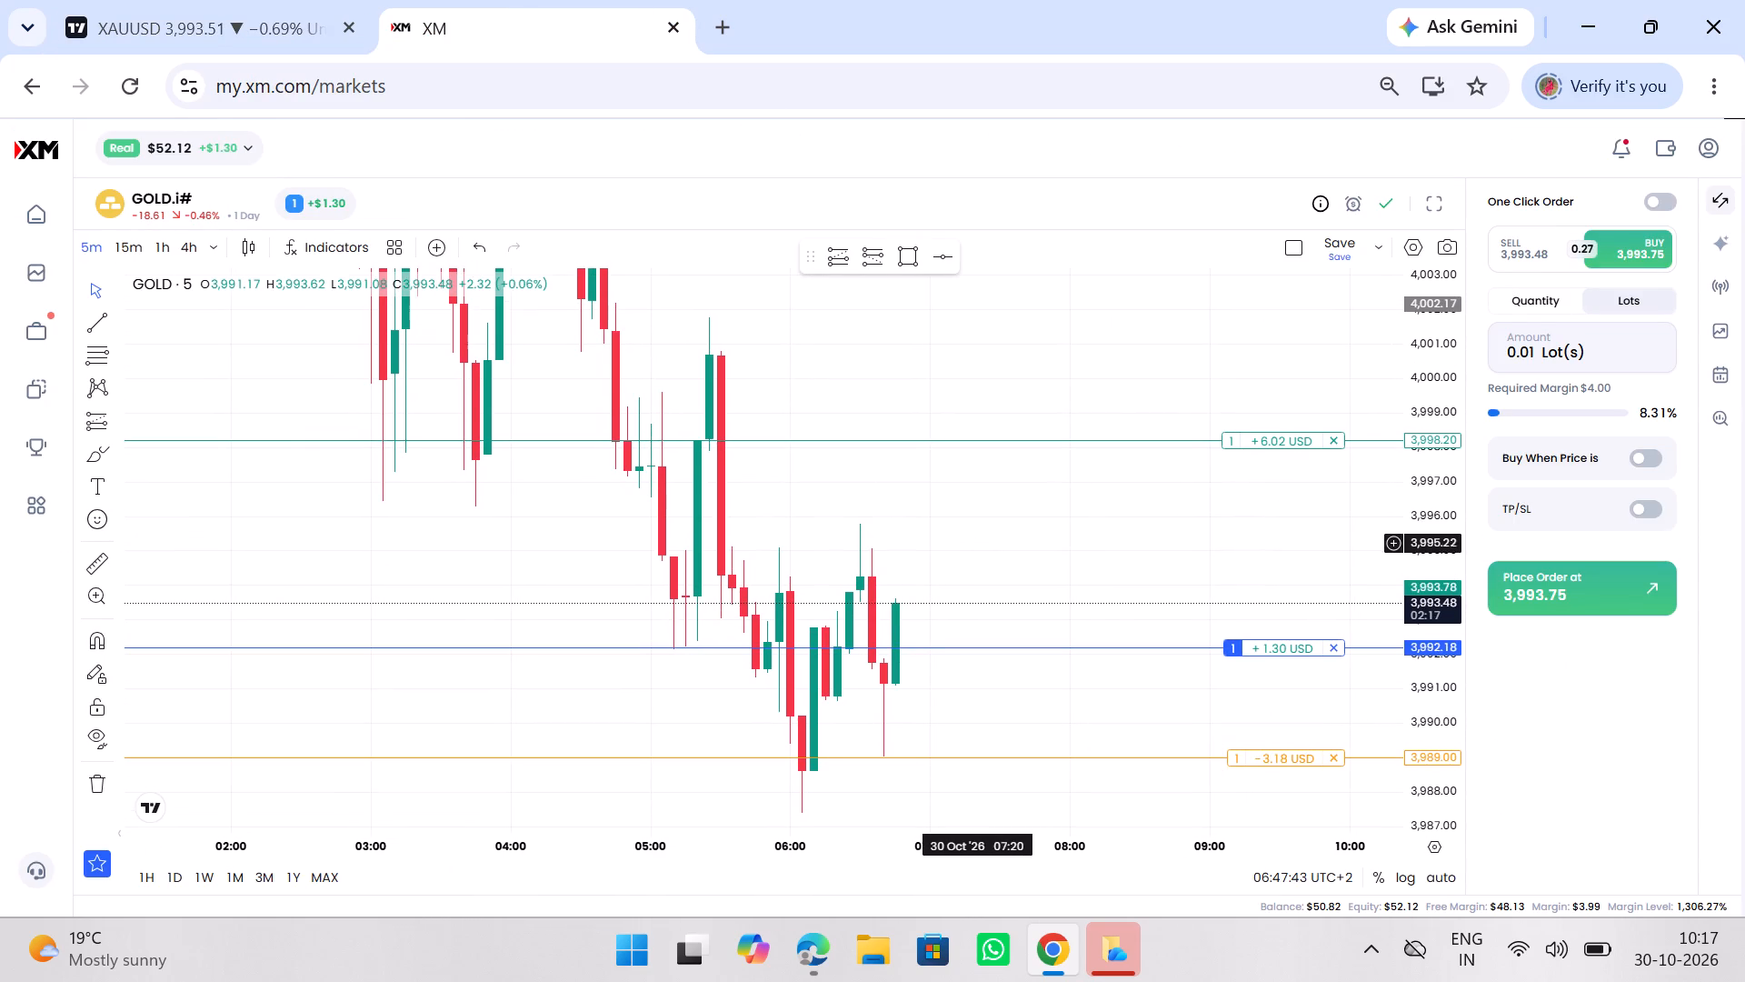
{"action": "left_click_drag", "start_coordinate": [955, 546], "coordinate": [933, 544]}
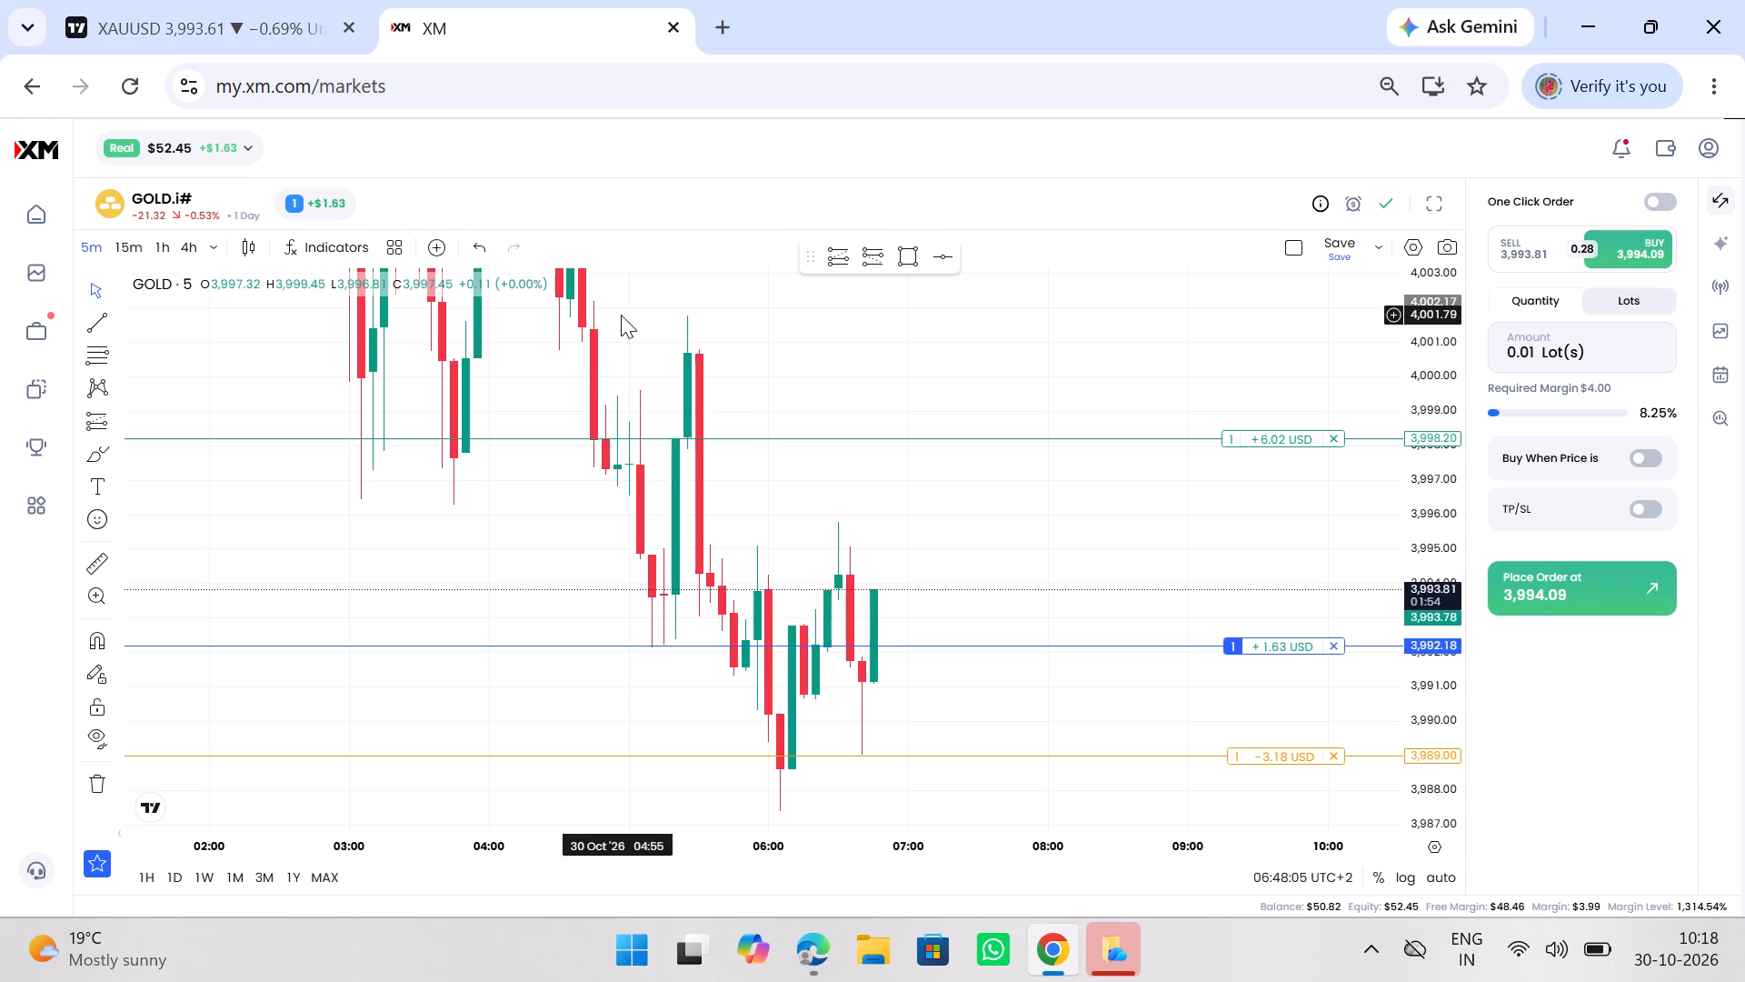
{"action": "left_click_drag", "start_coordinate": [1029, 555], "coordinate": [1086, 546]}
{"action": "scroll", "coordinate": [1086, 546], "scroll_direction": "up", "scroll_amount": 1, "text": "ctrl"}
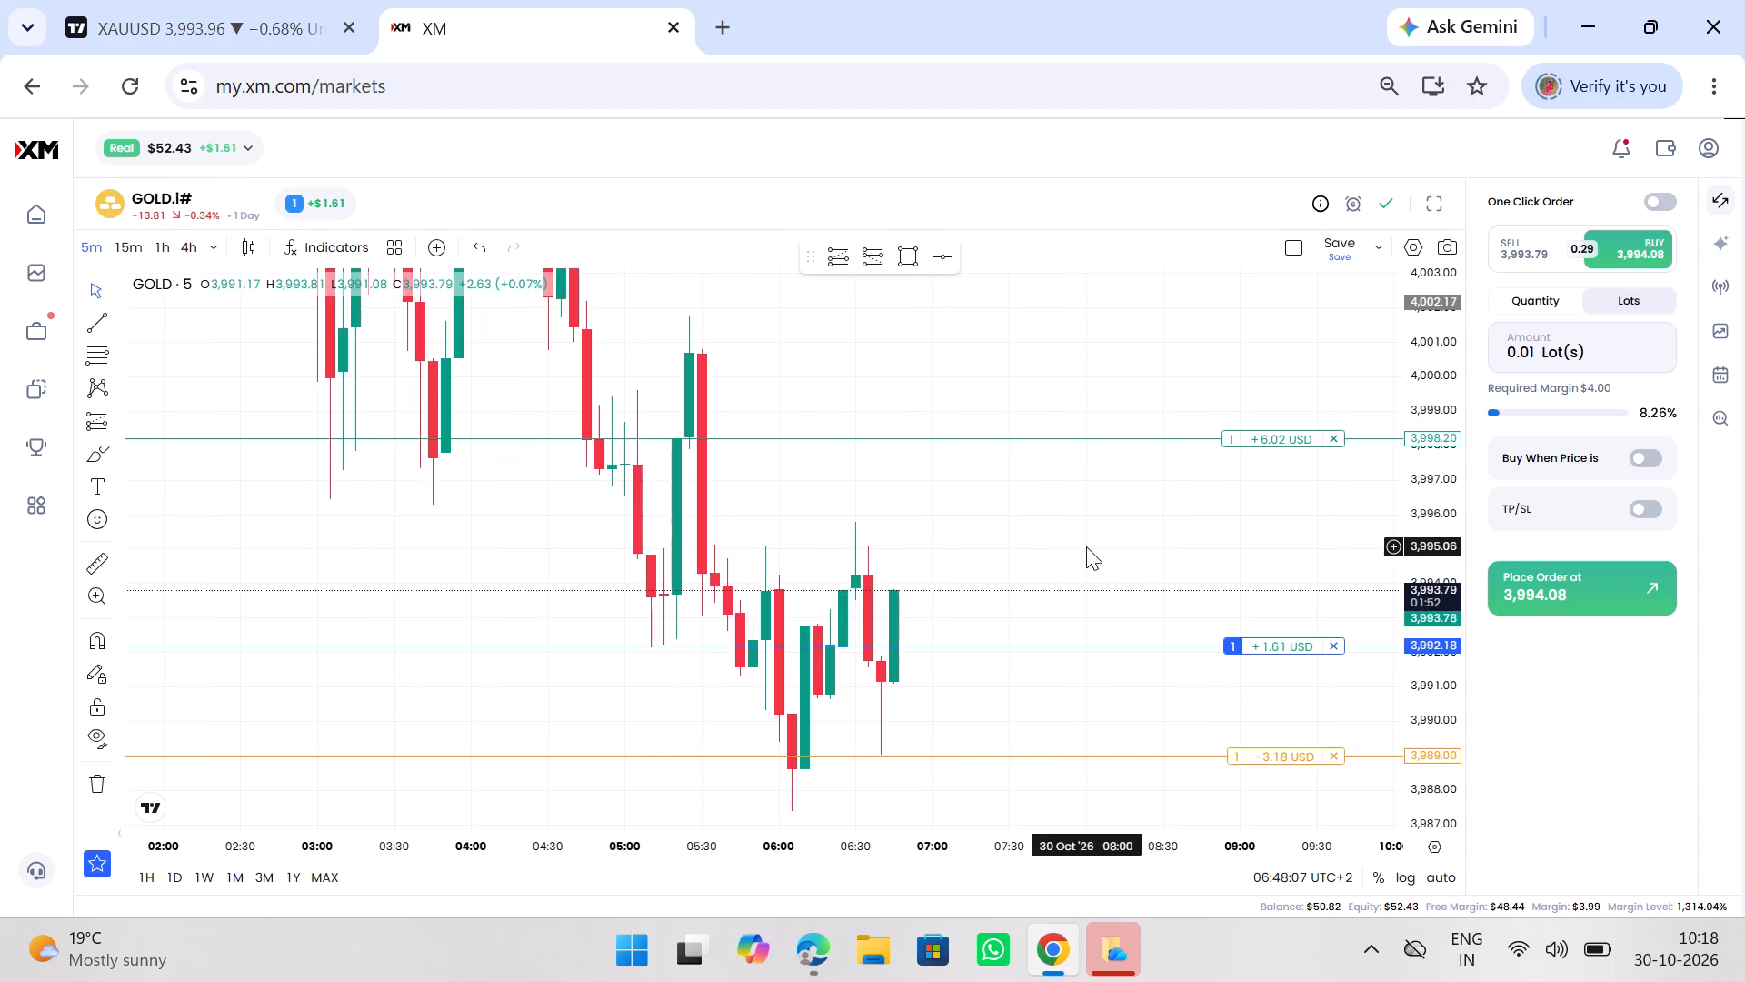
{"action": "left_click_drag", "start_coordinate": [1084, 546], "coordinate": [1104, 507]}
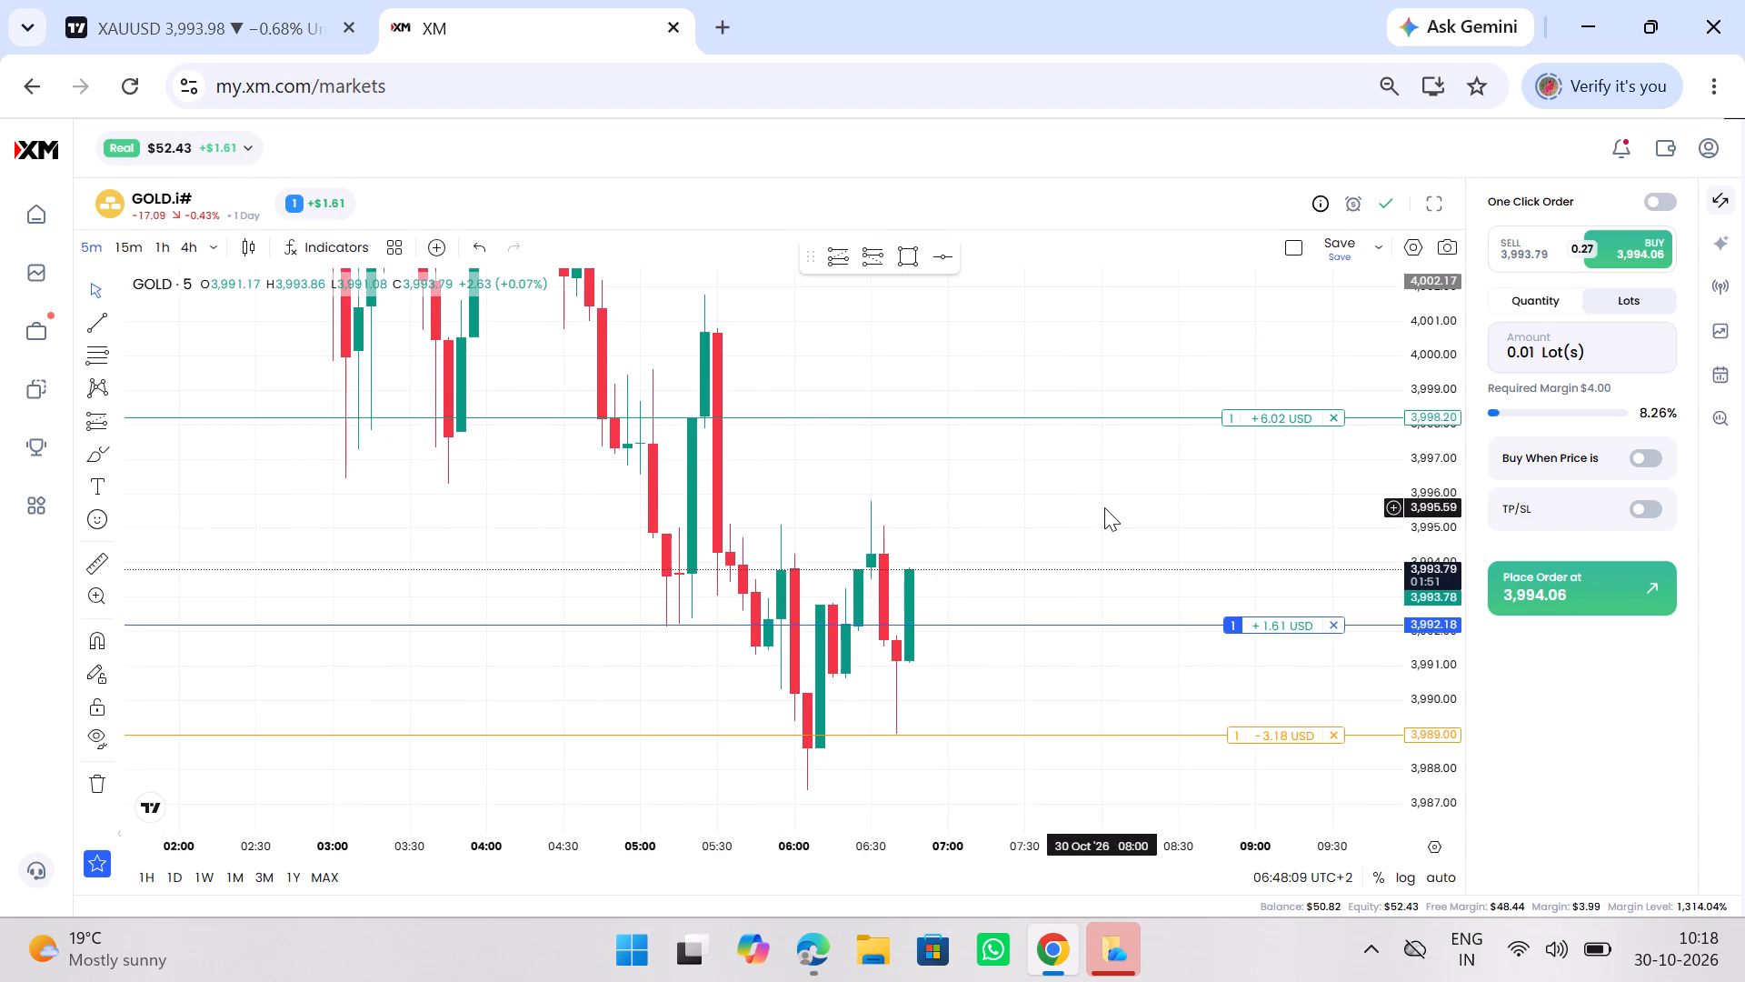
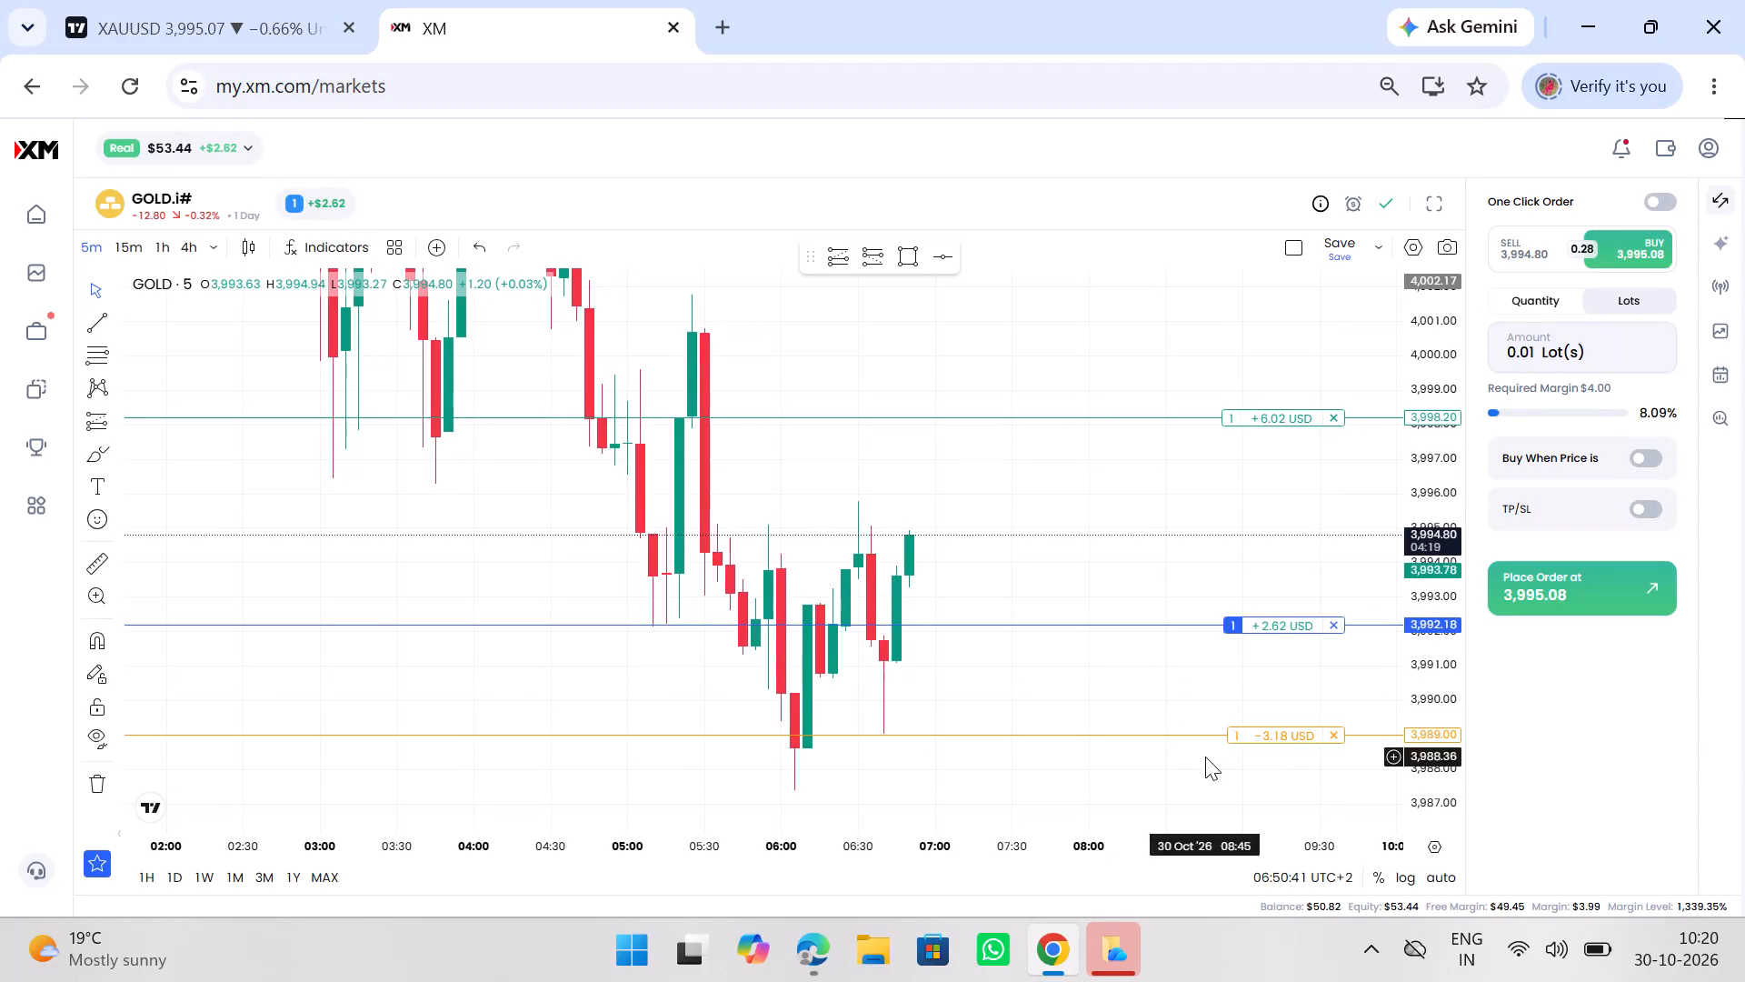
Raise the open GOLD.i# buy position's stop loss to 3,992.11, just below the entry line on the chart.
{"action": "left_click_drag", "start_coordinate": [1266, 734], "coordinate": [1266, 655]}
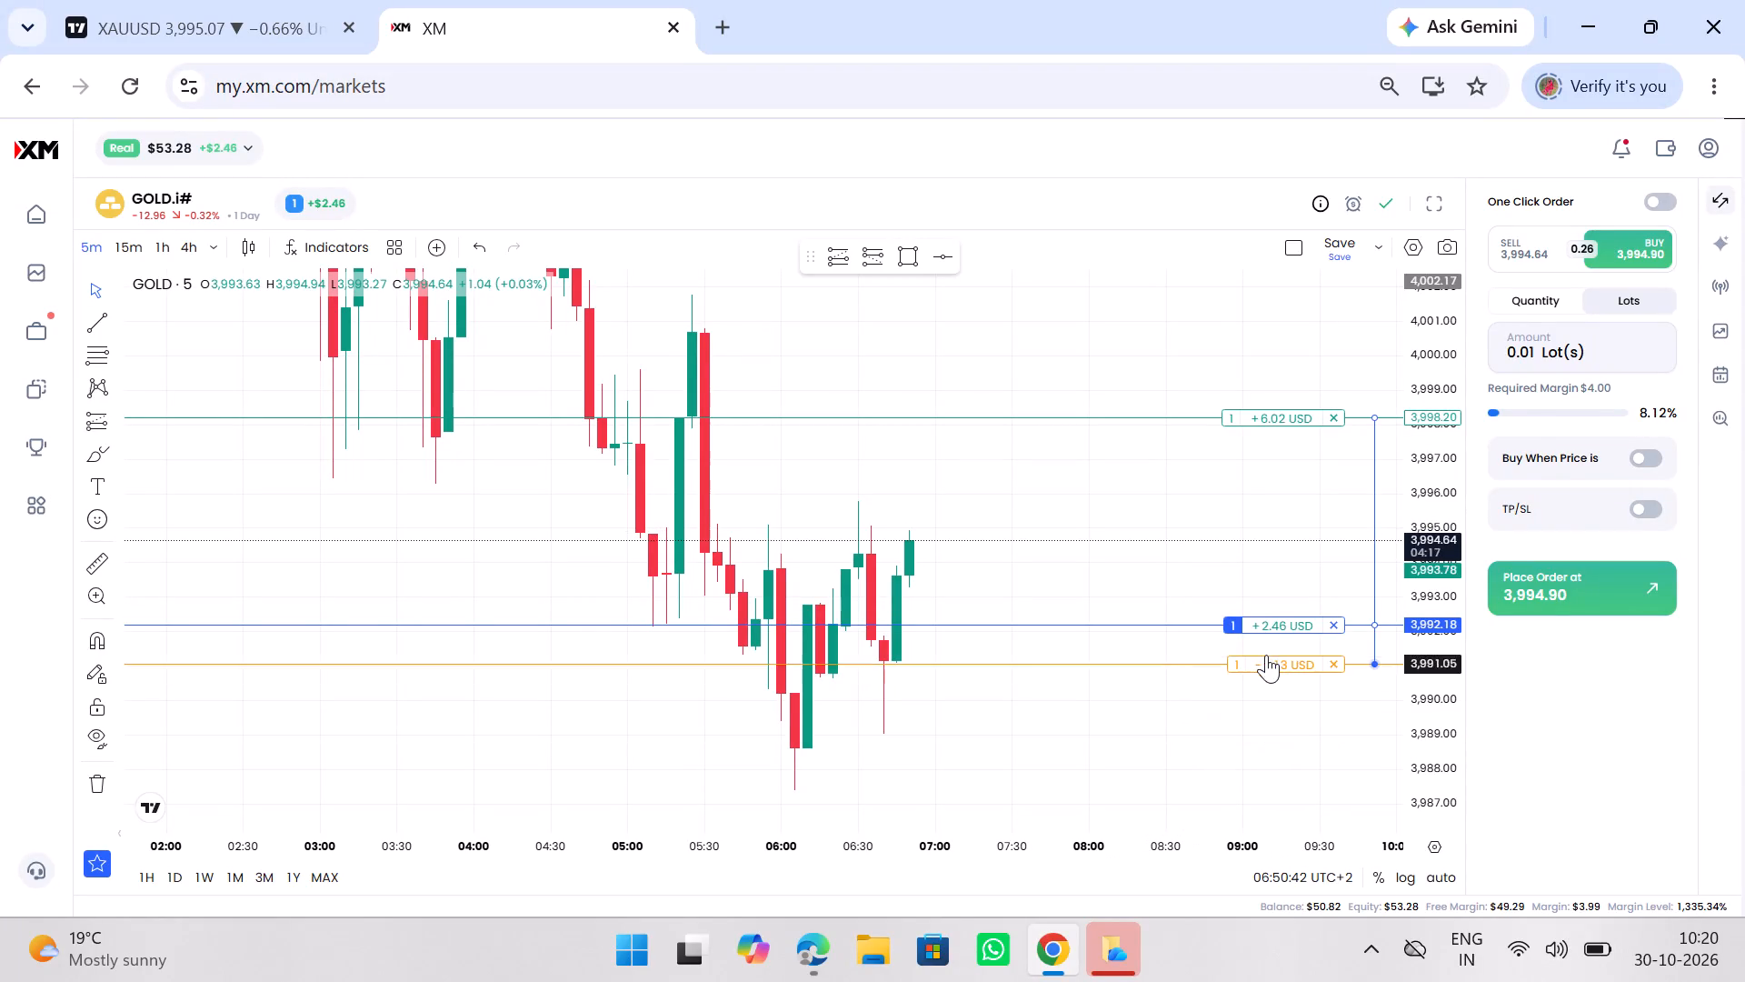
{"action": "left_click_drag", "start_coordinate": [1266, 655], "coordinate": [1279, 627]}
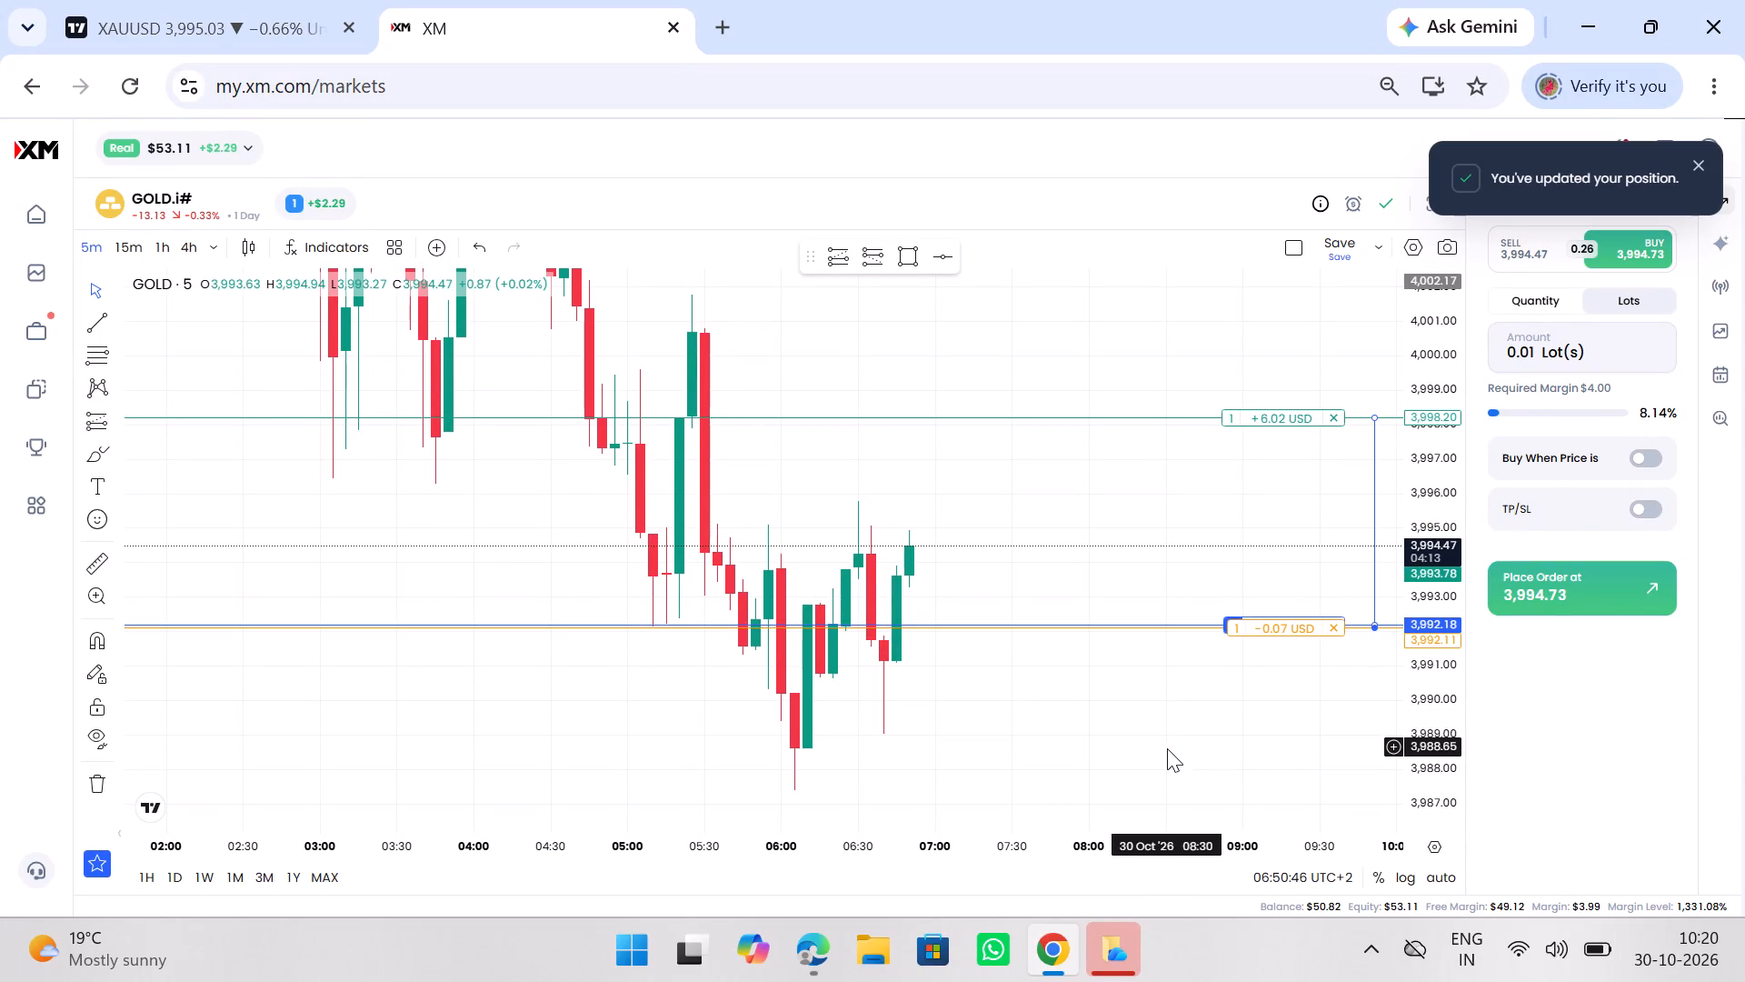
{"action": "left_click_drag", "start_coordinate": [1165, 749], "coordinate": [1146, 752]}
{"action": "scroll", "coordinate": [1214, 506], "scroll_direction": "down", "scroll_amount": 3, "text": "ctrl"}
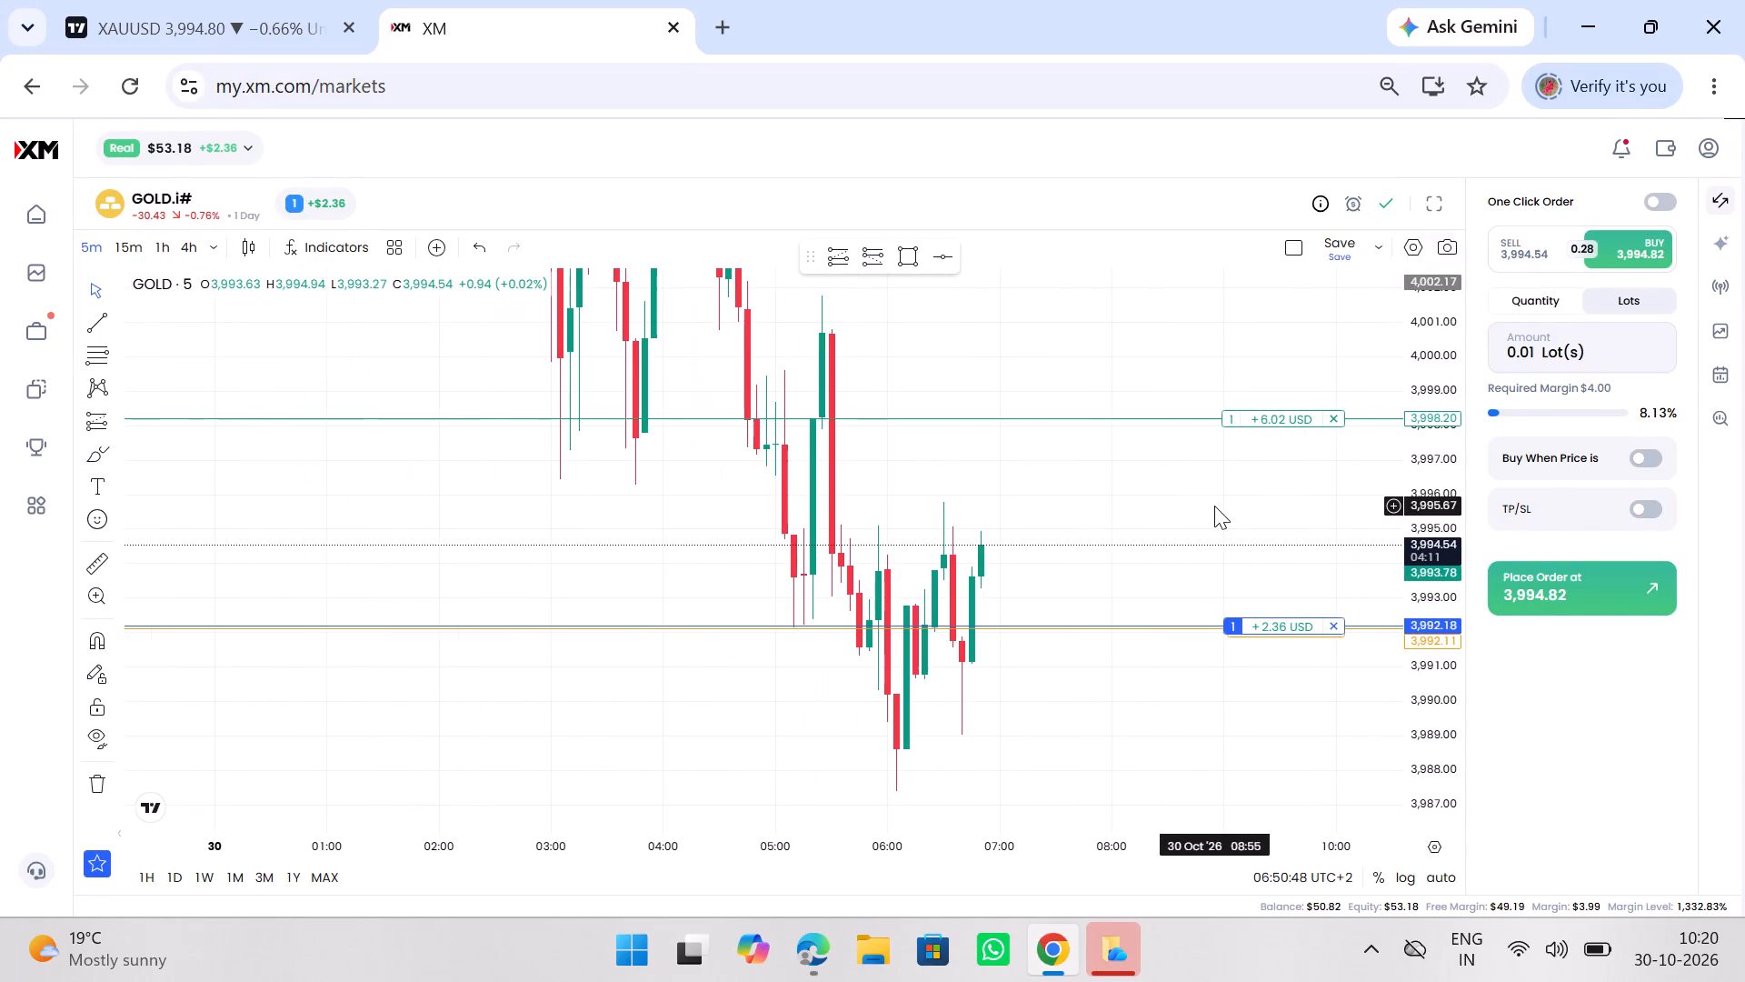
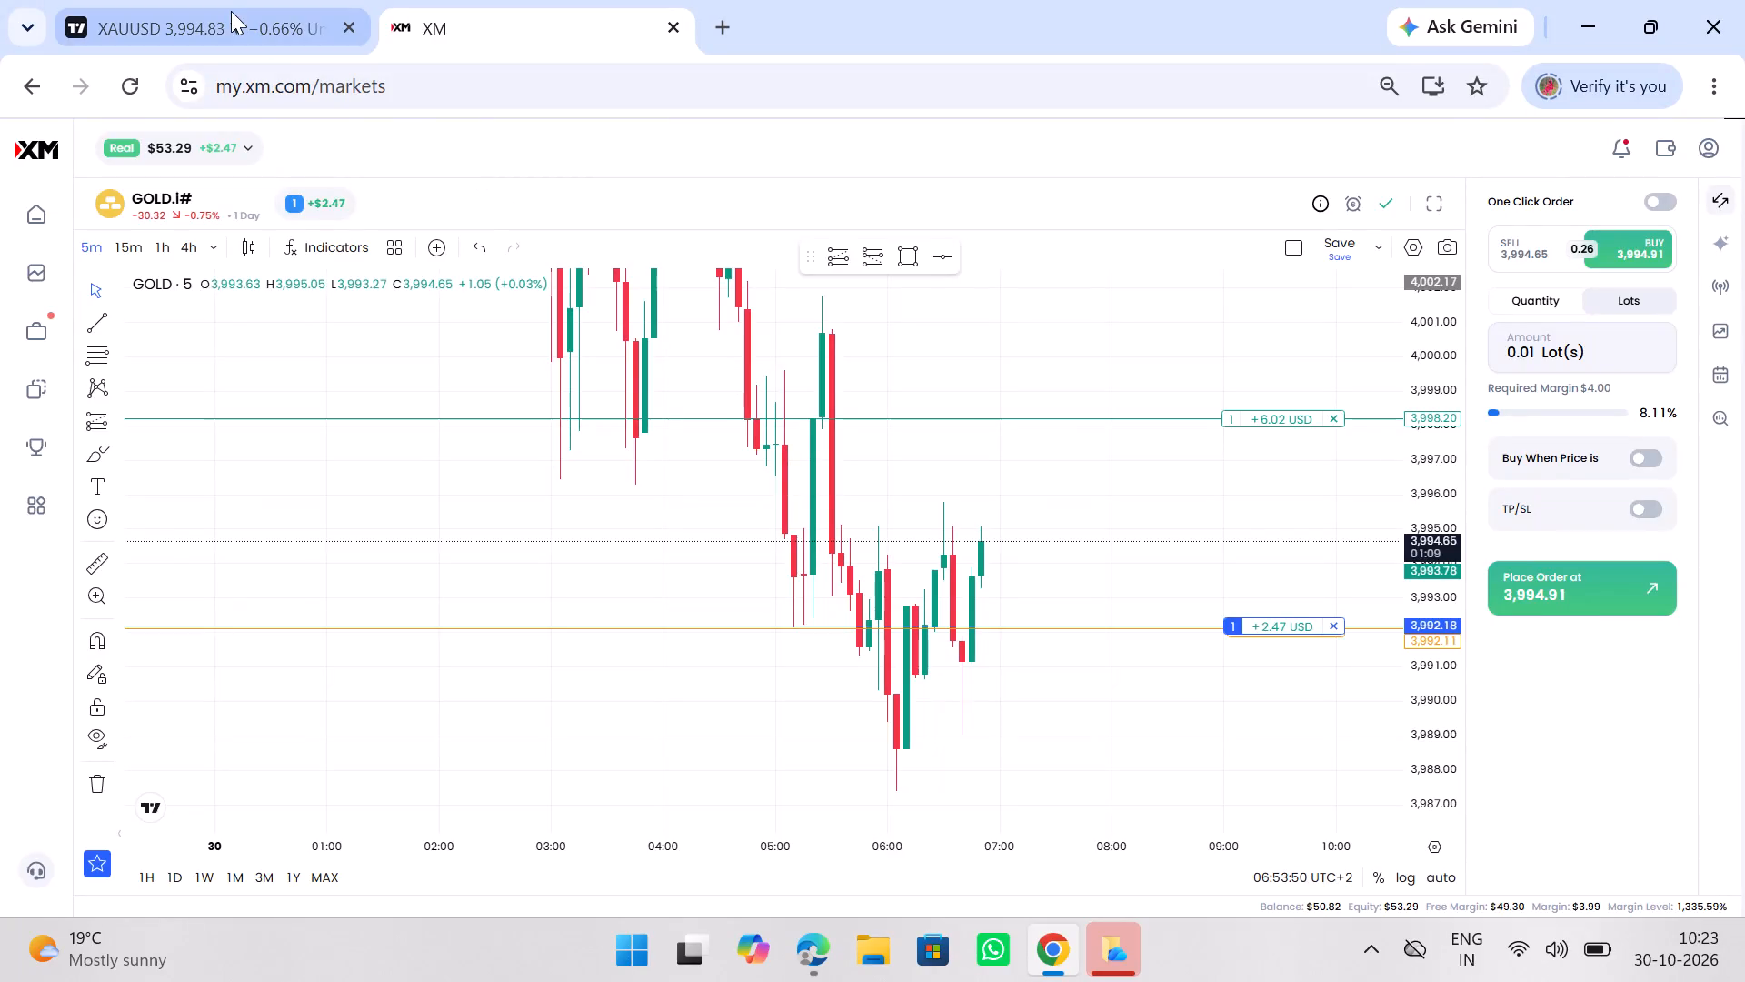
Switch to TradingView and examine XAUUSD around the planned long on the 5-minute chart and on the 15-minute chart.
{"action": "left_click", "coordinate": [225, 6]}
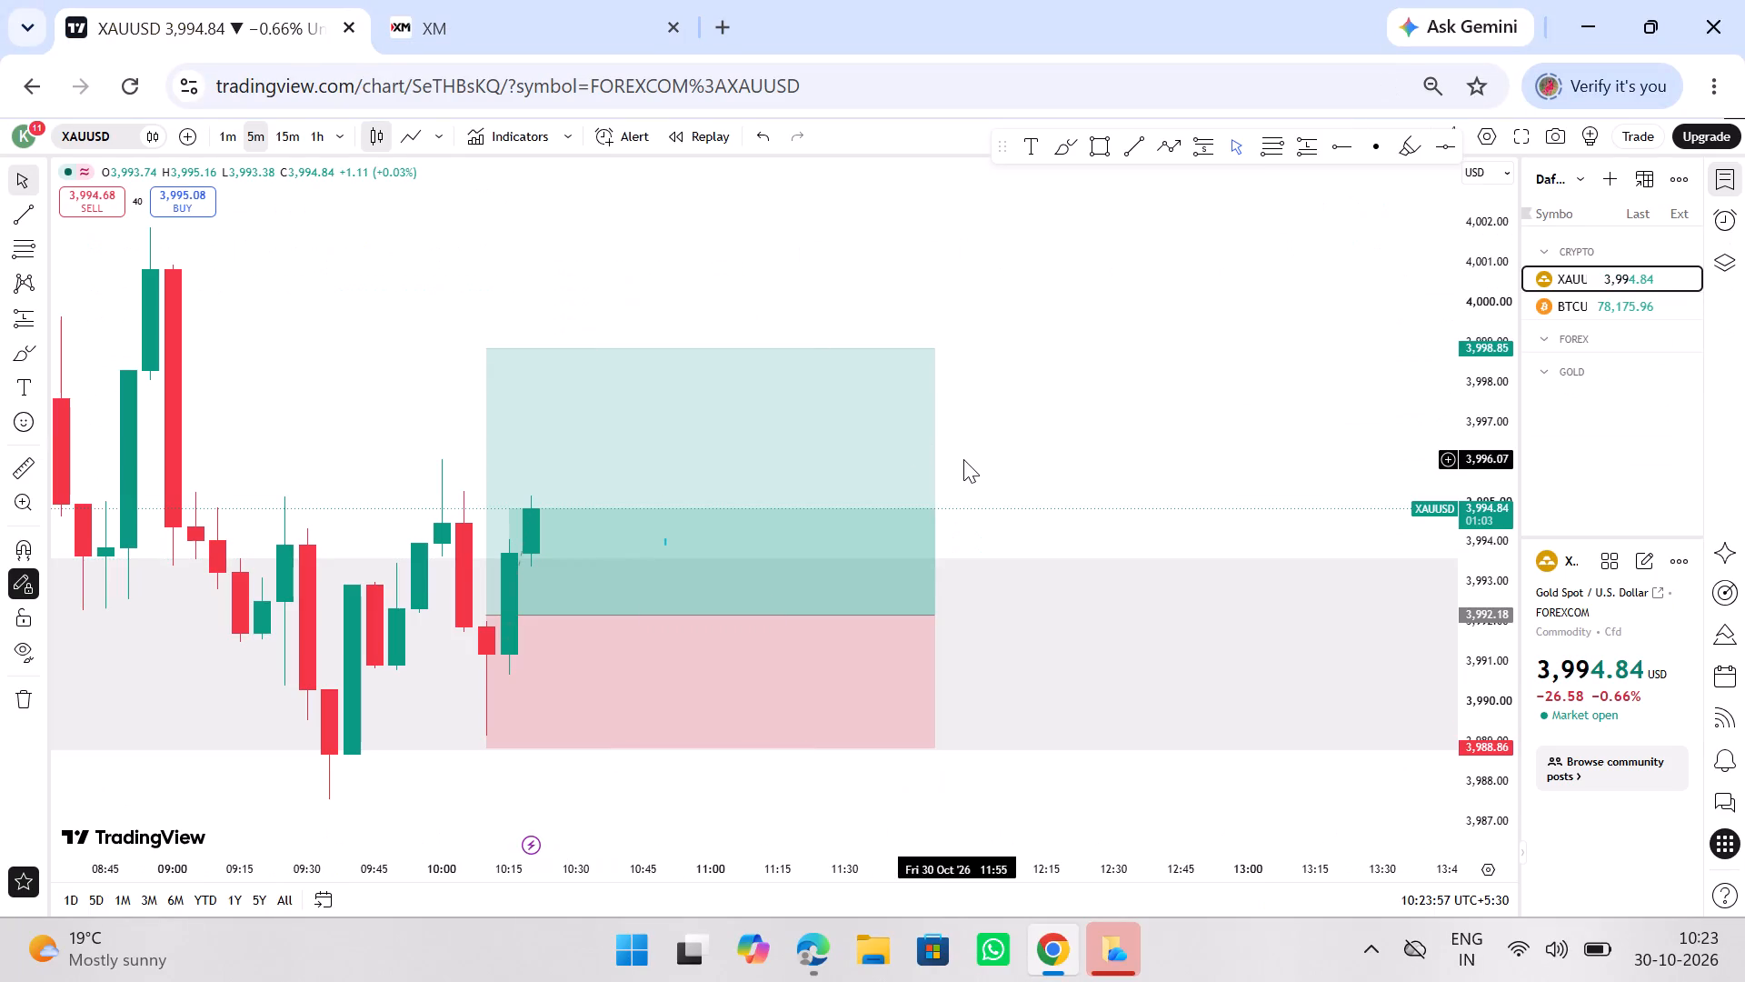
{"action": "scroll", "coordinate": [963, 459], "scroll_direction": "down", "scroll_amount": 19, "text": "ctrl"}
{"action": "scroll", "coordinate": [966, 459], "scroll_direction": "down", "scroll_amount": 4, "text": "ctrl"}
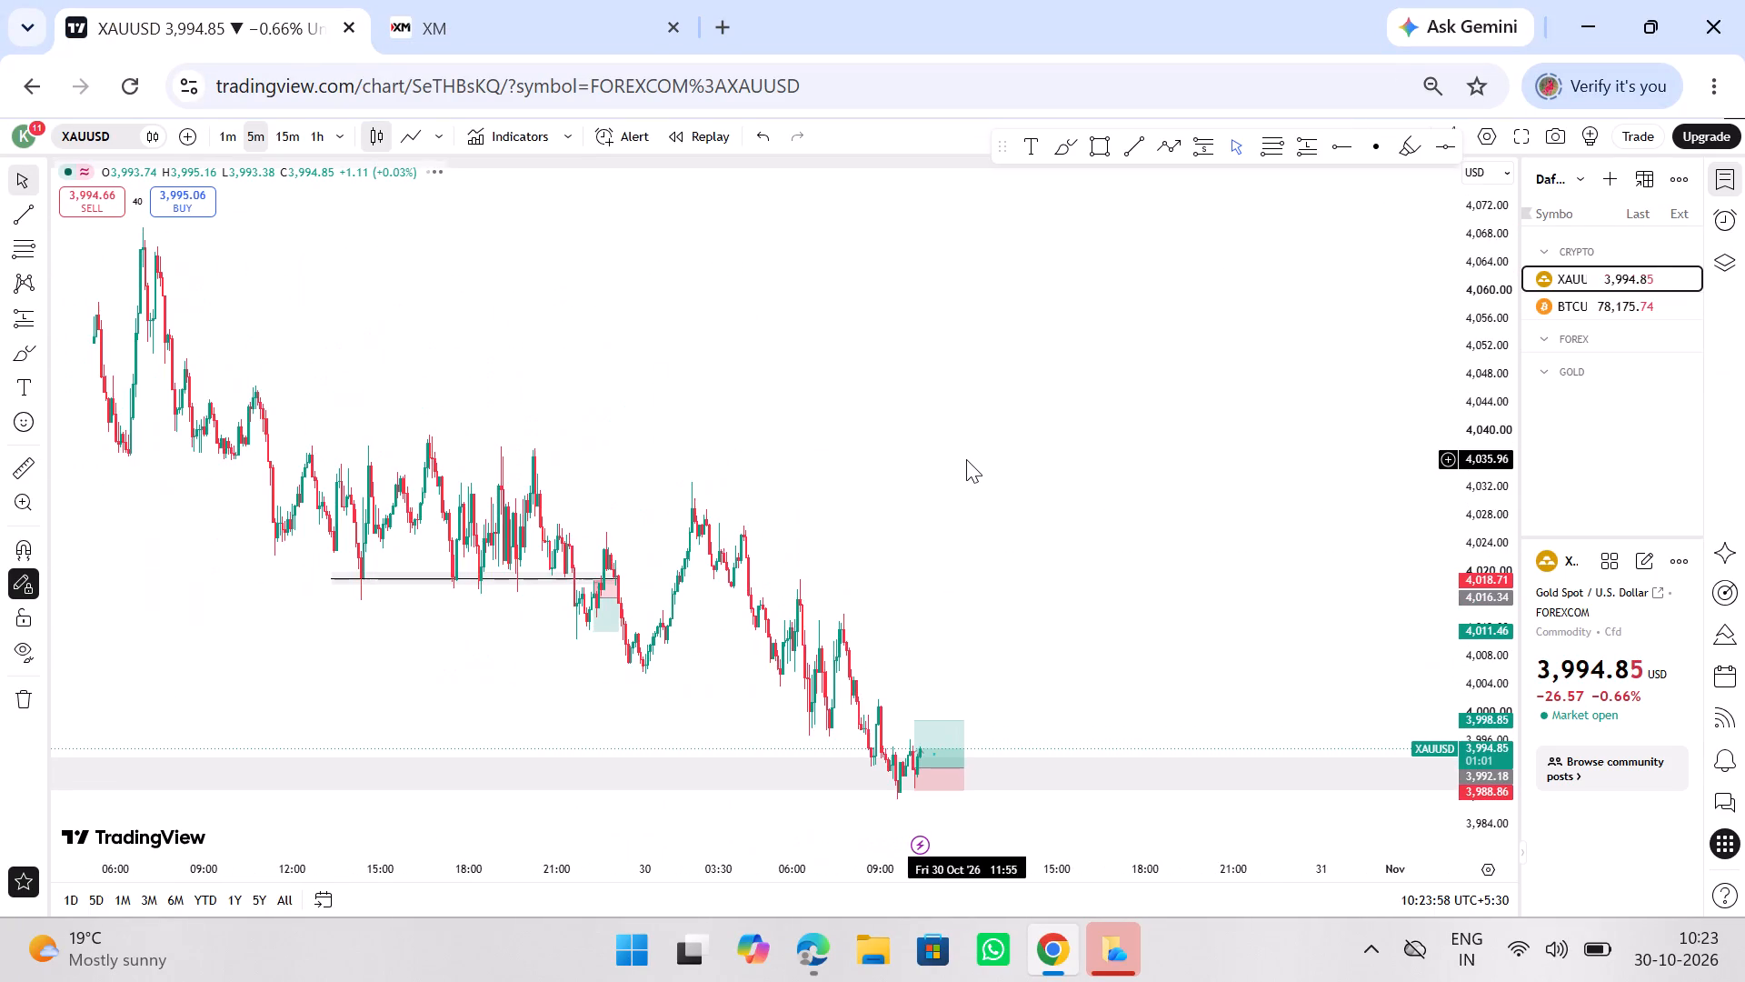
{"action": "scroll", "coordinate": [966, 459], "scroll_direction": "up", "scroll_amount": 6, "text": "ctrl"}
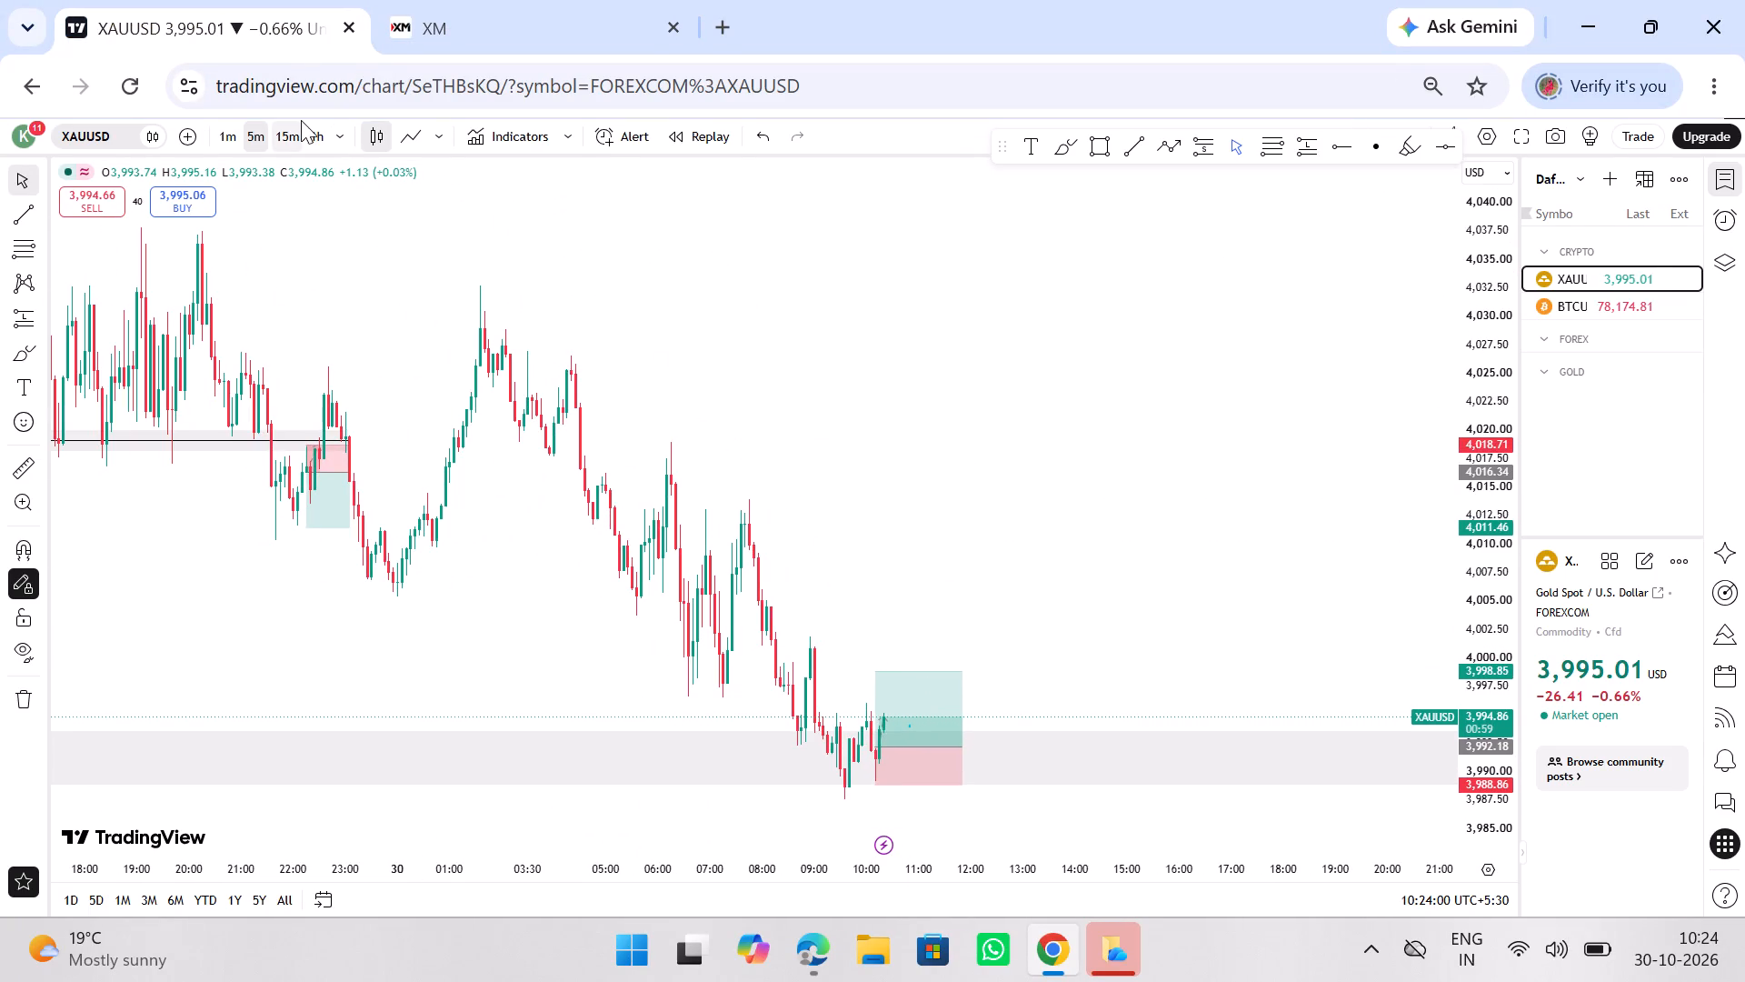
{"action": "left_click", "coordinate": [299, 121]}
{"action": "scroll", "coordinate": [997, 580], "scroll_direction": "up", "scroll_amount": 4, "text": "ctrl"}
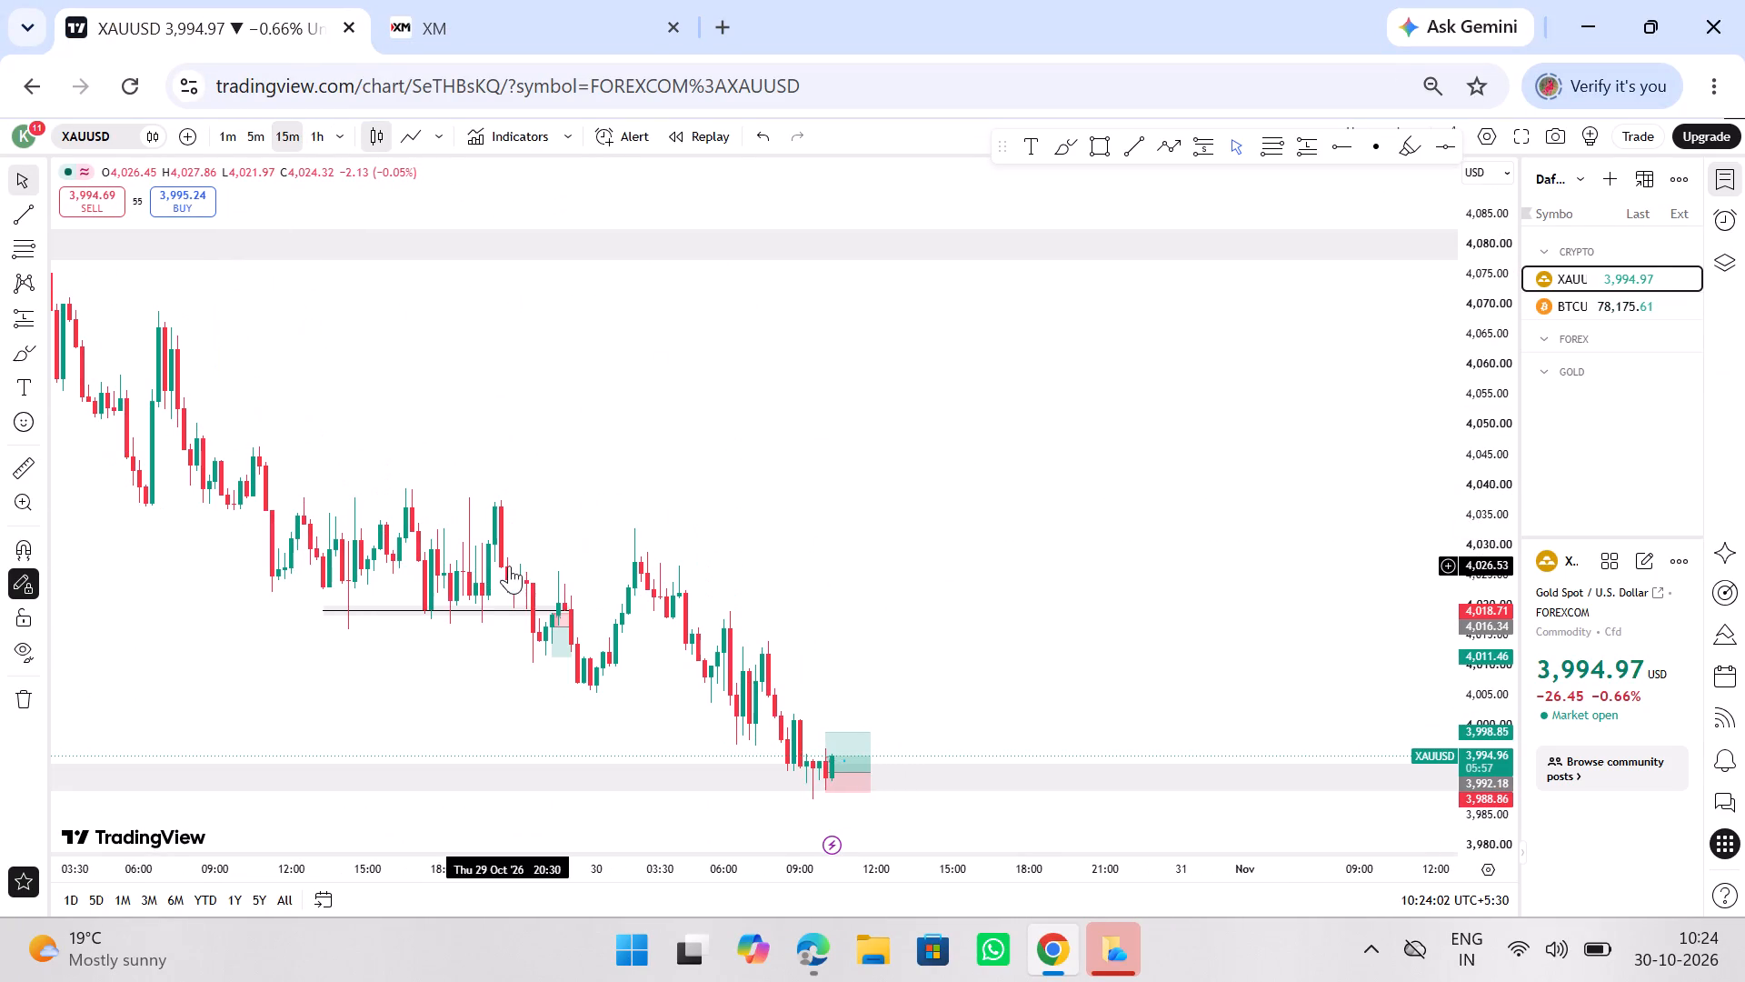
{"action": "left_click_drag", "start_coordinate": [809, 420], "coordinate": [675, 406]}
{"action": "left_click_drag", "start_coordinate": [723, 436], "coordinate": [683, 436]}
{"action": "scroll", "coordinate": [669, 431], "scroll_direction": "up", "scroll_amount": 3, "text": "ctrl"}
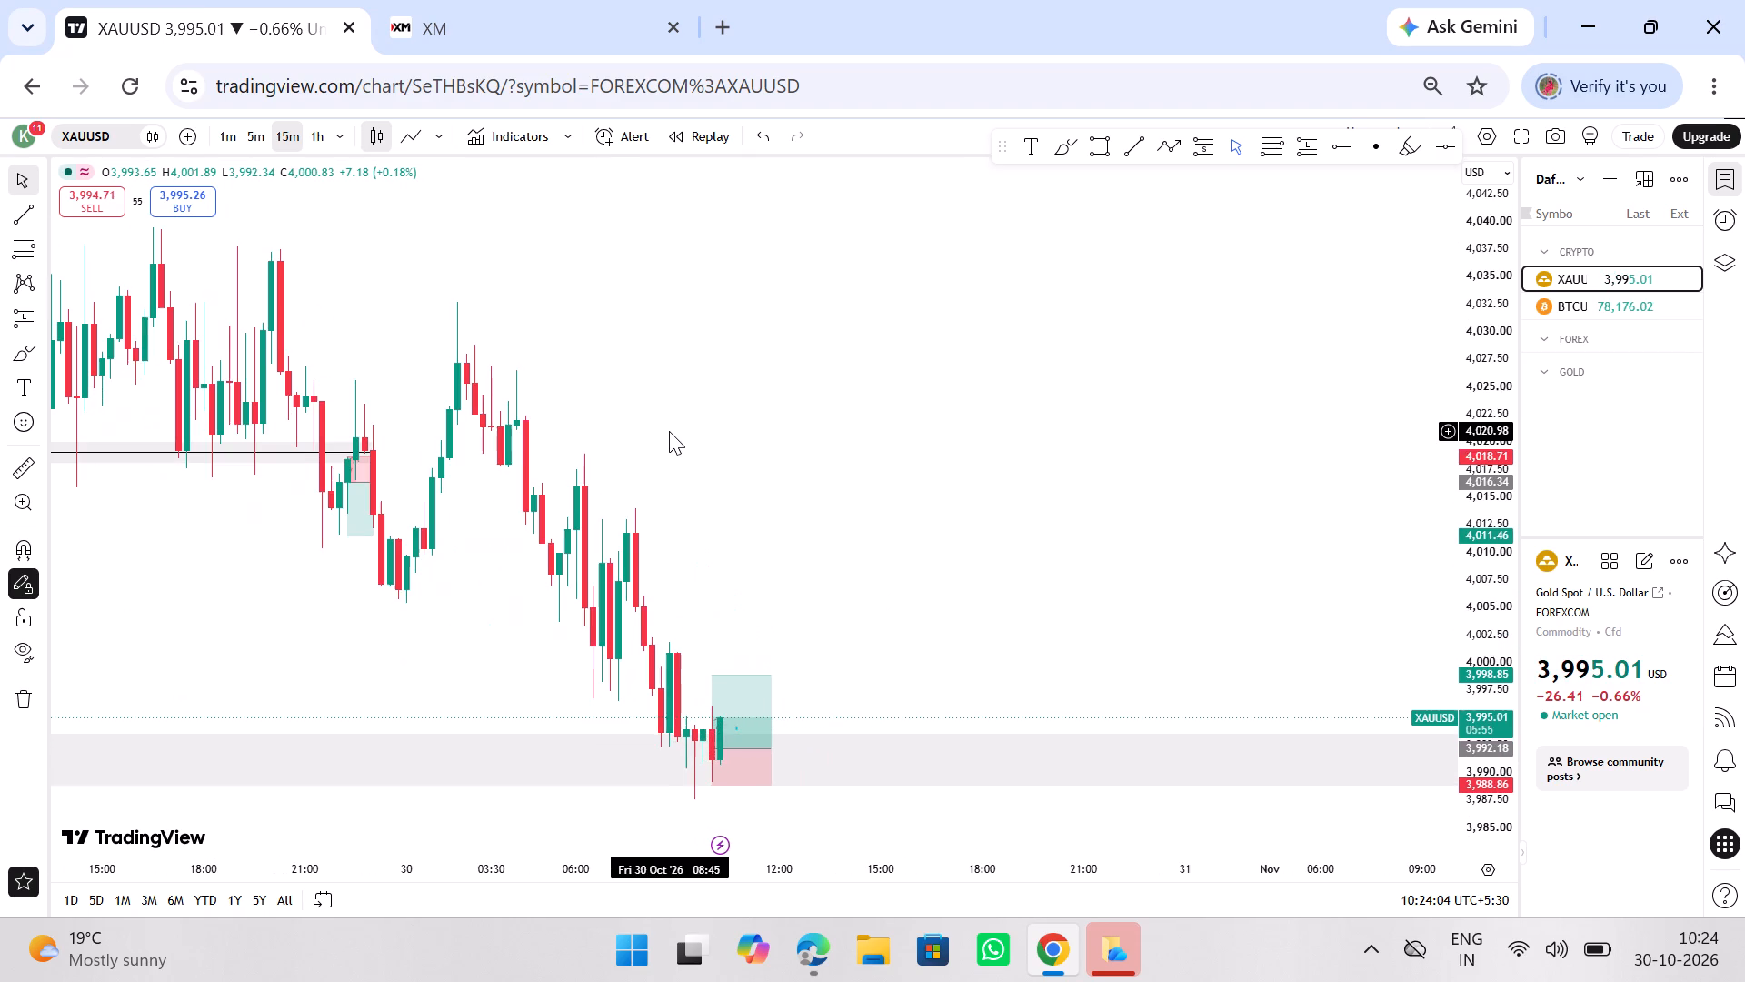
Switch to XM and check the open GOLD.i# buy position against its entry, stop loss and take profit lines.
{"action": "left_click", "coordinate": [523, 0]}
{"action": "left_click_drag", "start_coordinate": [1053, 698], "coordinate": [1043, 699]}
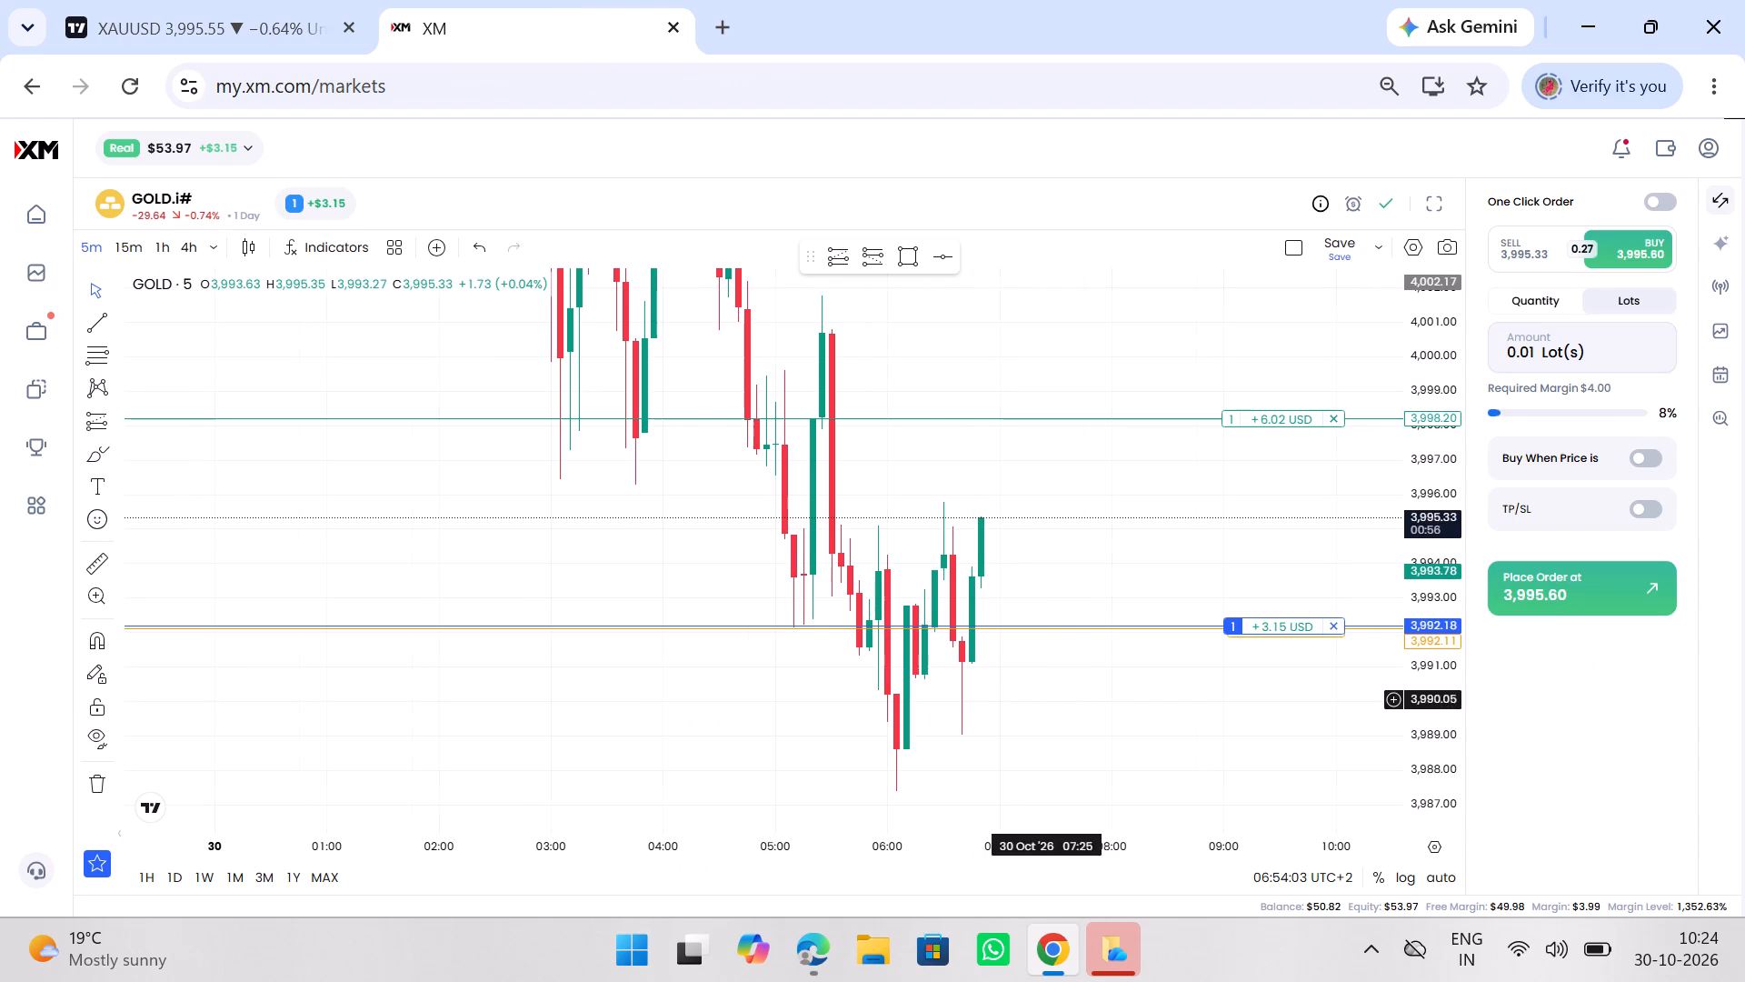
{"action": "left_click_drag", "start_coordinate": [1043, 699], "coordinate": [958, 693]}
{"action": "left_click_drag", "start_coordinate": [779, 573], "coordinate": [734, 589]}
{"action": "left_click_drag", "start_coordinate": [843, 466], "coordinate": [829, 501]}
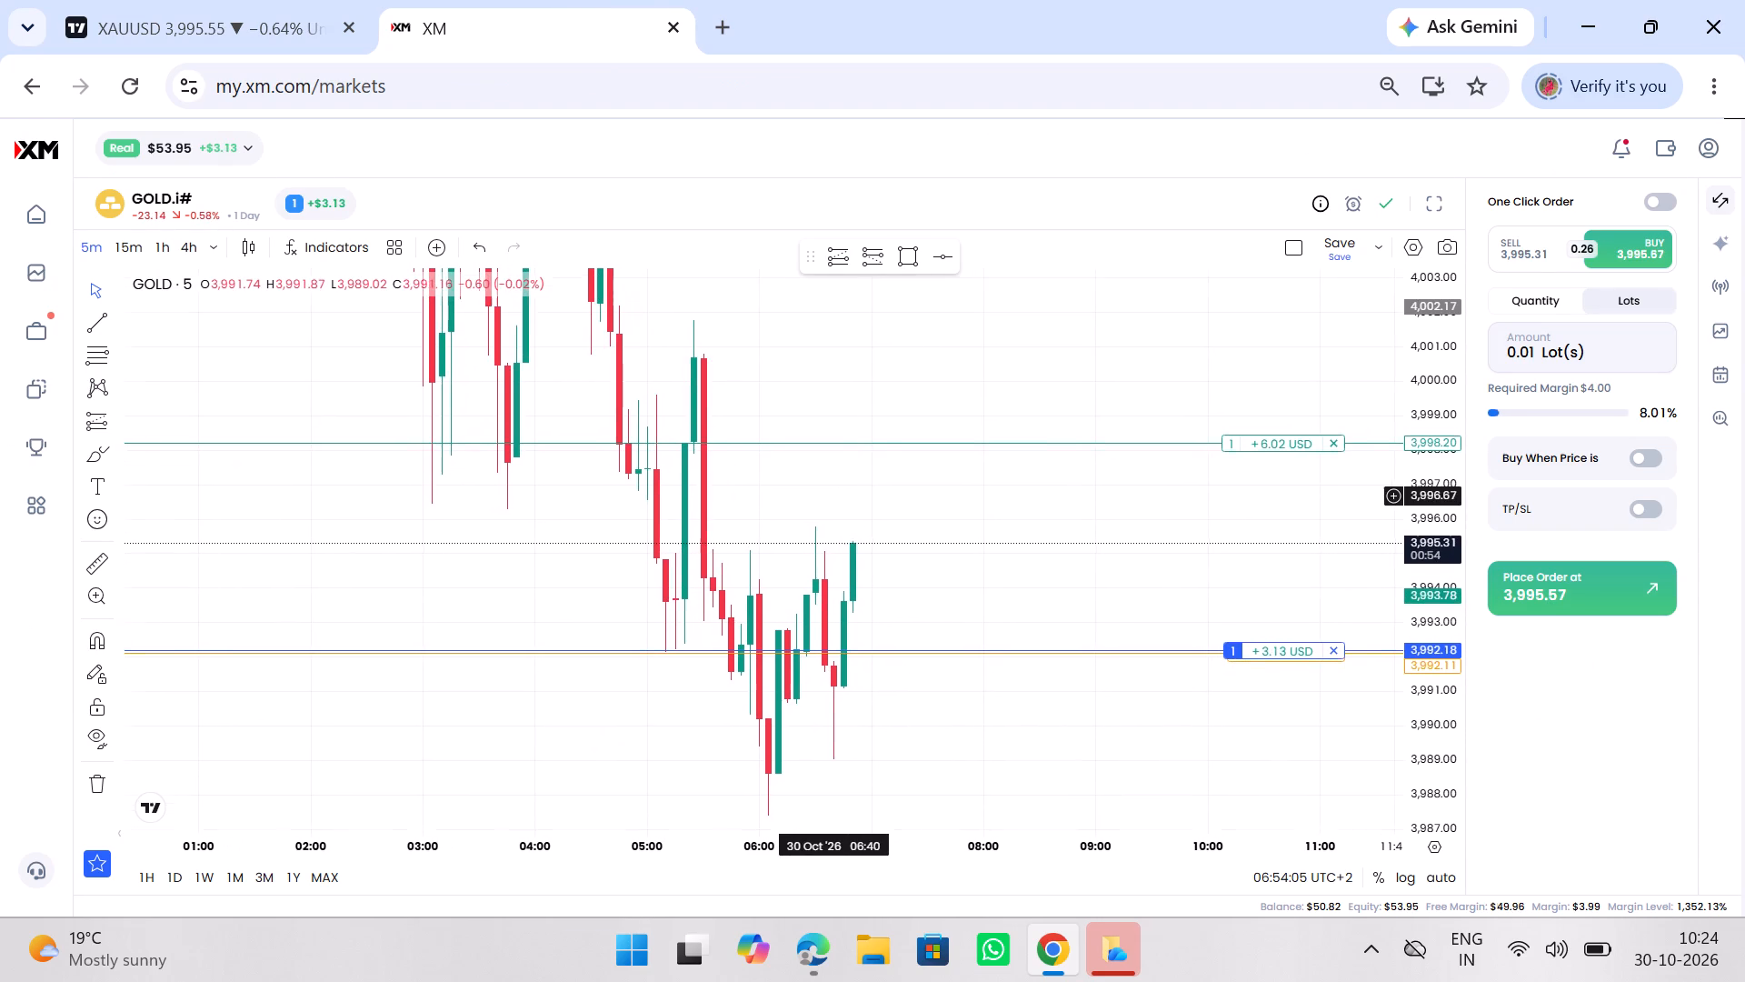
{"action": "left_click_drag", "start_coordinate": [829, 501], "coordinate": [827, 508]}
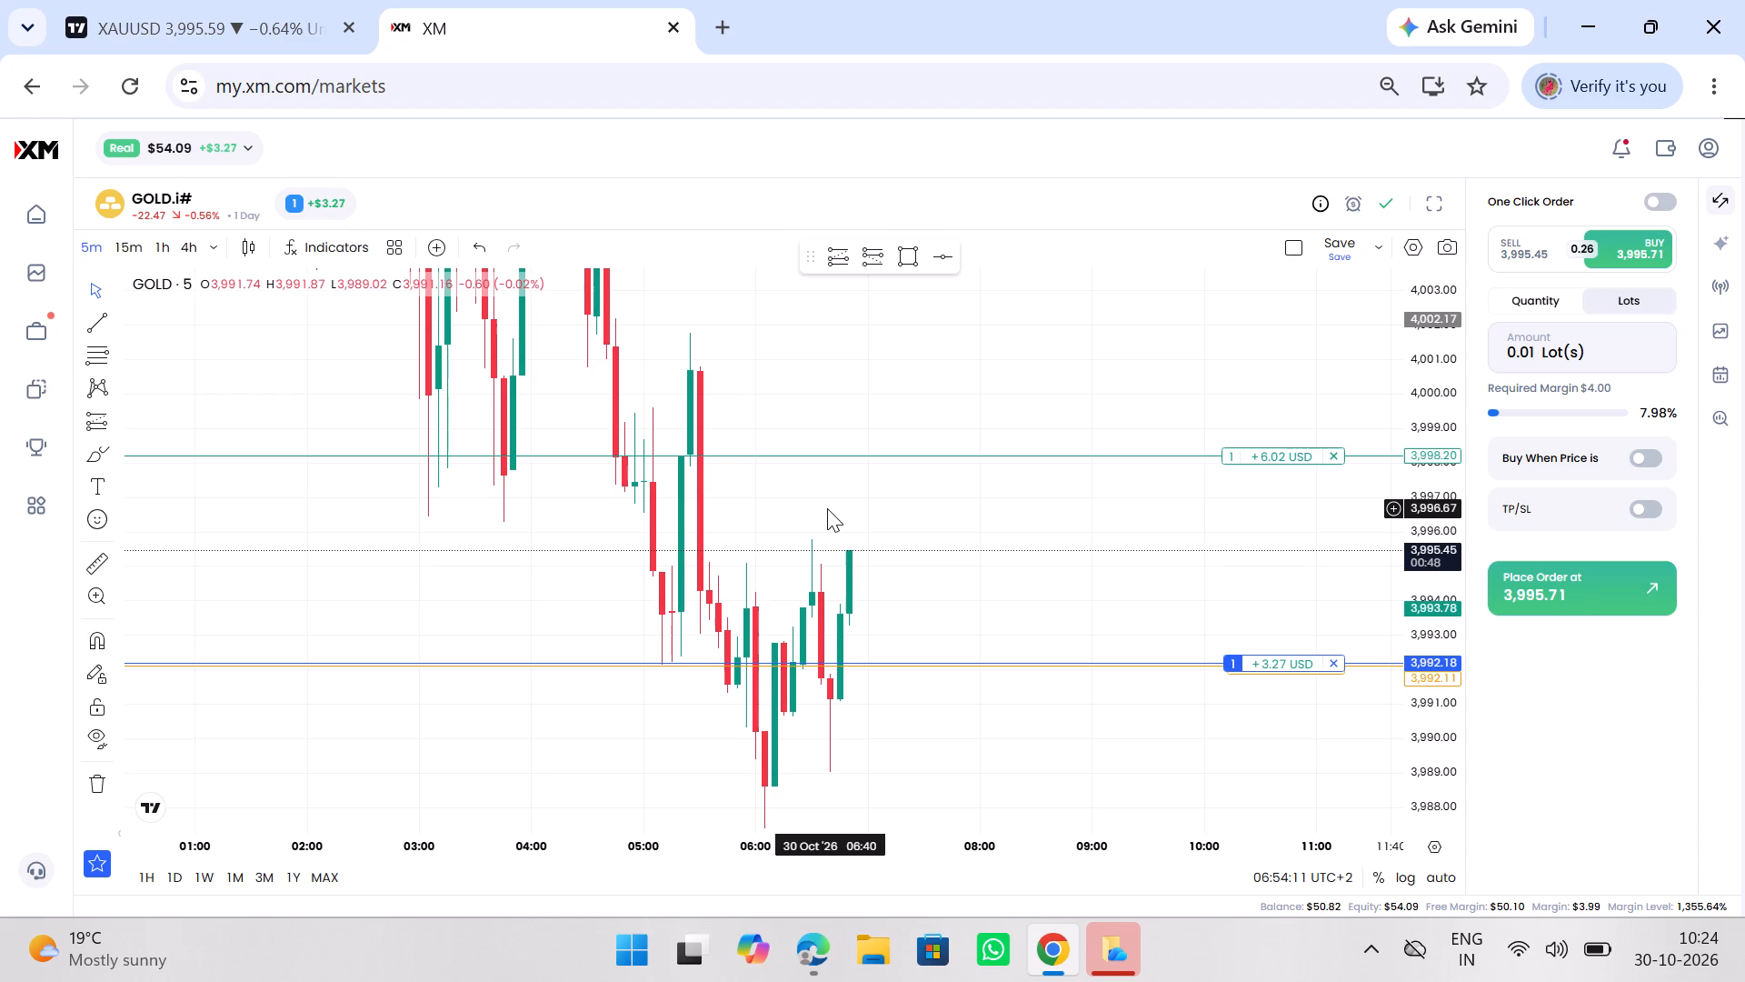
Switch to TradingView and examine the XAUUSD 15-minute chart, comparing recent candles near the long target with the wider downtrend and marked zones.
{"action": "left_click", "coordinate": [256, 9]}
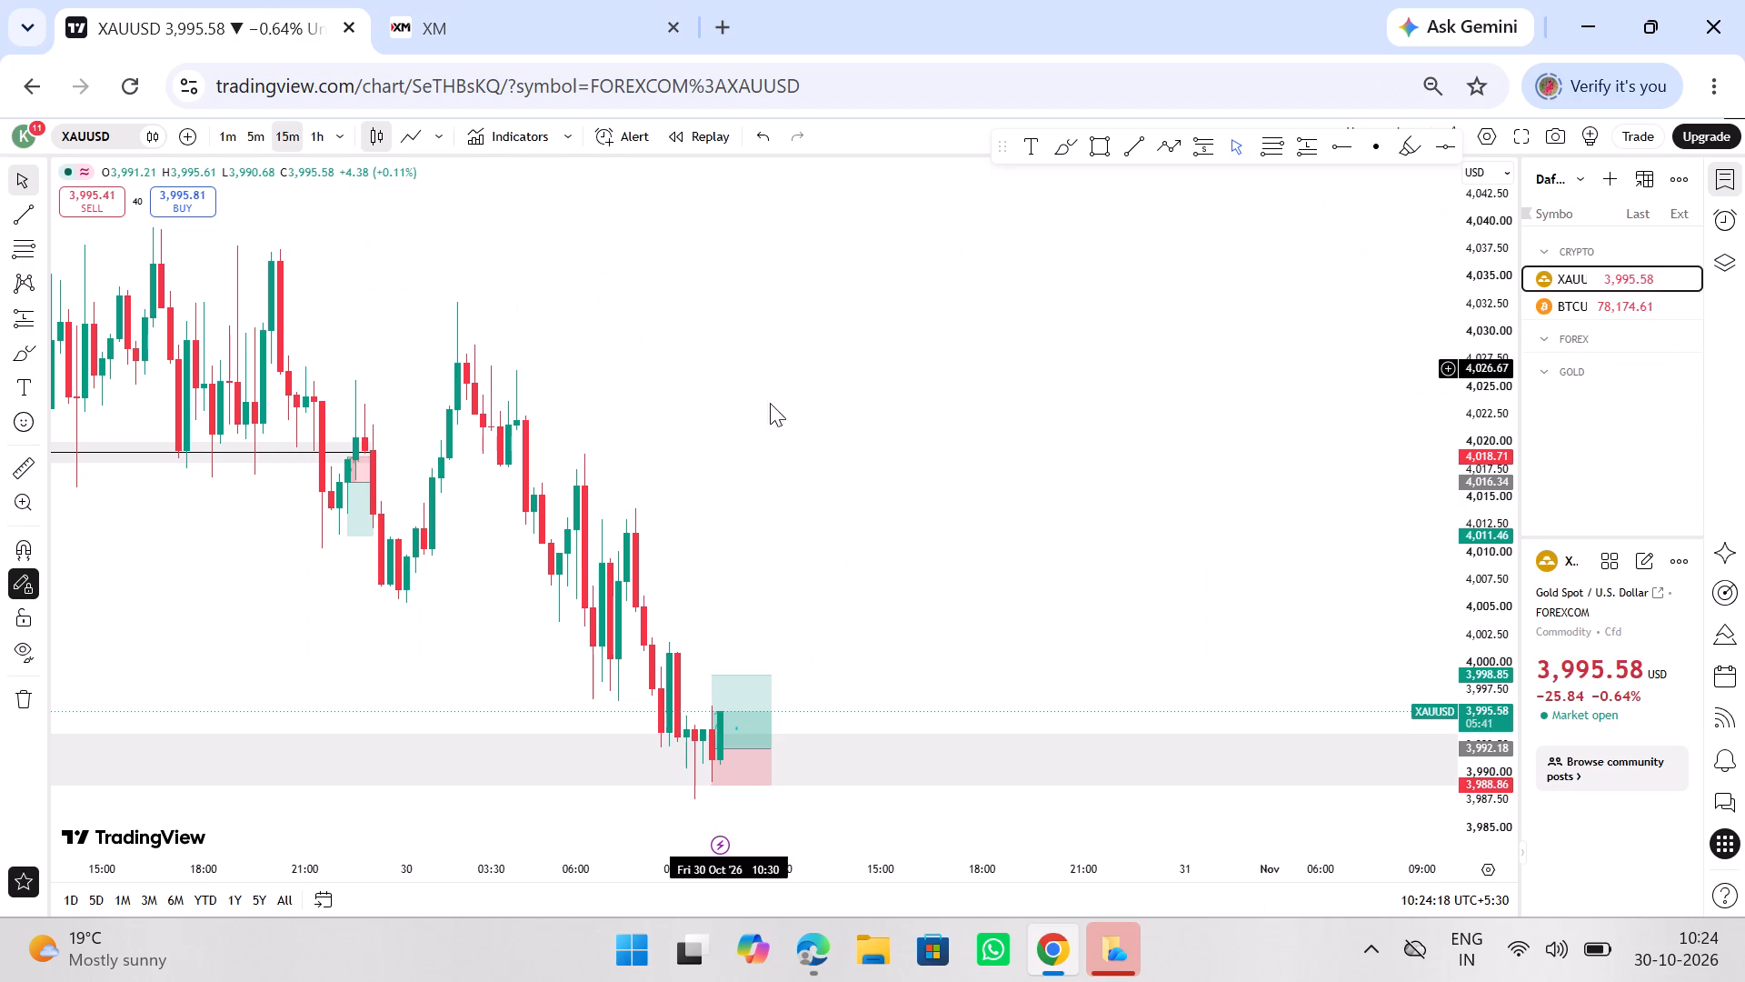
{"action": "scroll", "coordinate": [898, 520], "scroll_direction": "down", "scroll_amount": 2, "text": "ctrl"}
{"action": "scroll", "coordinate": [898, 520], "scroll_direction": "up", "scroll_amount": 1, "text": "ctrl"}
{"action": "scroll", "coordinate": [892, 358], "scroll_direction": "up", "scroll_amount": 3, "text": "ctrl"}
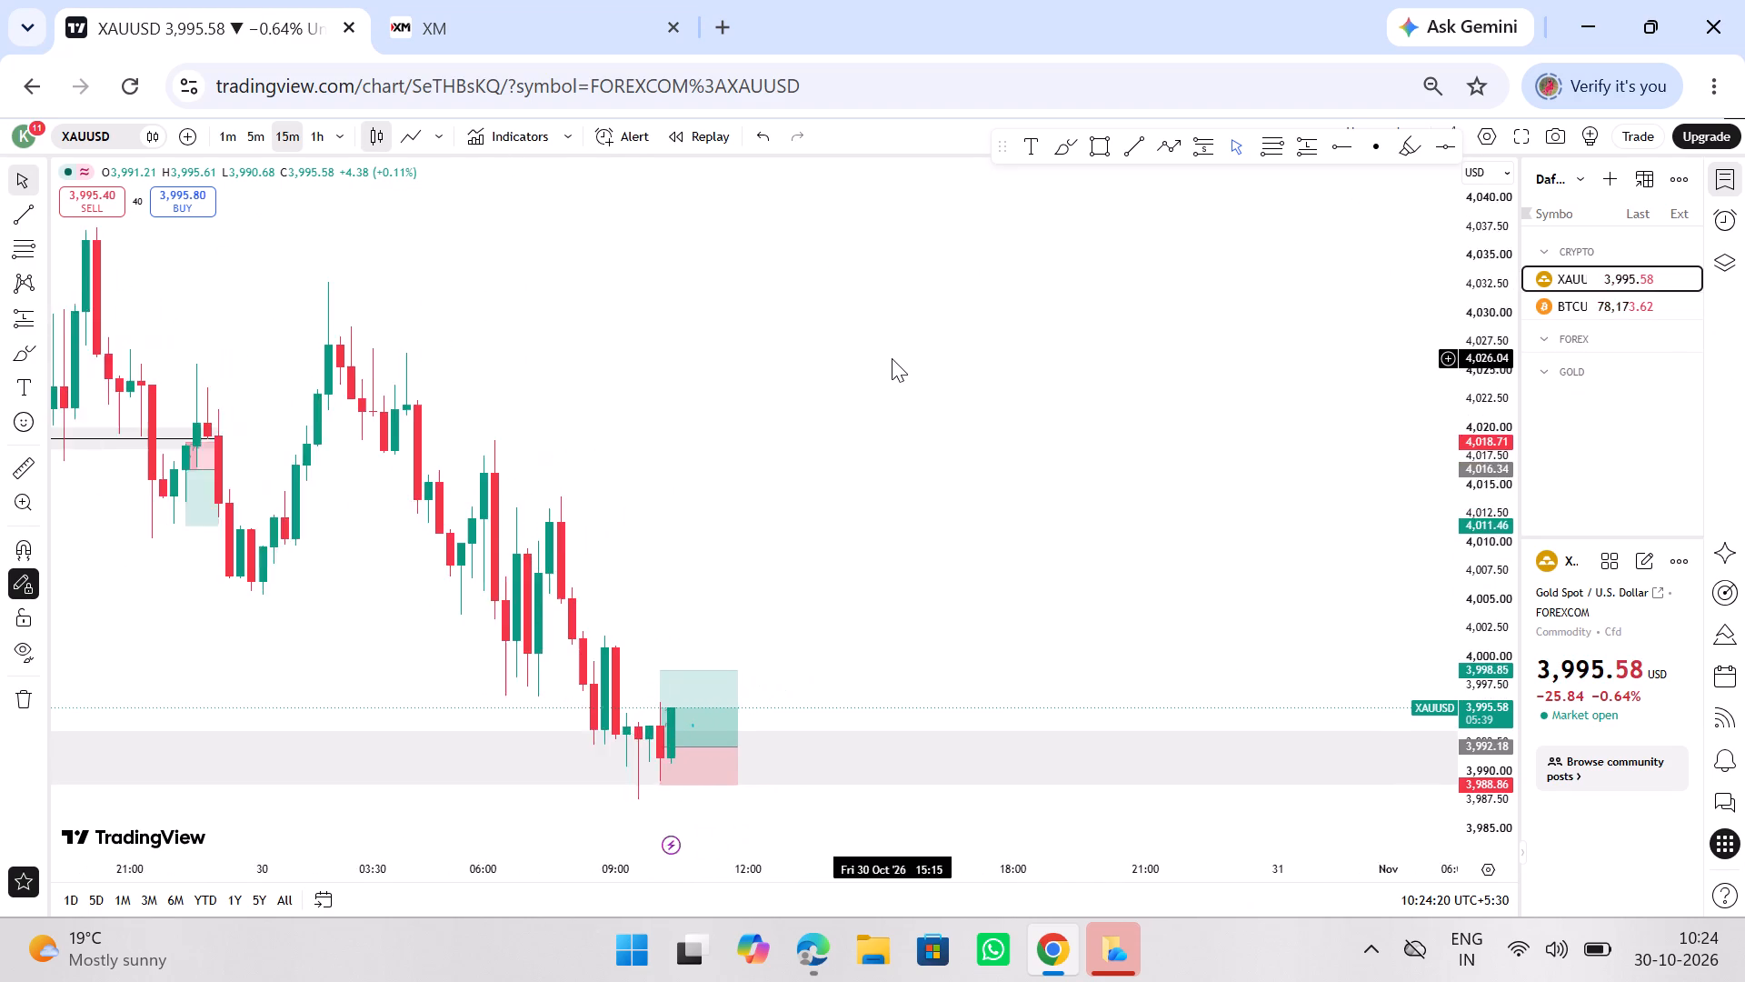
{"action": "scroll", "coordinate": [892, 358], "scroll_direction": "up", "scroll_amount": 5, "text": "ctrl"}
{"action": "scroll", "coordinate": [892, 358], "scroll_direction": "down", "scroll_amount": 12, "text": "ctrl"}
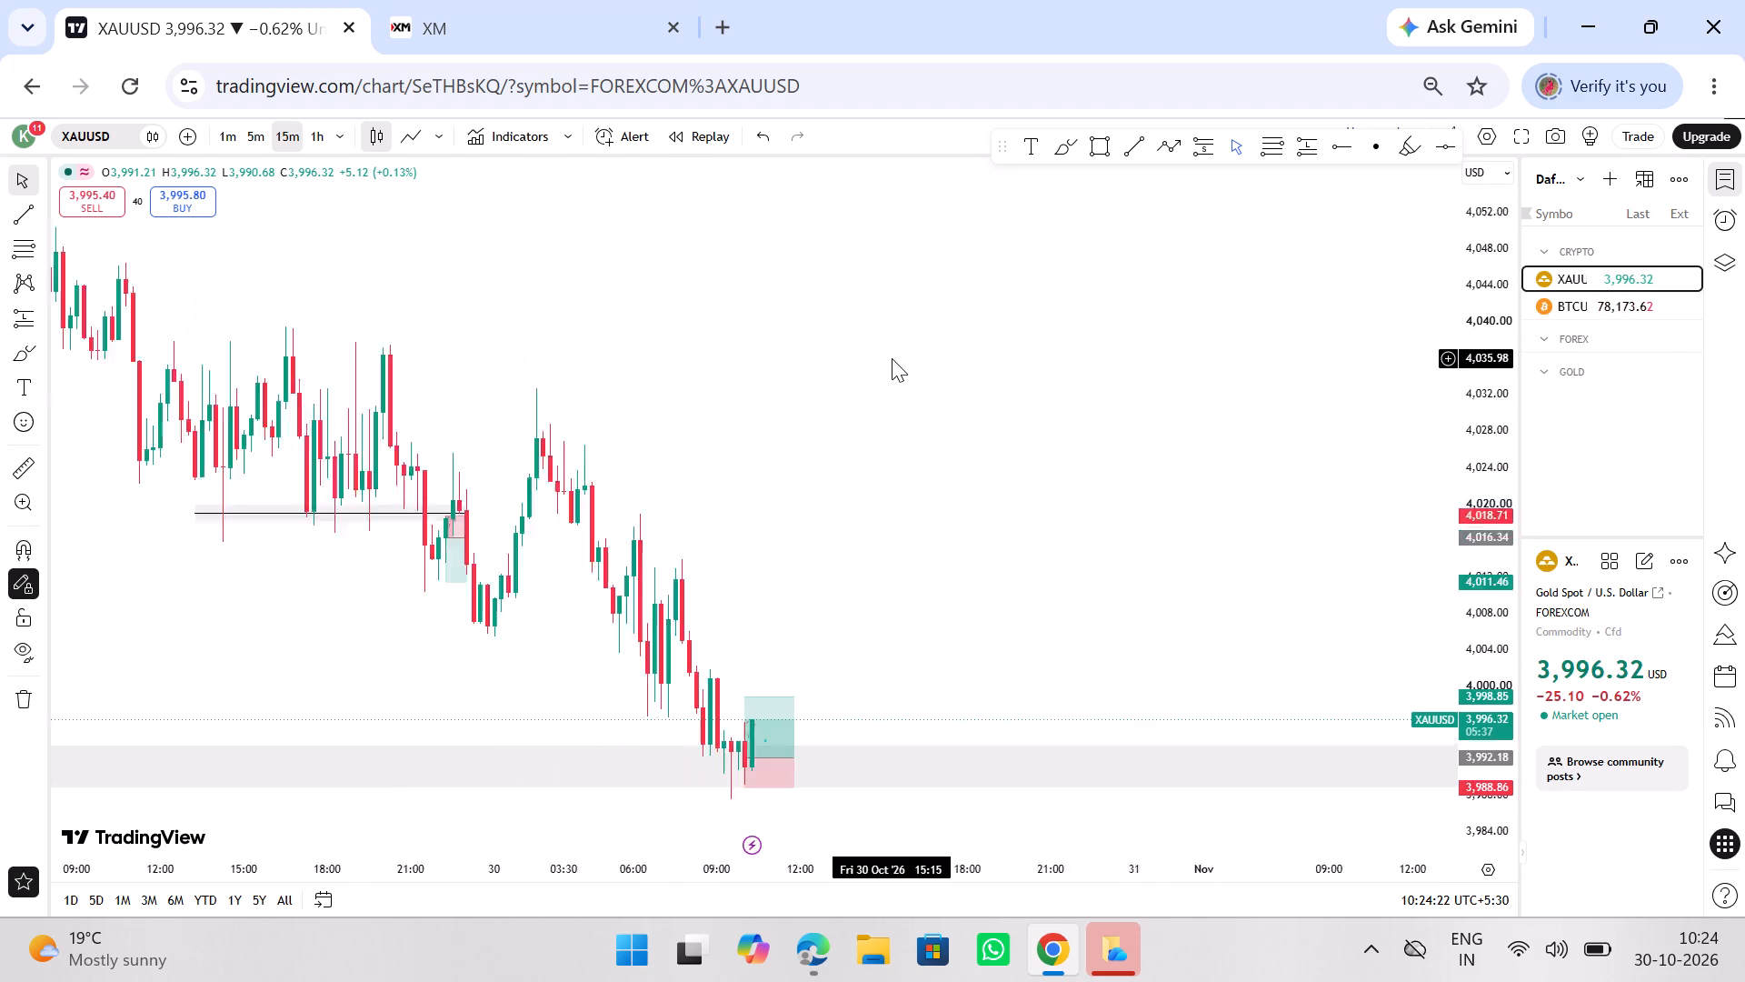
{"action": "scroll", "coordinate": [892, 358], "scroll_direction": "down", "scroll_amount": 10, "text": "ctrl"}
{"action": "scroll", "coordinate": [895, 358], "scroll_direction": "up", "scroll_amount": 3, "text": "ctrl"}
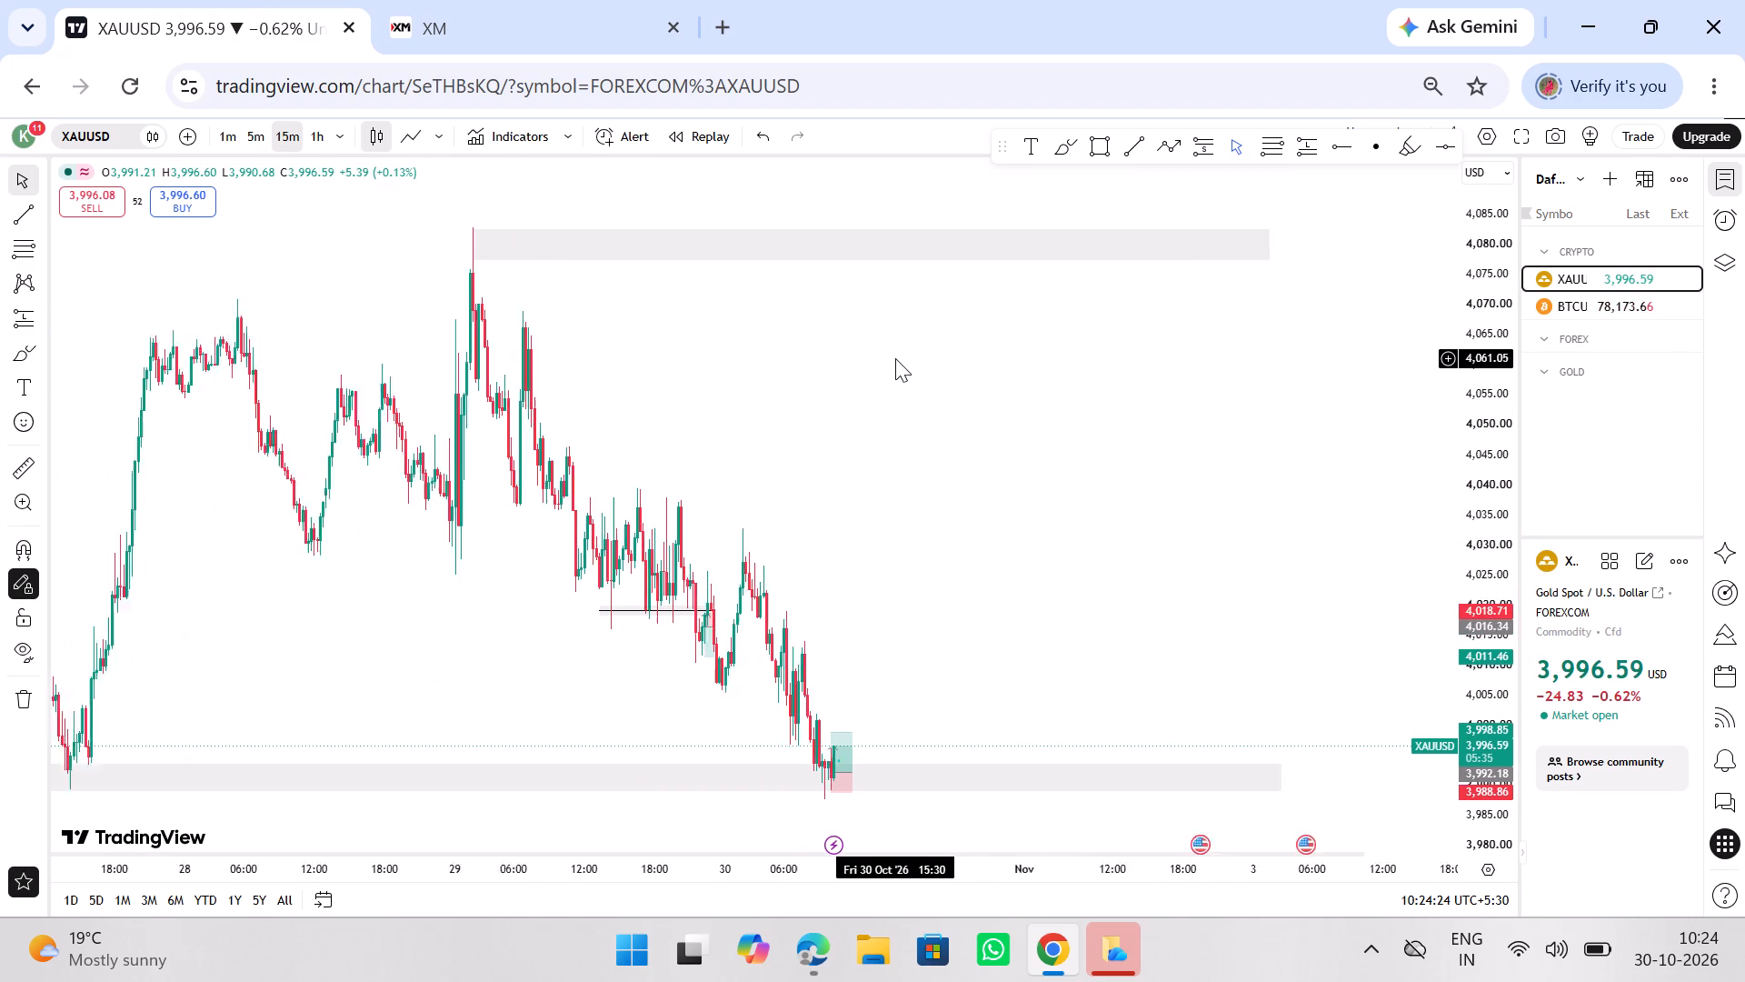
{"action": "scroll", "coordinate": [895, 358], "scroll_direction": "up", "scroll_amount": 3, "text": "ctrl"}
{"action": "scroll", "coordinate": [895, 358], "scroll_direction": "down", "scroll_amount": 7, "text": "ctrl"}
{"action": "scroll", "coordinate": [896, 358], "scroll_direction": "up", "scroll_amount": 10, "text": "ctrl"}
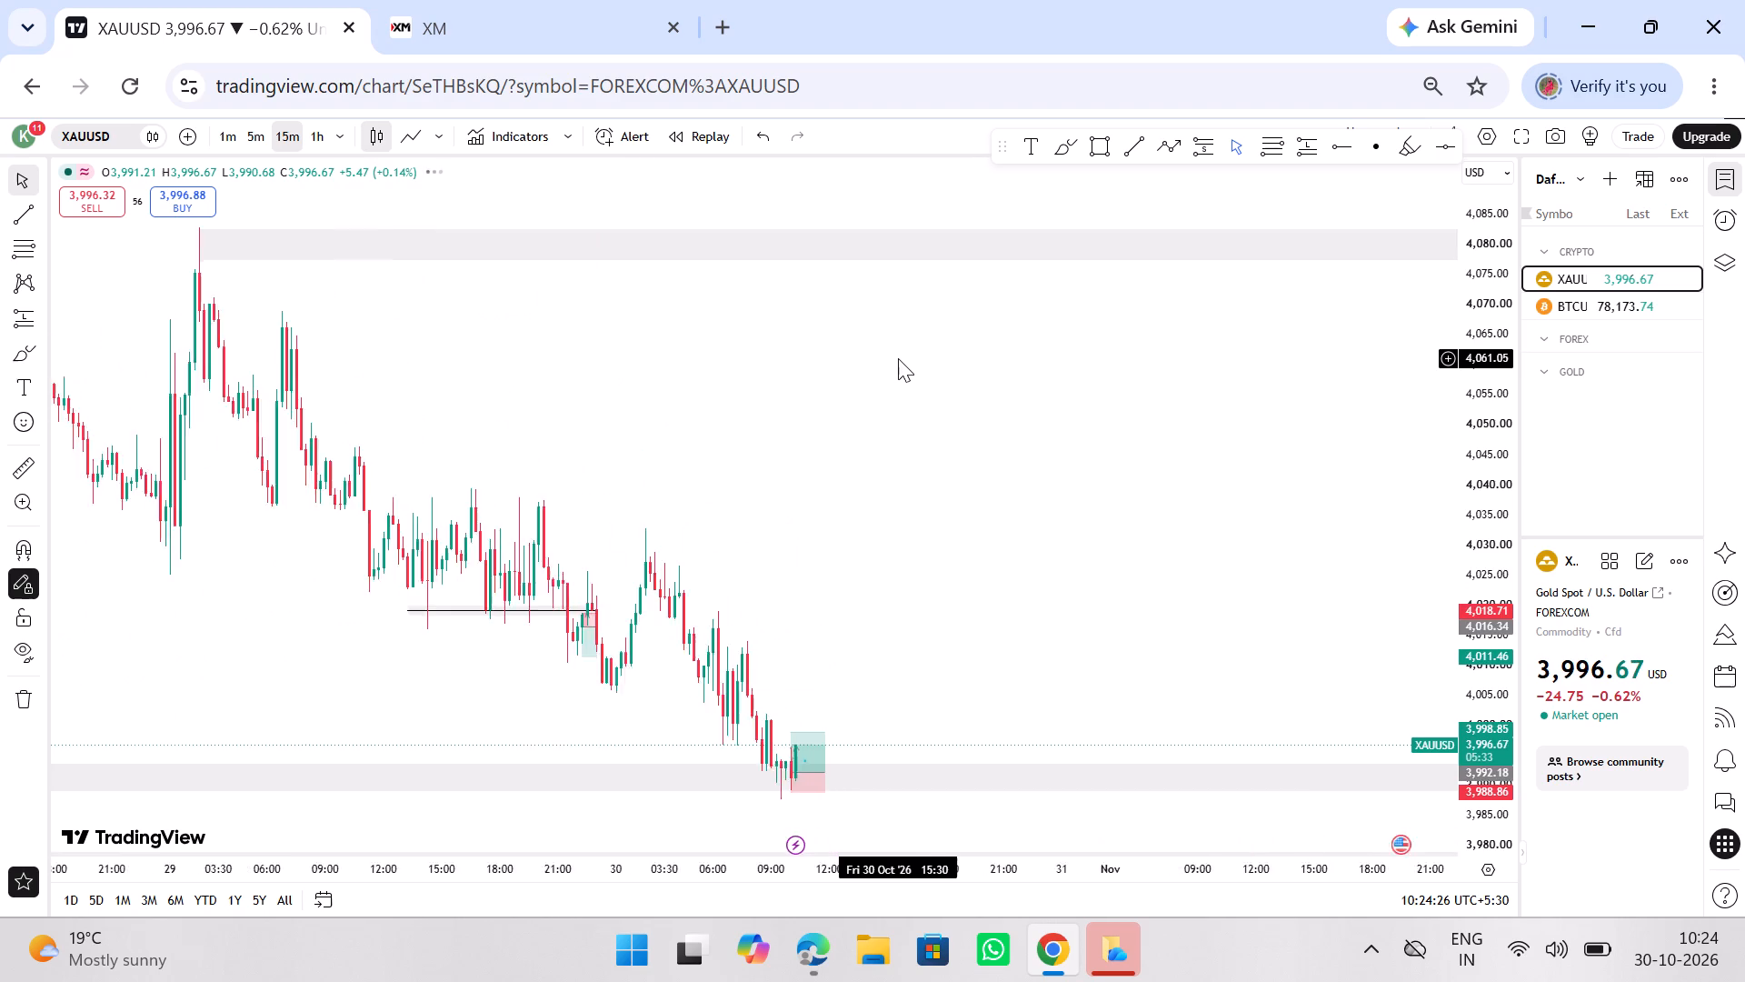
{"action": "scroll", "coordinate": [898, 358], "scroll_direction": "up", "scroll_amount": 6, "text": "ctrl"}
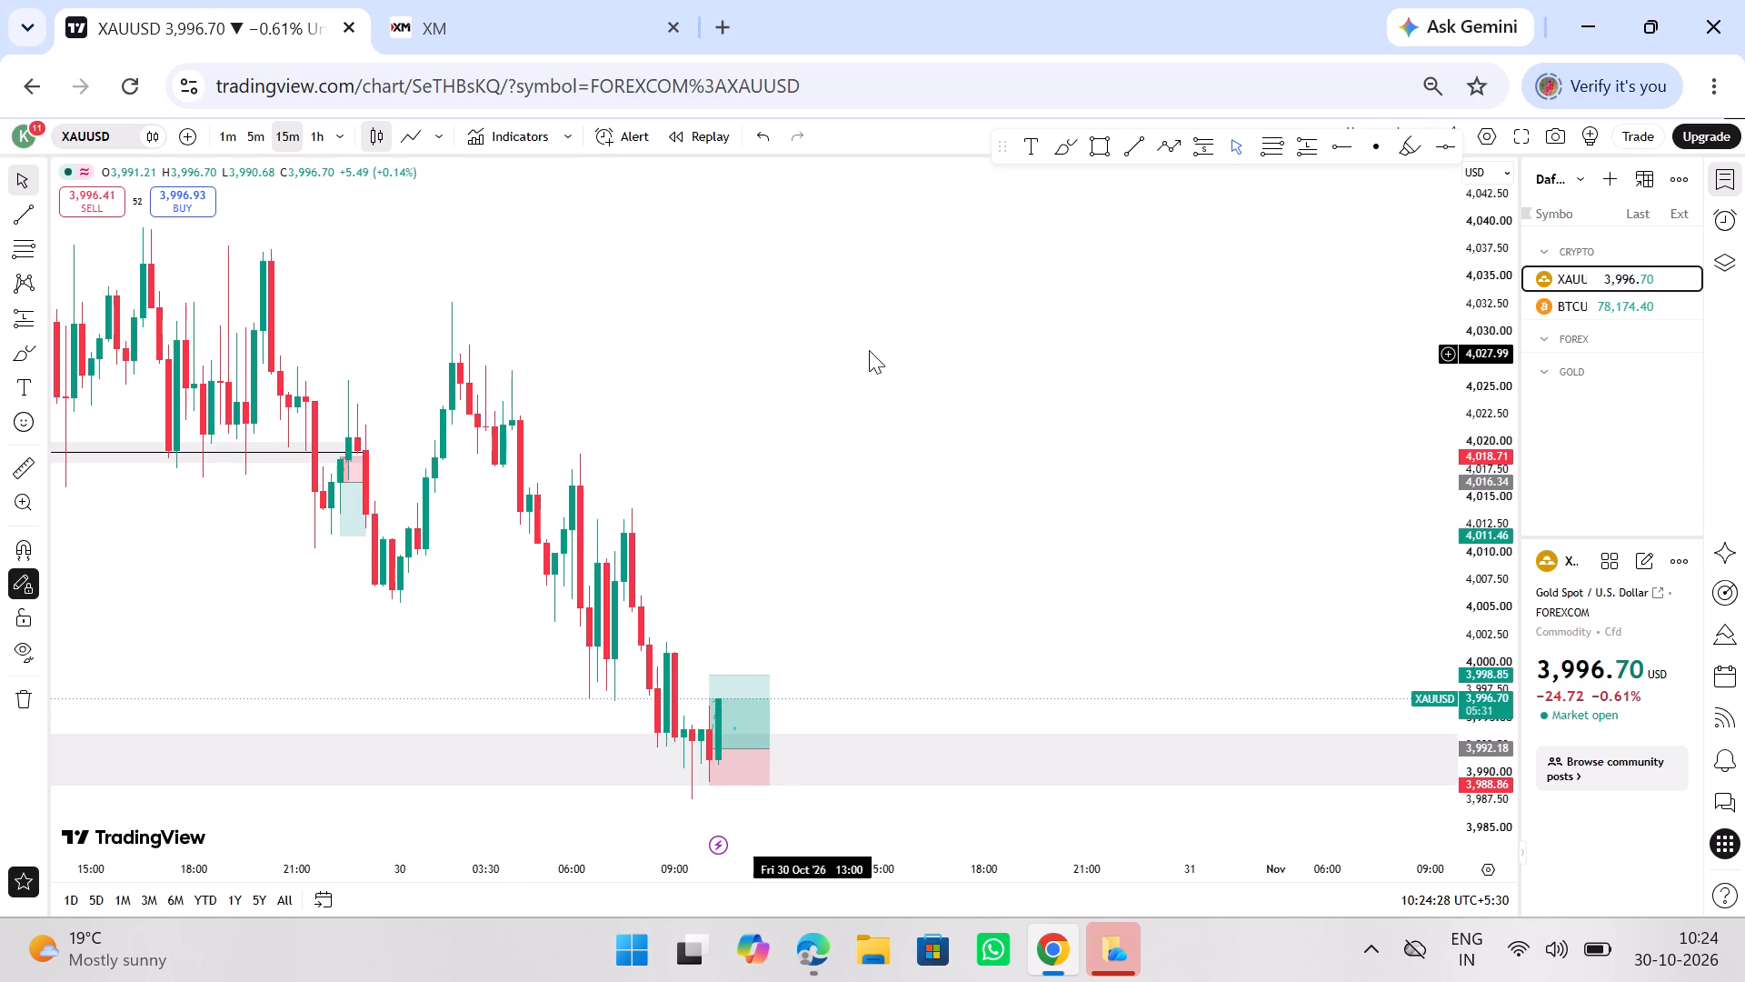
{"action": "scroll", "coordinate": [869, 350], "scroll_direction": "up", "scroll_amount": 3, "text": "ctrl"}
Switch to XM and check the GOLD.i# 5-minute chart around the open buy position and its take profit line.
{"action": "left_click", "coordinate": [469, 0]}
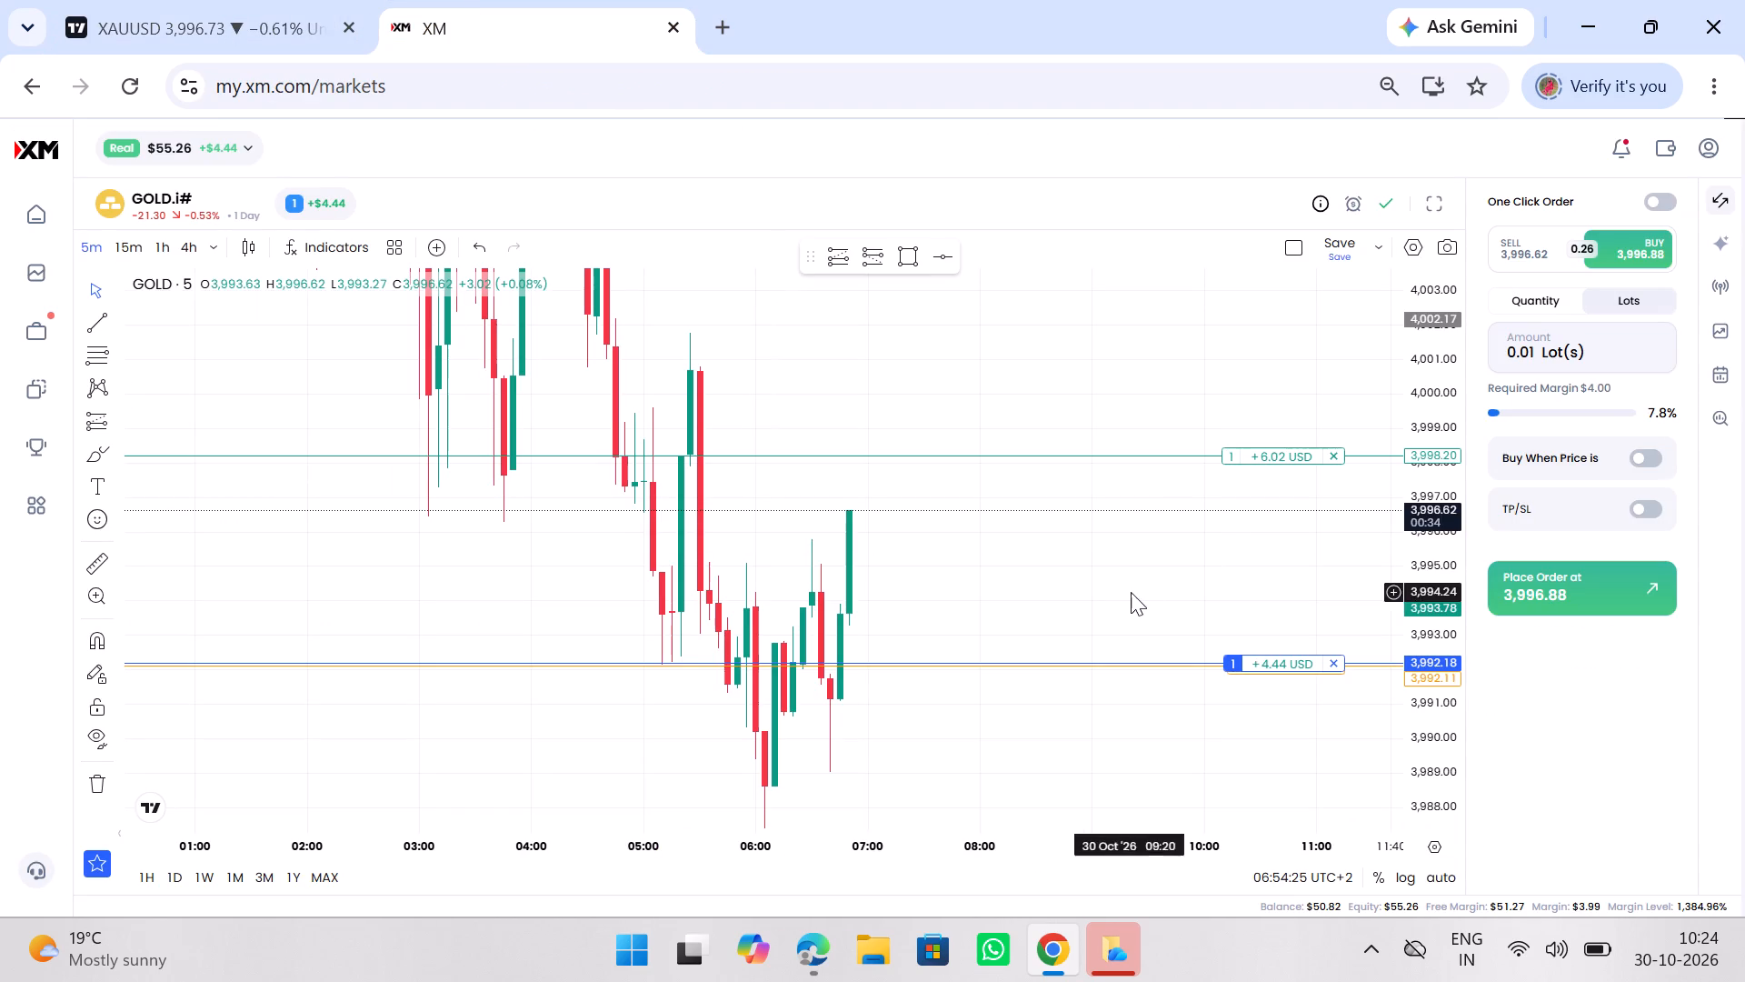
{"action": "left_click_drag", "start_coordinate": [1152, 553], "coordinate": [1098, 603]}
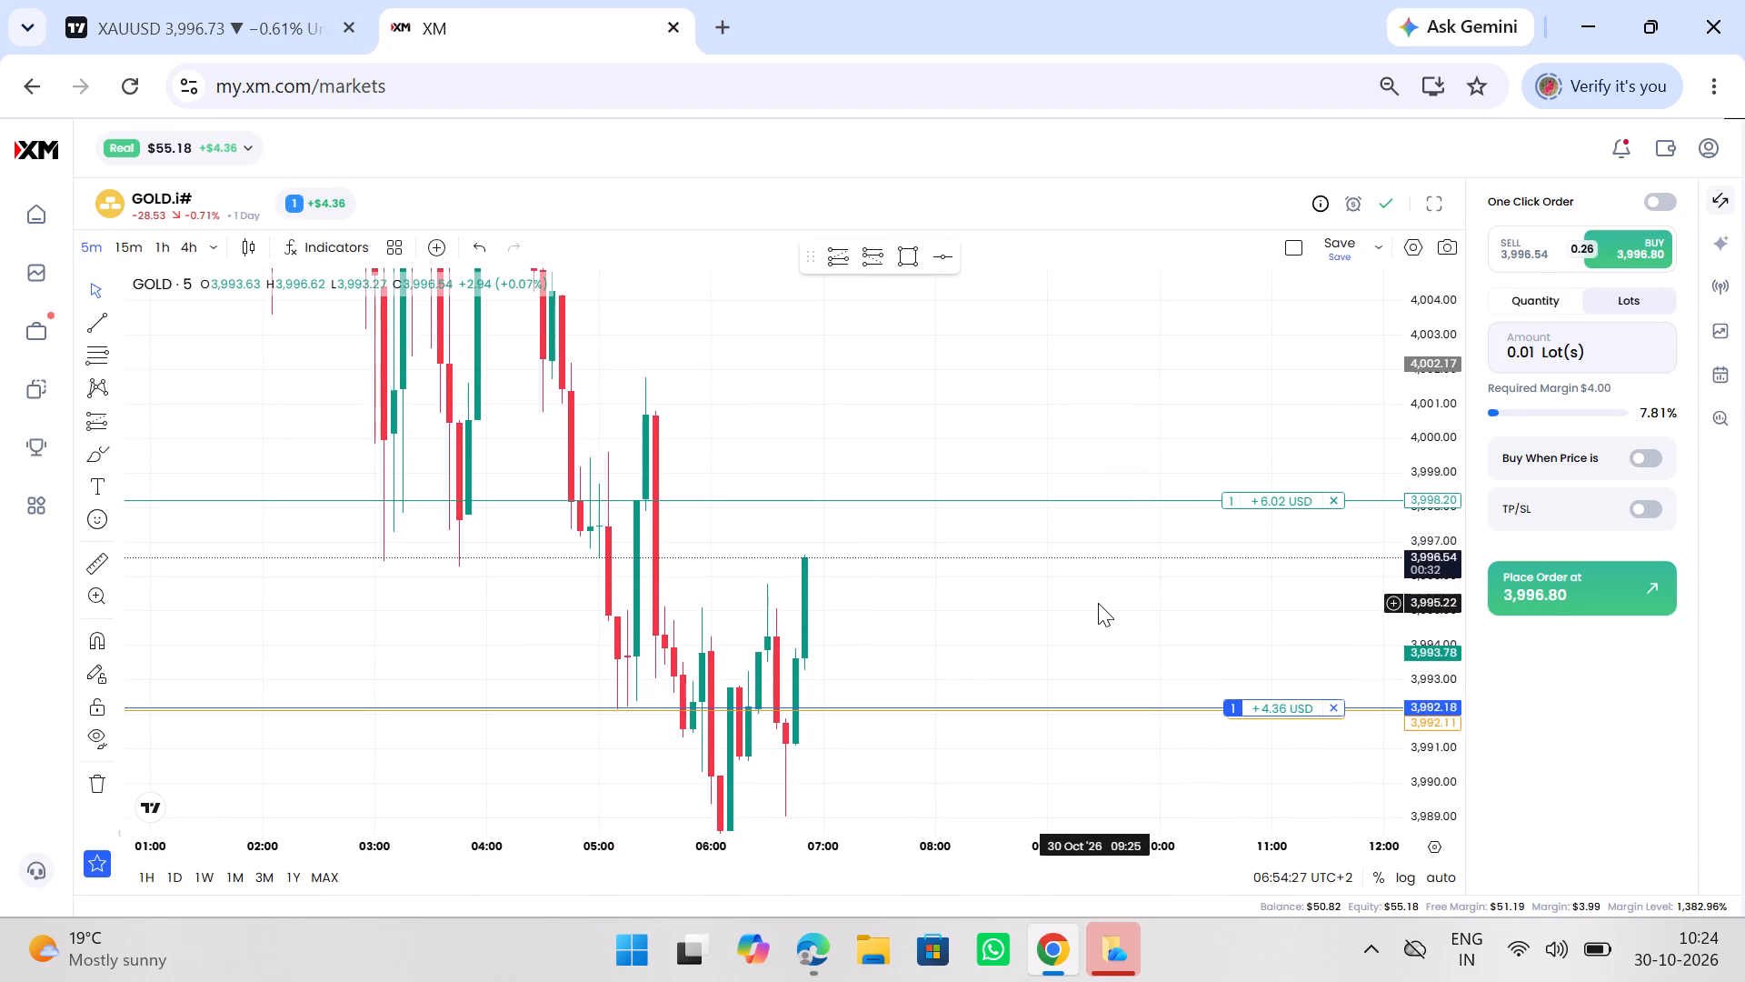
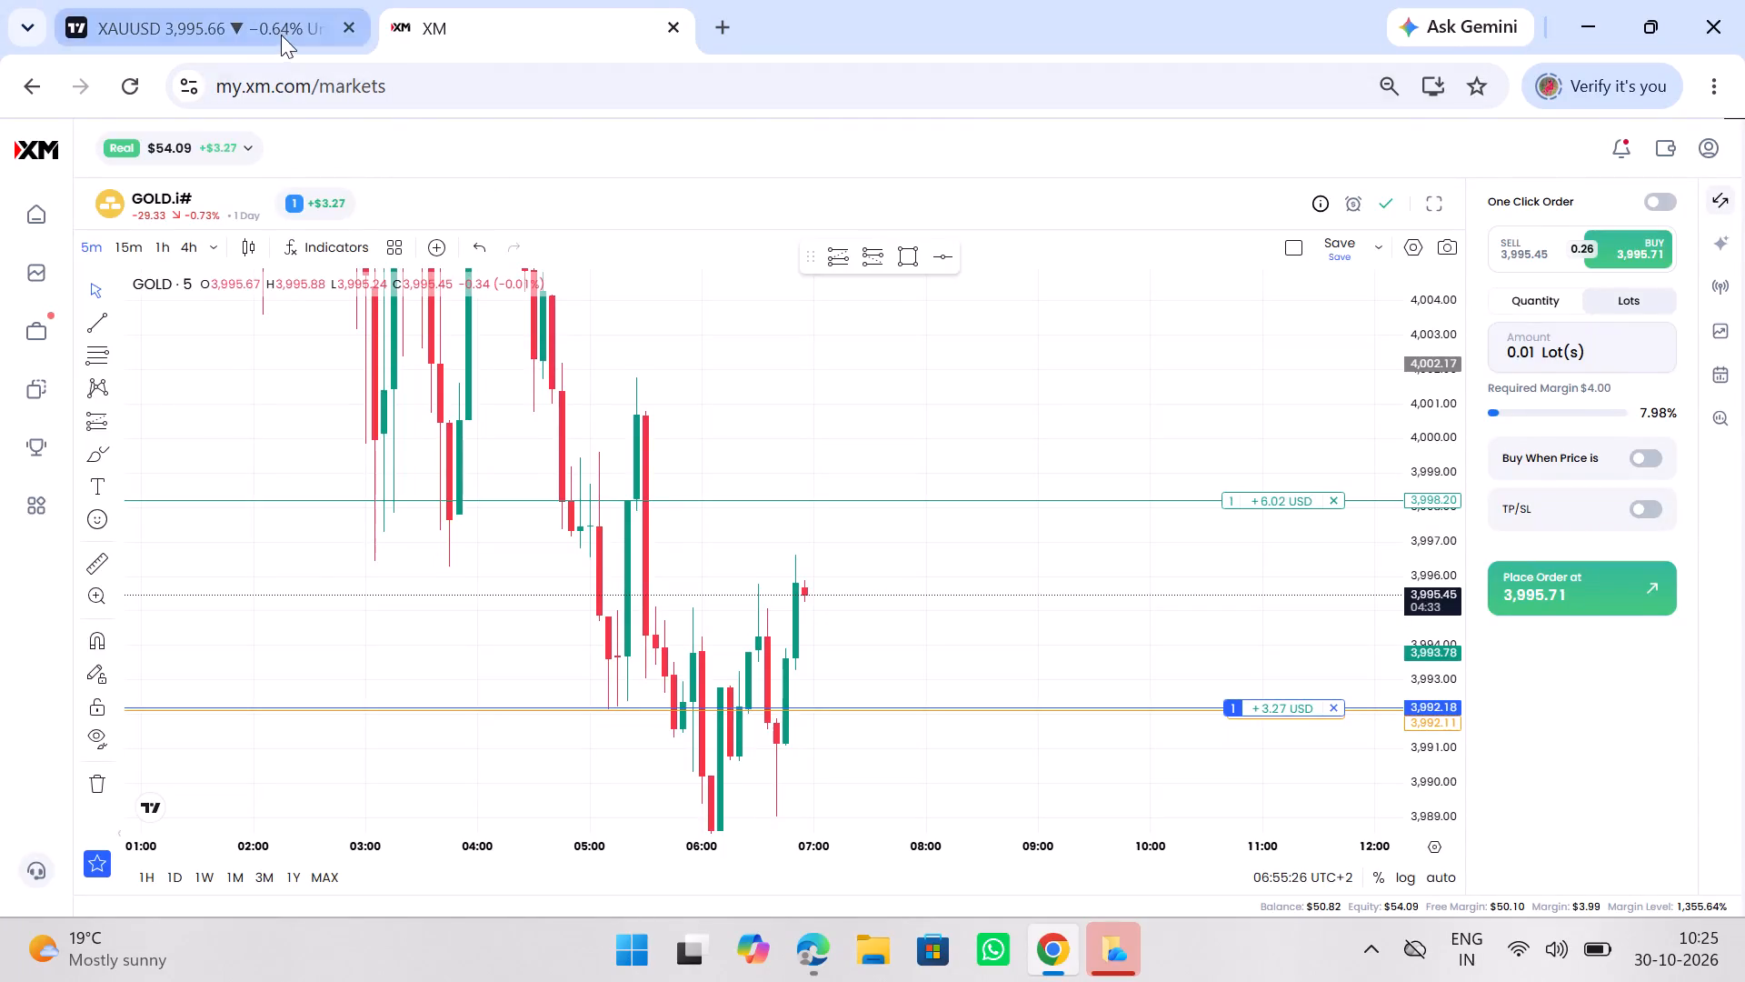
Switch to TradingView and draw a rectangle zone on the XAUUSD 15-minute chart from about 4,006.1 to 4,003.9, starting at the 29 Oct swing low.
{"action": "left_click", "coordinate": [281, 35]}
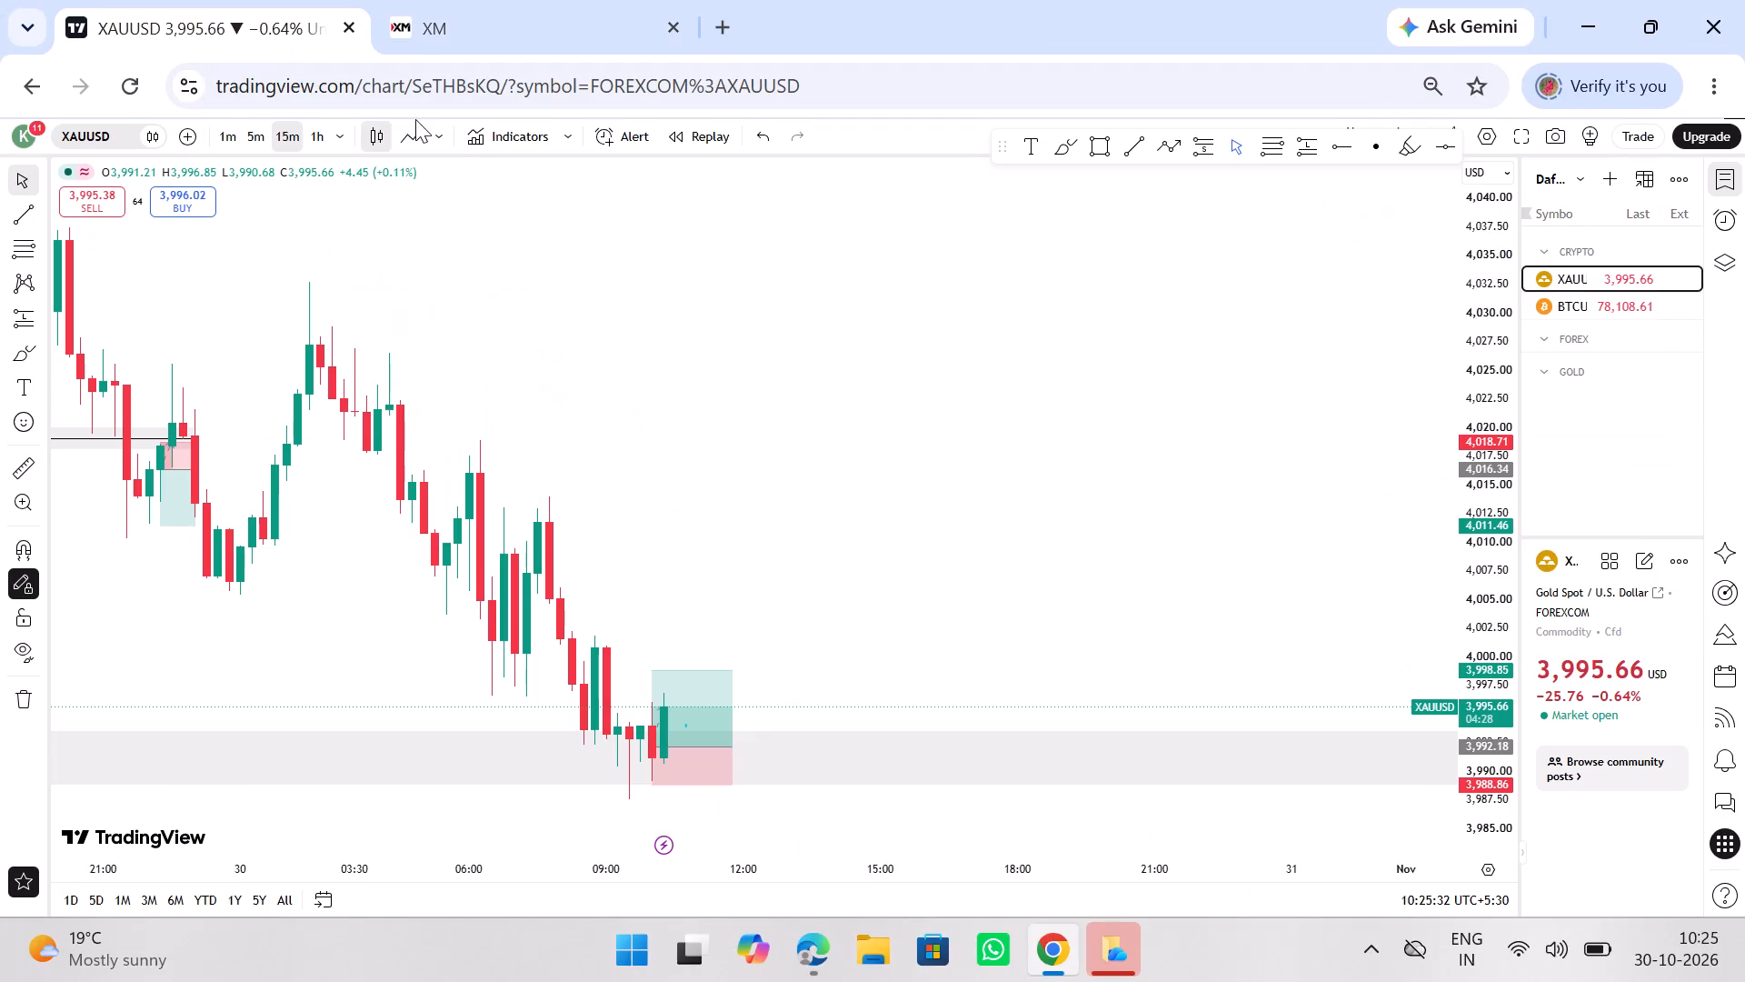
{"action": "scroll", "coordinate": [858, 569], "scroll_direction": "down", "scroll_amount": 16, "text": "ctrl"}
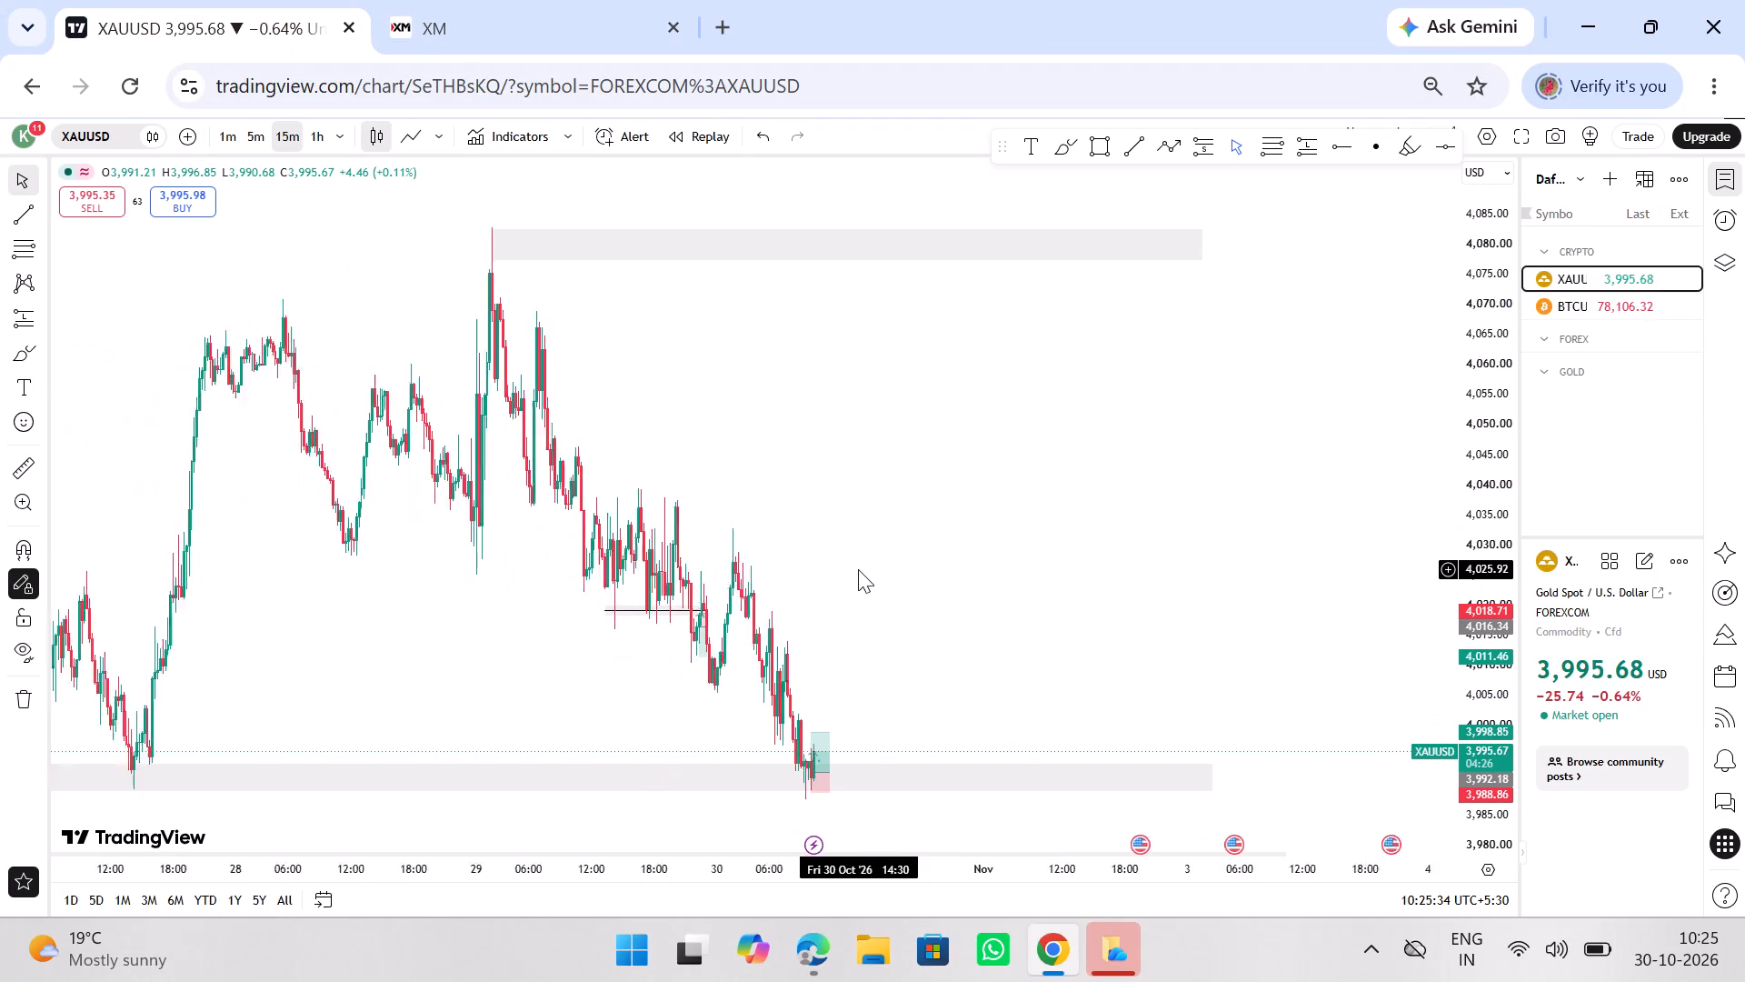
{"action": "scroll", "coordinate": [858, 569], "scroll_direction": "down", "scroll_amount": 5, "text": "ctrl"}
{"action": "scroll", "coordinate": [858, 569], "scroll_direction": "up", "scroll_amount": 12, "text": "ctrl"}
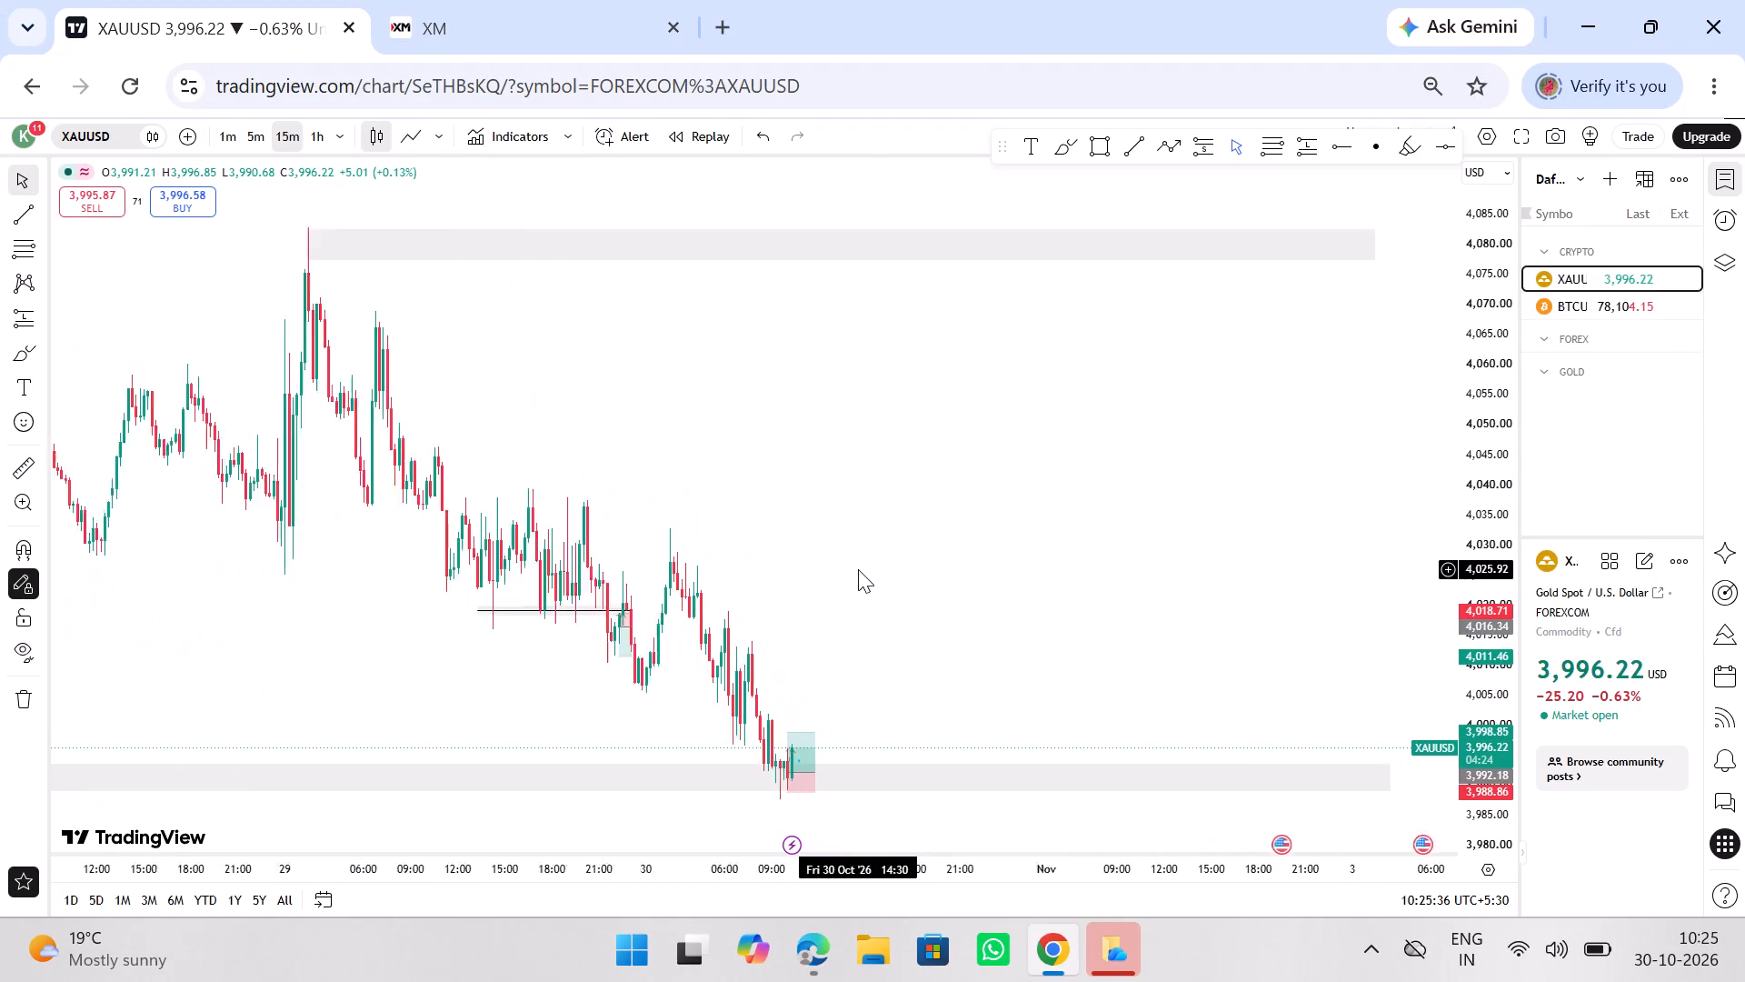
{"action": "scroll", "coordinate": [858, 569], "scroll_direction": "up", "scroll_amount": 13, "text": "ctrl"}
{"action": "scroll", "coordinate": [861, 569], "scroll_direction": "down", "scroll_amount": 4, "text": "ctrl"}
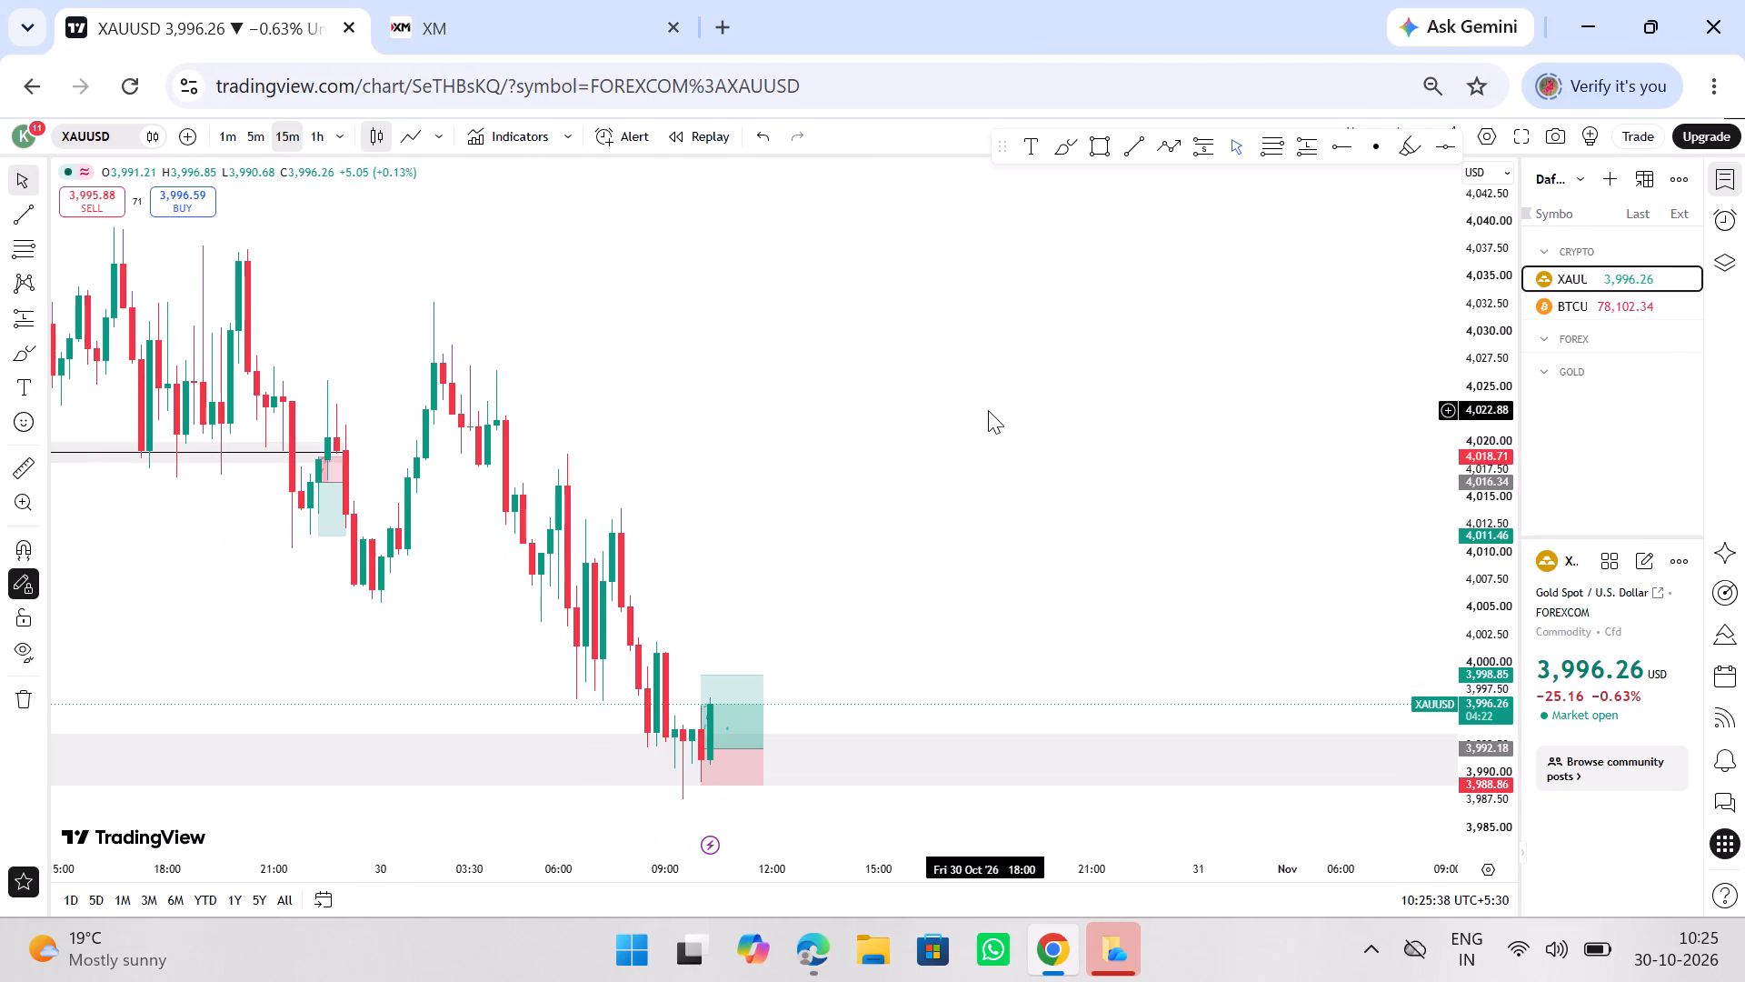
{"action": "left_click", "coordinate": [1102, 129]}
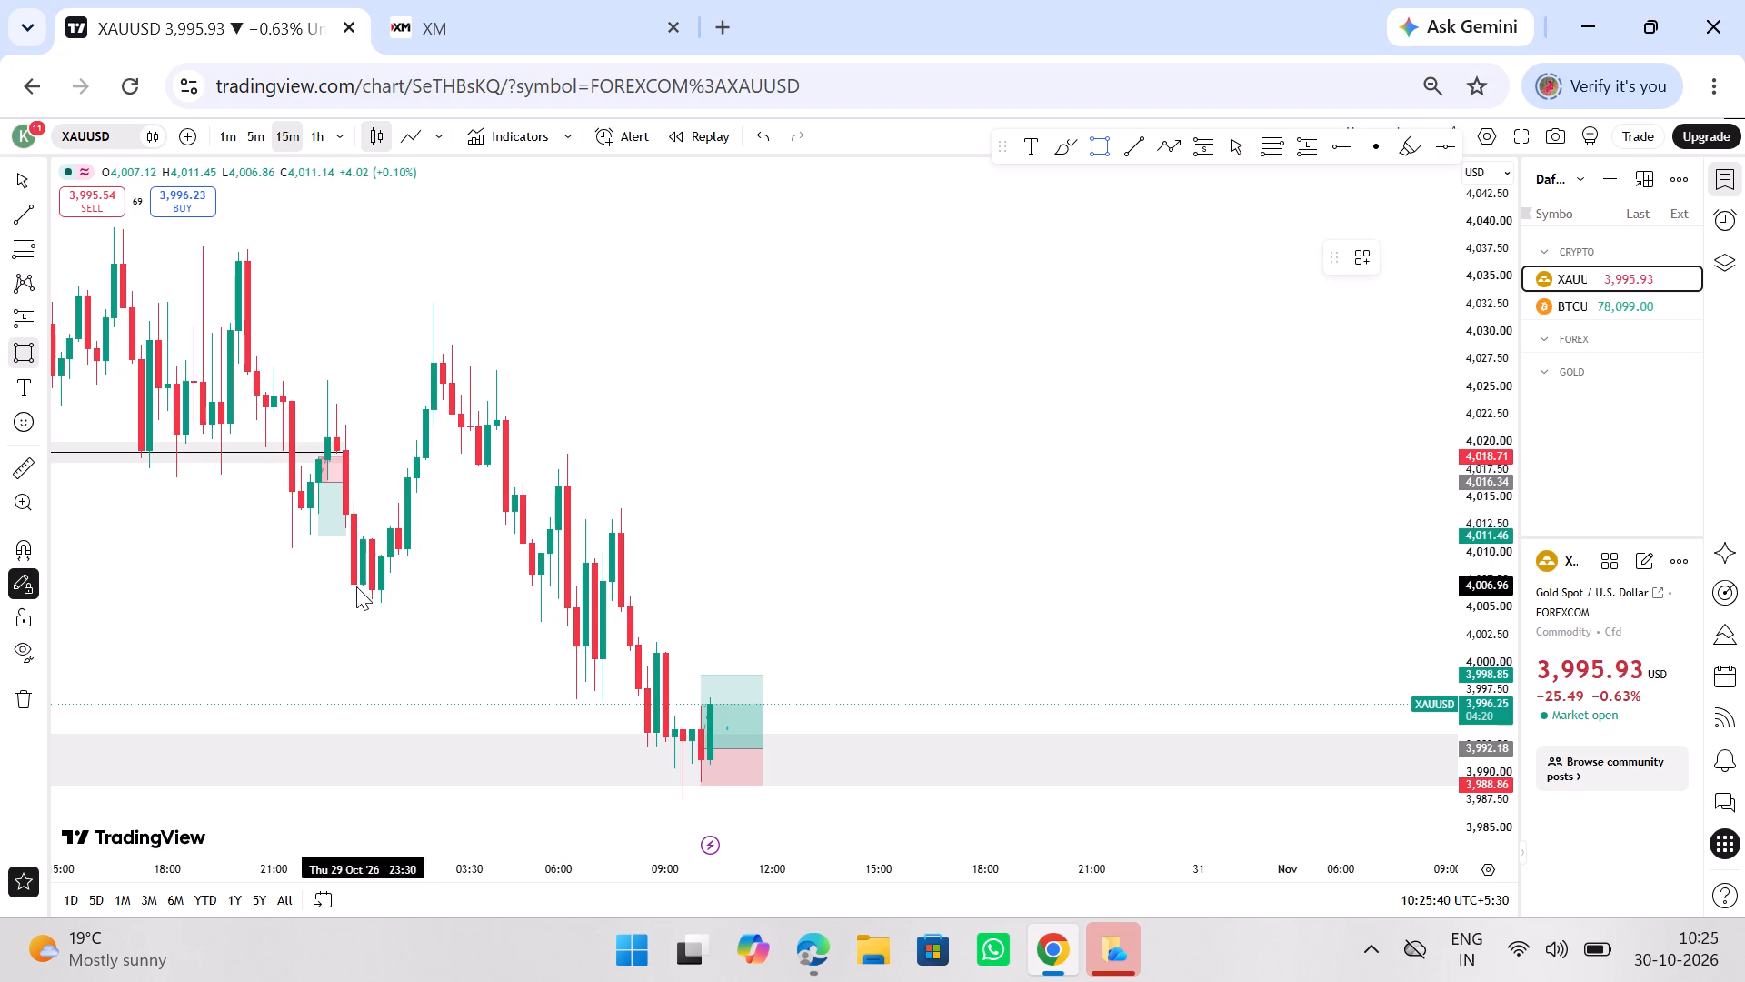
{"action": "left_click", "coordinate": [334, 595]}
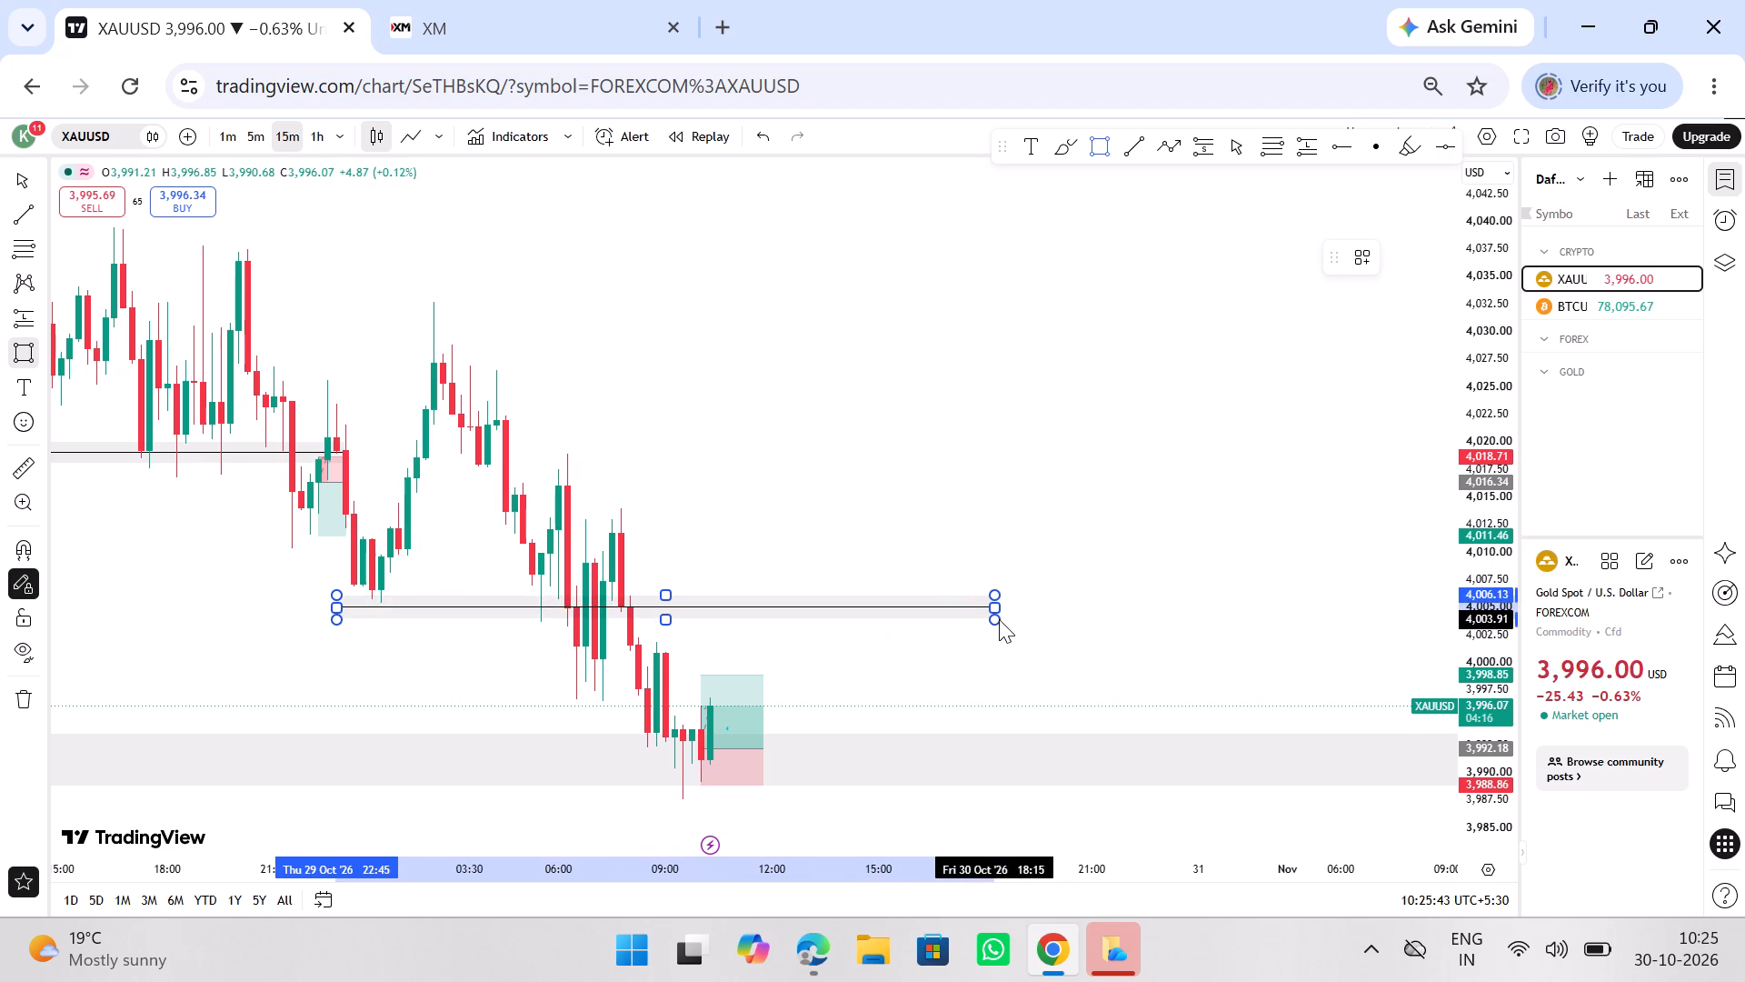
{"action": "left_click", "coordinate": [1012, 619]}
{"action": "right_click", "coordinate": [795, 411]}
{"action": "left_click", "coordinate": [795, 411]}
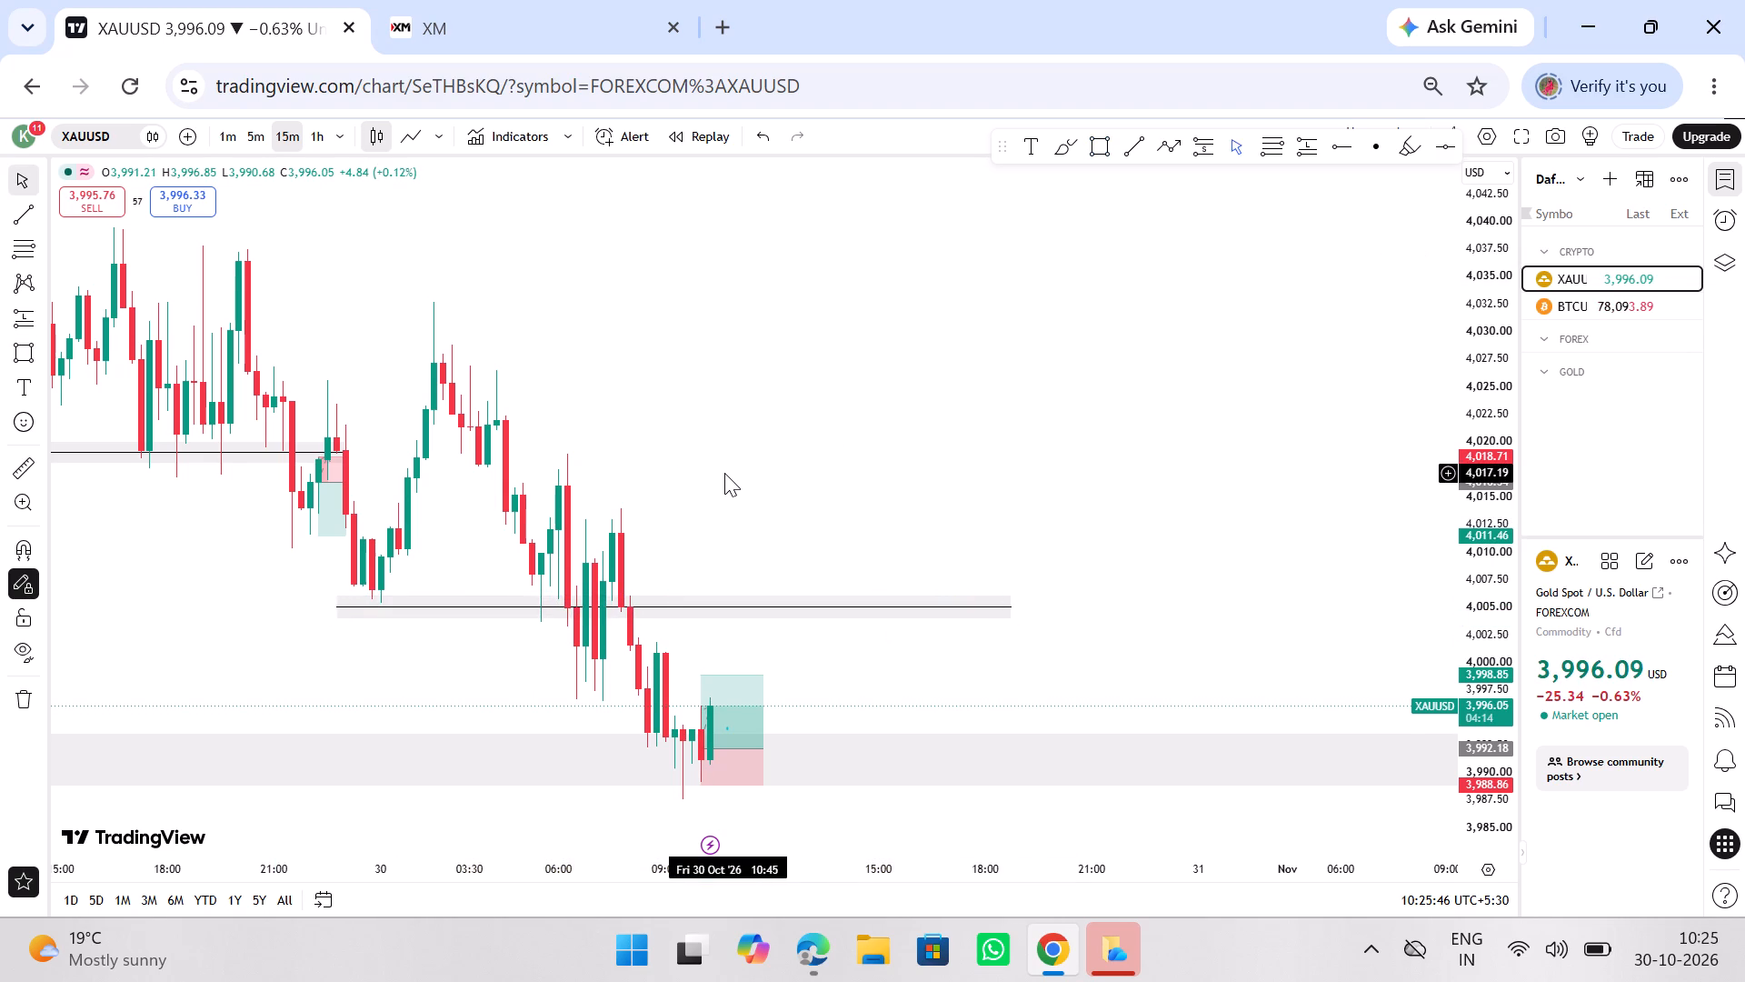
Unlock the current XAUUSD long position drawing, raise its target to about 4,002.99 just below the new zone, and lock it again.
{"action": "scroll", "coordinate": [724, 473], "scroll_direction": "up", "scroll_amount": 15, "text": "ctrl"}
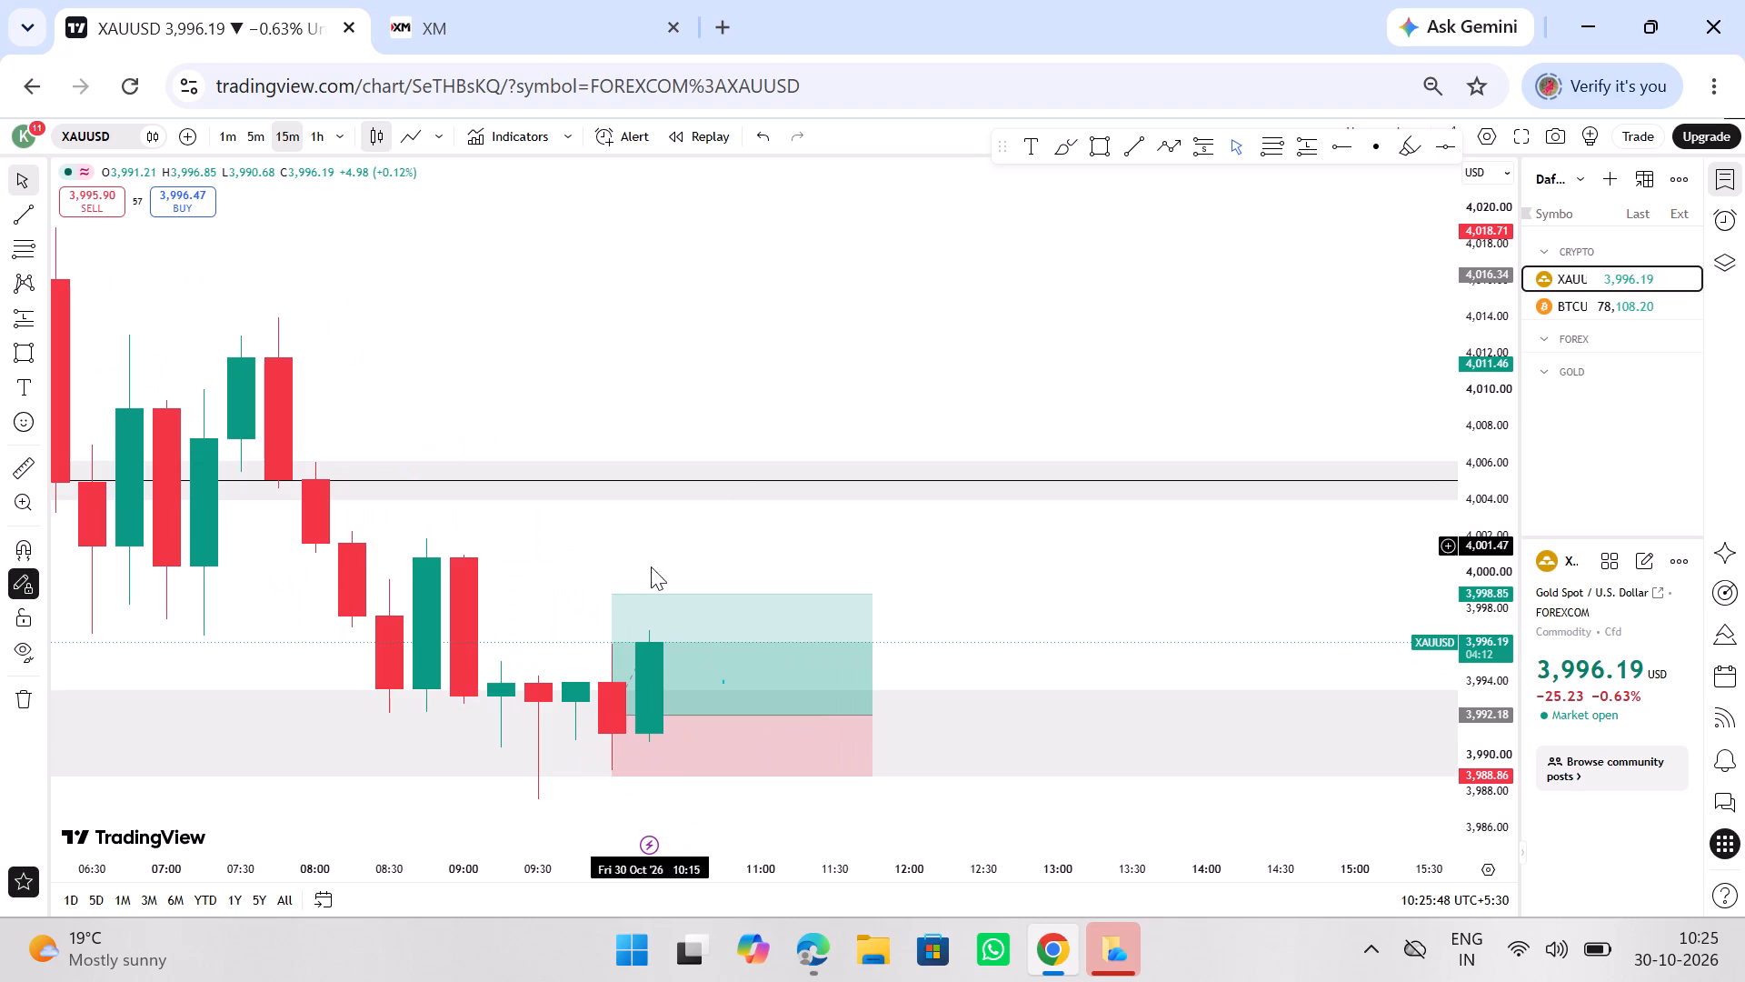
{"action": "scroll", "coordinate": [902, 574], "scroll_direction": "down", "scroll_amount": 11, "text": "ctrl"}
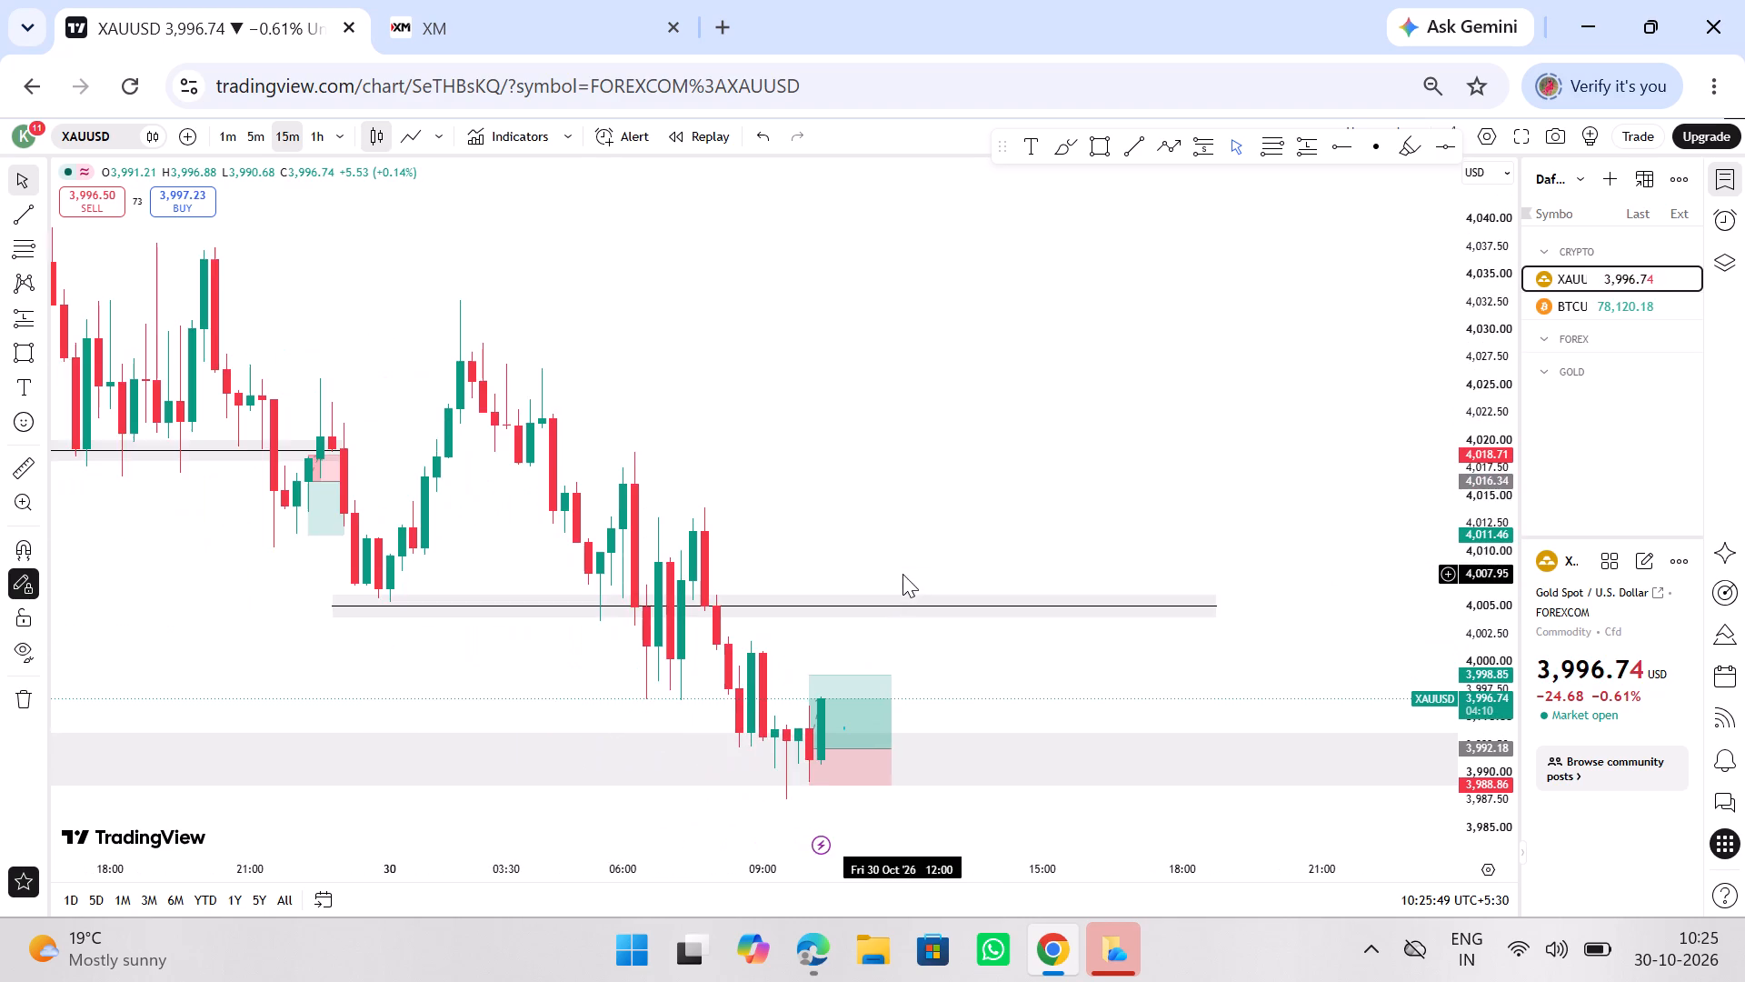
{"action": "left_click_drag", "start_coordinate": [804, 482], "coordinate": [595, 562]}
{"action": "left_click", "coordinate": [660, 702]}
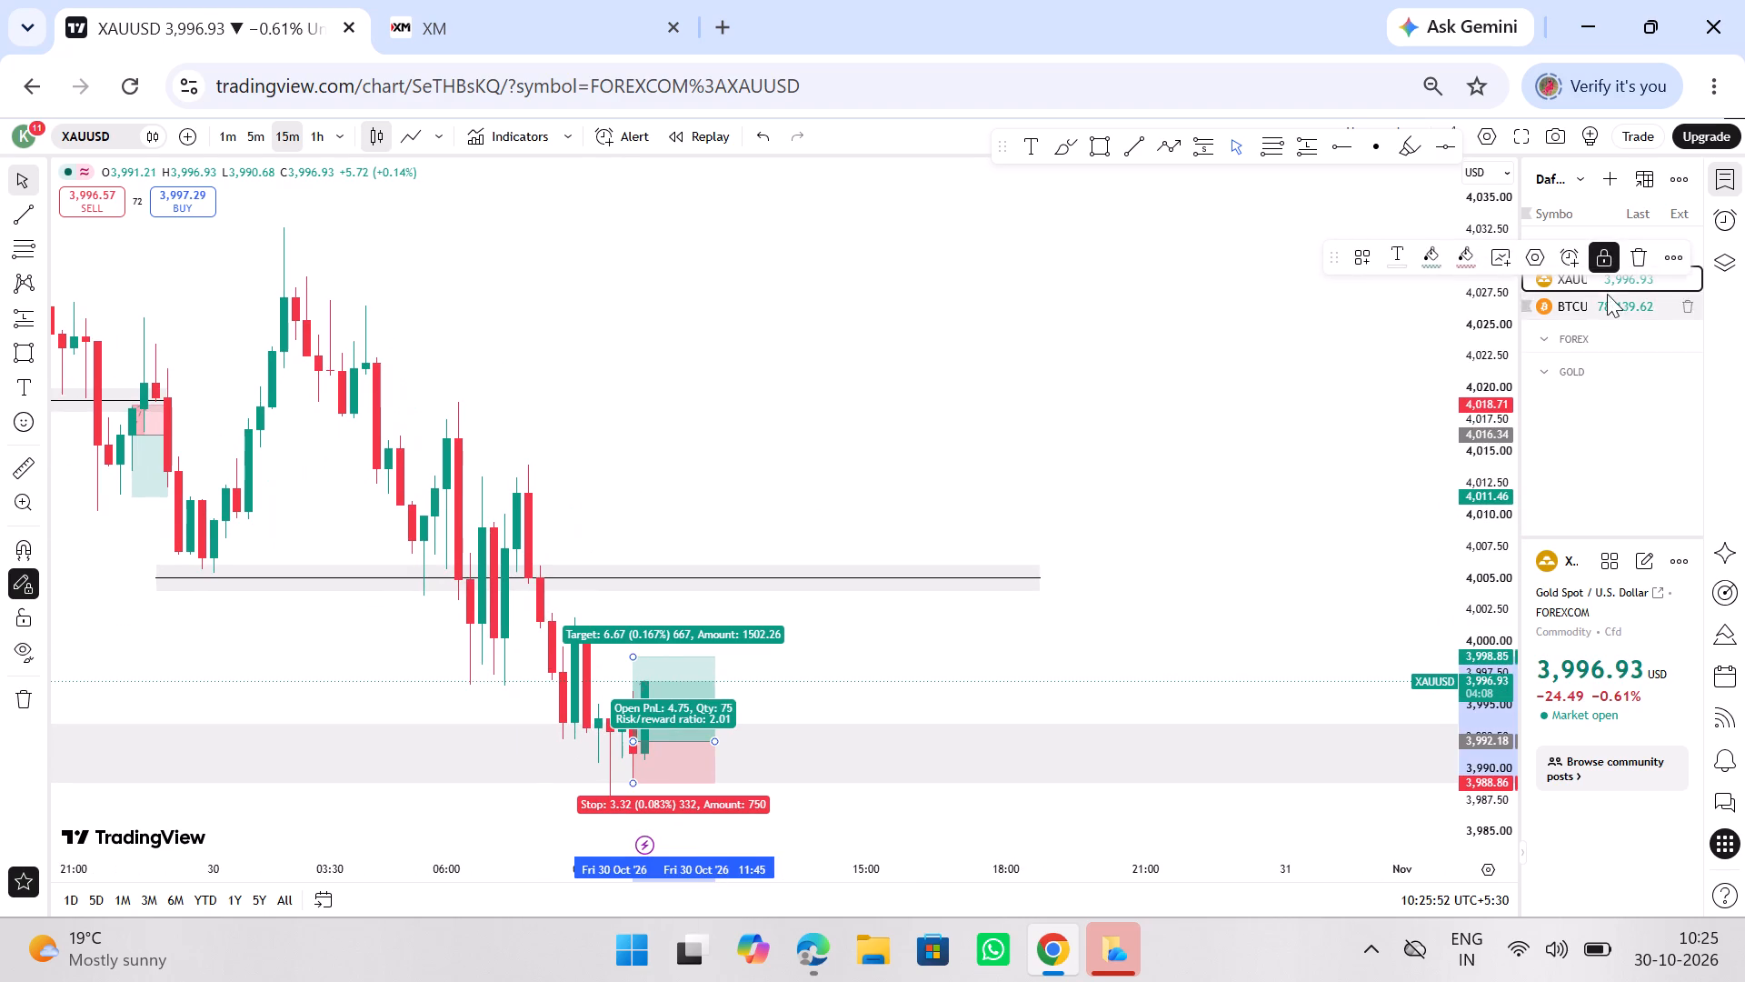
{"action": "left_click", "coordinate": [1612, 257]}
{"action": "left_click_drag", "start_coordinate": [633, 656], "coordinate": [664, 604]}
{"action": "left_click", "coordinate": [1592, 253]}
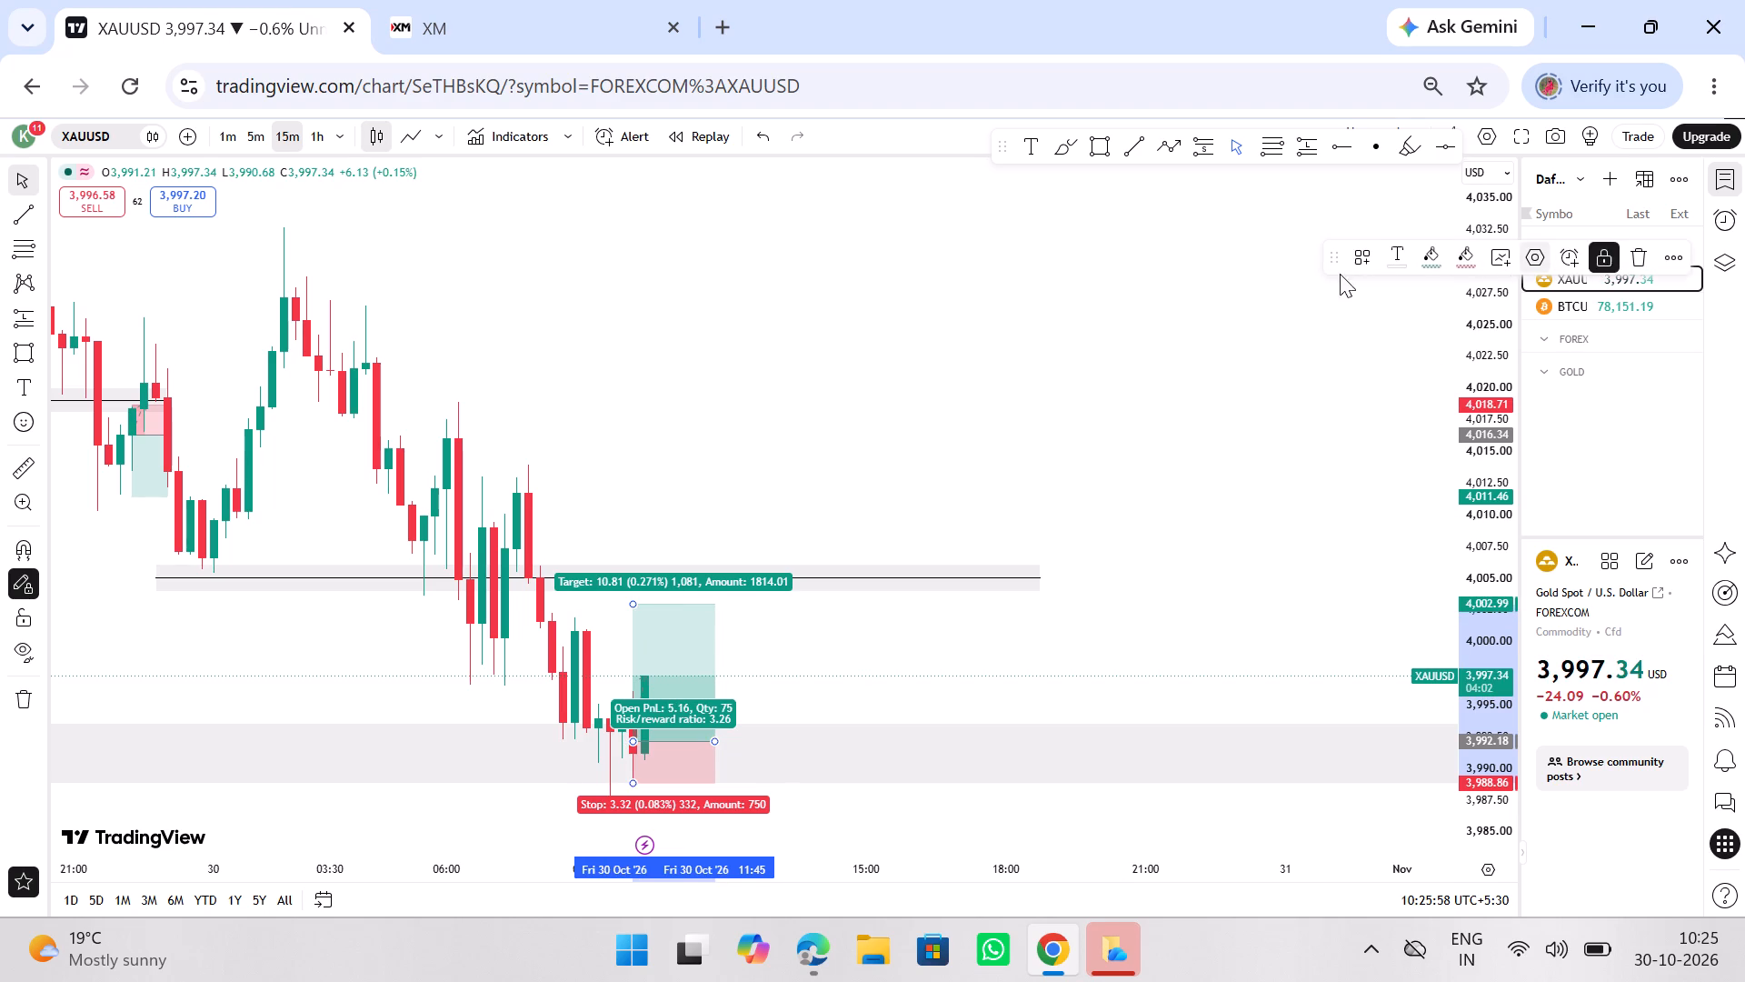
{"action": "left_click", "coordinate": [853, 316]}
Switch to XM and check the open GOLD.i# buy position against its take profit line on the 5-minute chart.
{"action": "left_click", "coordinate": [470, 0]}
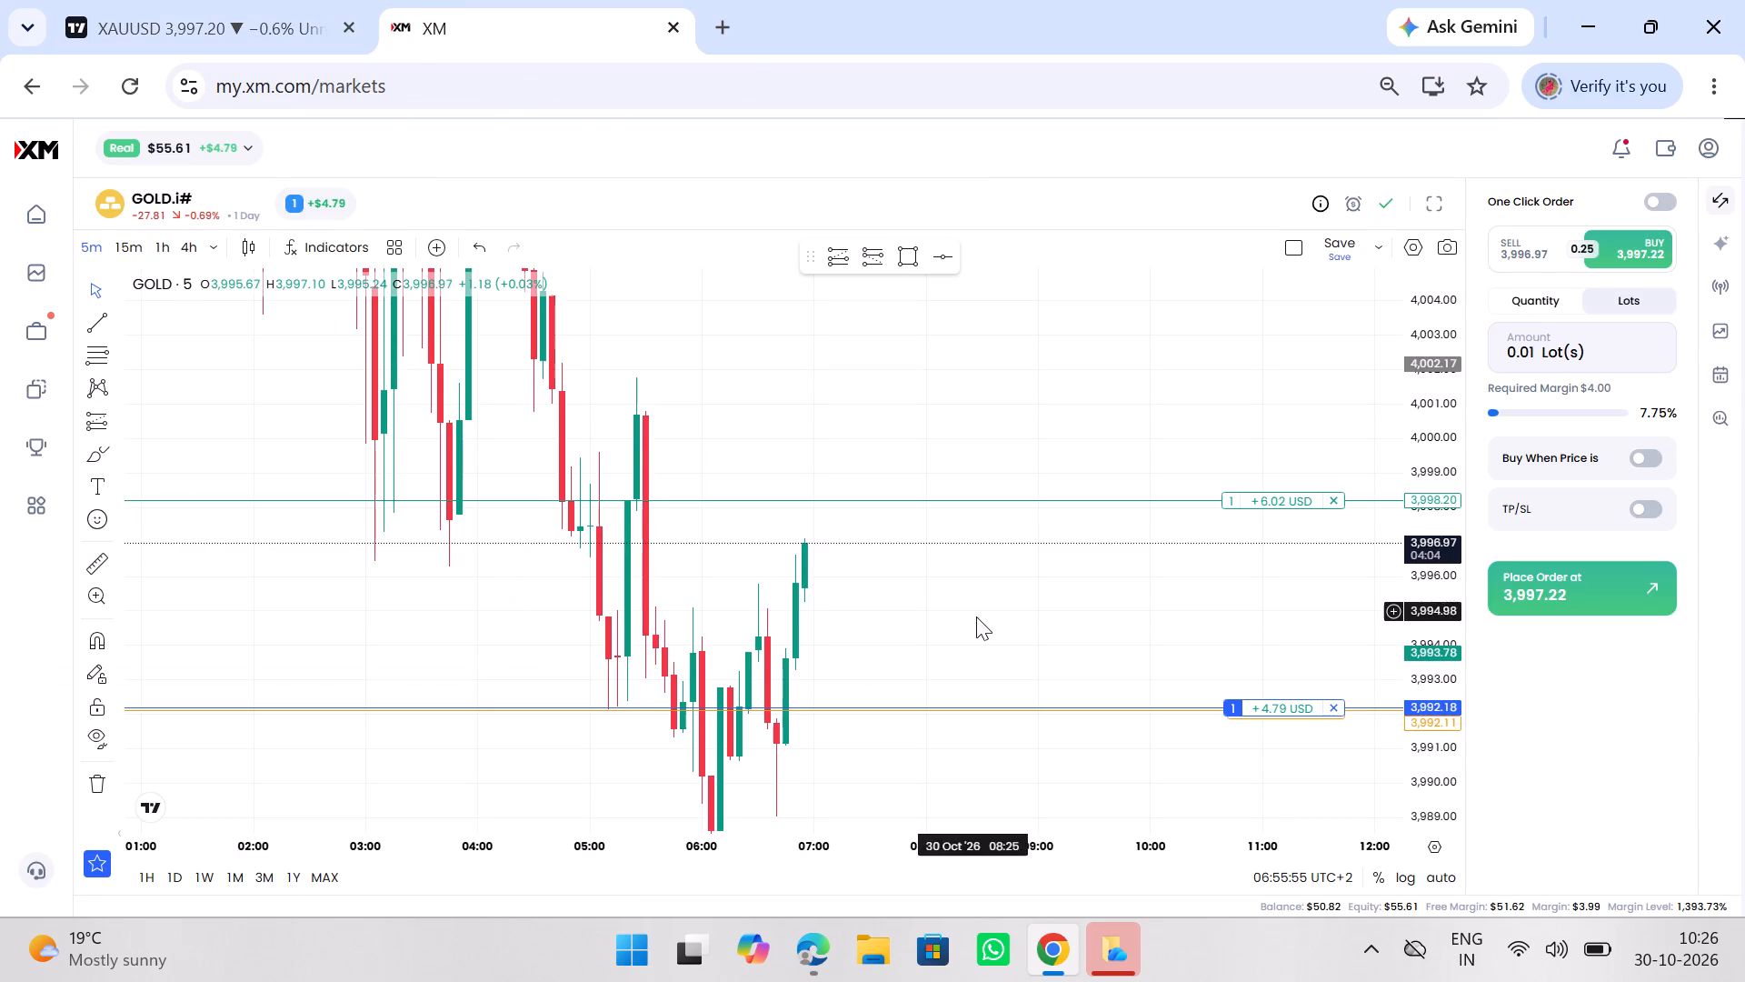
{"action": "left_click_drag", "start_coordinate": [976, 654], "coordinate": [932, 646]}
{"action": "left_click_drag", "start_coordinate": [966, 602], "coordinate": [937, 616]}
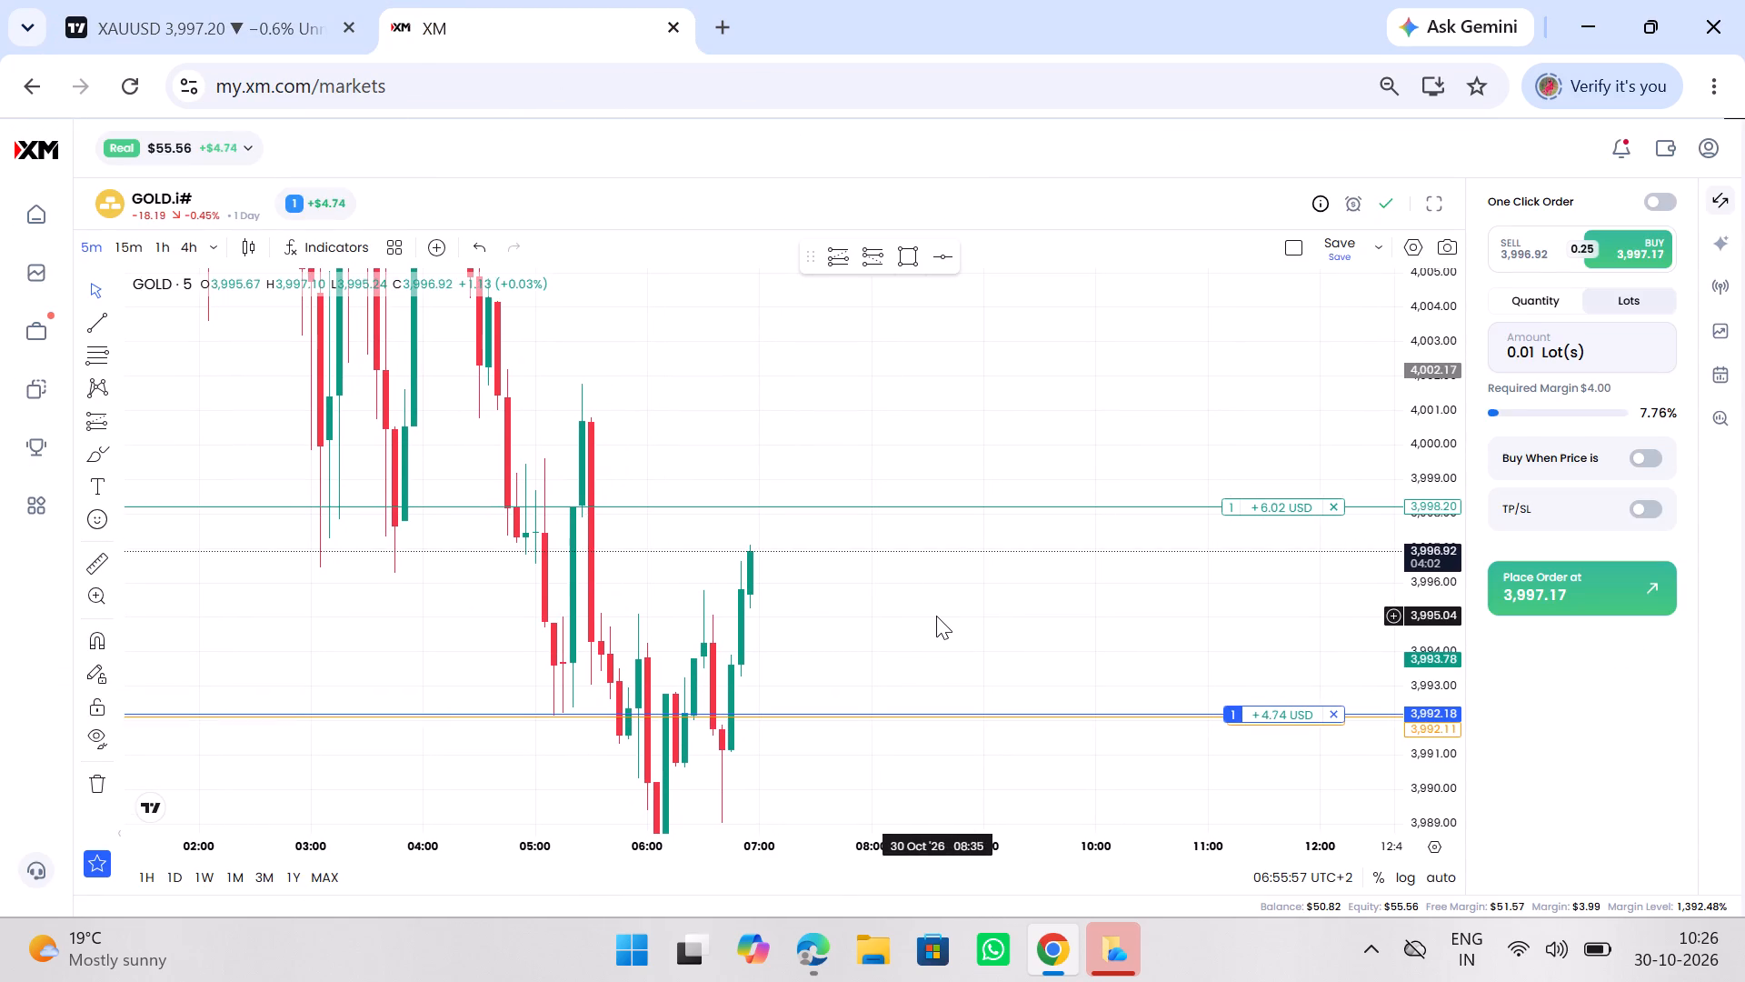
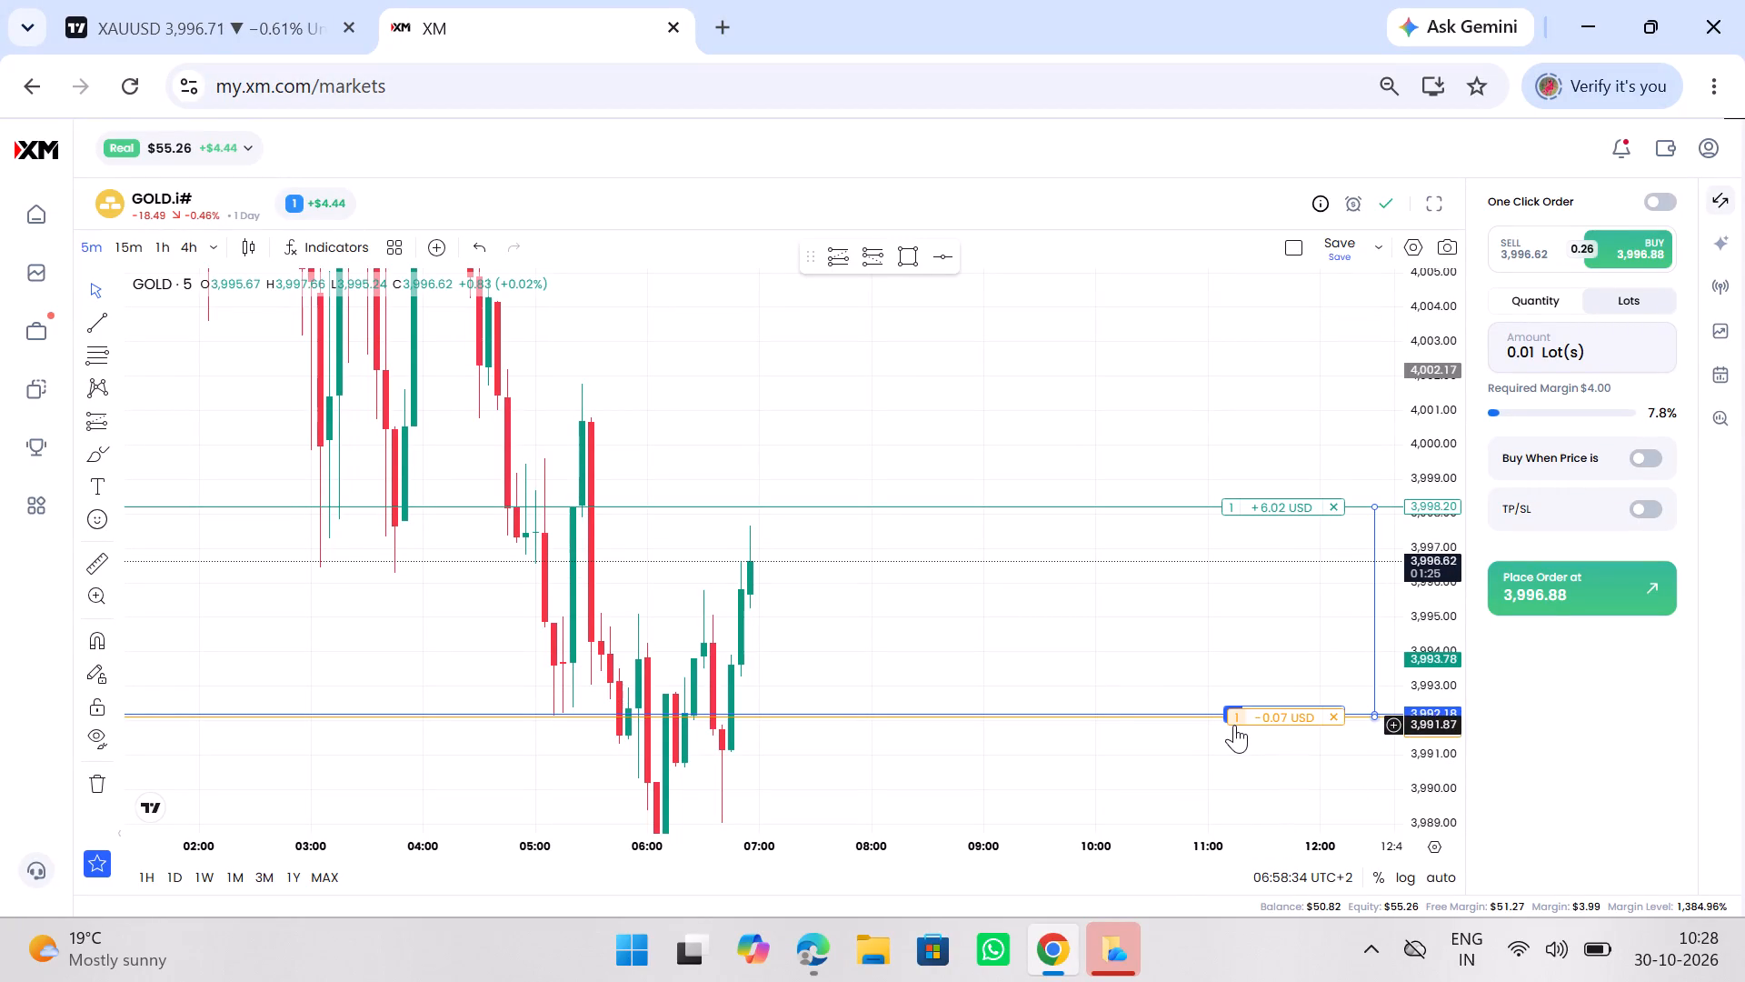
Raise the stop loss of the open GOLD.i# buy position above its entry to 3,993.22, locking in about 1.04 USD.
{"action": "left_click_drag", "start_coordinate": [1234, 725], "coordinate": [1240, 696]}
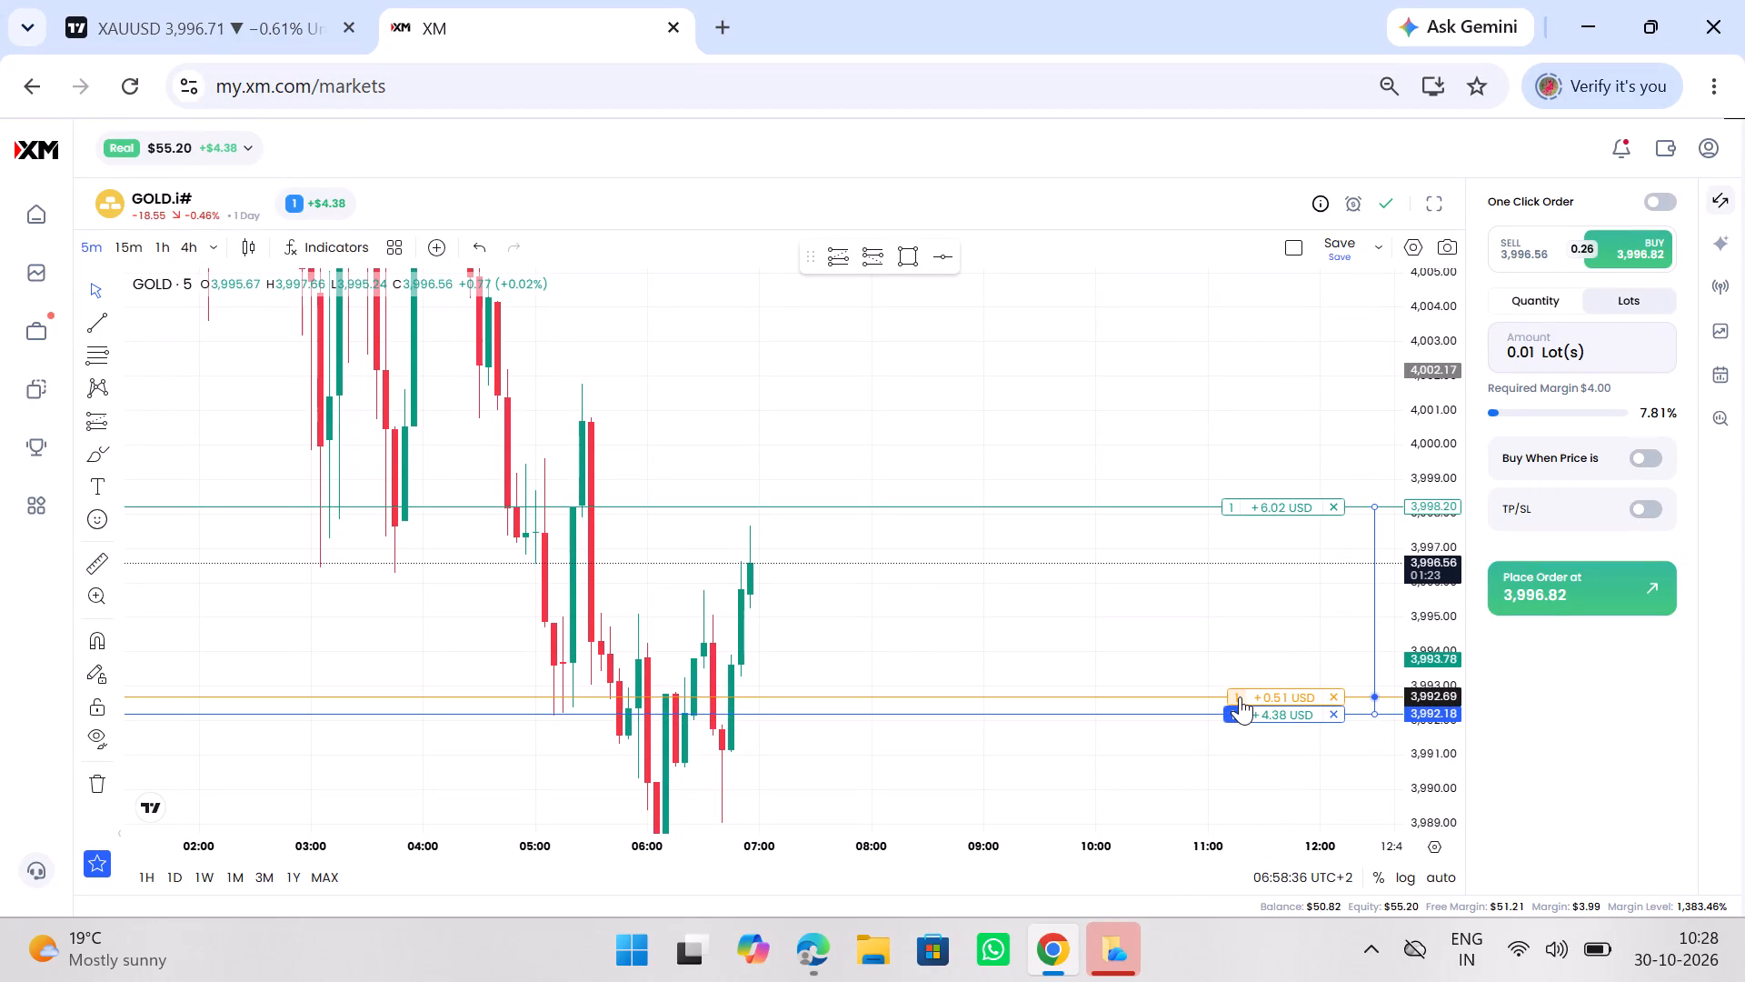
{"action": "left_click_drag", "start_coordinate": [1240, 696], "coordinate": [1241, 678]}
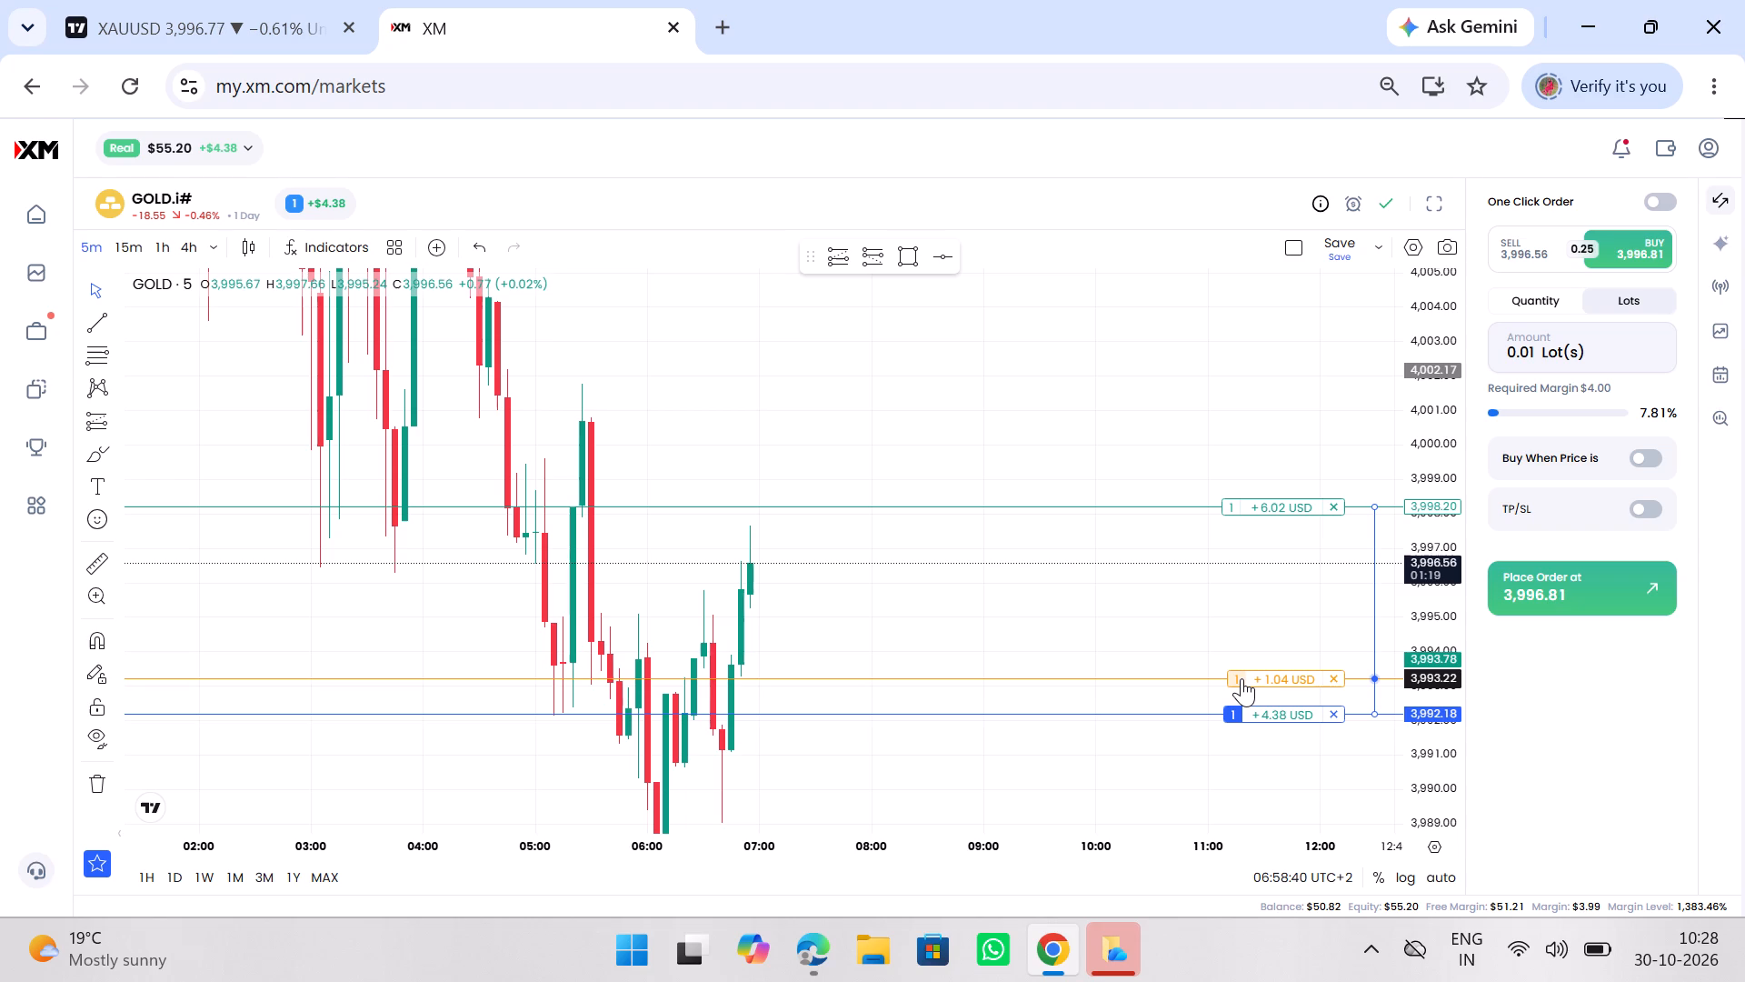
{"action": "left_click_drag", "start_coordinate": [1241, 678], "coordinate": [1239, 681]}
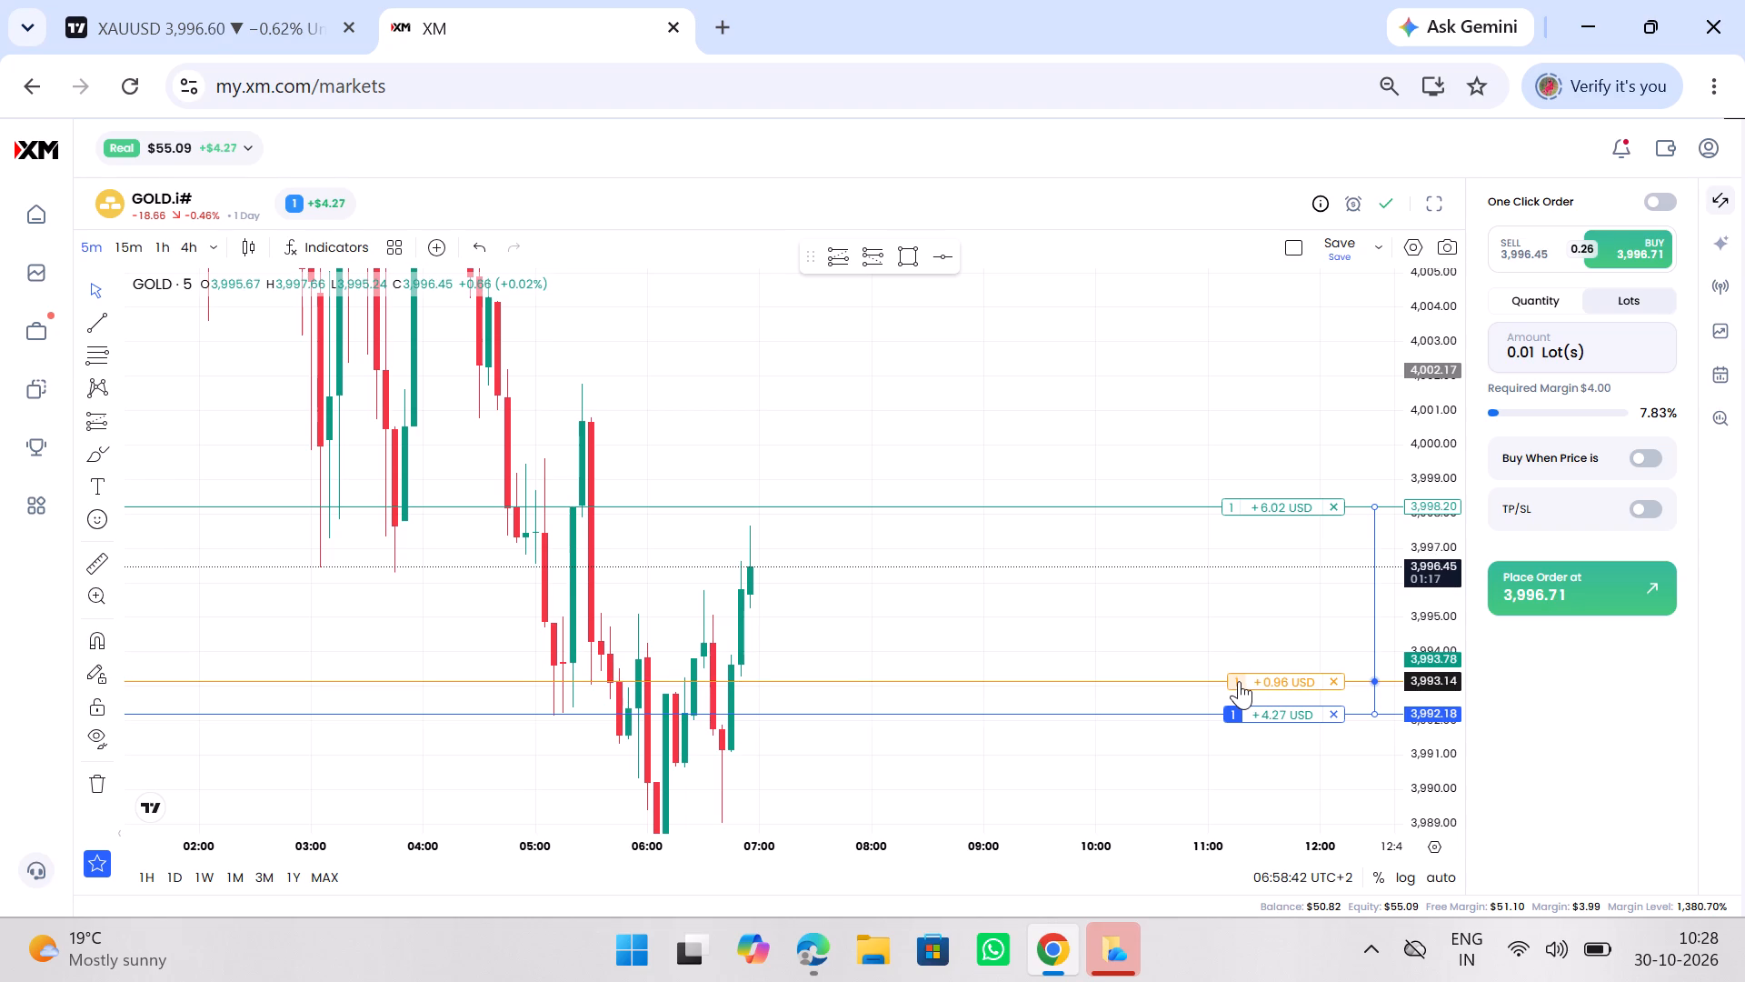
{"action": "left_click_drag", "start_coordinate": [1239, 681], "coordinate": [1239, 678]}
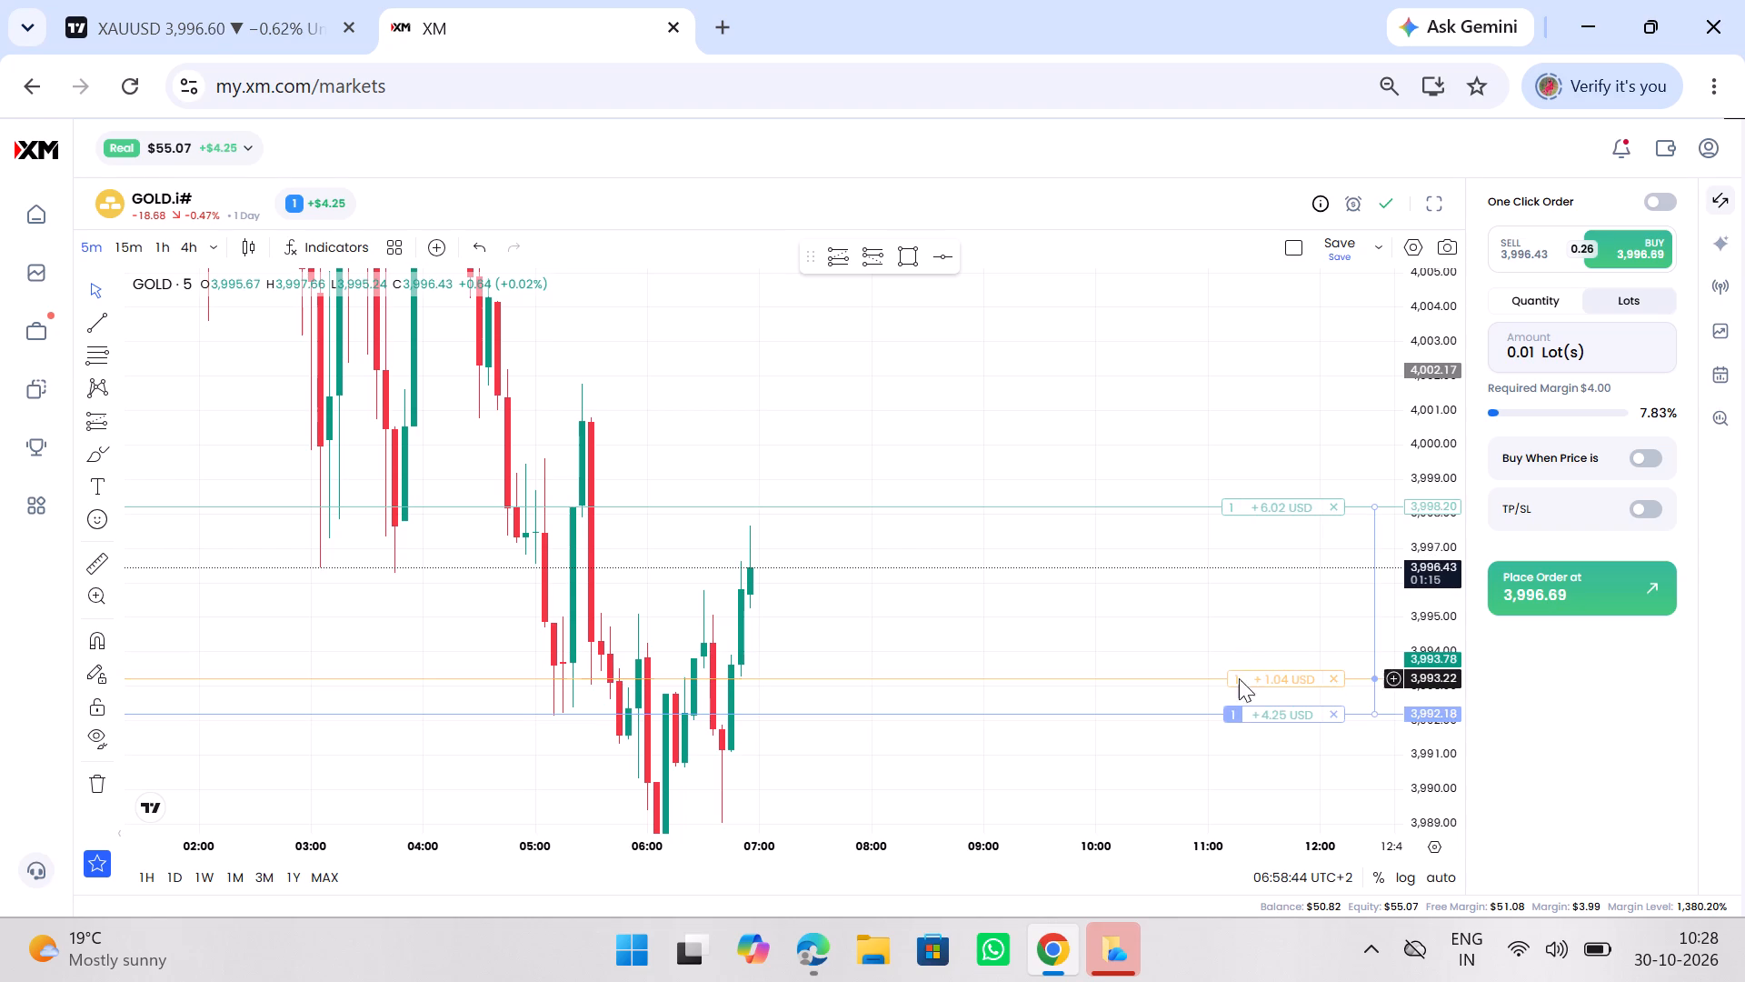
{"action": "left_click_drag", "start_coordinate": [1194, 618], "coordinate": [1163, 614]}
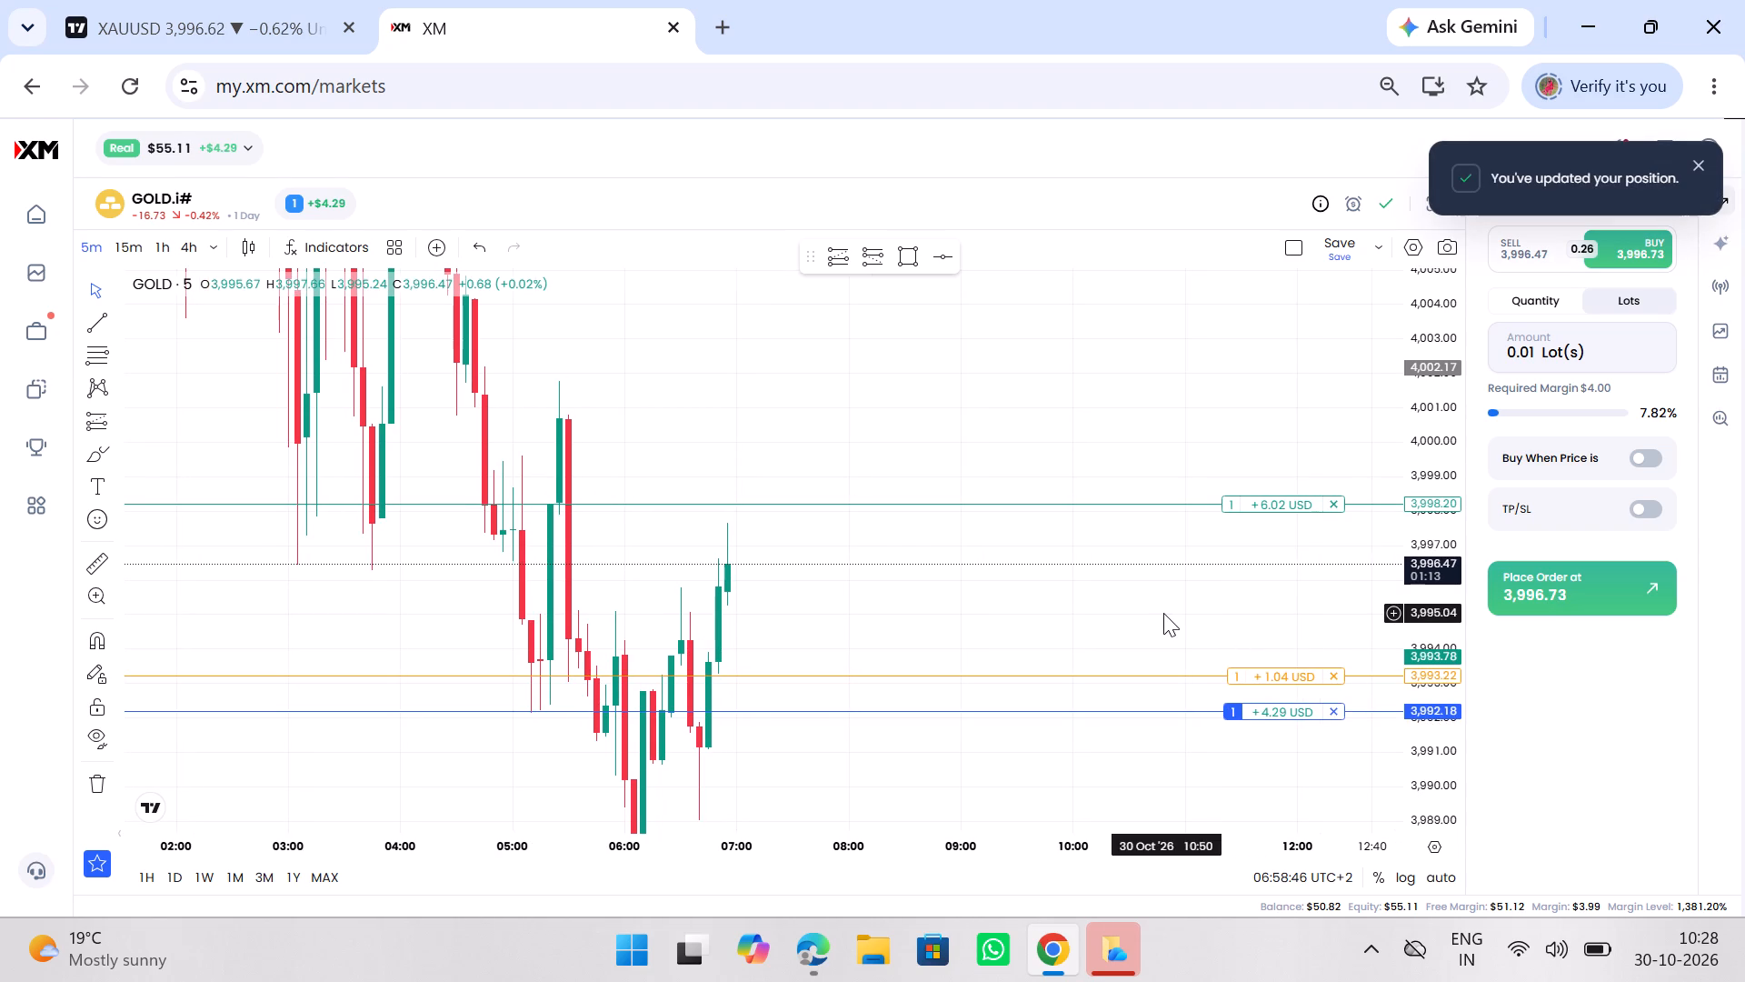
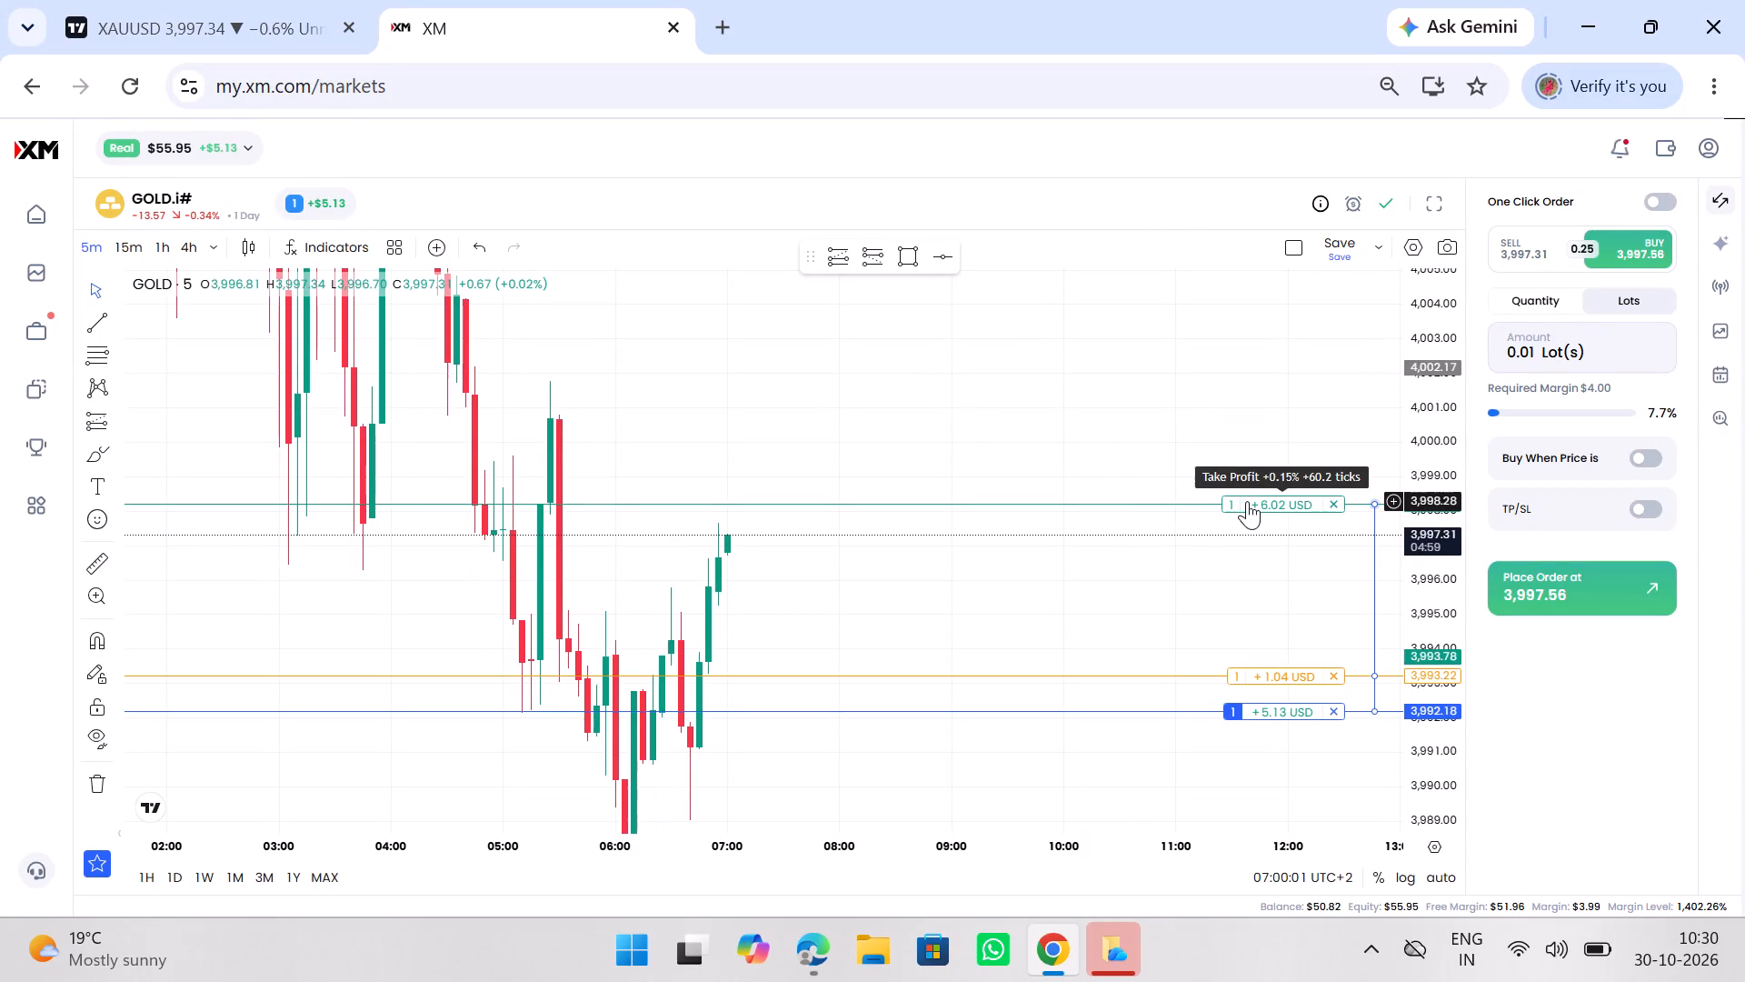
Raise the take profit of the open GOLD.i# buy position to 4,000.03, targeting about 7.85 USD.
{"action": "left_click_drag", "start_coordinate": [1250, 502], "coordinate": [1240, 446]}
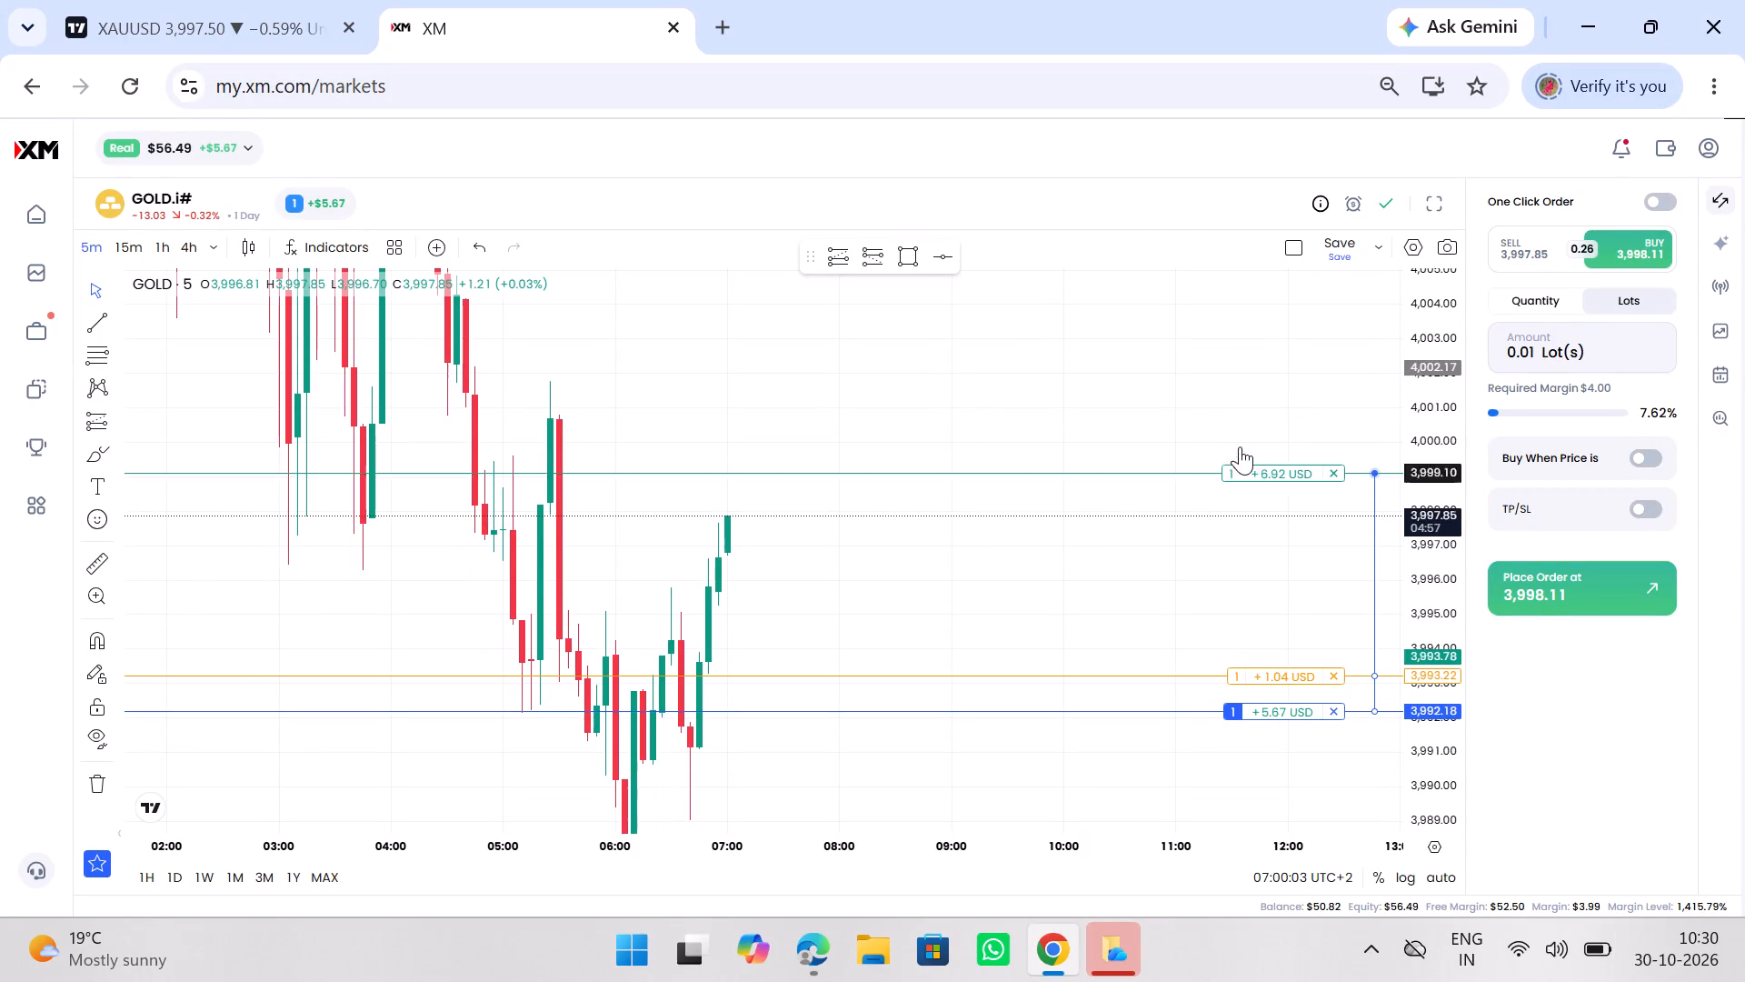
{"action": "left_click_drag", "start_coordinate": [1240, 446], "coordinate": [1239, 441]}
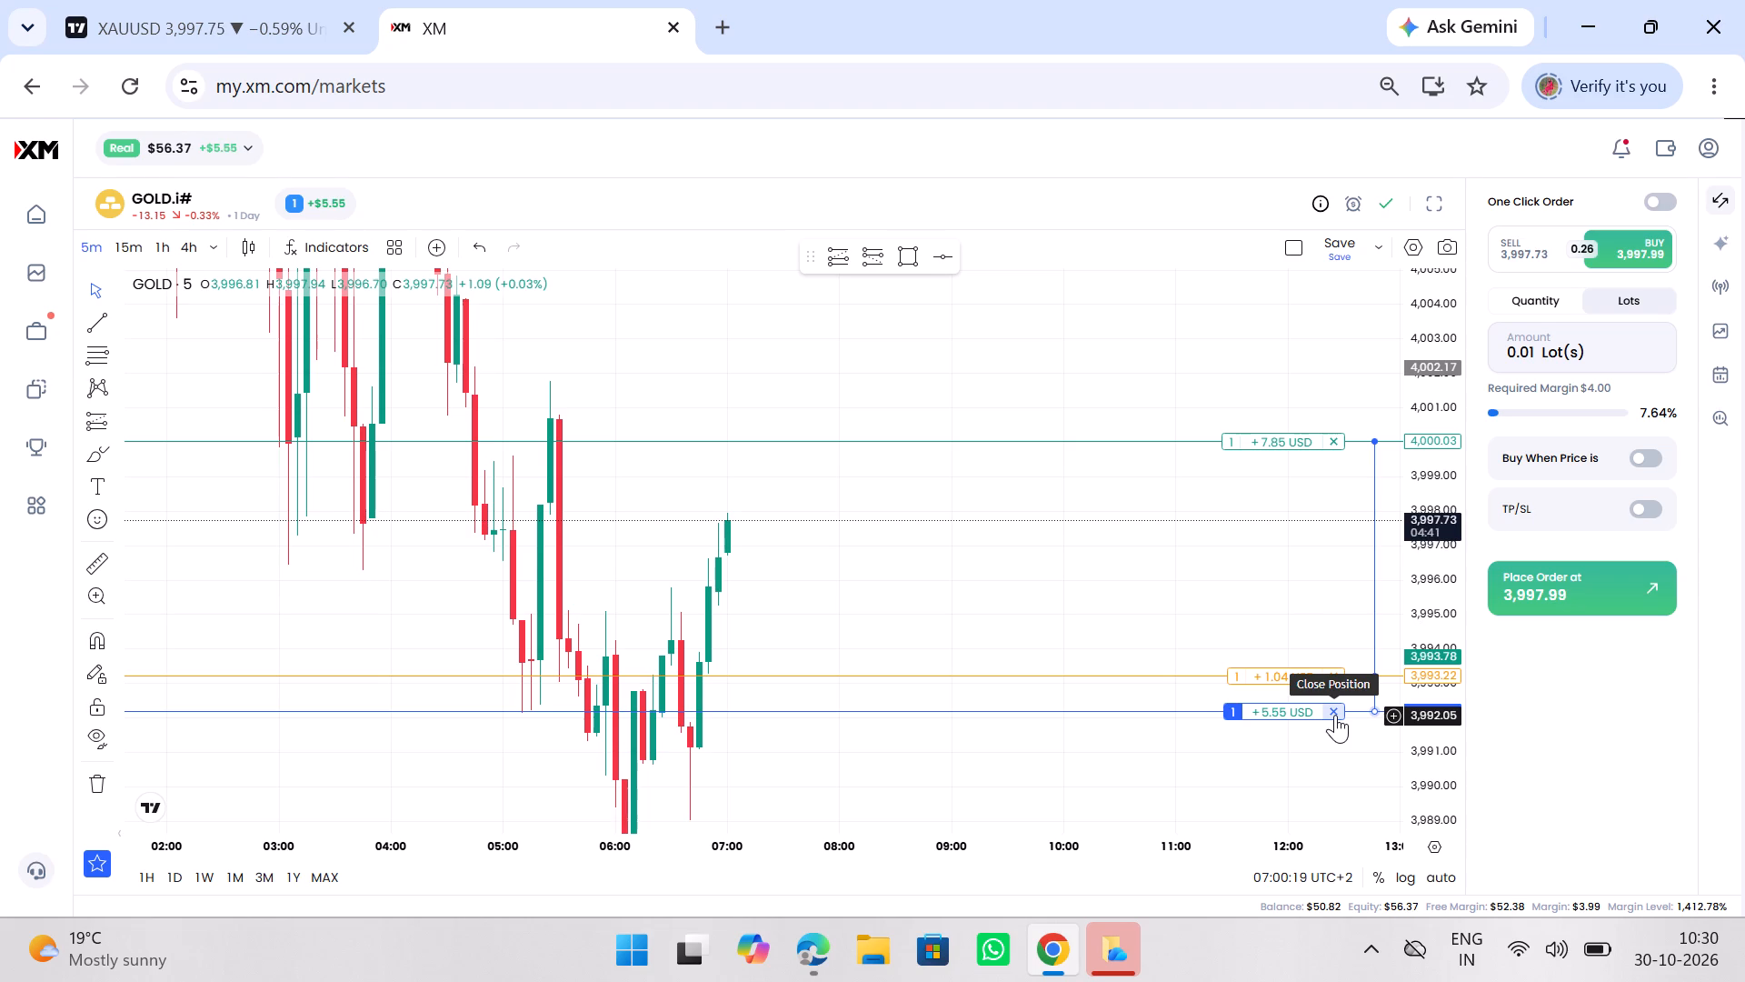
Check XAUUSD in TradingView, and raise the GOLD.i# position's stop loss in XM to about 3,996.33, locking in 4.15 USD.
{"action": "left_click", "coordinate": [223, 0]}
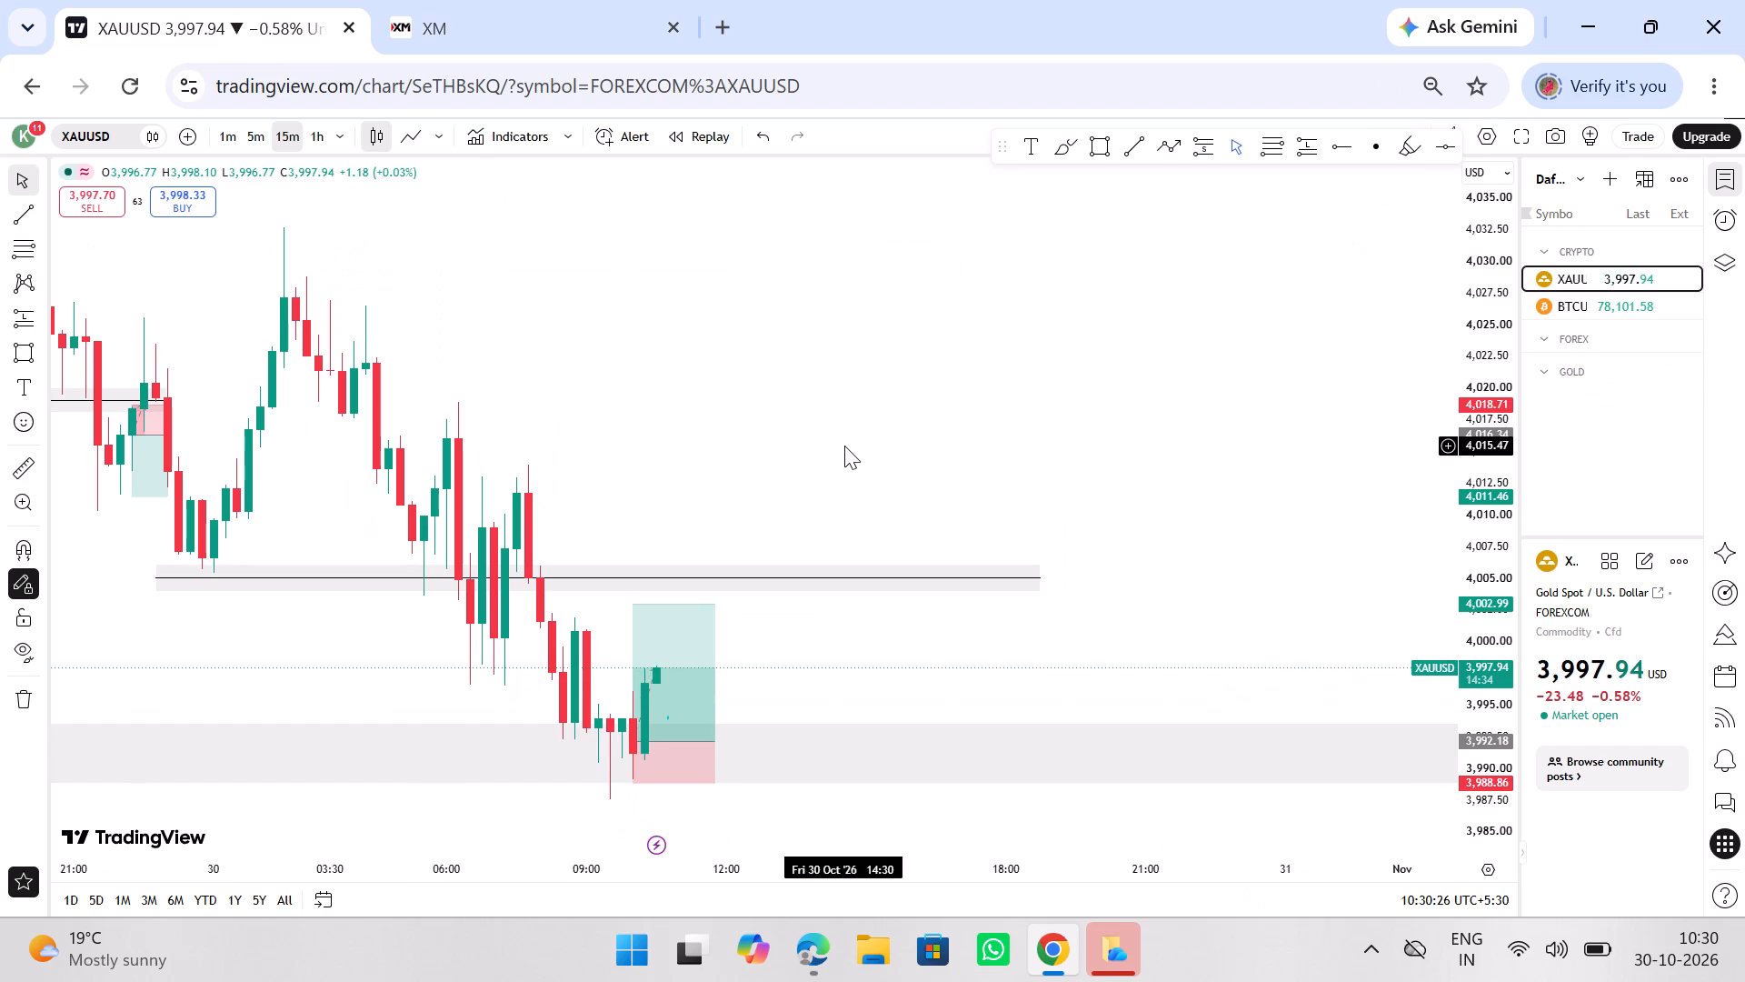
{"action": "scroll", "coordinate": [844, 446], "scroll_direction": "down", "scroll_amount": 4, "text": "ctrl"}
{"action": "scroll", "coordinate": [844, 446], "scroll_direction": "up", "scroll_amount": 9, "text": "ctrl"}
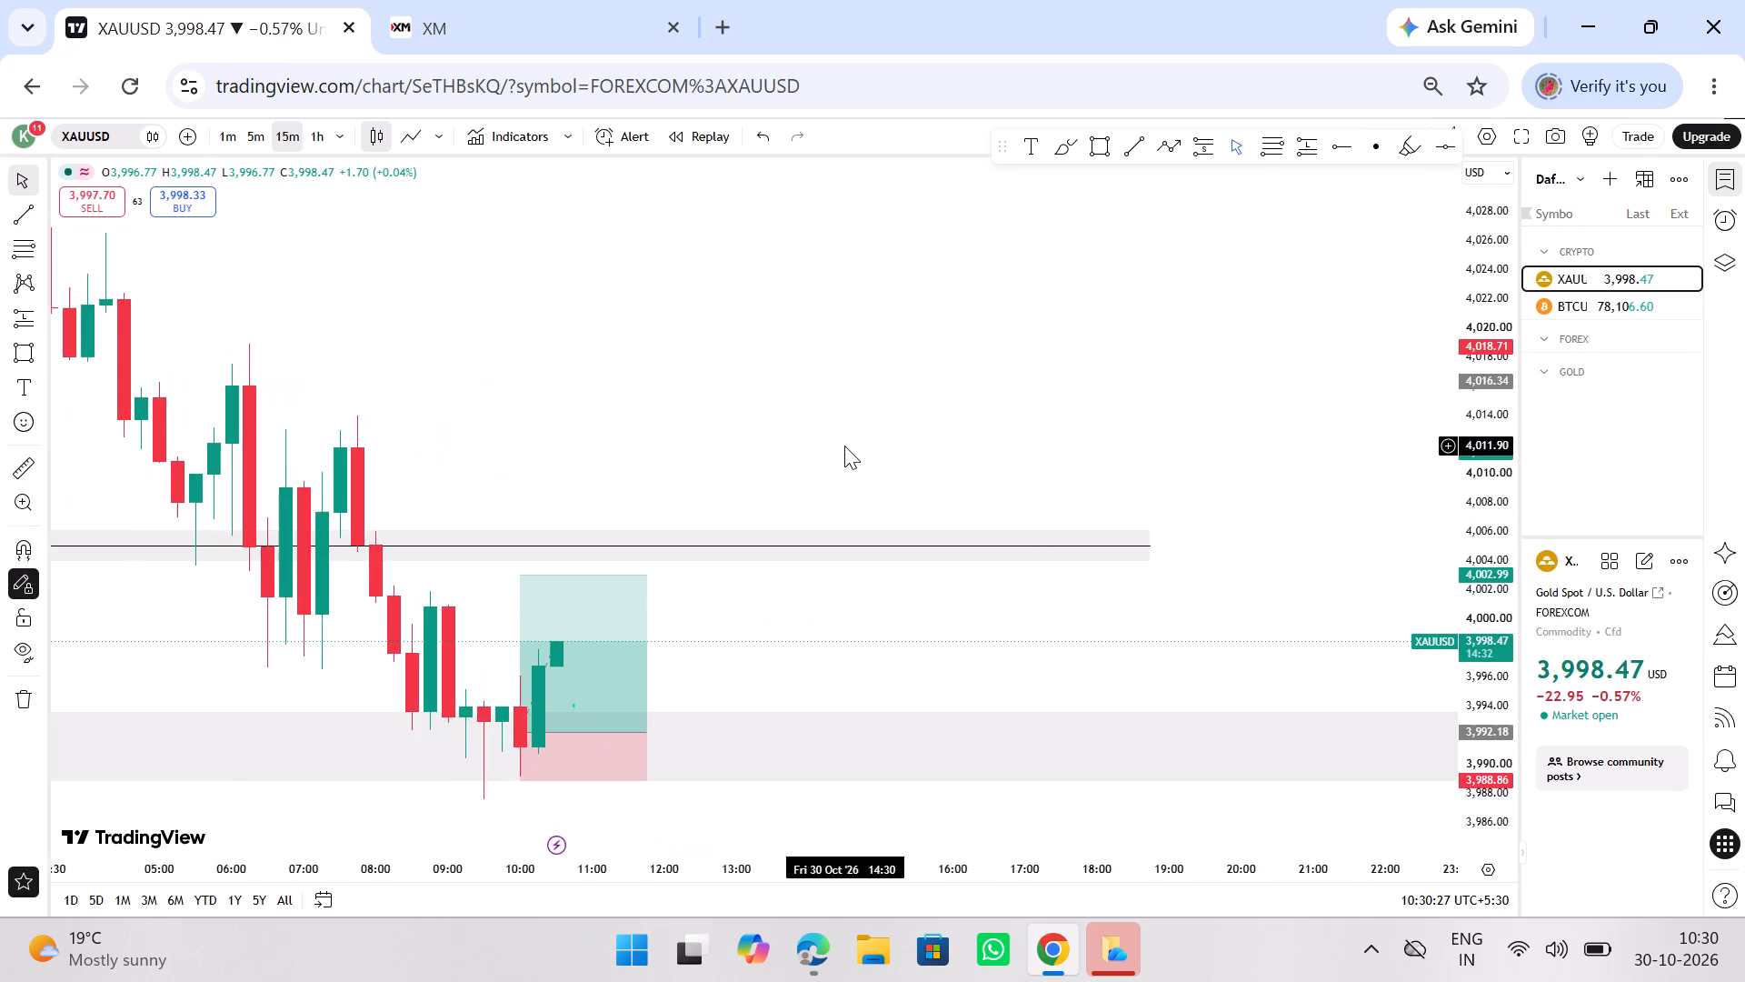
{"action": "scroll", "coordinate": [844, 446], "scroll_direction": "up", "scroll_amount": 1, "text": "ctrl"}
{"action": "left_click", "coordinate": [566, 2]}
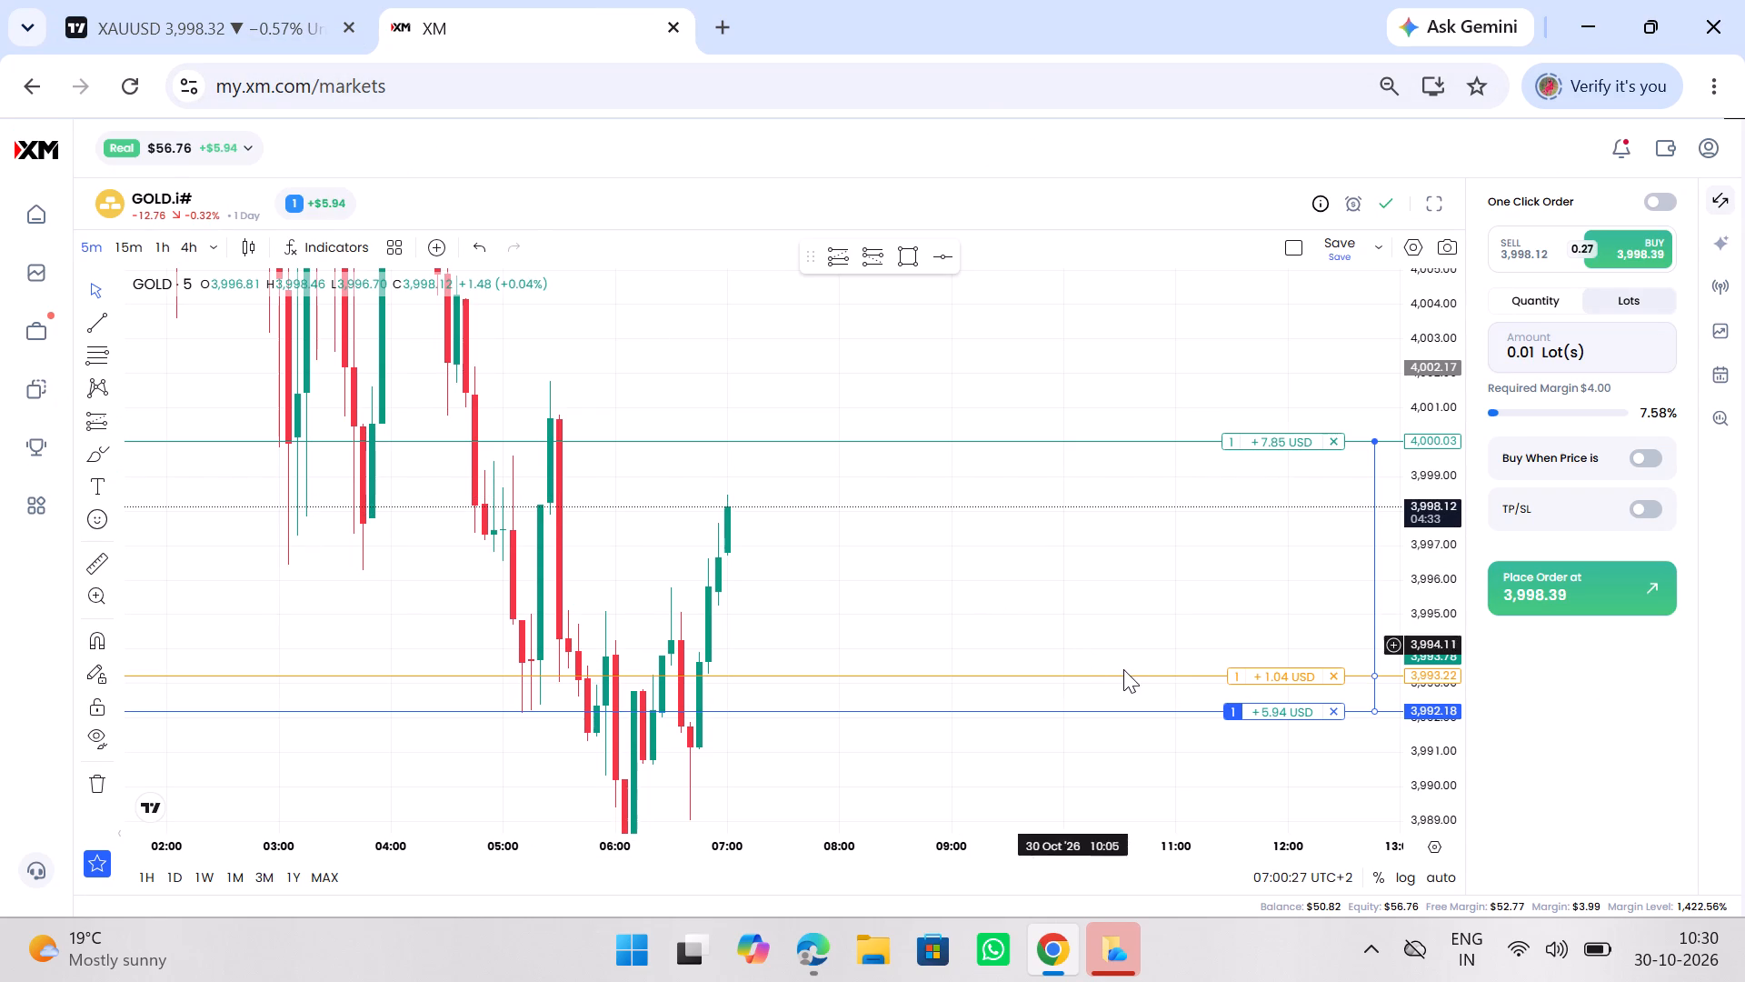
{"action": "left_click_drag", "start_coordinate": [1259, 674], "coordinate": [1262, 624]}
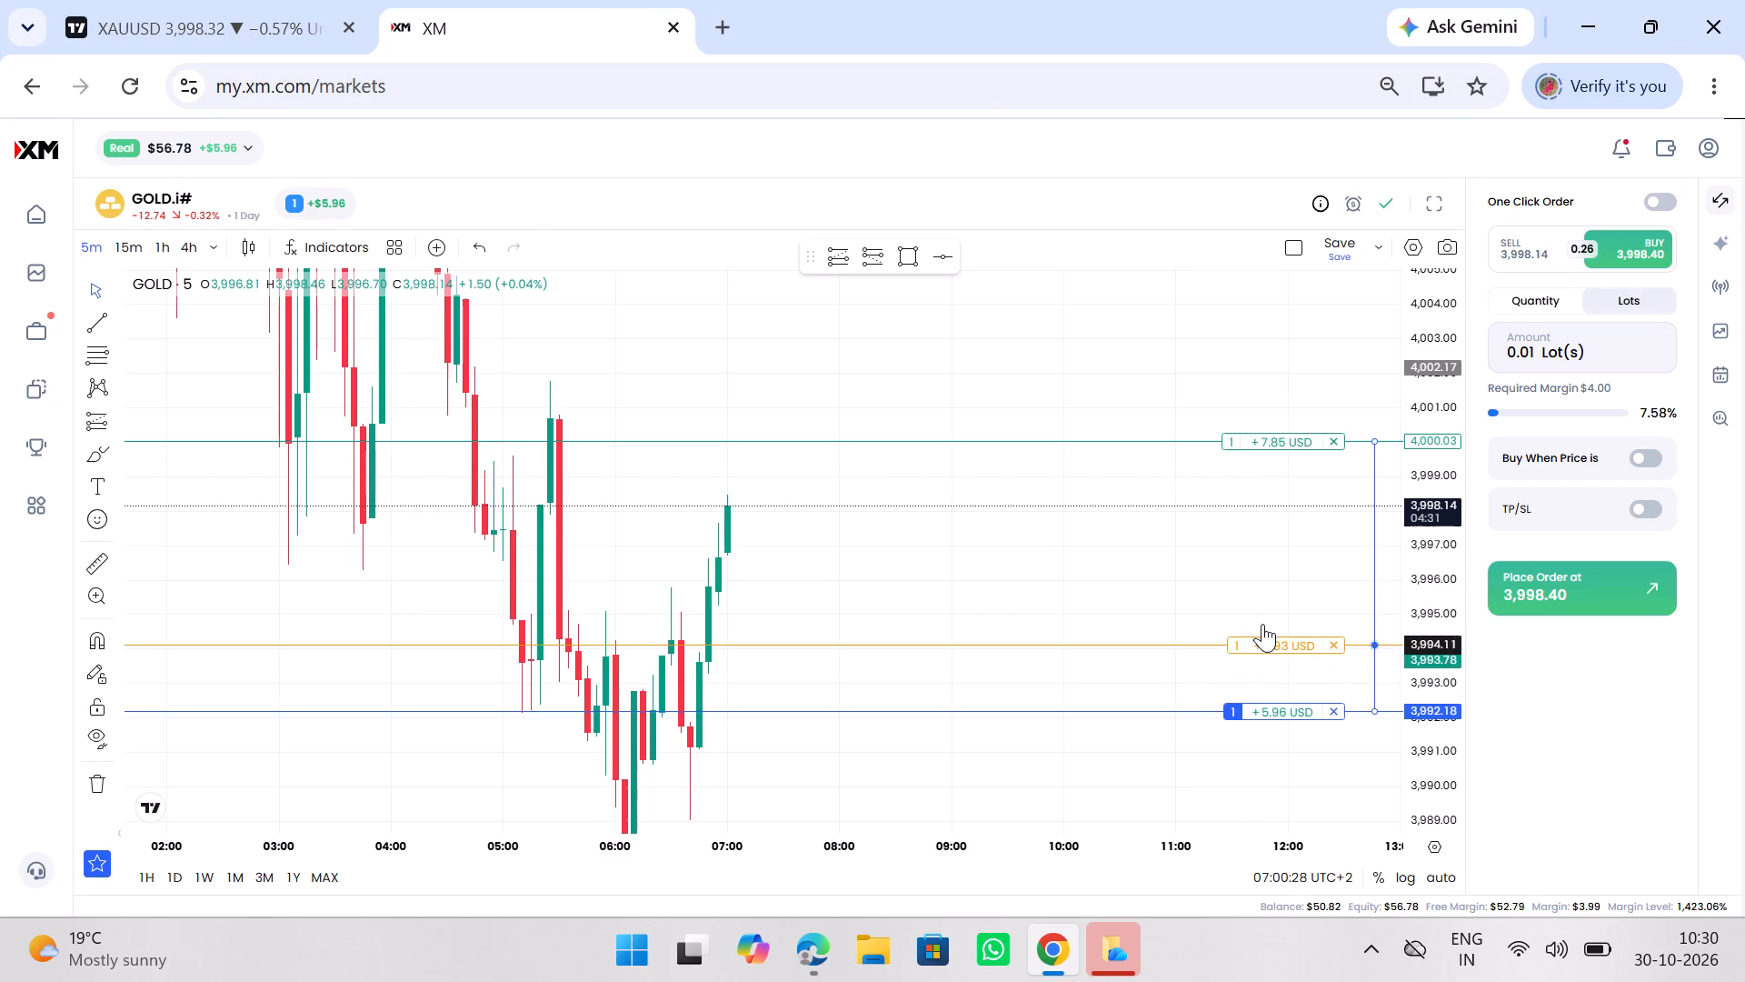
{"action": "left_click_drag", "start_coordinate": [1262, 624], "coordinate": [1304, 572]}
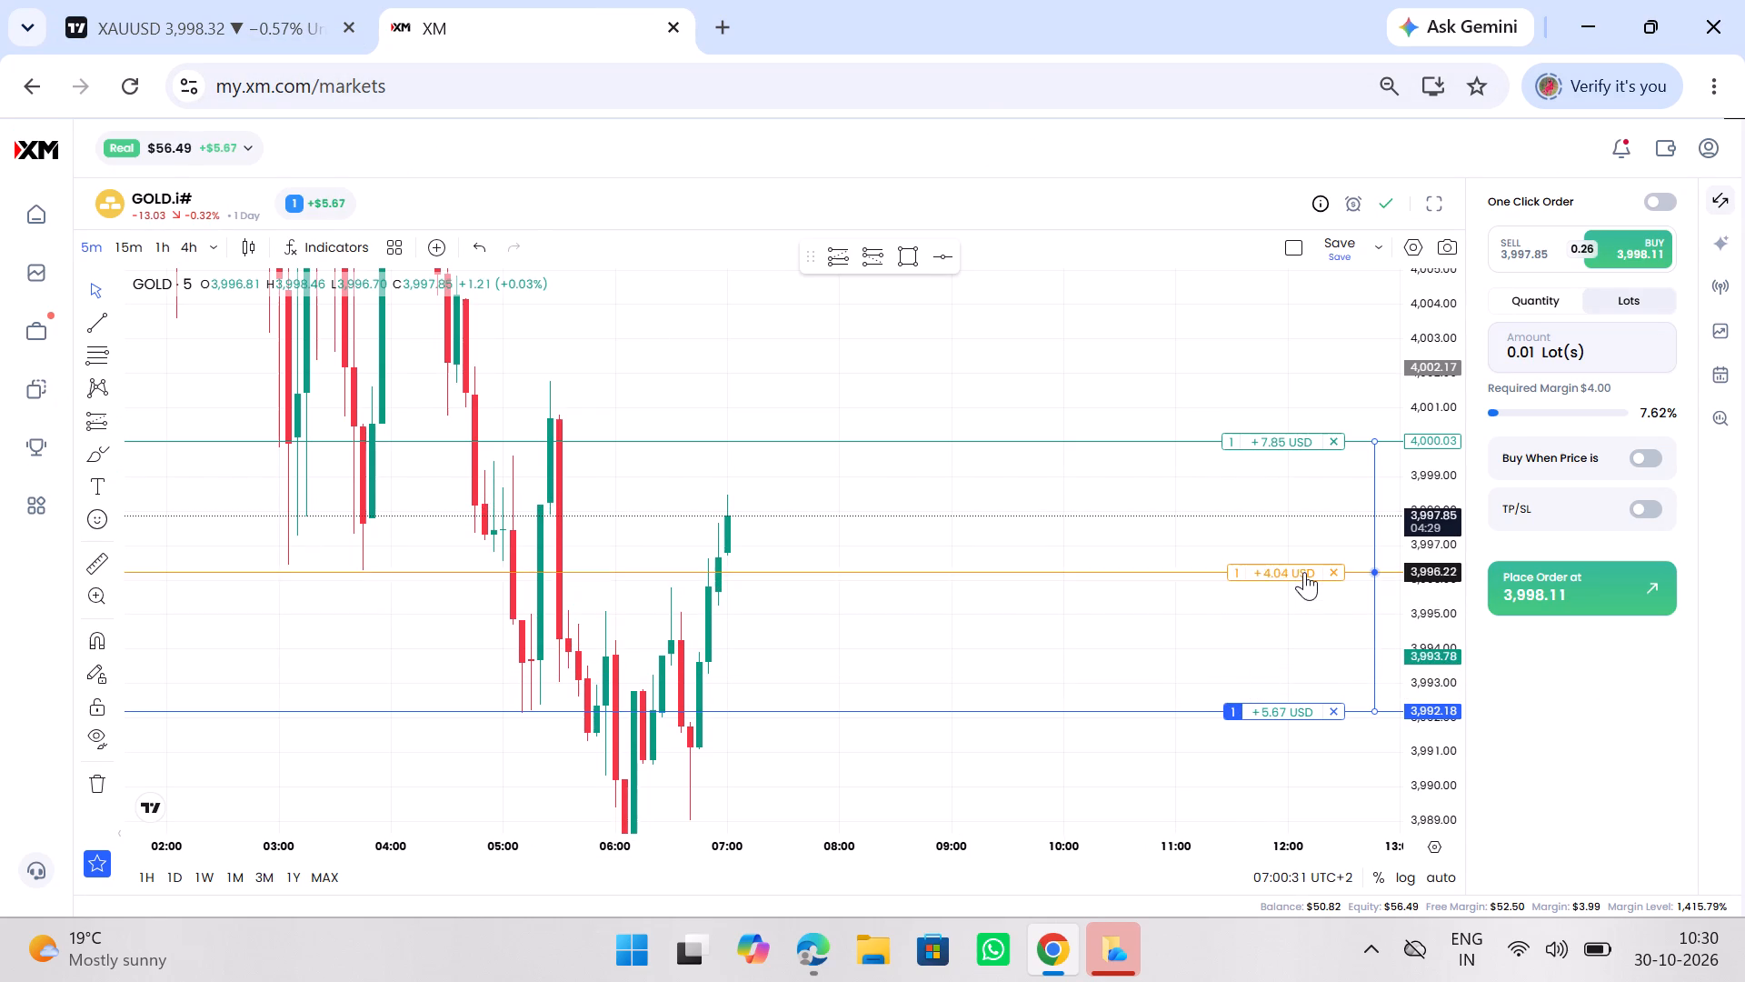
{"action": "left_click_drag", "start_coordinate": [1304, 572], "coordinate": [1311, 558]}
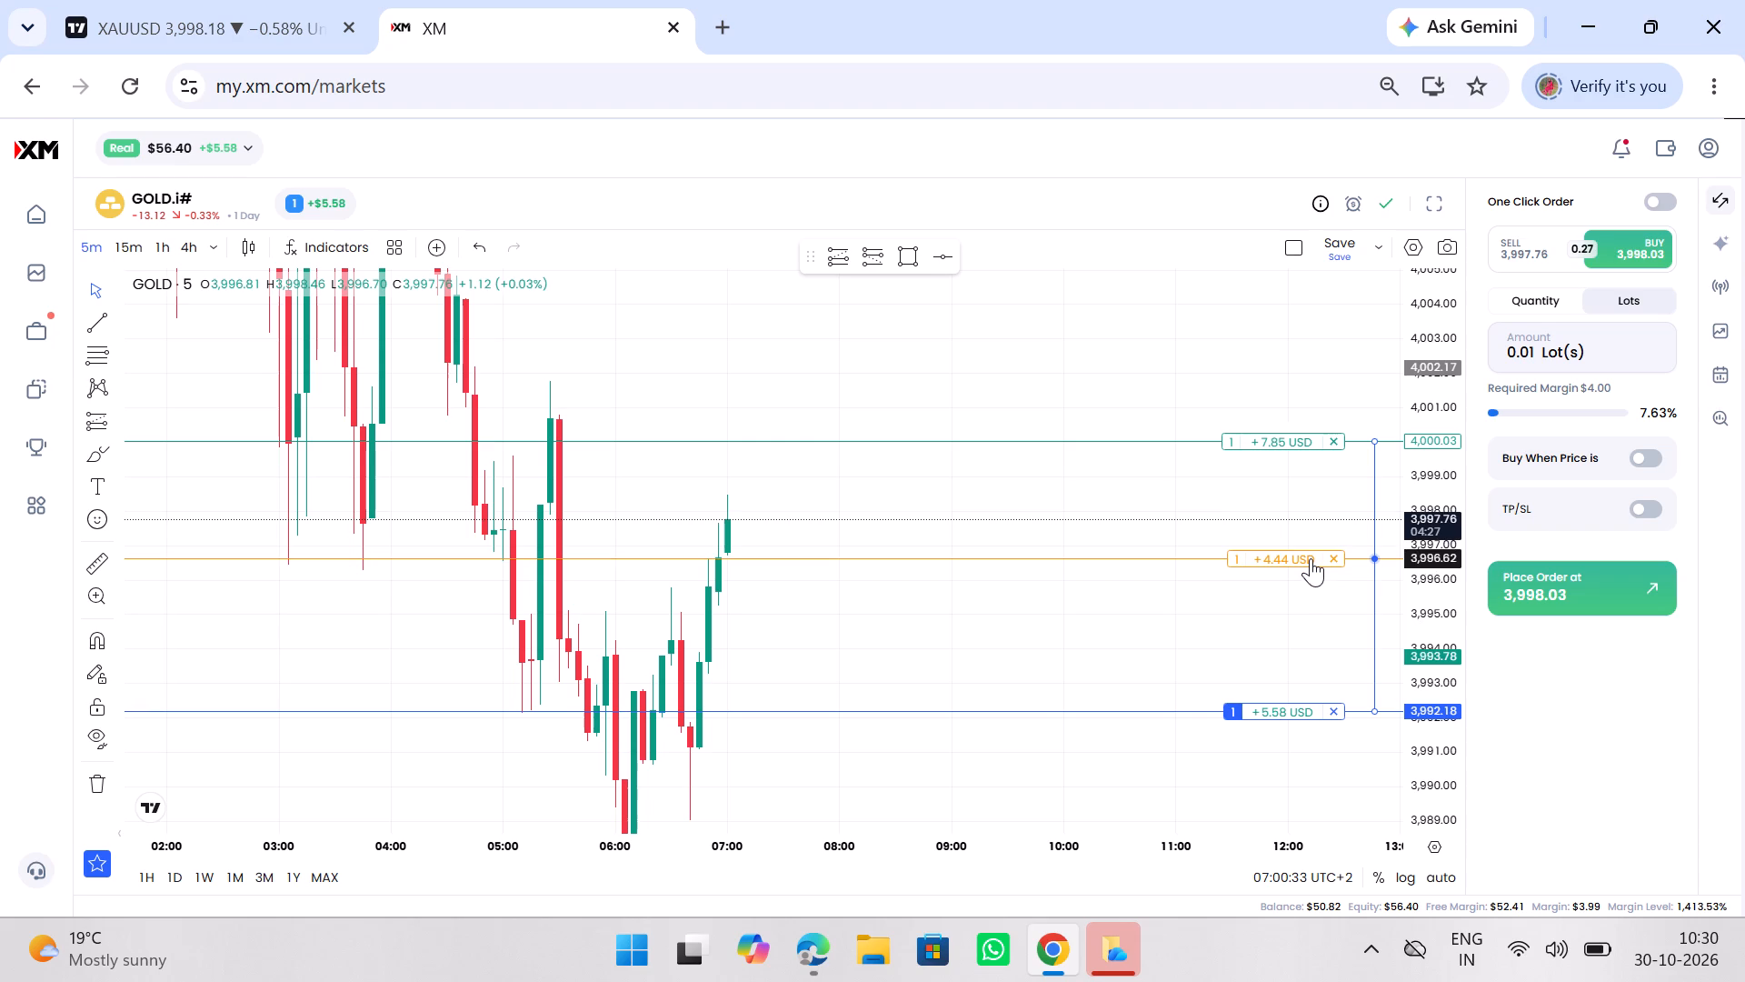
{"action": "left_click_drag", "start_coordinate": [1311, 558], "coordinate": [1312, 552]}
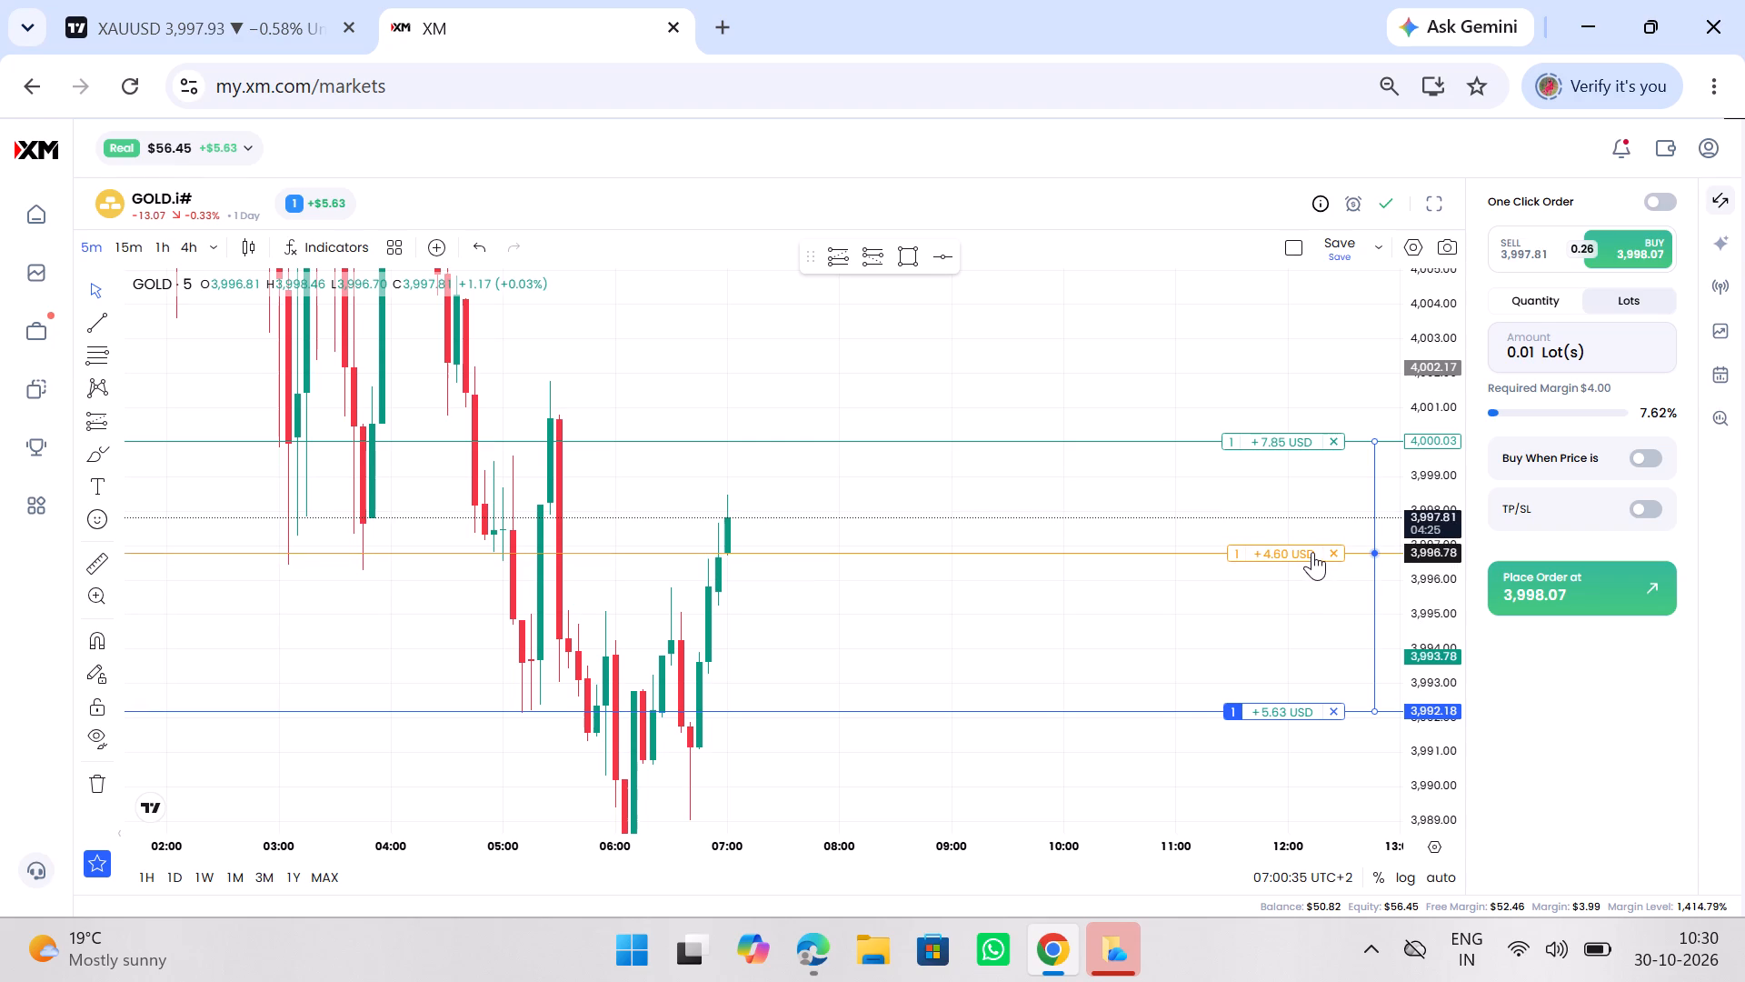
{"action": "left_click_drag", "start_coordinate": [1312, 552], "coordinate": [1313, 546]}
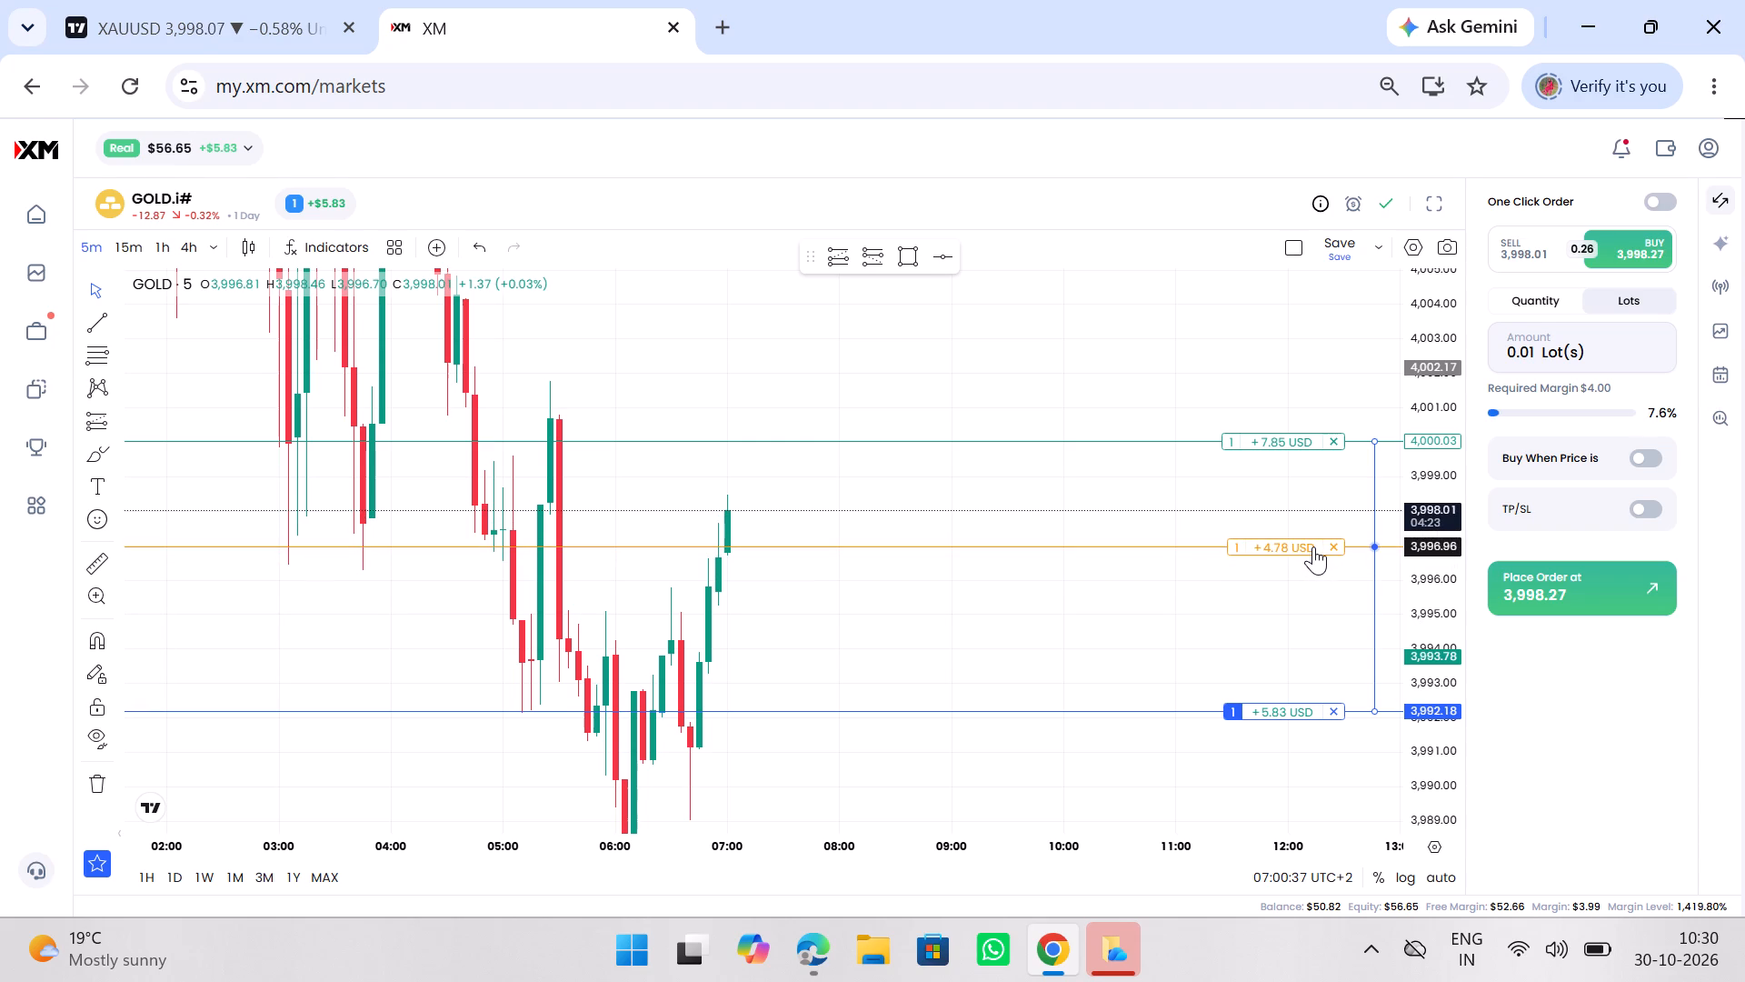
{"action": "left_click_drag", "start_coordinate": [1313, 546], "coordinate": [1310, 544]}
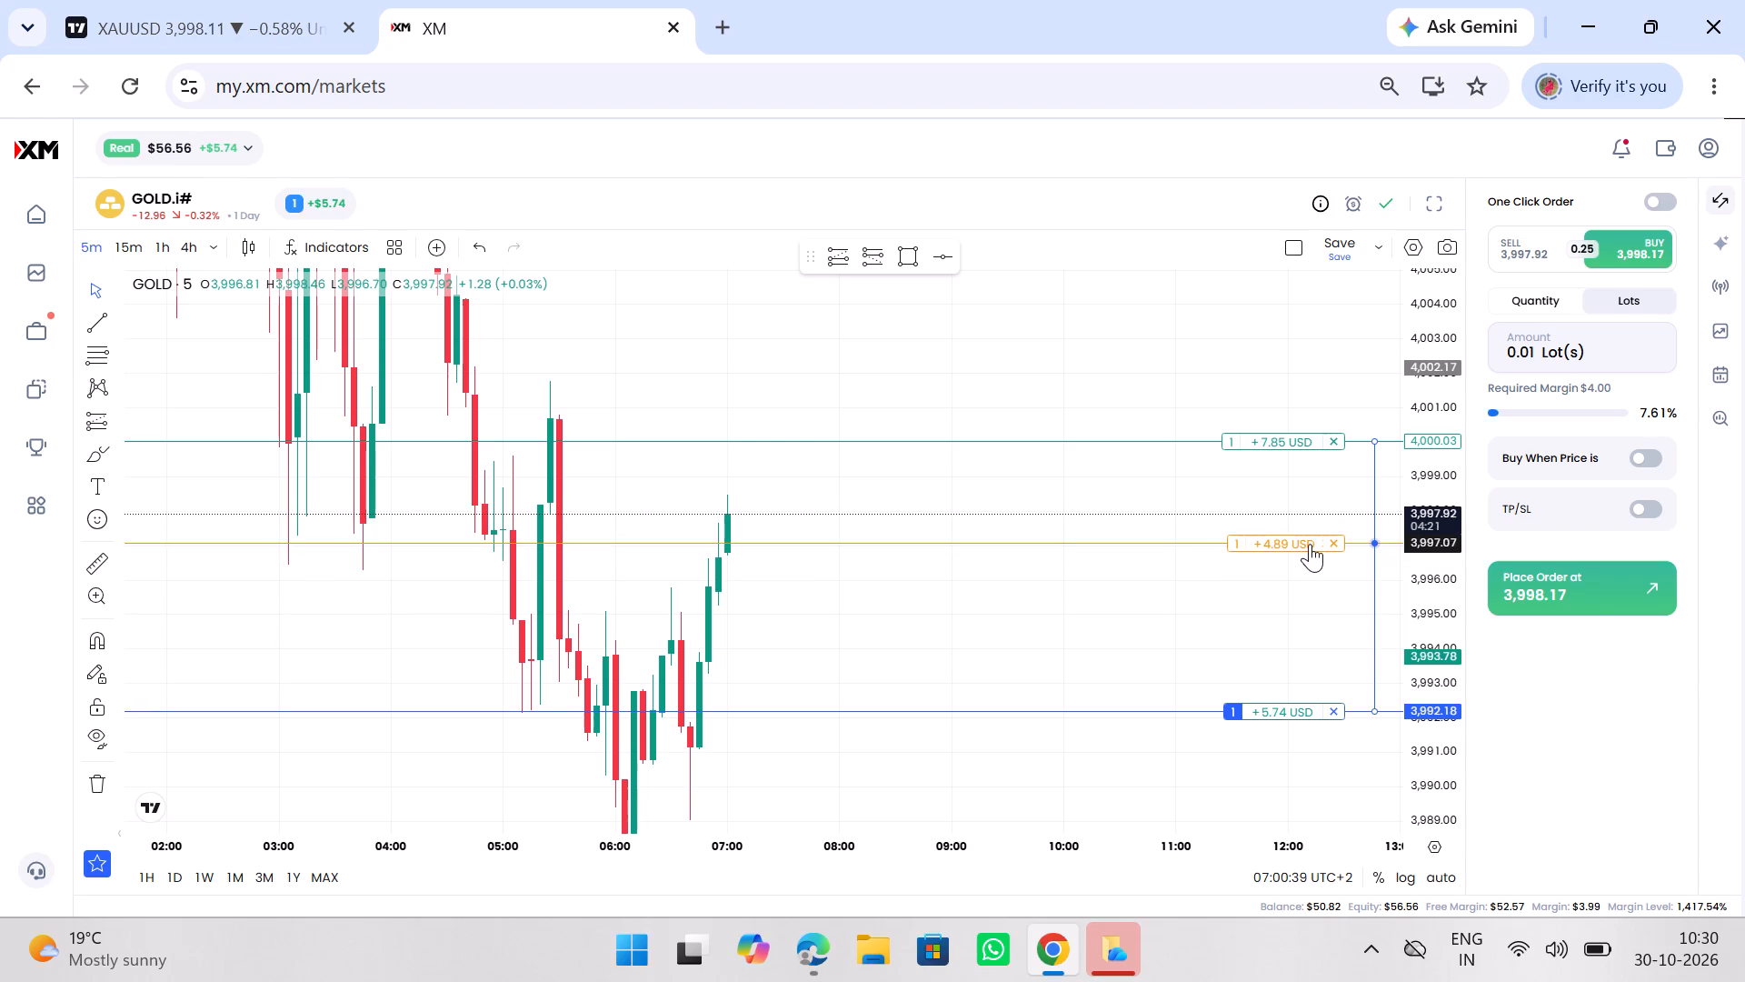
{"action": "left_click_drag", "start_coordinate": [1310, 544], "coordinate": [1303, 563]}
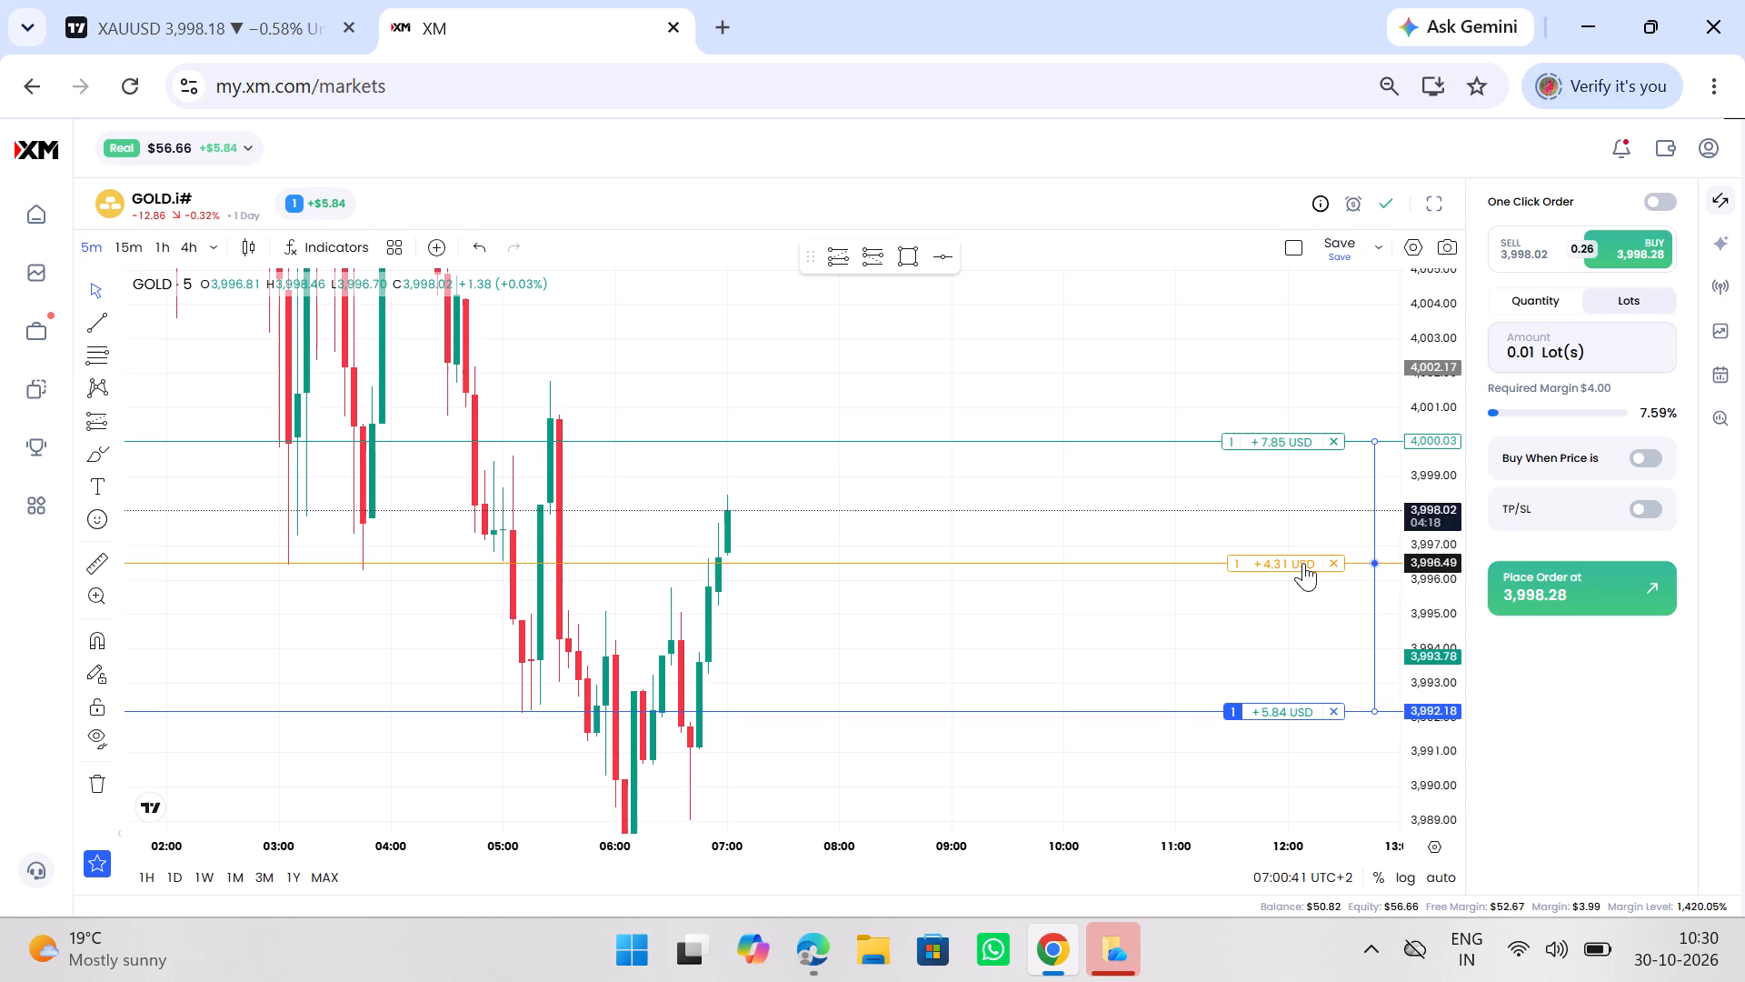
{"action": "left_click_drag", "start_coordinate": [1303, 563], "coordinate": [1302, 568]}
Close the open GOLD.i# buy position in XM for a $6.09 profit.
{"action": "left_click_drag", "start_coordinate": [1120, 666], "coordinate": [1090, 668]}
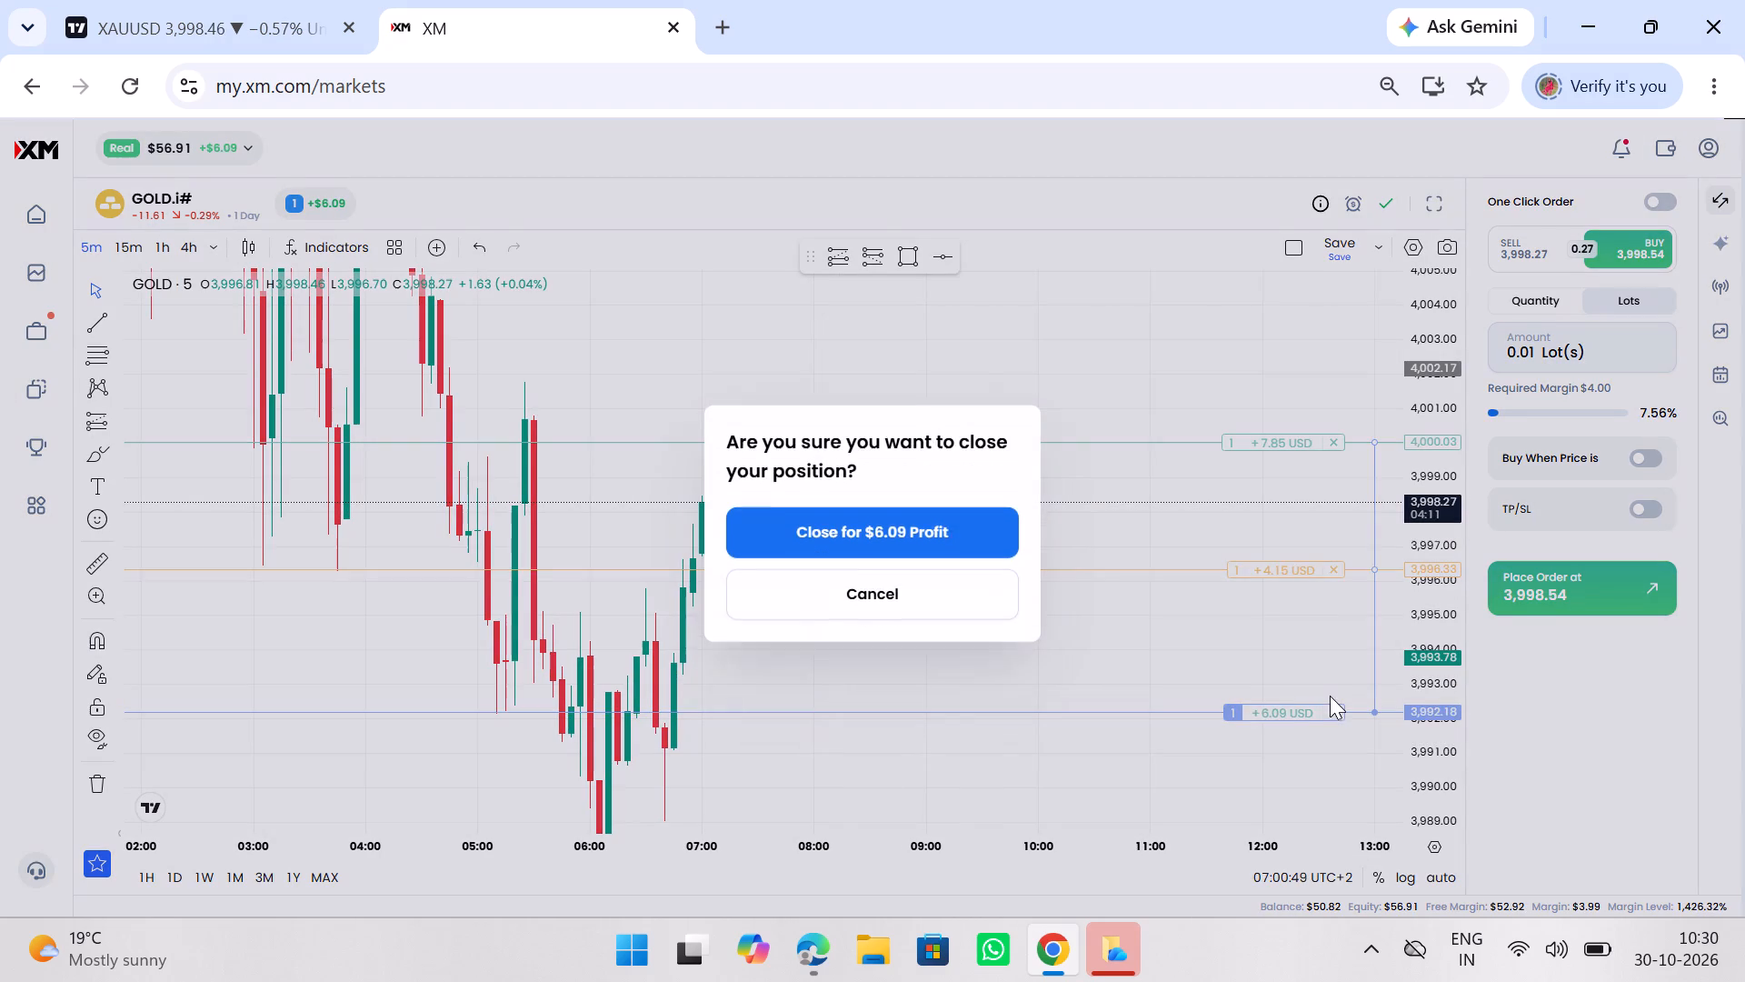
{"action": "left_click", "coordinate": [939, 515]}
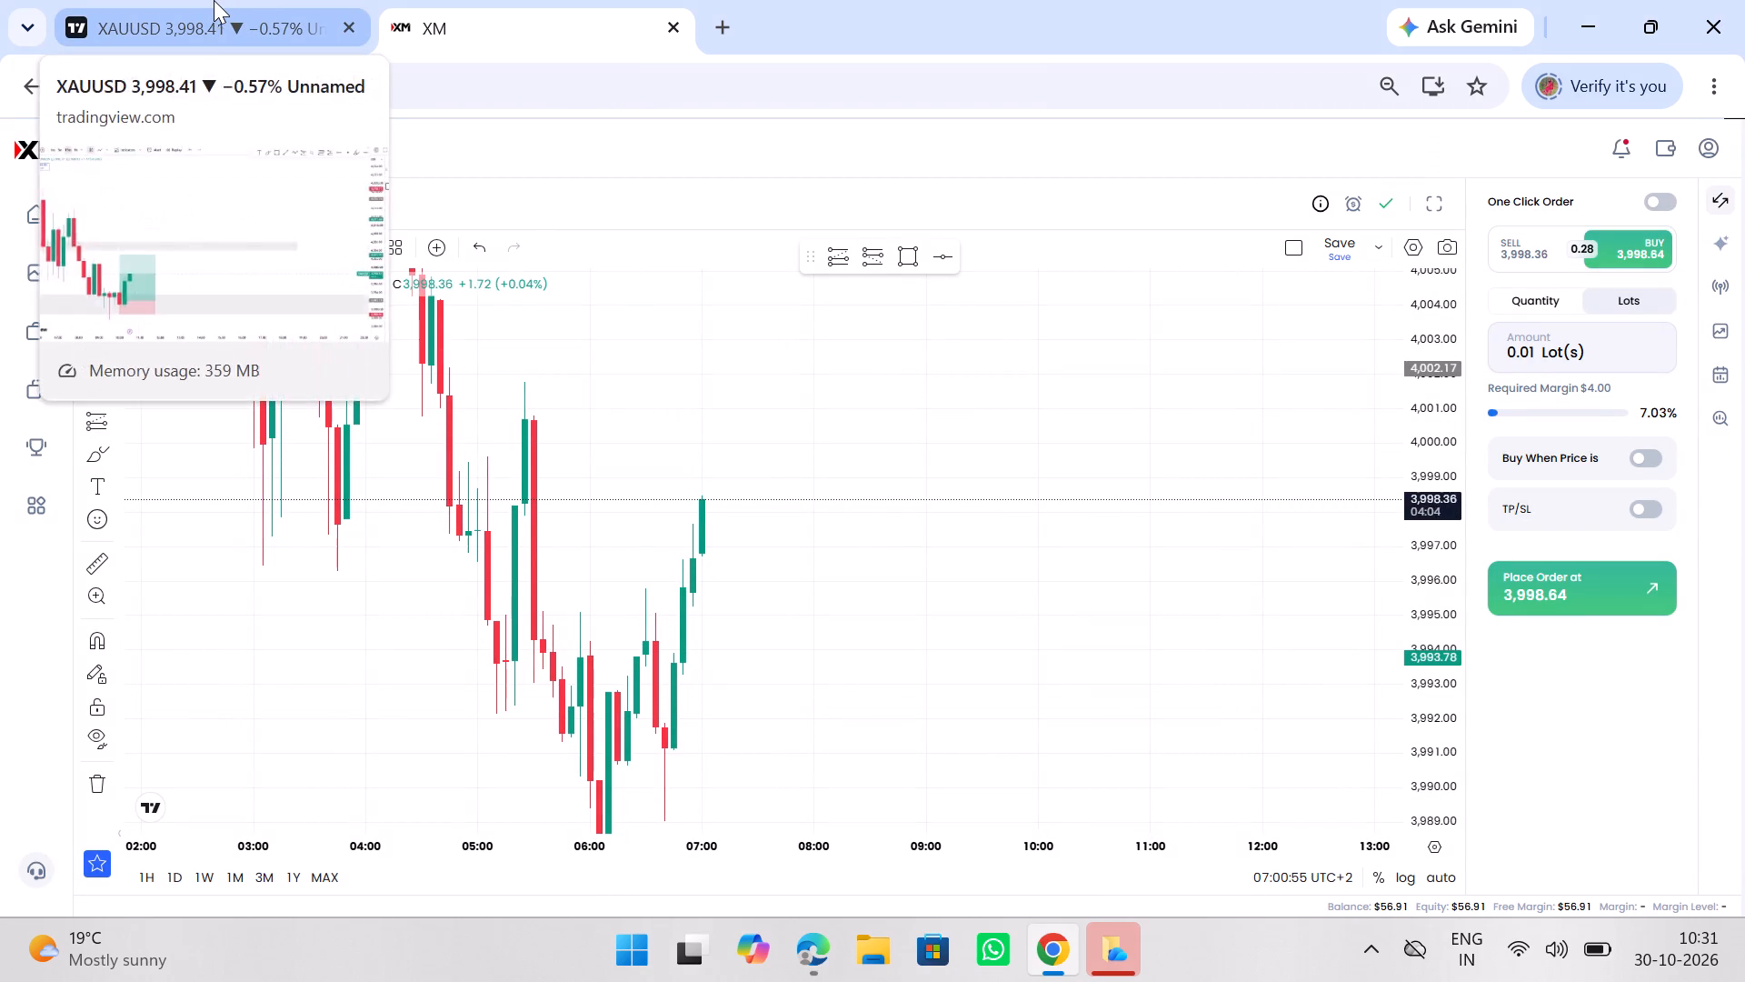
Reset the GOLD.i# chart view in XM and examine the 5-minute price action from the earlier decline to the latest candles.
{"action": "right_click", "coordinate": [762, 469]}
{"action": "left_click", "coordinate": [812, 499]}
{"action": "left_click_drag", "start_coordinate": [979, 617], "coordinate": [563, 478]}
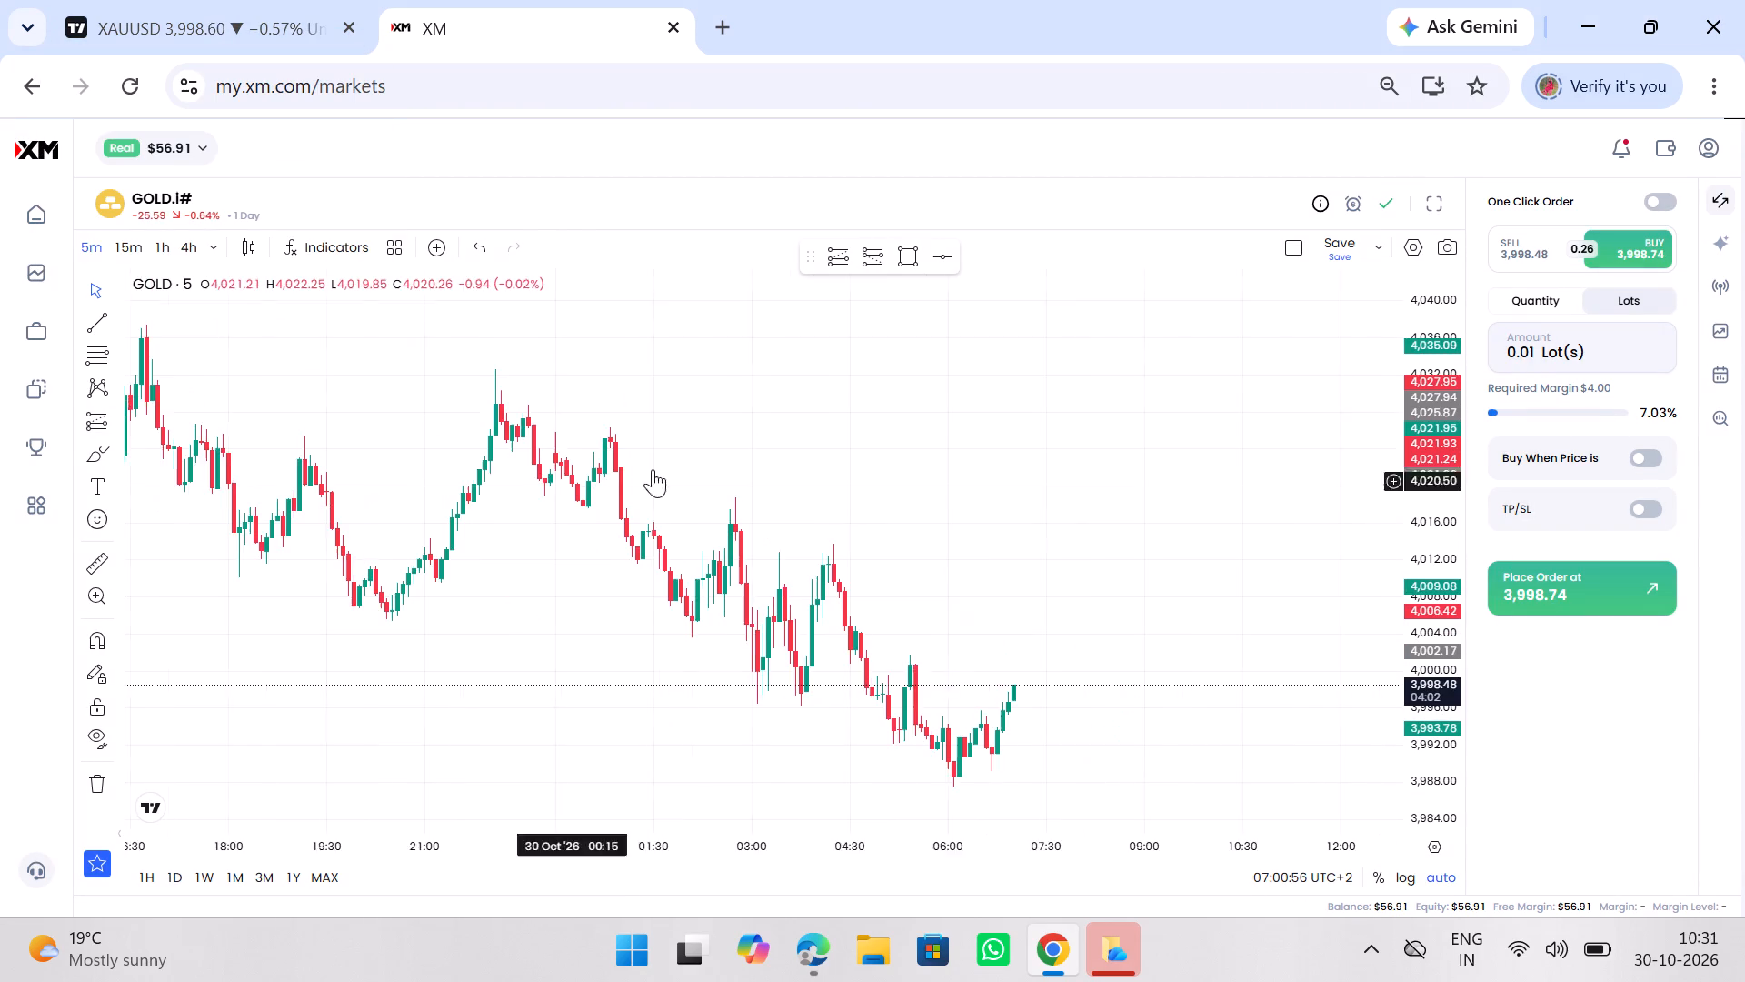
{"action": "left_click_drag", "start_coordinate": [718, 564], "coordinate": [464, 477]}
{"action": "scroll", "coordinate": [858, 579], "scroll_direction": "up", "scroll_amount": 3, "text": "ctrl"}
{"action": "left_click_drag", "start_coordinate": [846, 626], "coordinate": [746, 606]}
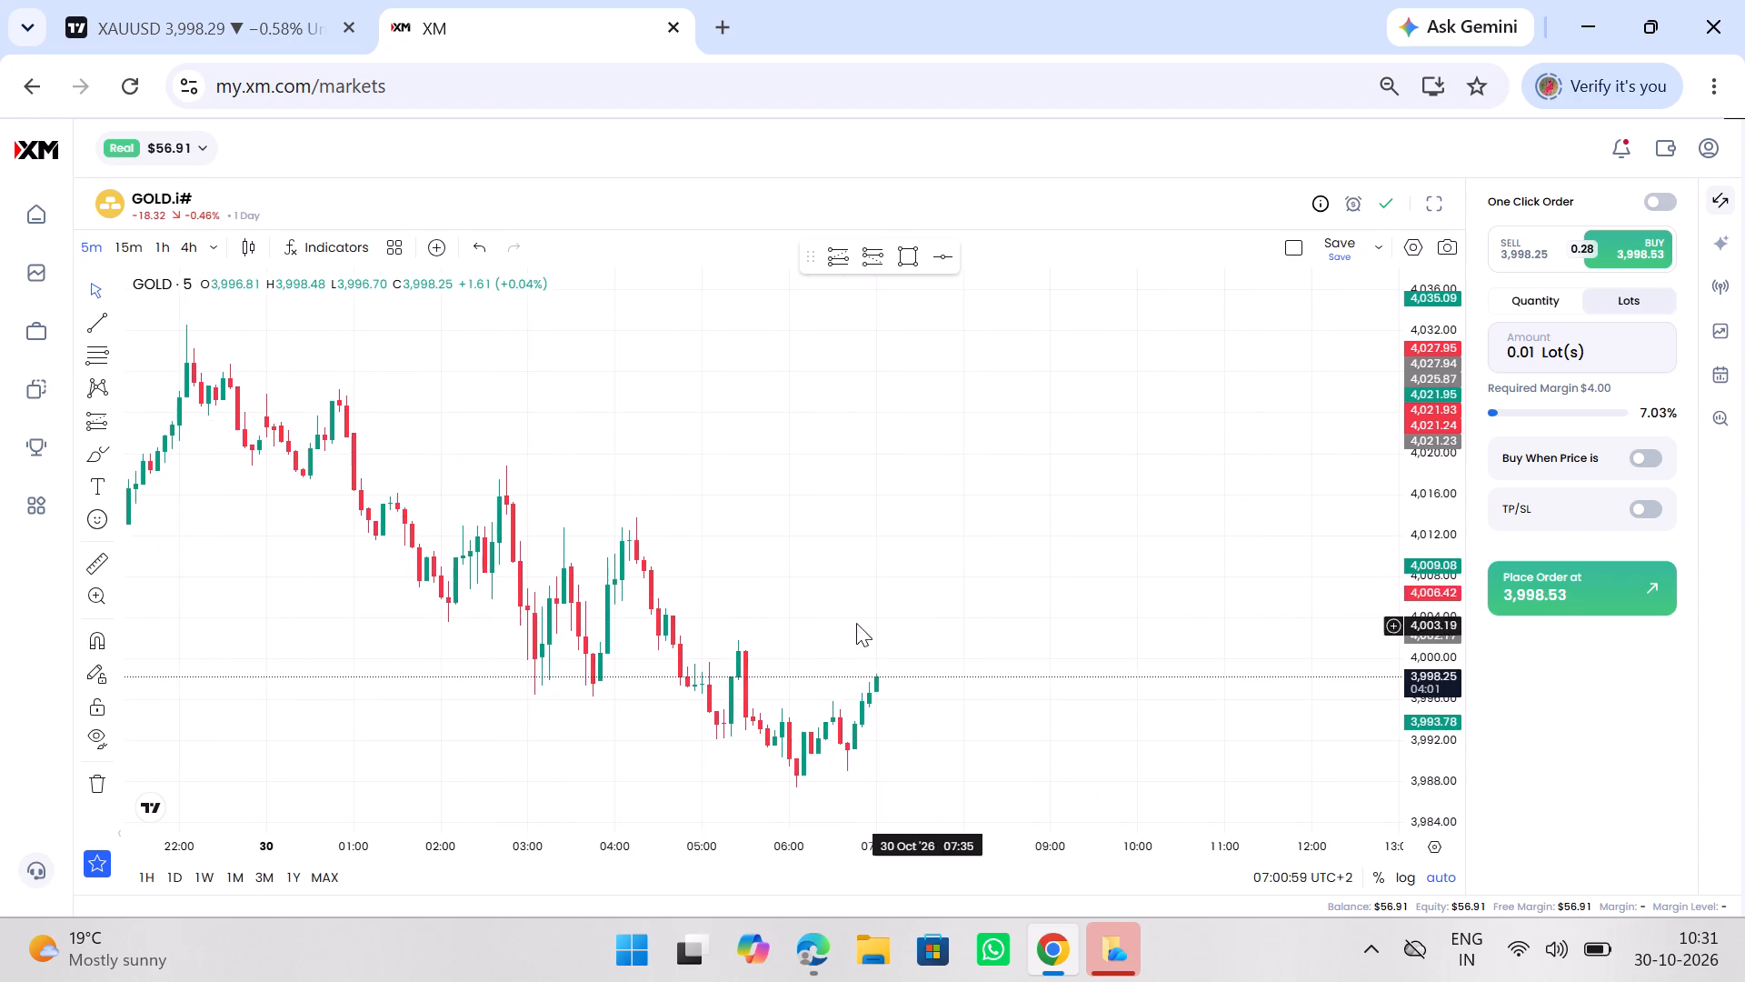
{"action": "left_click_drag", "start_coordinate": [919, 632], "coordinate": [751, 590]}
{"action": "scroll", "coordinate": [743, 586], "scroll_direction": "up", "scroll_amount": 6, "text": "ctrl"}
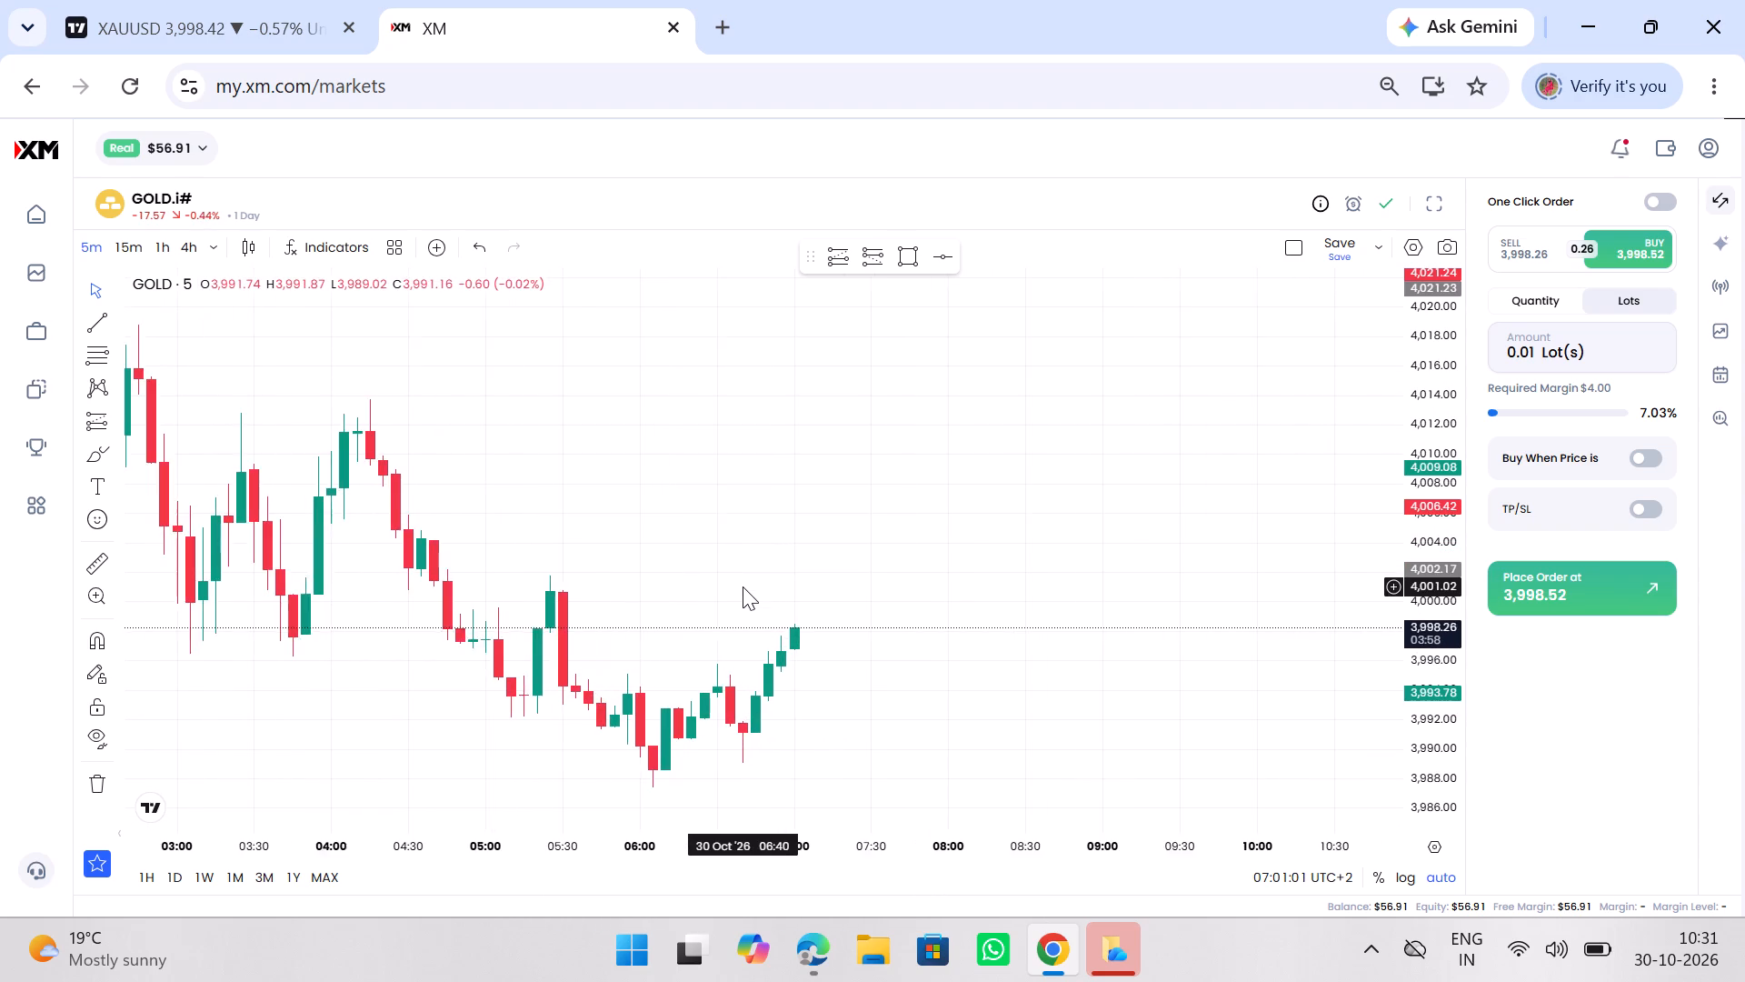
{"action": "scroll", "coordinate": [743, 586], "scroll_direction": "up", "scroll_amount": 6, "text": "ctrl"}
{"action": "scroll", "coordinate": [743, 586], "scroll_direction": "down", "scroll_amount": 20, "text": "ctrl"}
{"action": "scroll", "coordinate": [743, 586], "scroll_direction": "down", "scroll_amount": 2, "text": "ctrl"}
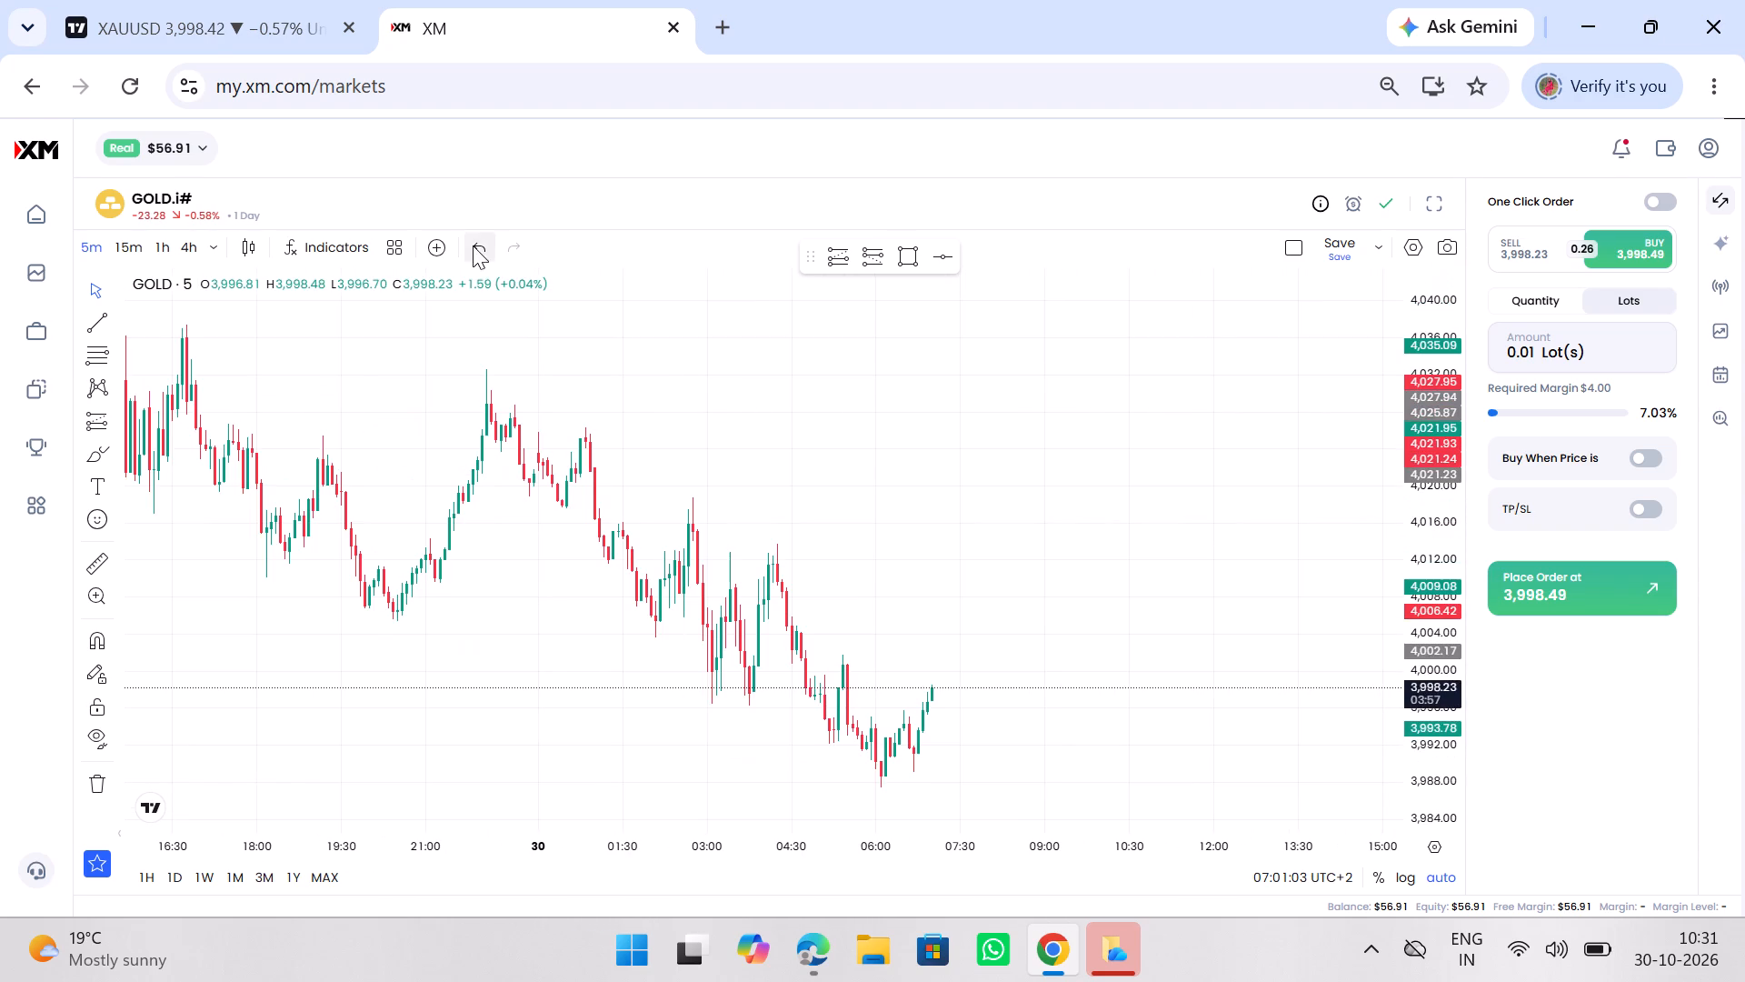
Compare XAUUSD on TradingView's 15-minute chart with the GOLD.i# chart in XM.
{"action": "left_click", "coordinate": [261, 41]}
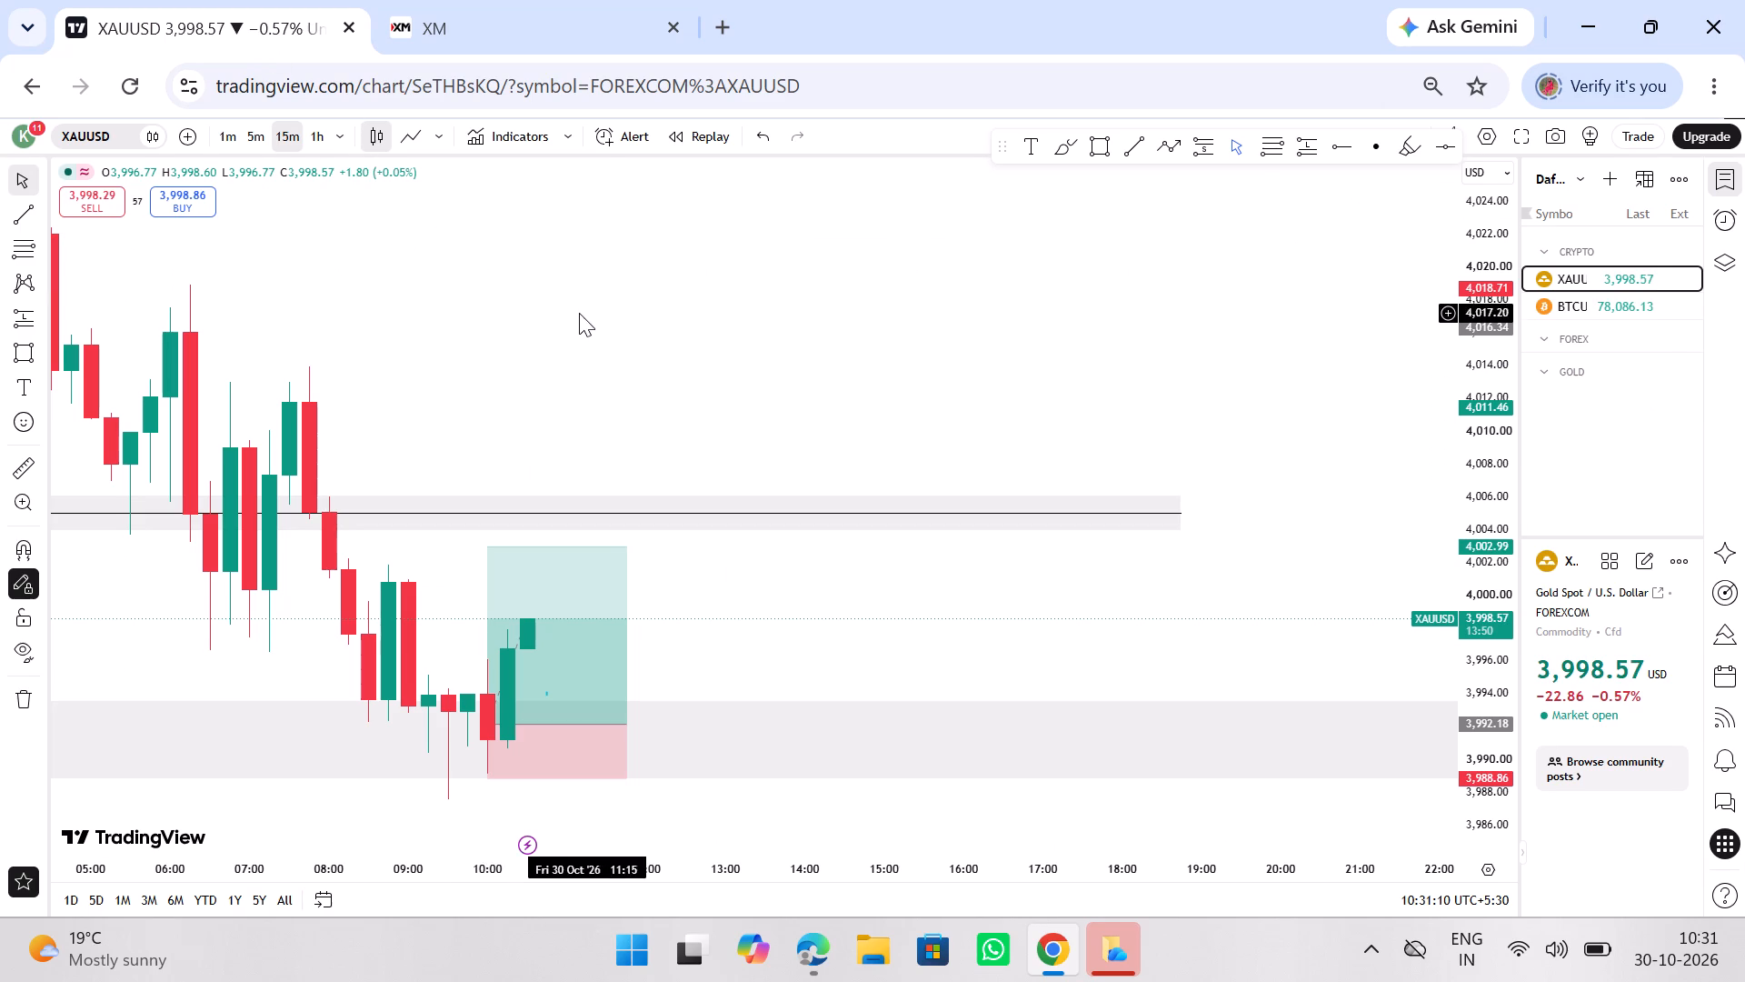
{"action": "left_click", "coordinate": [475, 0]}
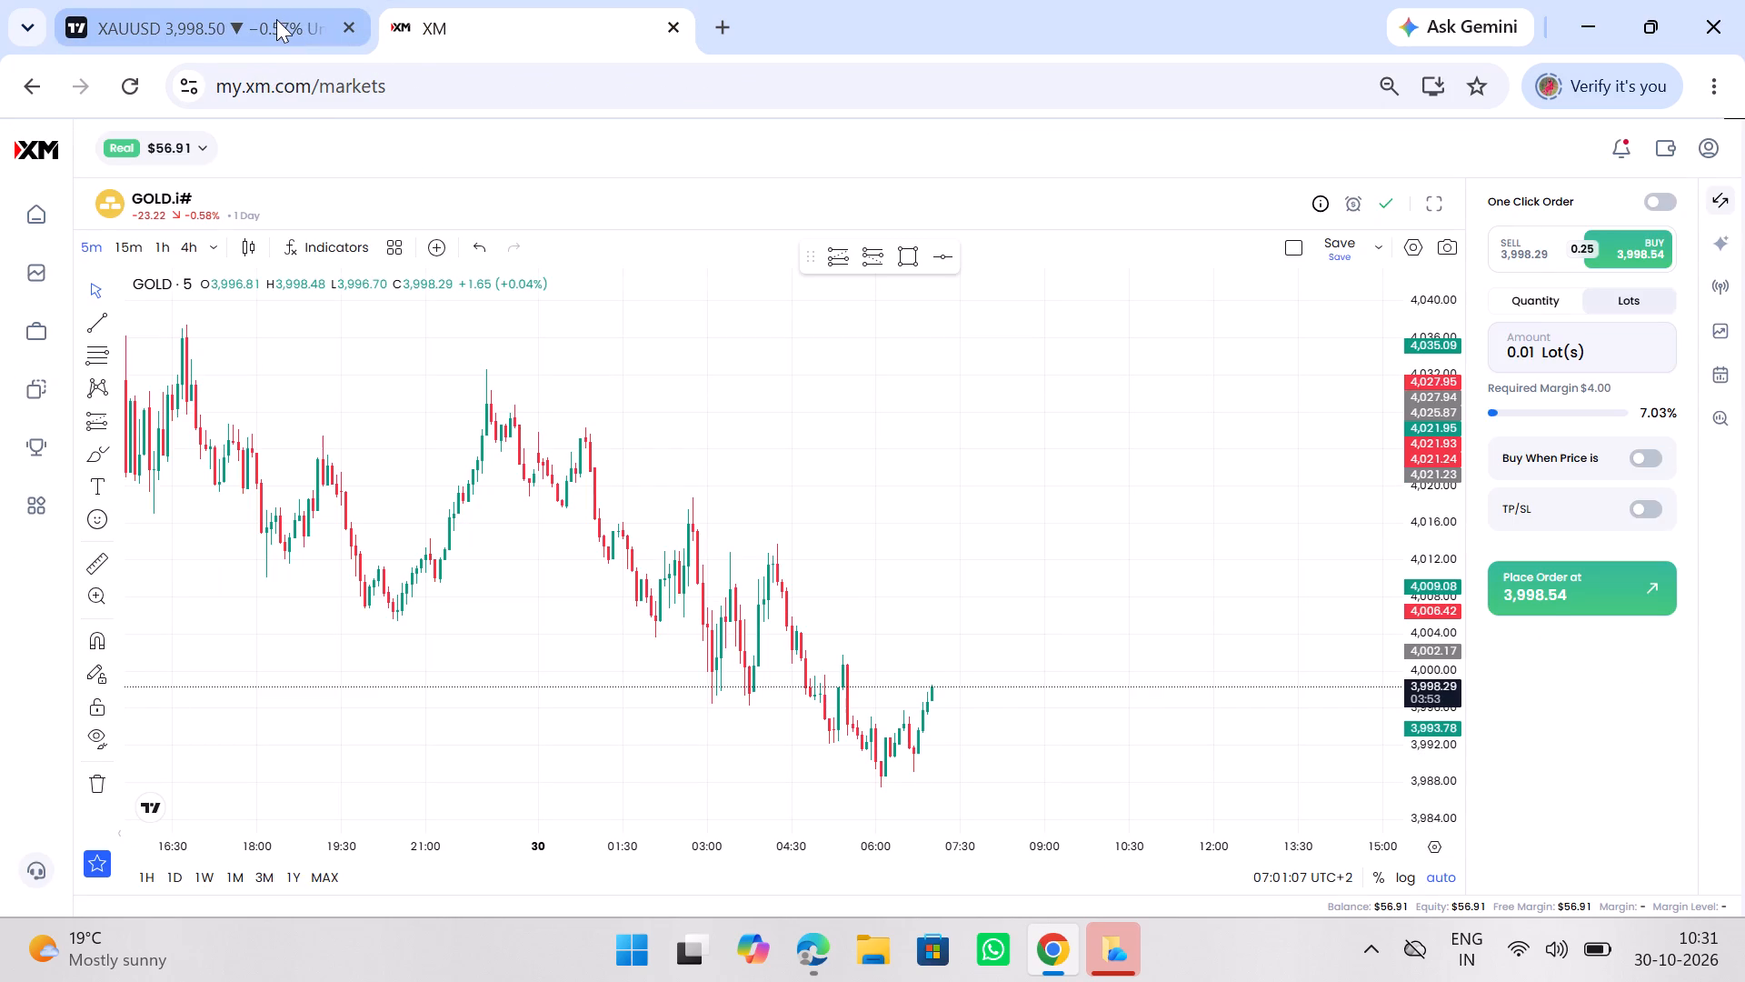
{"action": "left_click", "coordinate": [277, 16]}
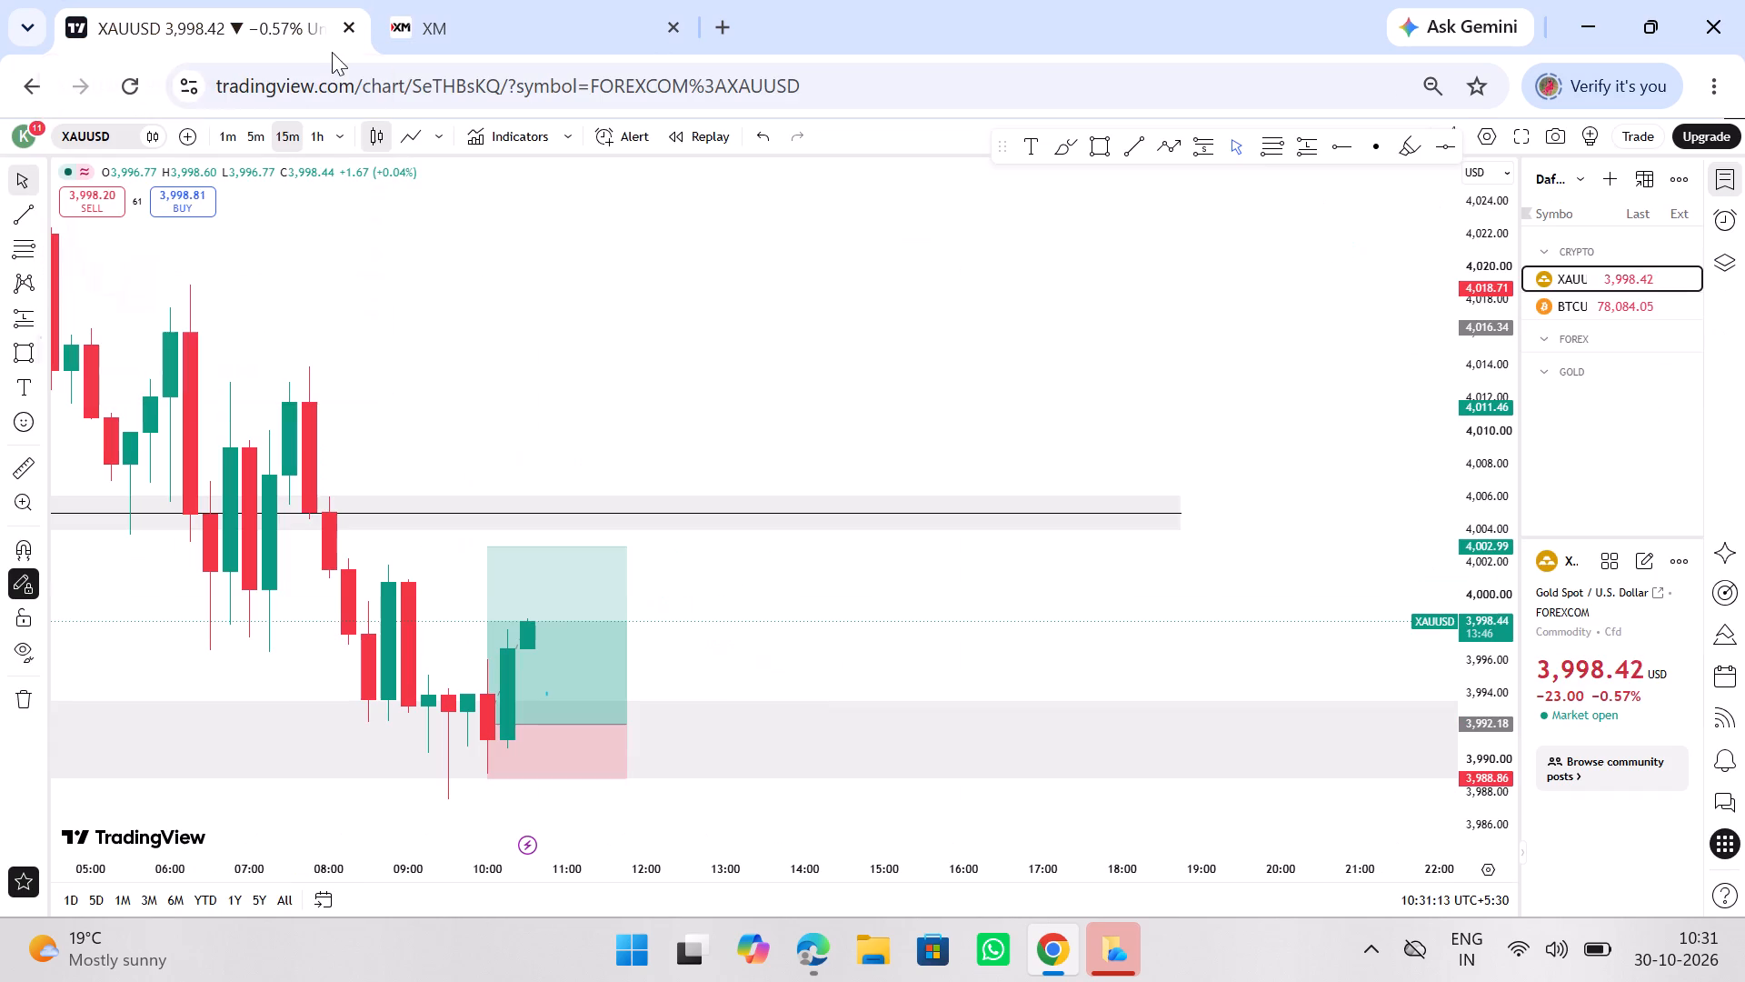
{"action": "scroll", "coordinate": [828, 545], "scroll_direction": "down", "scroll_amount": 17, "text": "ctrl"}
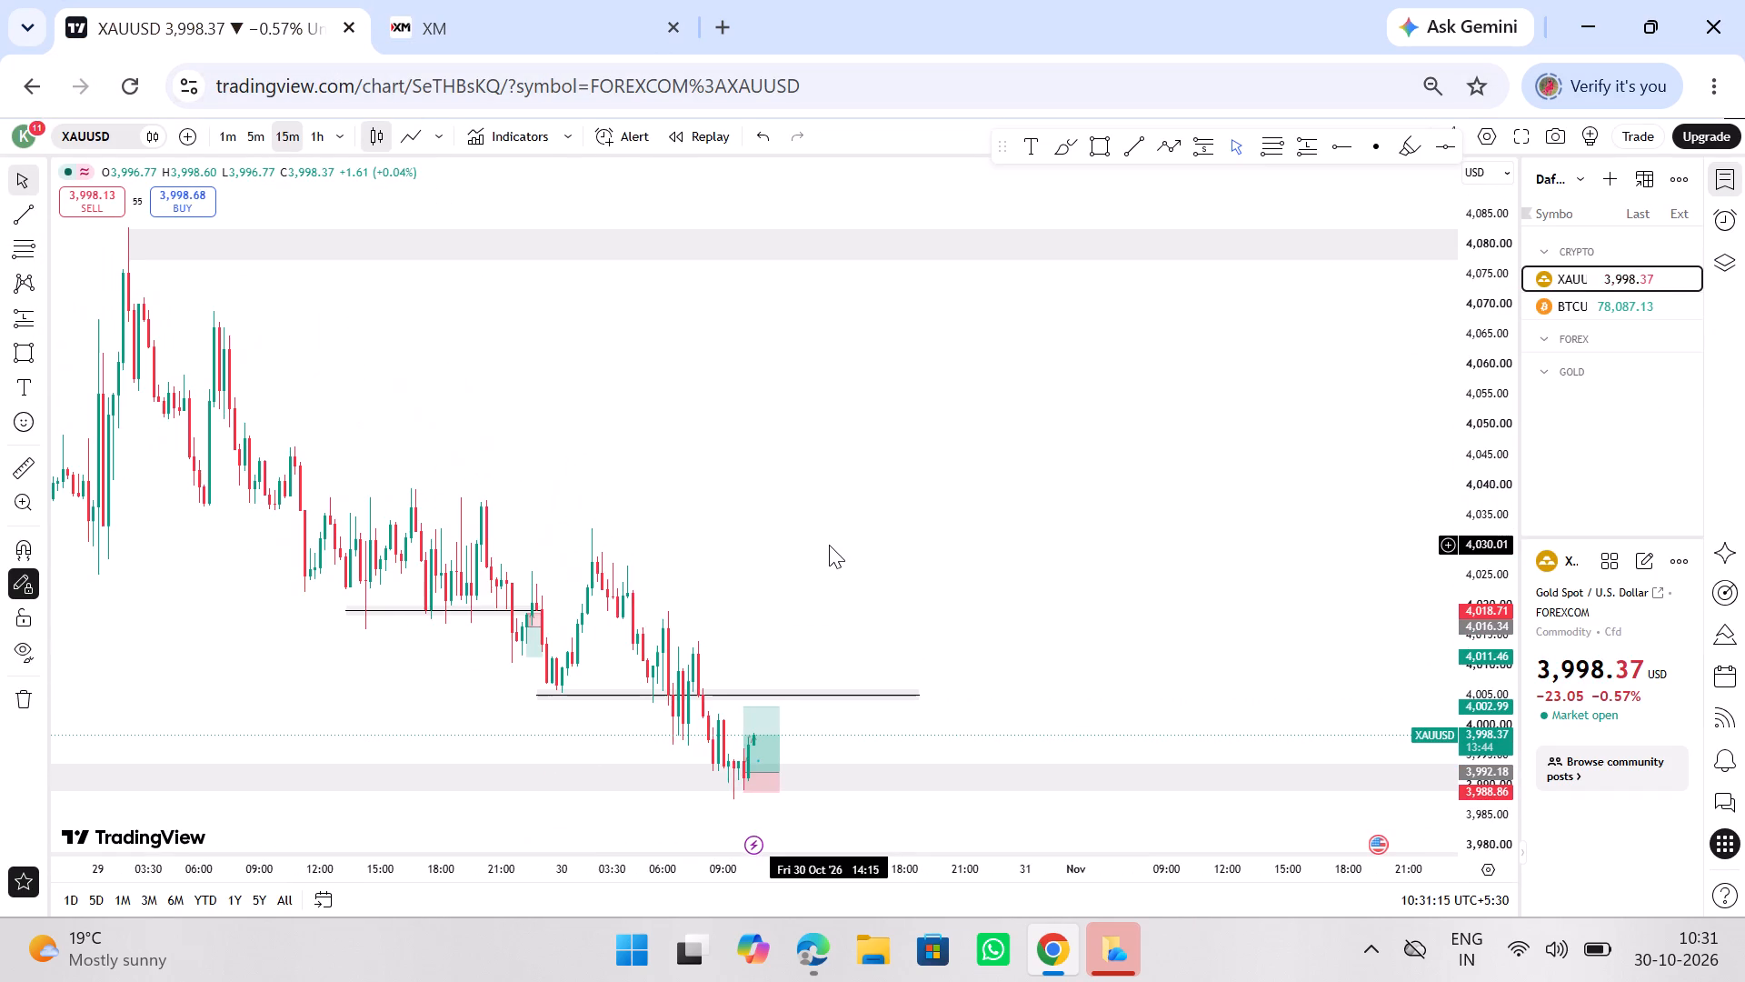
{"action": "left_click", "coordinate": [502, 0]}
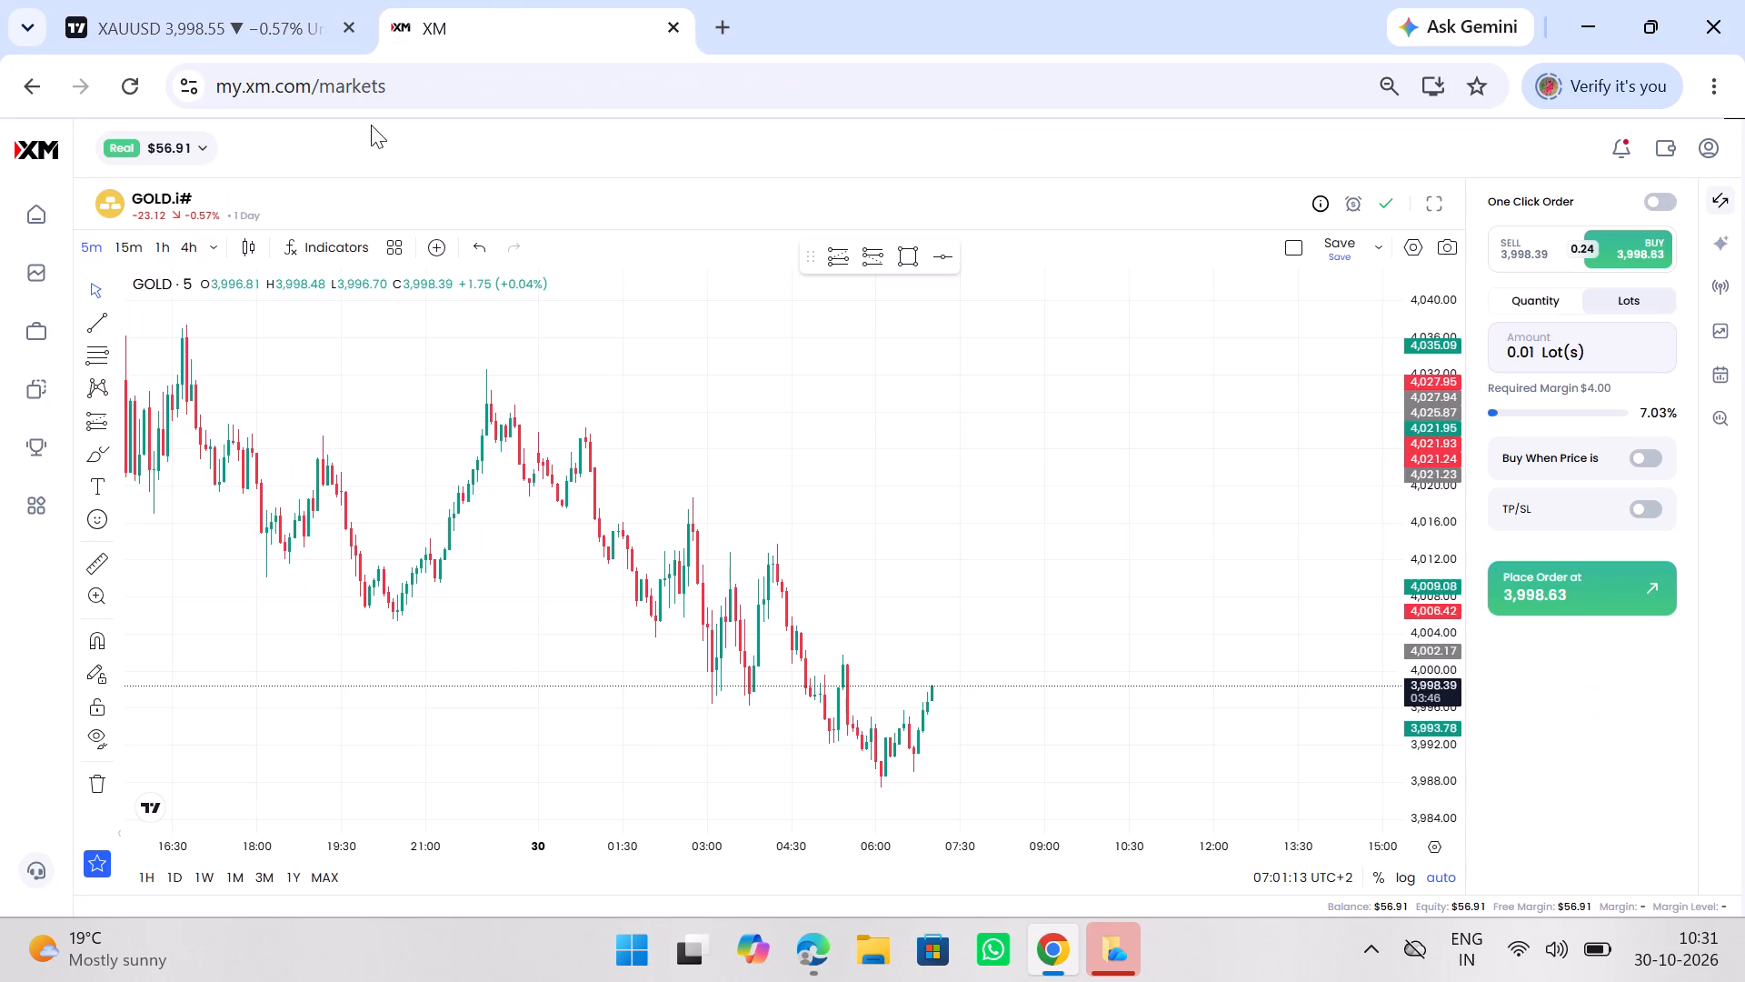
Check the open positions list in XM and go to the account home page.
{"action": "left_click", "coordinate": [31, 345]}
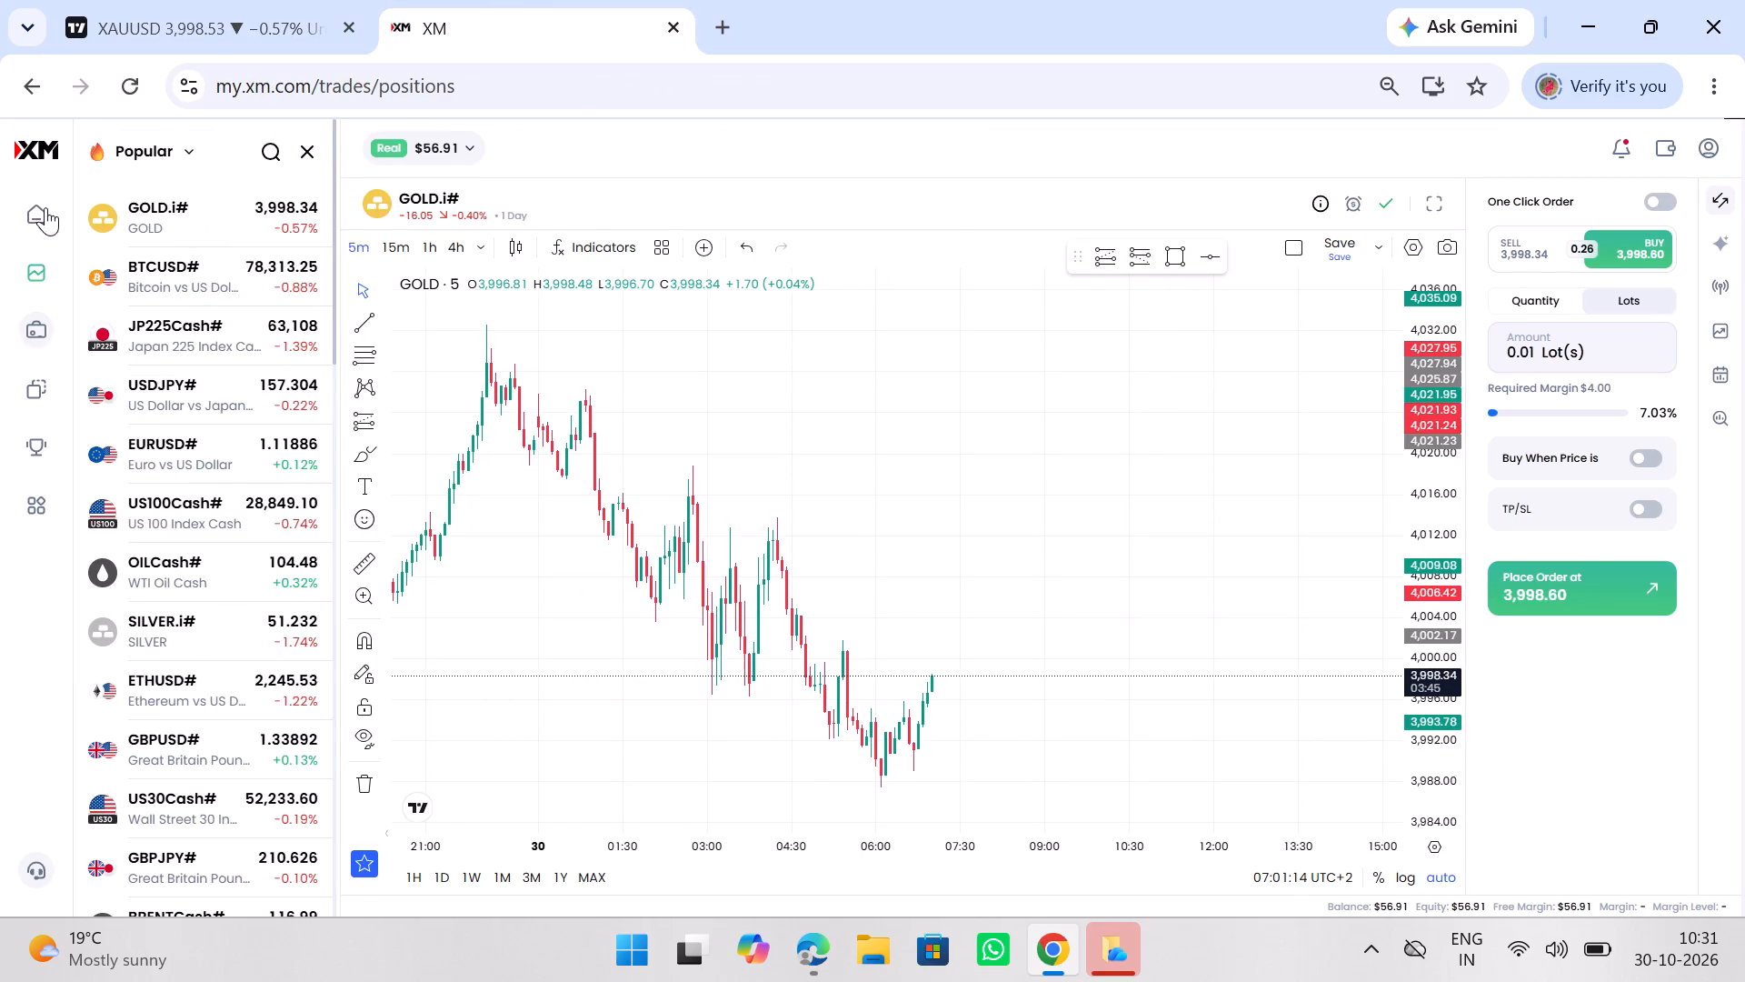
{"action": "left_click", "coordinate": [33, 231]}
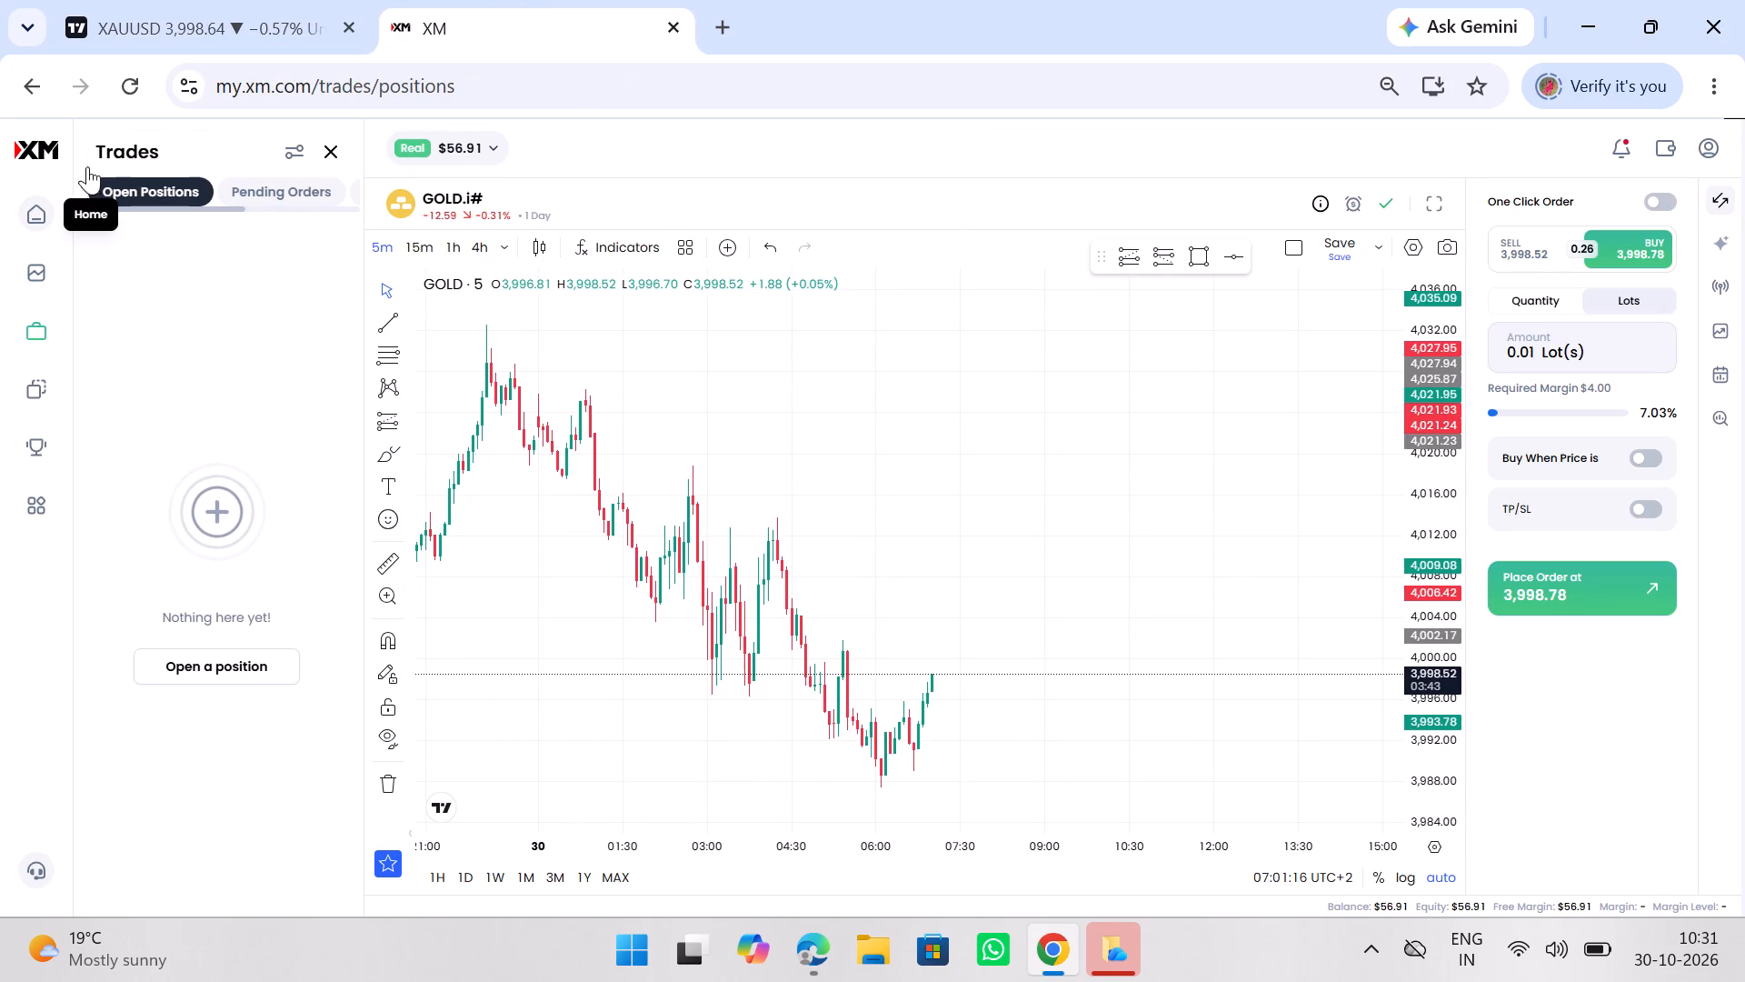
Examine XAUUSD in TradingView on the 5-minute and 15-minute timeframes around the long position drawing and the zone above it.
{"action": "left_click", "coordinate": [226, 18]}
{"action": "scroll", "coordinate": [922, 402], "scroll_direction": "up", "scroll_amount": 4, "text": "ctrl"}
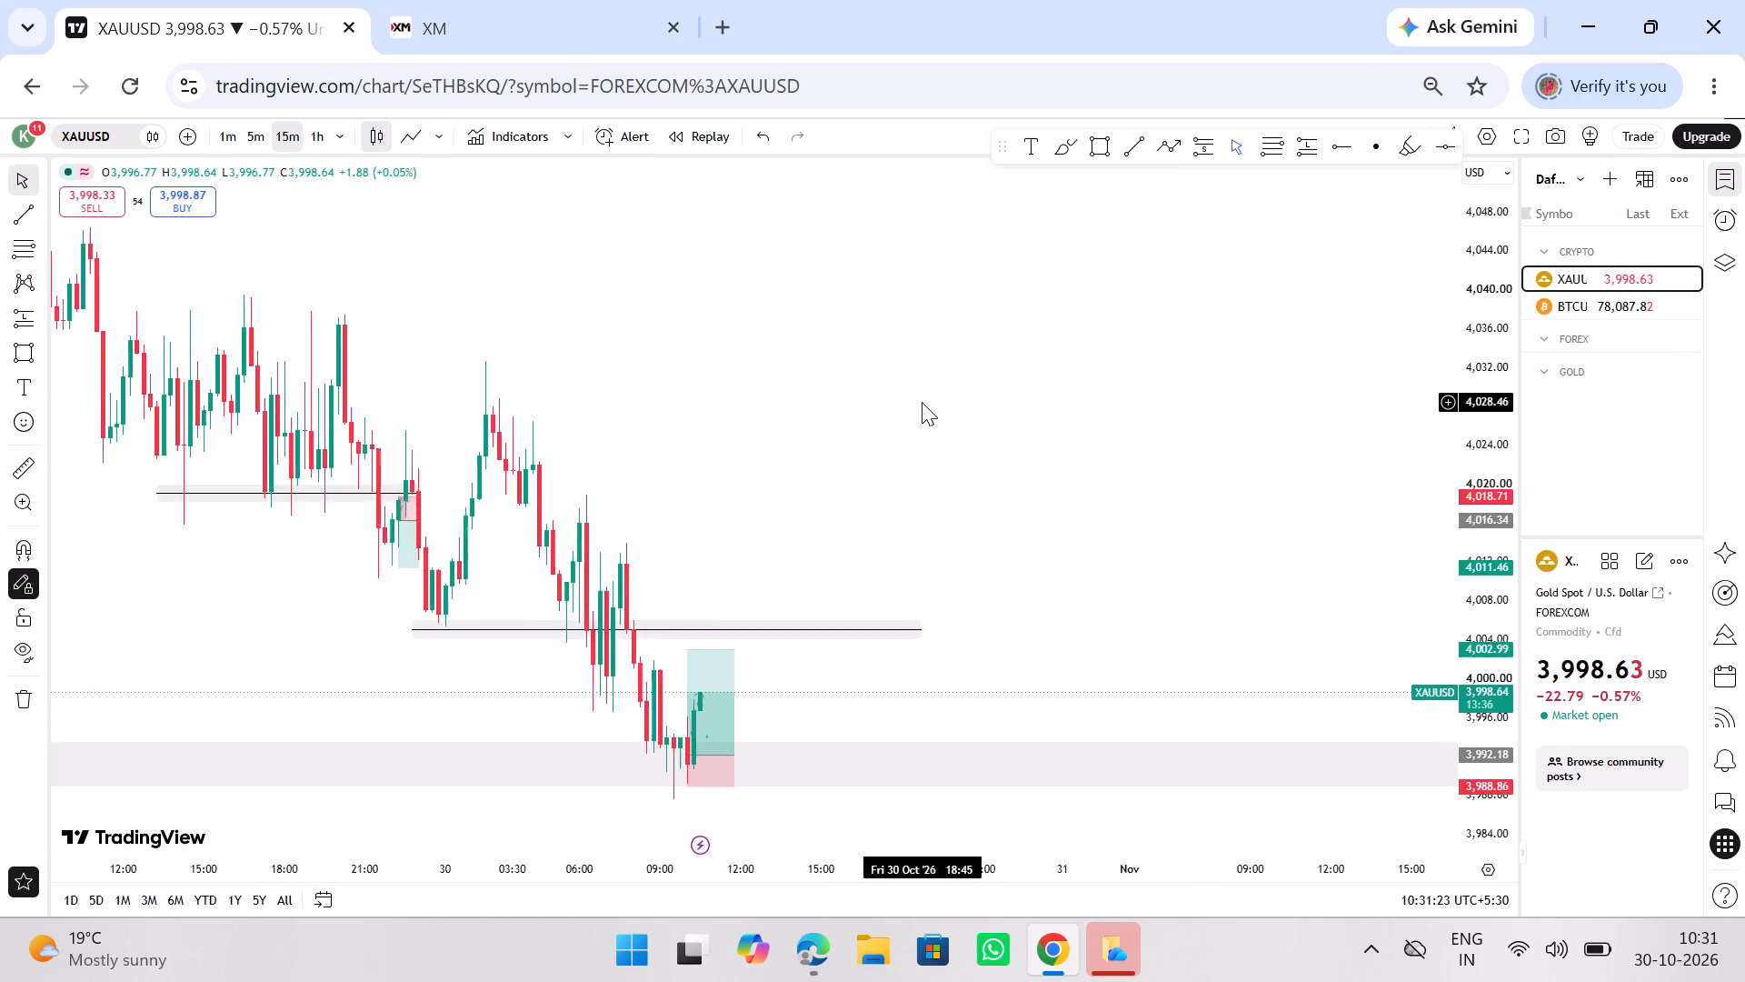
{"action": "scroll", "coordinate": [922, 402], "scroll_direction": "up", "scroll_amount": 10, "text": "ctrl"}
{"action": "scroll", "coordinate": [922, 402], "scroll_direction": "down", "scroll_amount": 1, "text": "ctrl"}
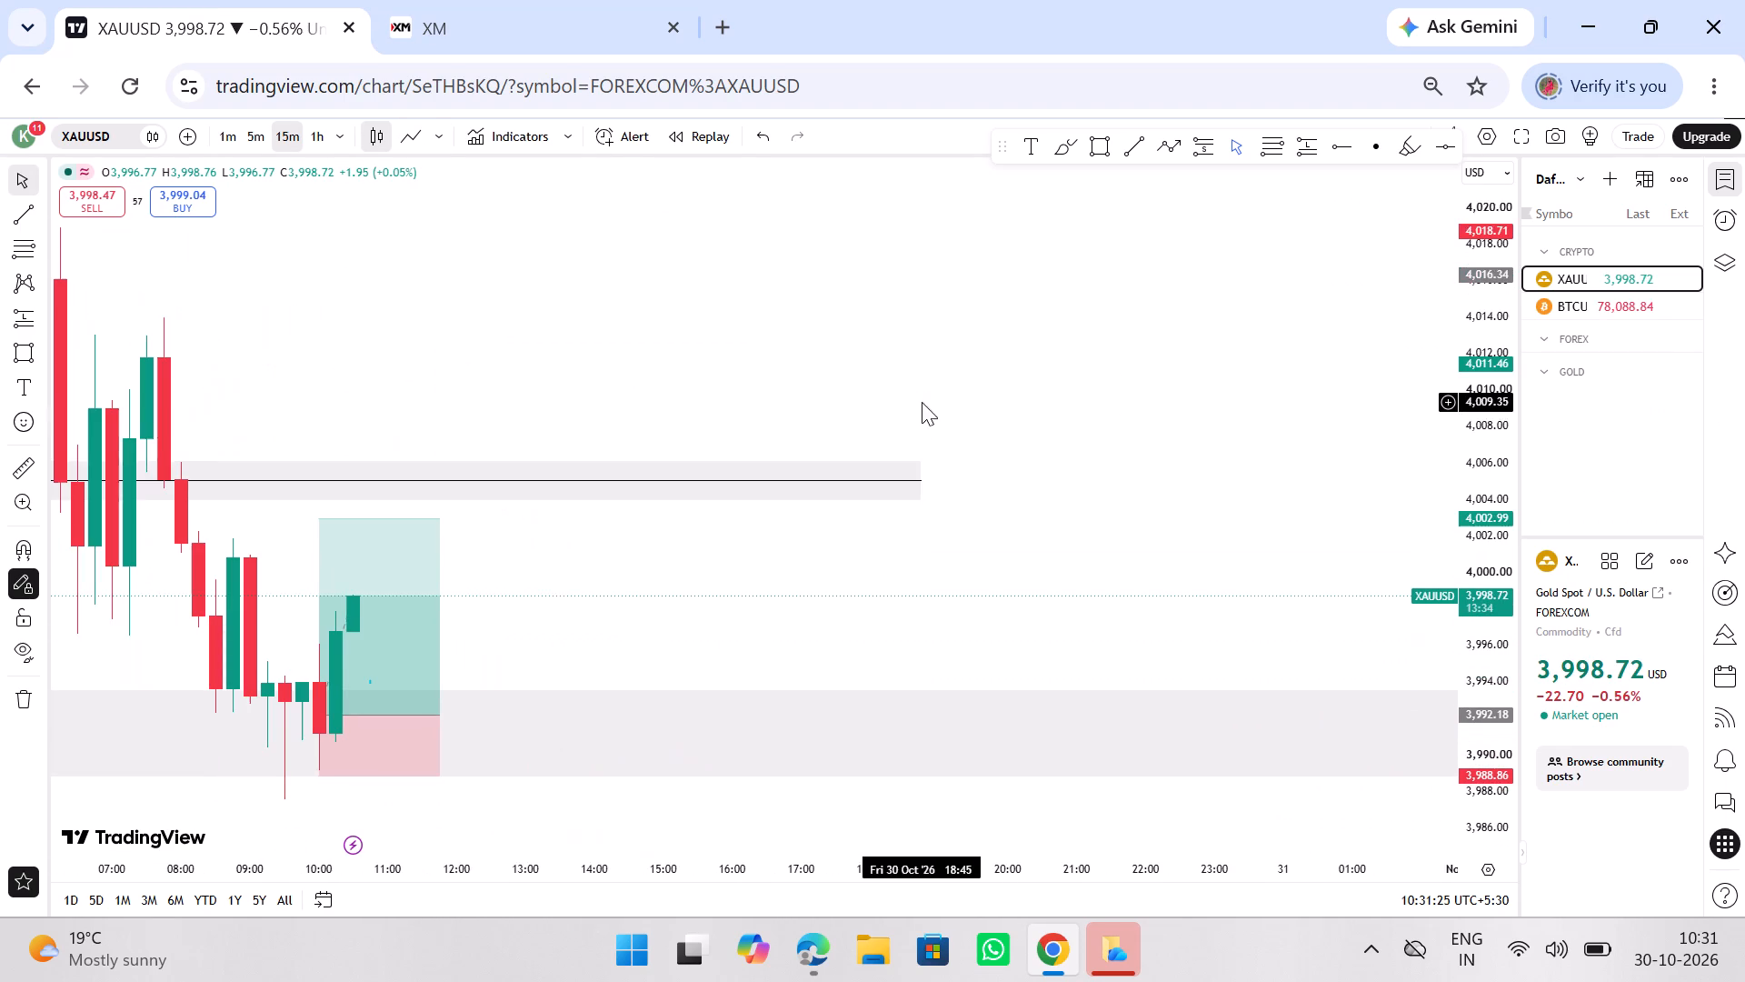
{"action": "left_click", "coordinate": [244, 129]}
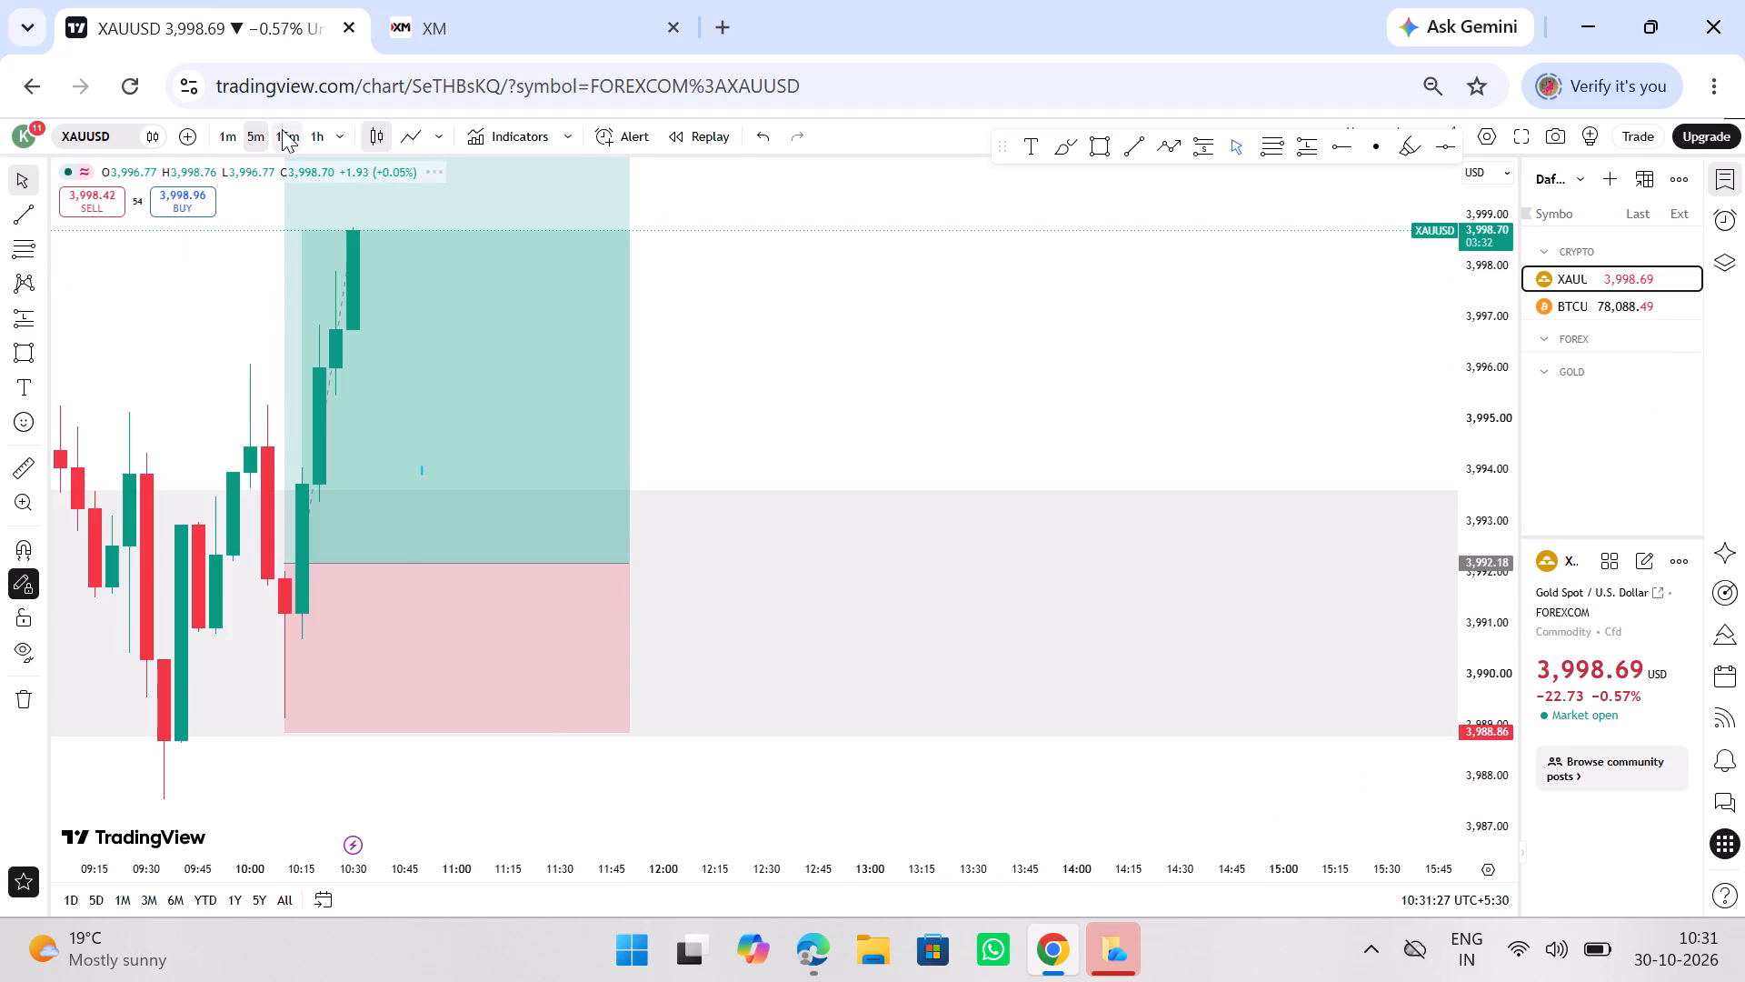
{"action": "scroll", "coordinate": [773, 523], "scroll_direction": "down", "scroll_amount": 3, "text": "ctrl"}
{"action": "scroll", "coordinate": [773, 523], "scroll_direction": "up", "scroll_amount": 2, "text": "ctrl"}
{"action": "scroll", "coordinate": [773, 523], "scroll_direction": "down", "scroll_amount": 4, "text": "ctrl"}
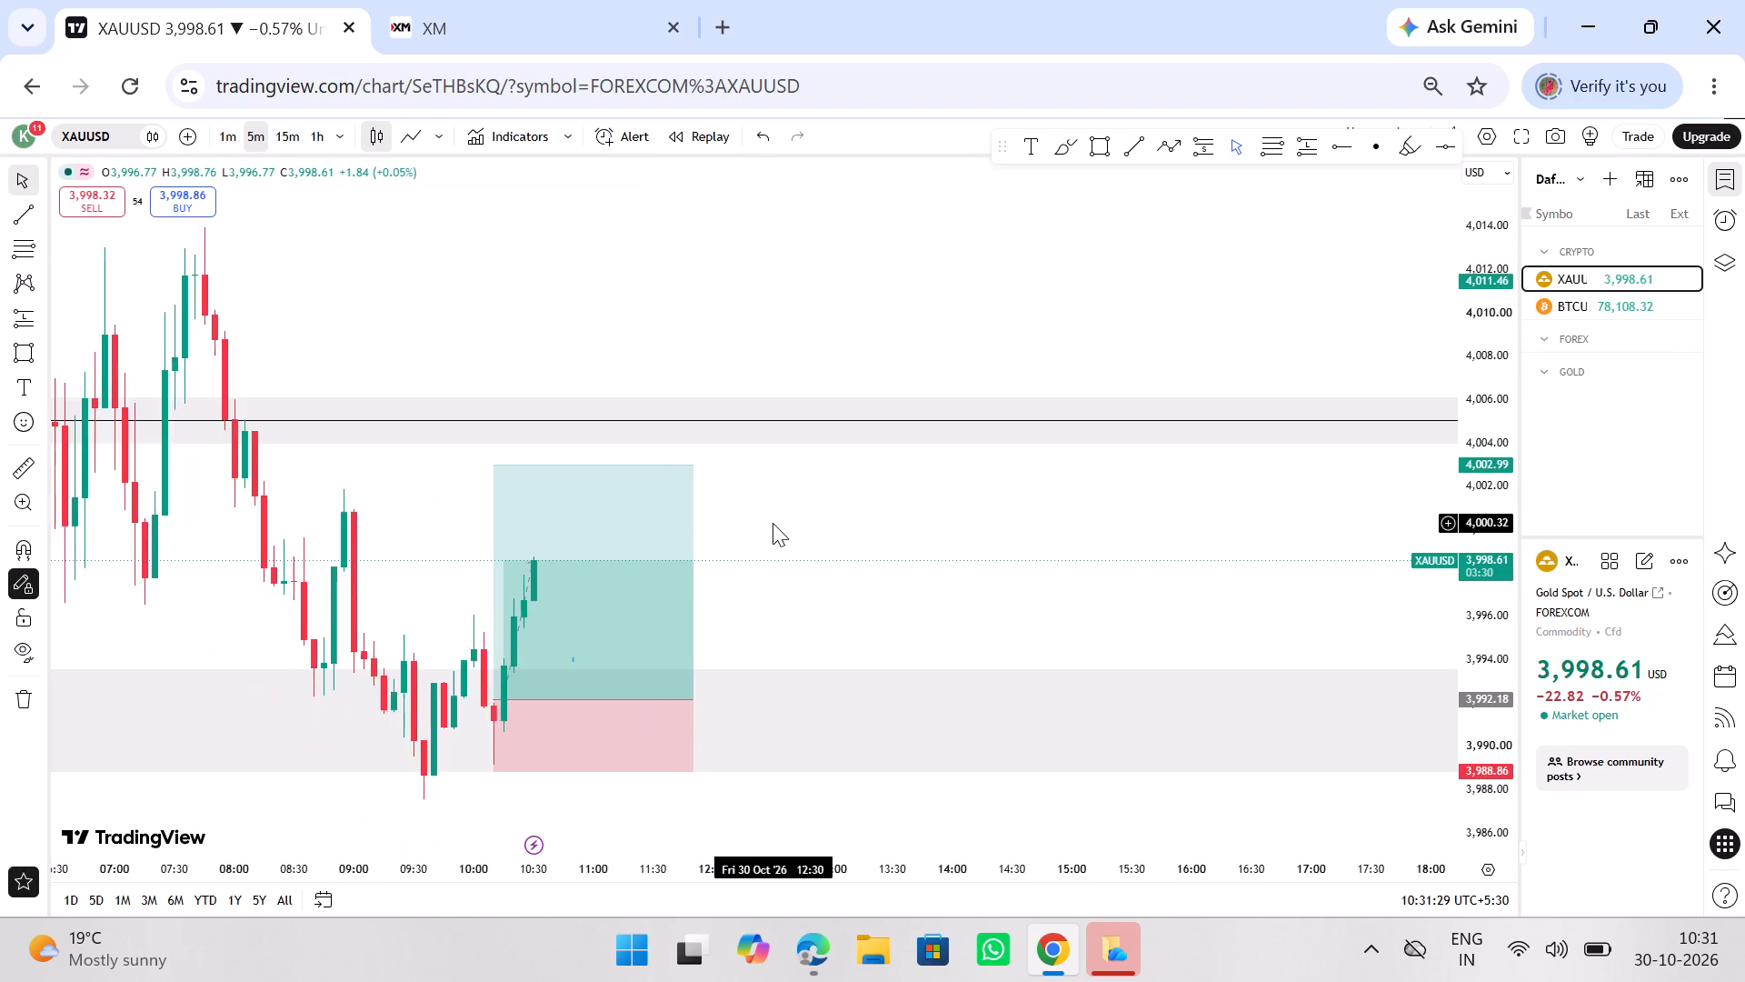
{"action": "scroll", "coordinate": [773, 523], "scroll_direction": "down", "scroll_amount": 3, "text": "ctrl"}
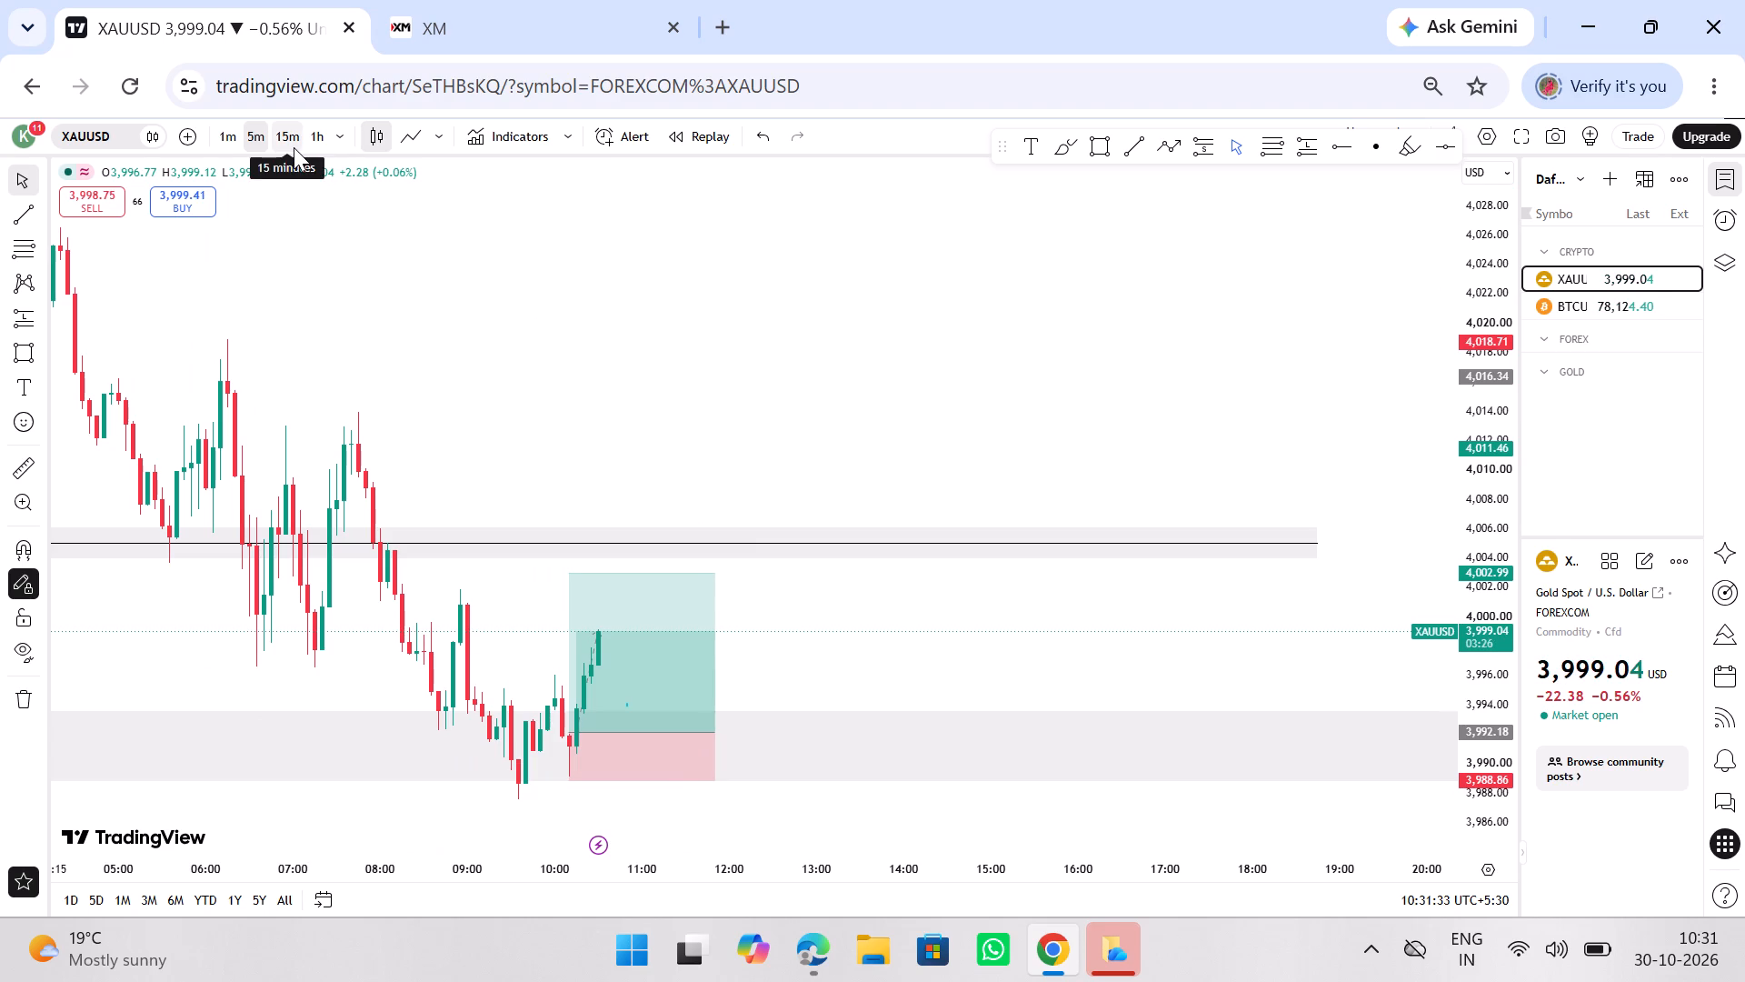
{"action": "left_click", "coordinate": [294, 147]}
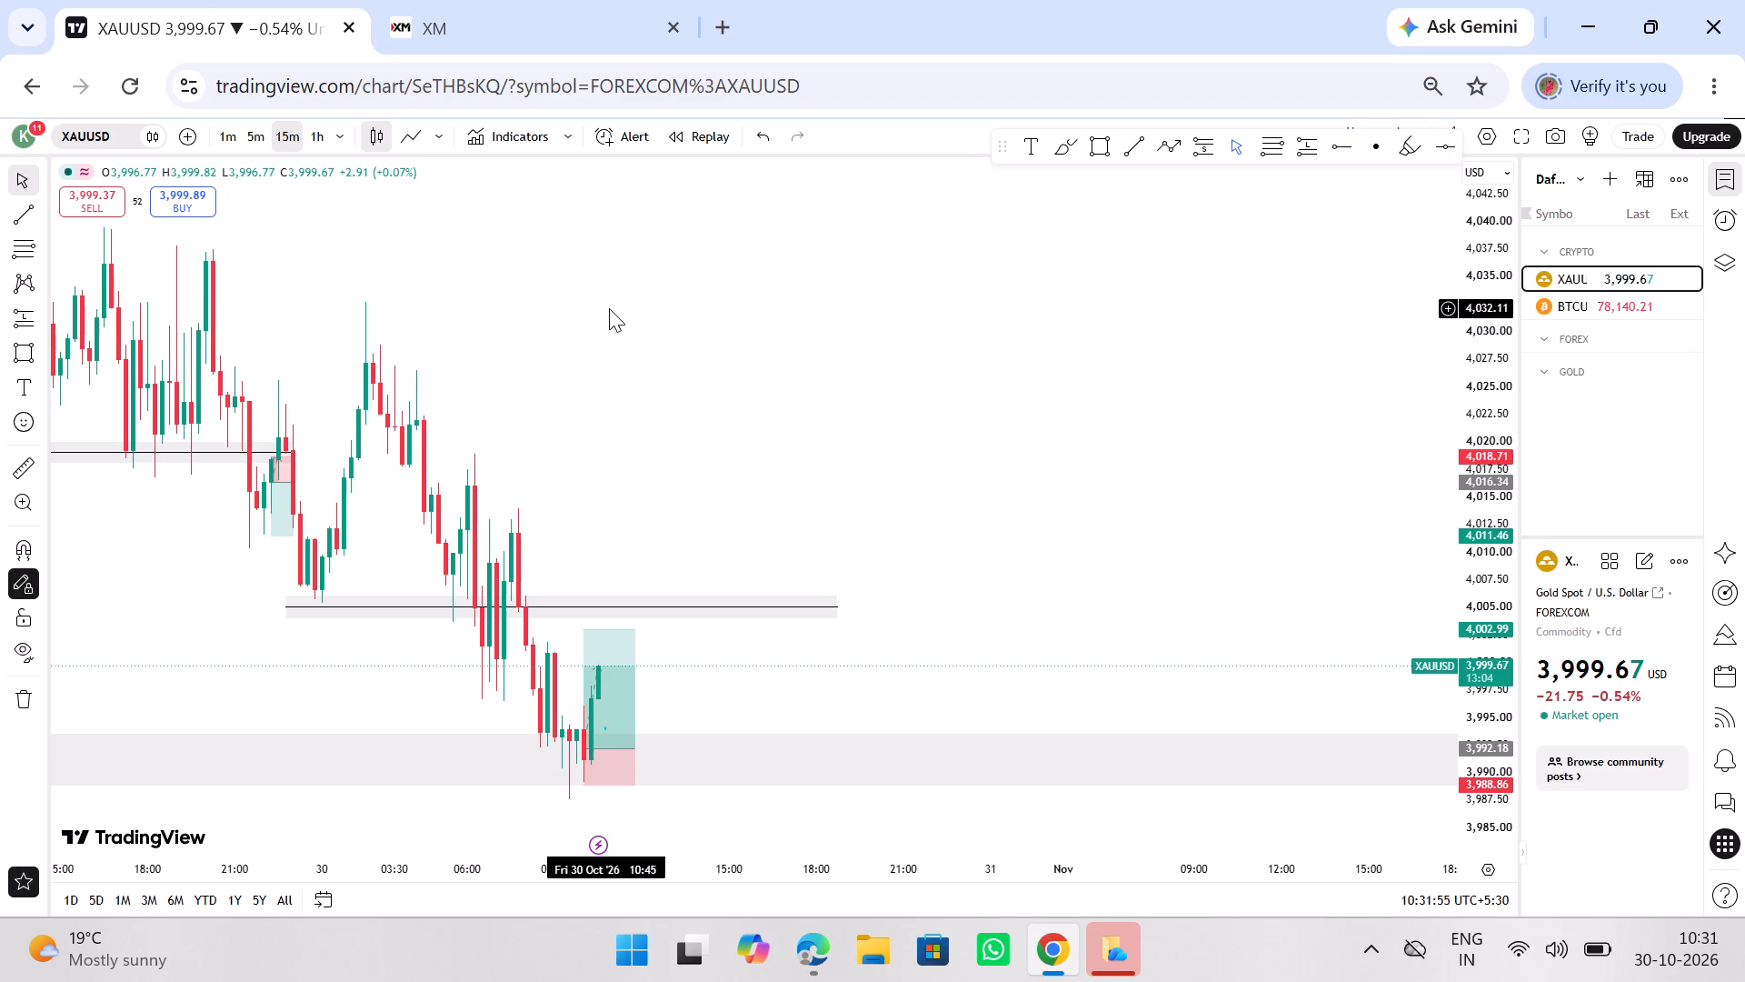
Reopen the Markets page in XM with GOLD.i#, rechecking the XAUUSD 15-minute chart in TradingView while it loads.
{"action": "left_click", "coordinate": [472, 22]}
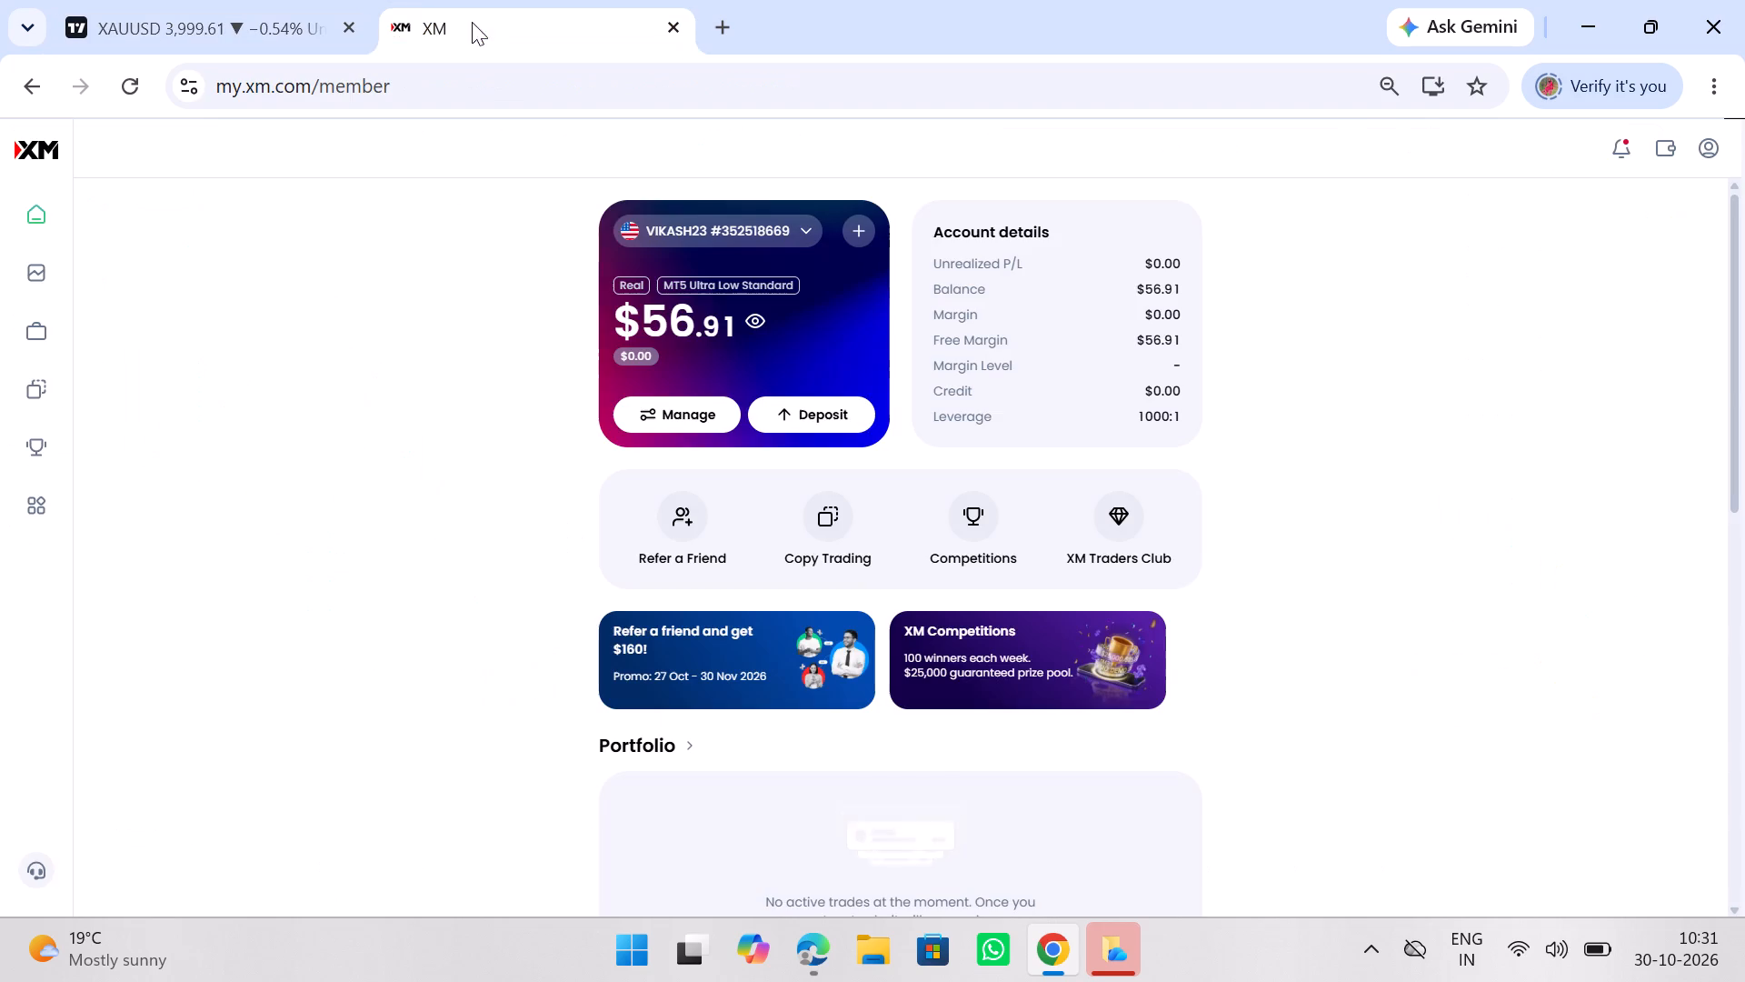
{"action": "left_click", "coordinate": [45, 274]}
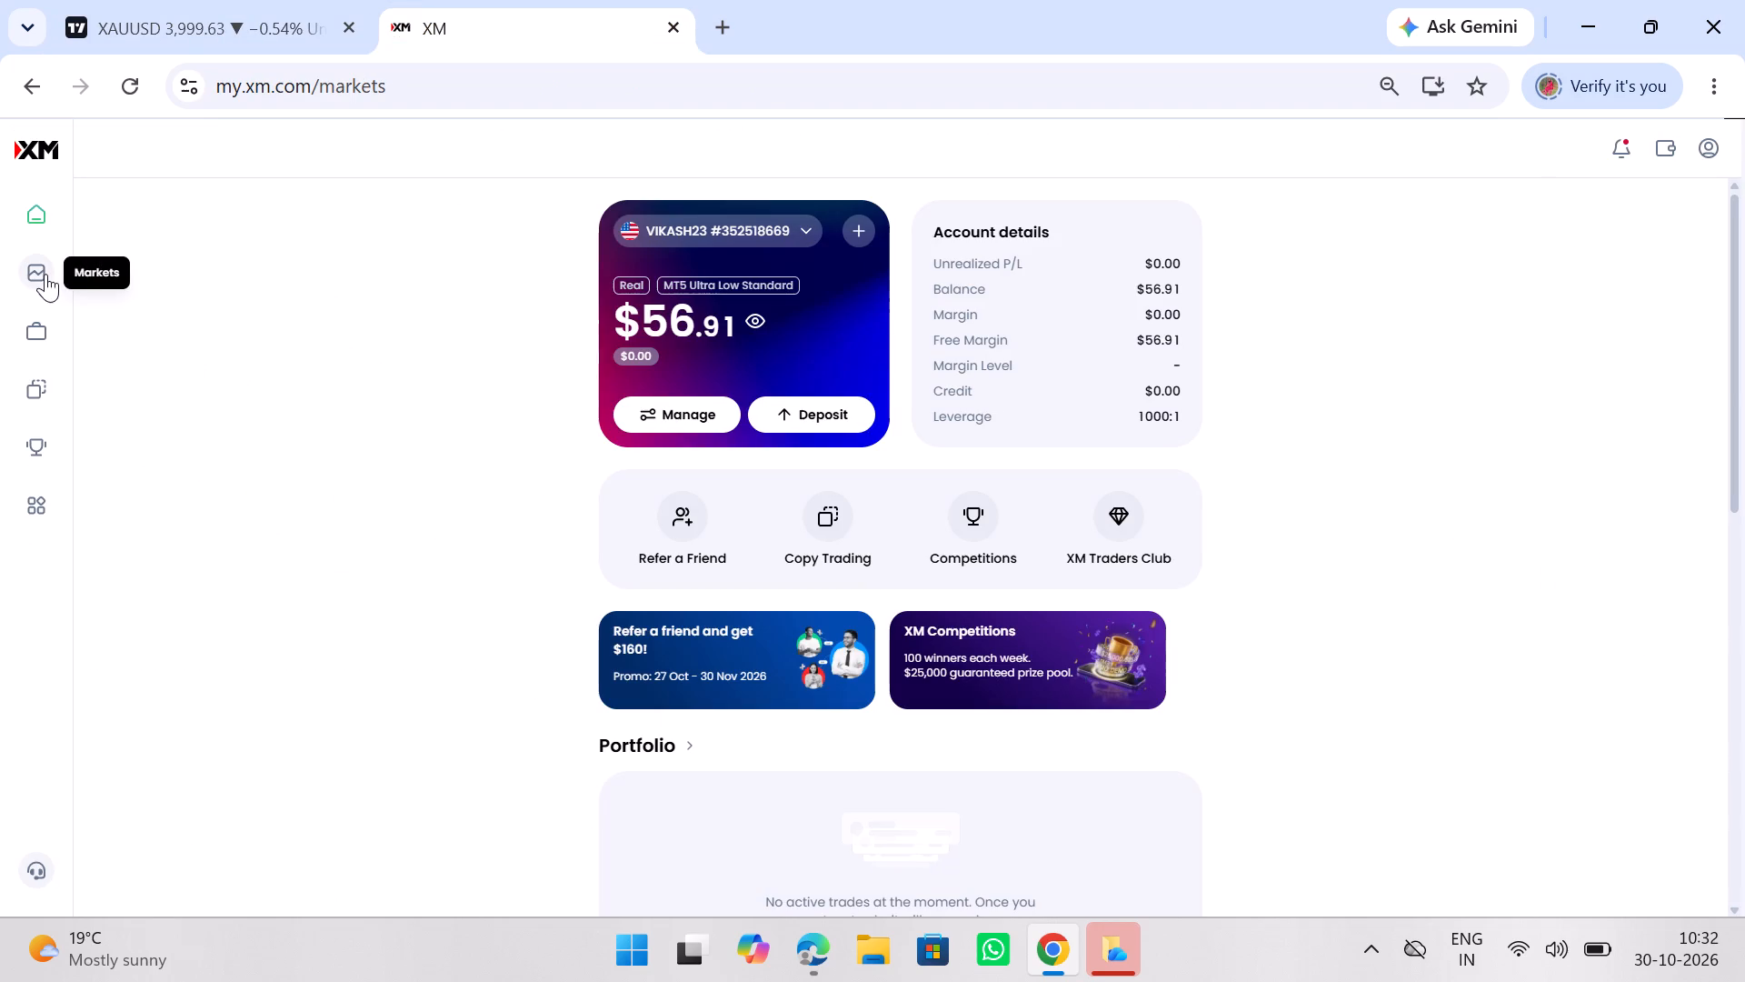
{"action": "left_click", "coordinate": [178, 17]}
{"action": "scroll", "coordinate": [817, 539], "scroll_direction": "up", "scroll_amount": 8, "text": "ctrl"}
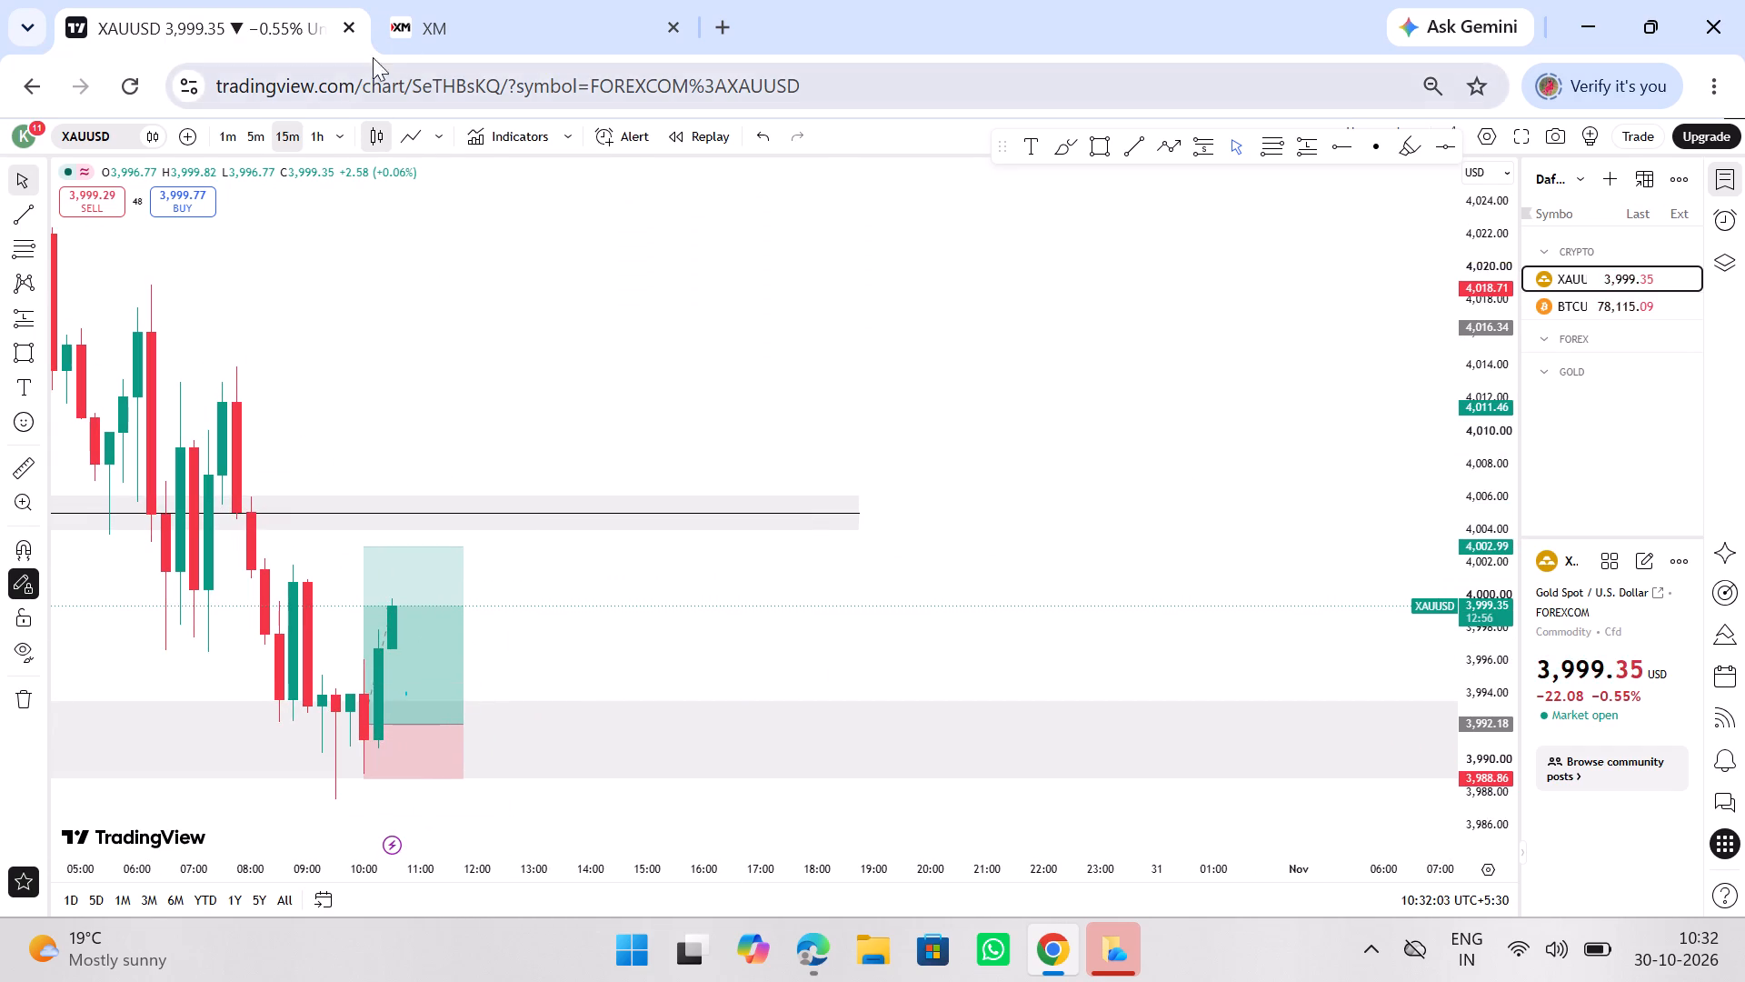
{"action": "left_click", "coordinate": [428, 36]}
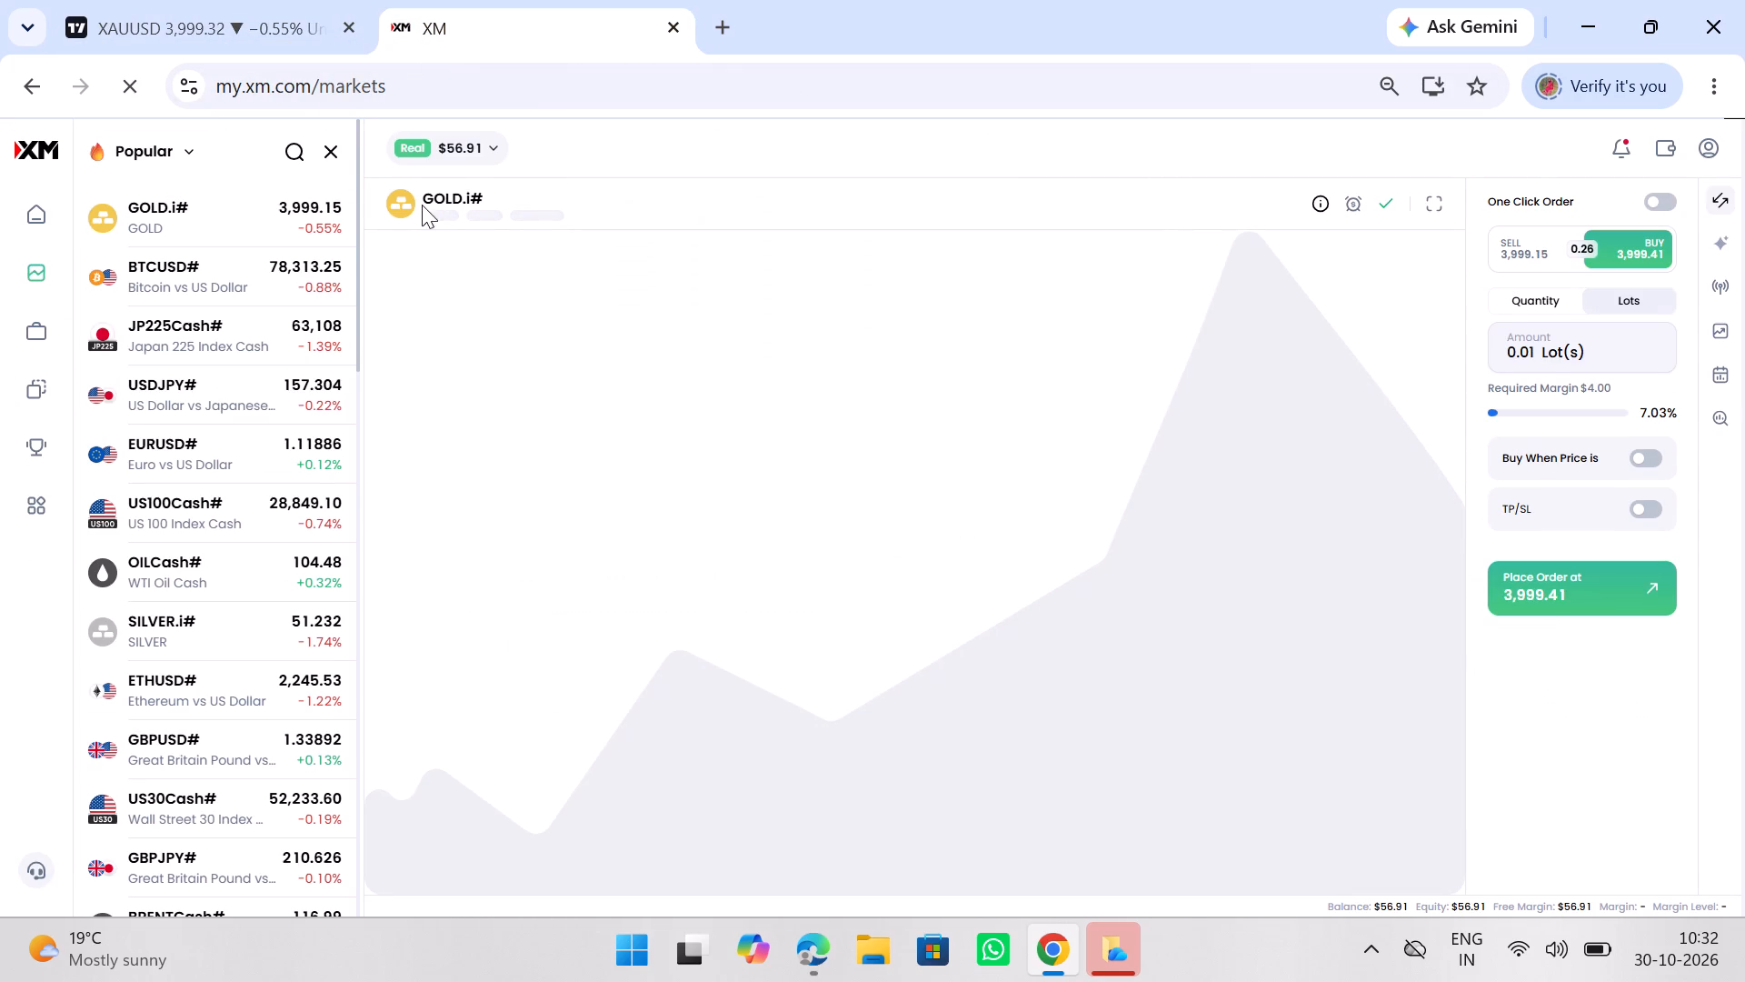
Hide the instrument list in XM, examine recent price action on the GOLD.i# 5-minute chart, and return to the account home page.
{"action": "left_click", "coordinate": [339, 160]}
{"action": "left_click_drag", "start_coordinate": [795, 493], "coordinate": [594, 444]}
{"action": "left_click_drag", "start_coordinate": [907, 533], "coordinate": [877, 532]}
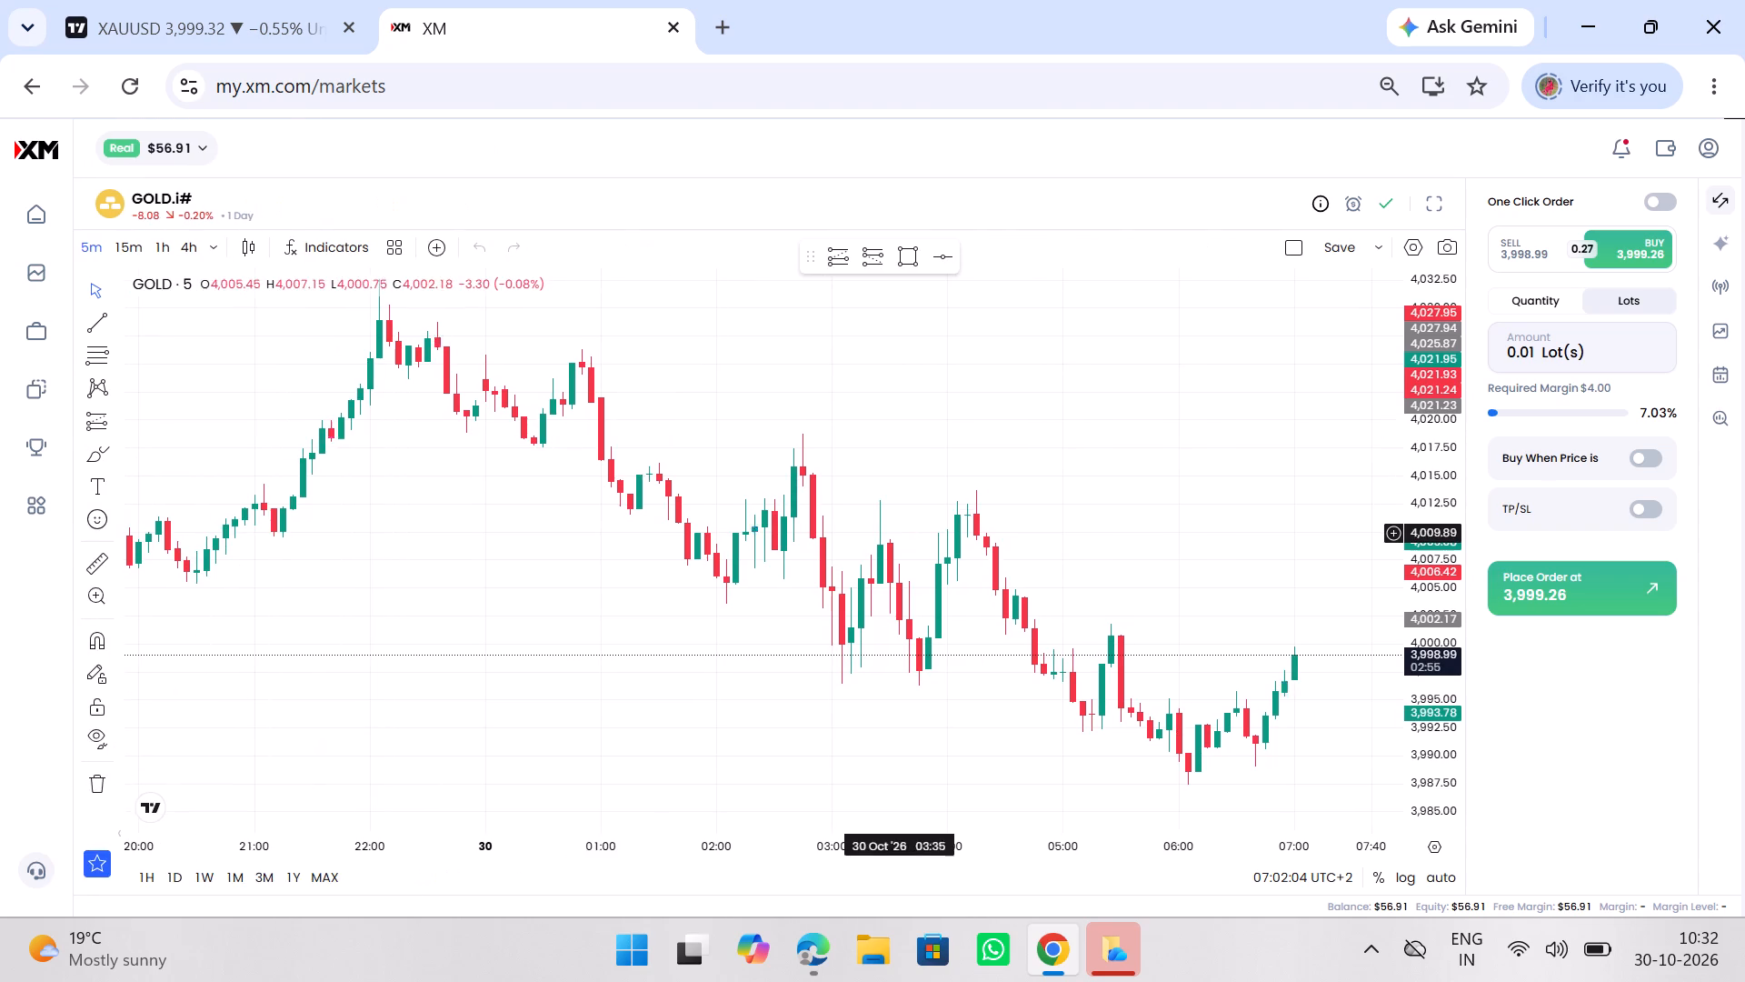
{"action": "left_click_drag", "start_coordinate": [877, 532], "coordinate": [695, 476]}
{"action": "left_click_drag", "start_coordinate": [879, 475], "coordinate": [800, 497]}
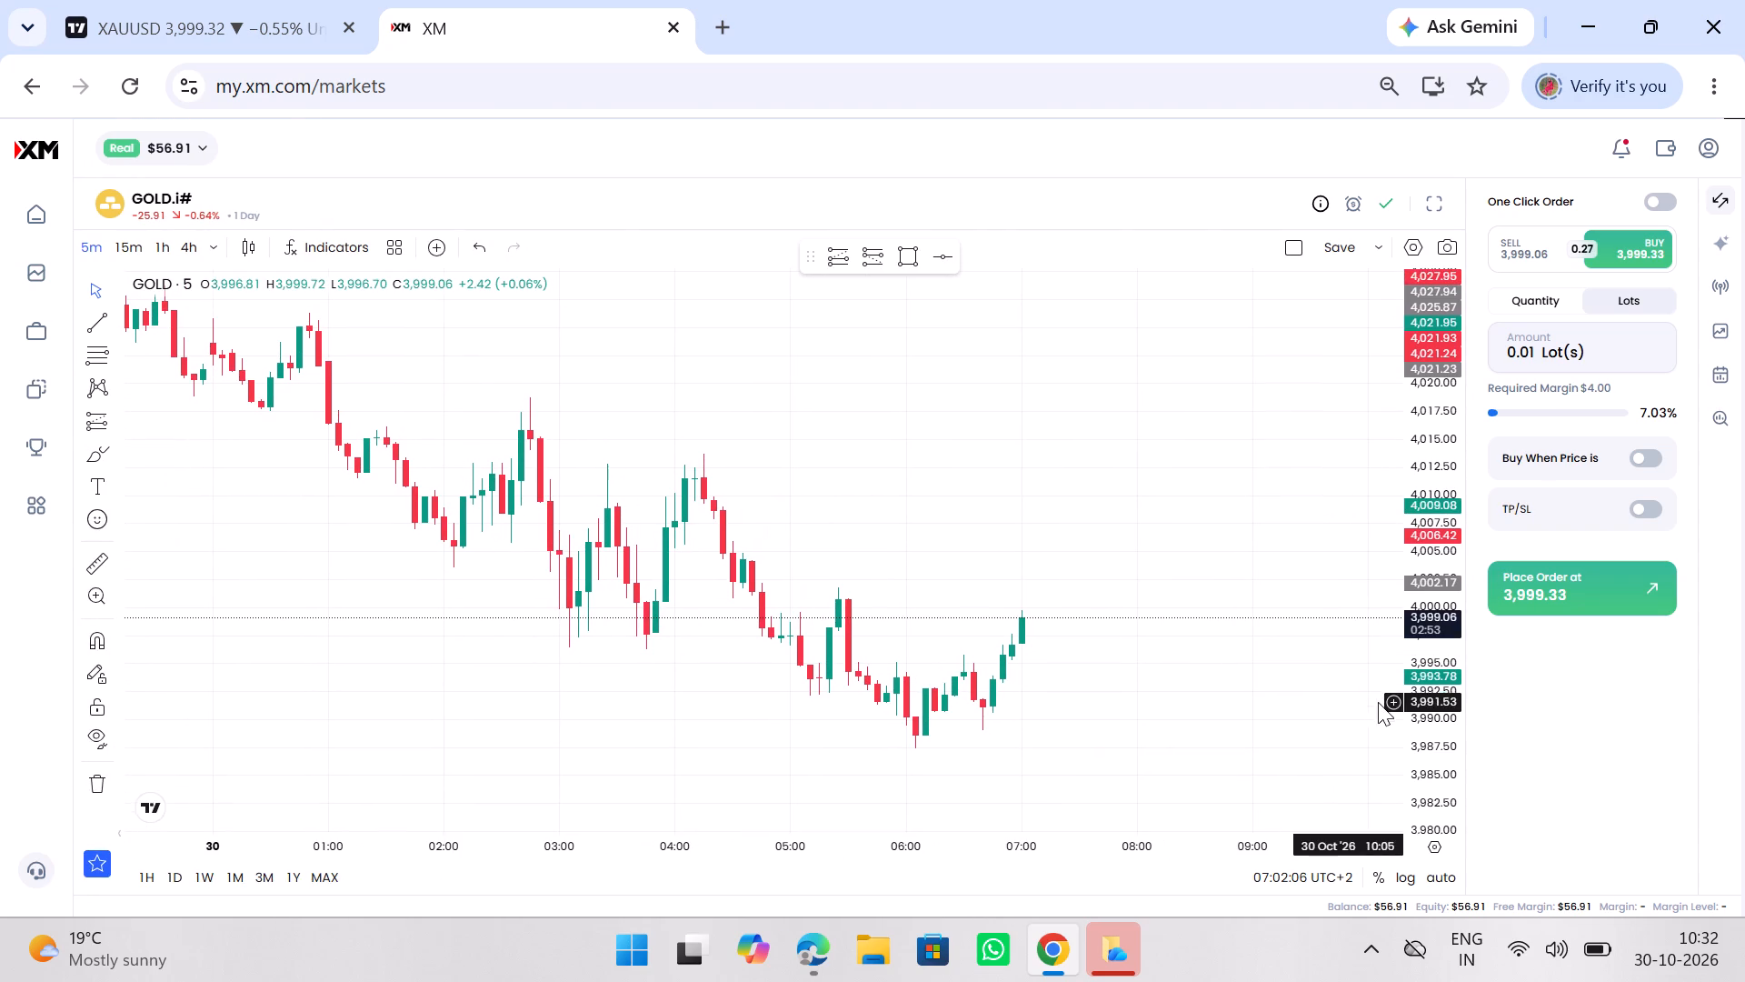
{"action": "left_click_drag", "start_coordinate": [1445, 732], "coordinate": [1400, 575]}
{"action": "left_click_drag", "start_coordinate": [1086, 520], "coordinate": [1055, 496]}
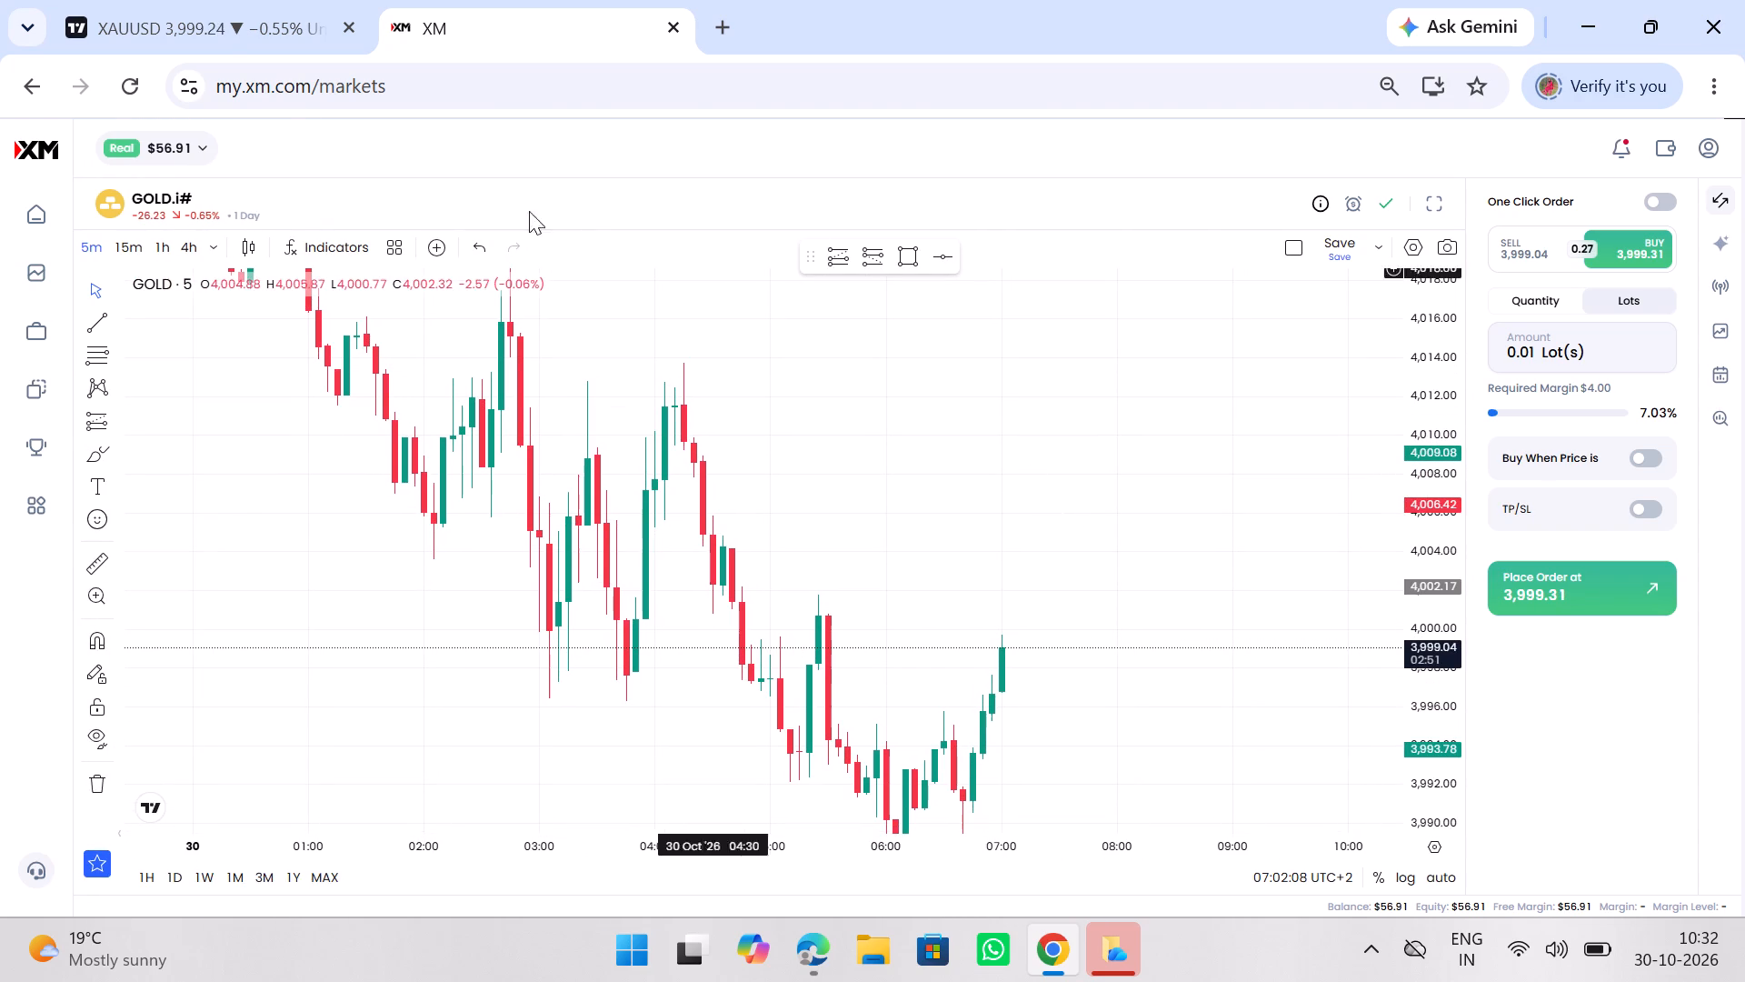
{"action": "left_click", "coordinate": [40, 225]}
Examine XAUUSD on TradingView's 5-minute chart around the long position drawing and the zone above it, glancing at the XM account page.
{"action": "left_click", "coordinate": [234, 0]}
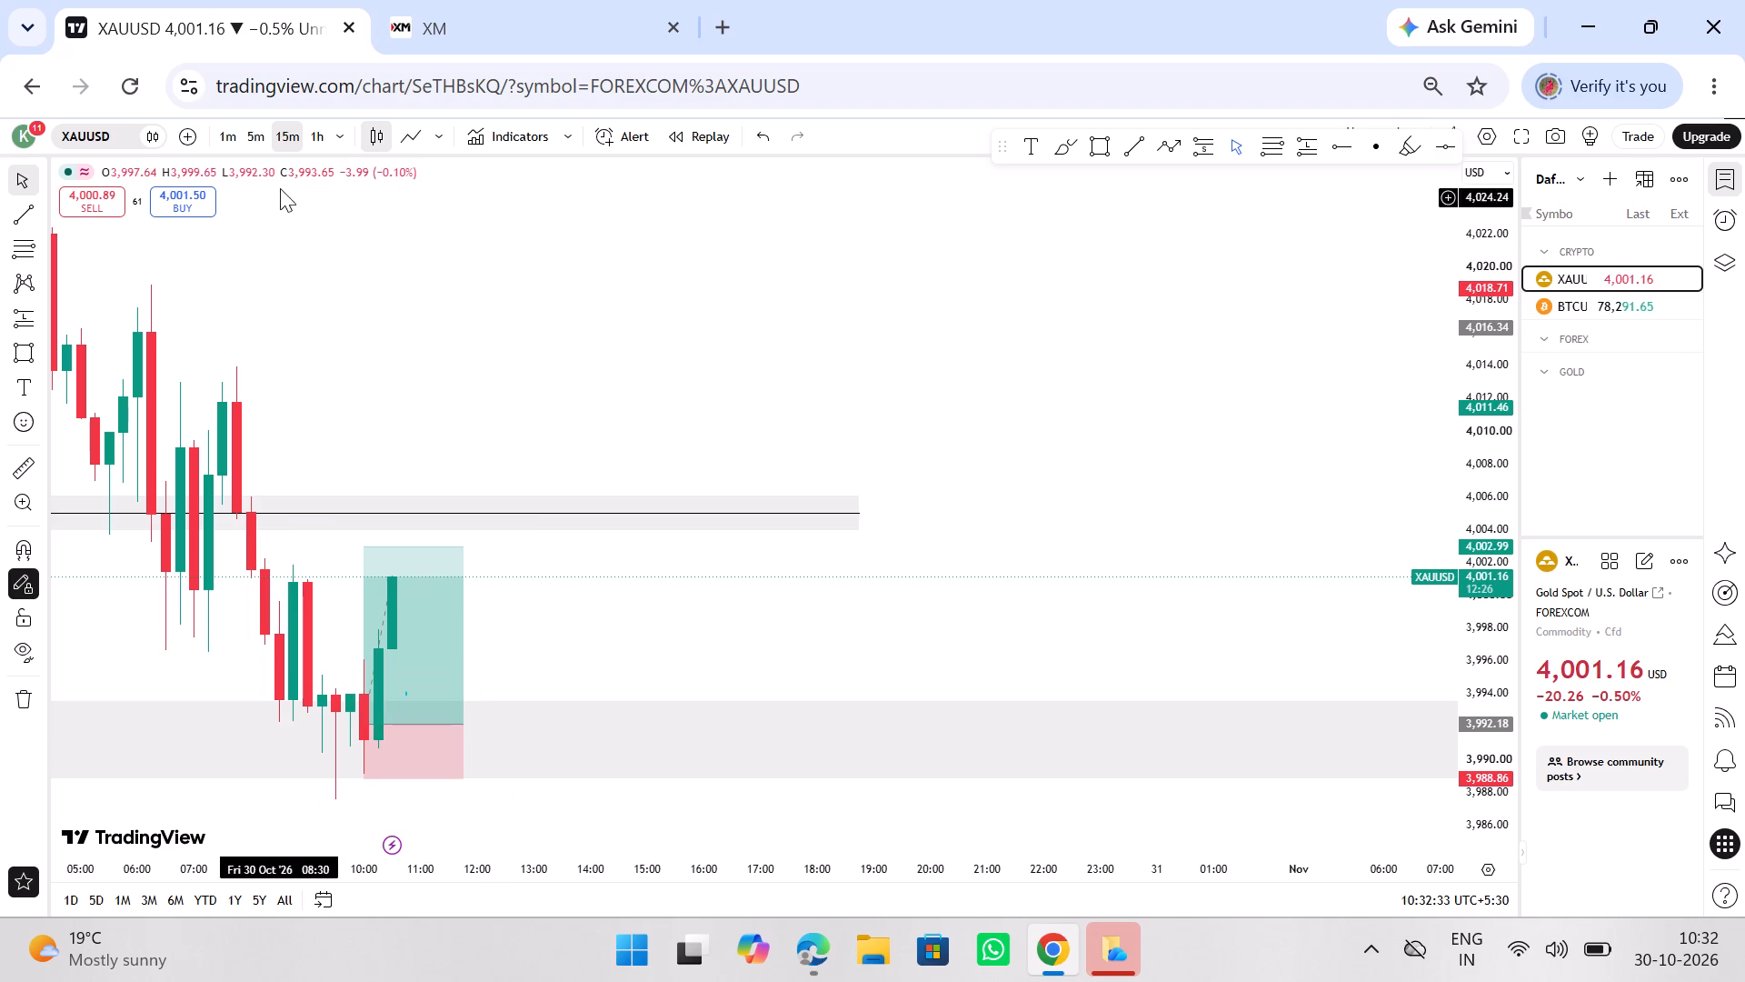
{"action": "left_click", "coordinate": [258, 149]}
{"action": "scroll", "coordinate": [725, 413], "scroll_direction": "down", "scroll_amount": 3, "text": "ctrl"}
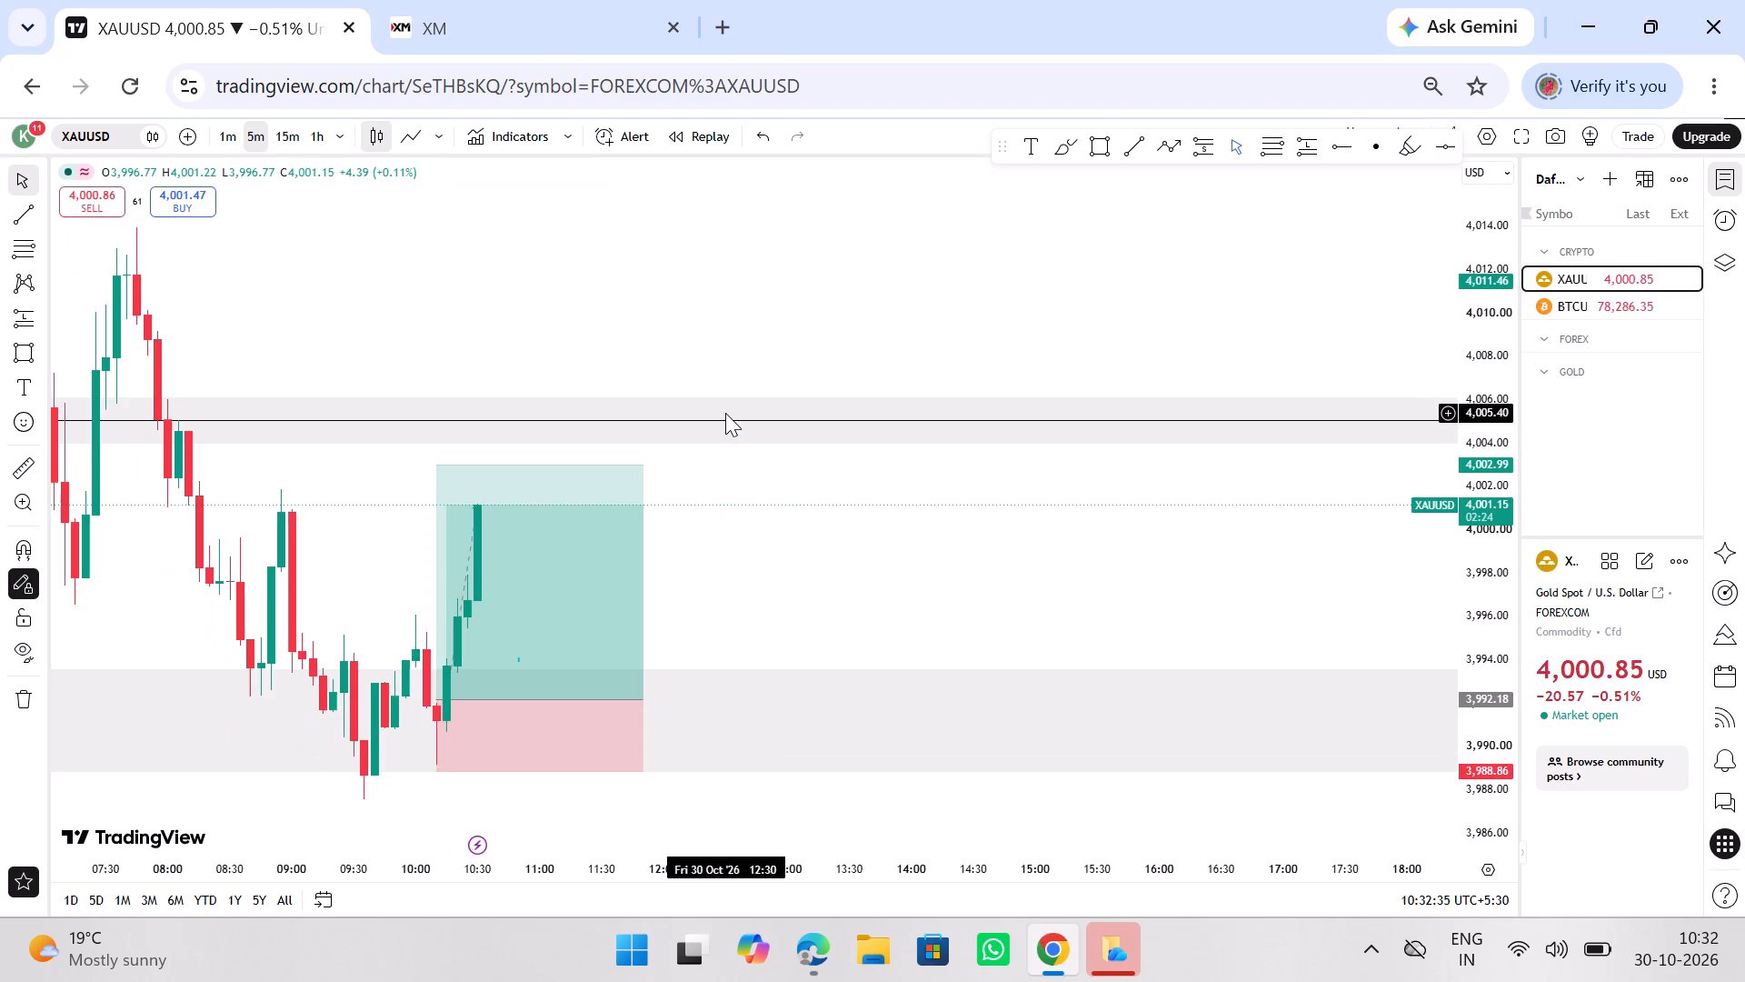
{"action": "scroll", "coordinate": [725, 413], "scroll_direction": "up", "scroll_amount": 4, "text": "ctrl"}
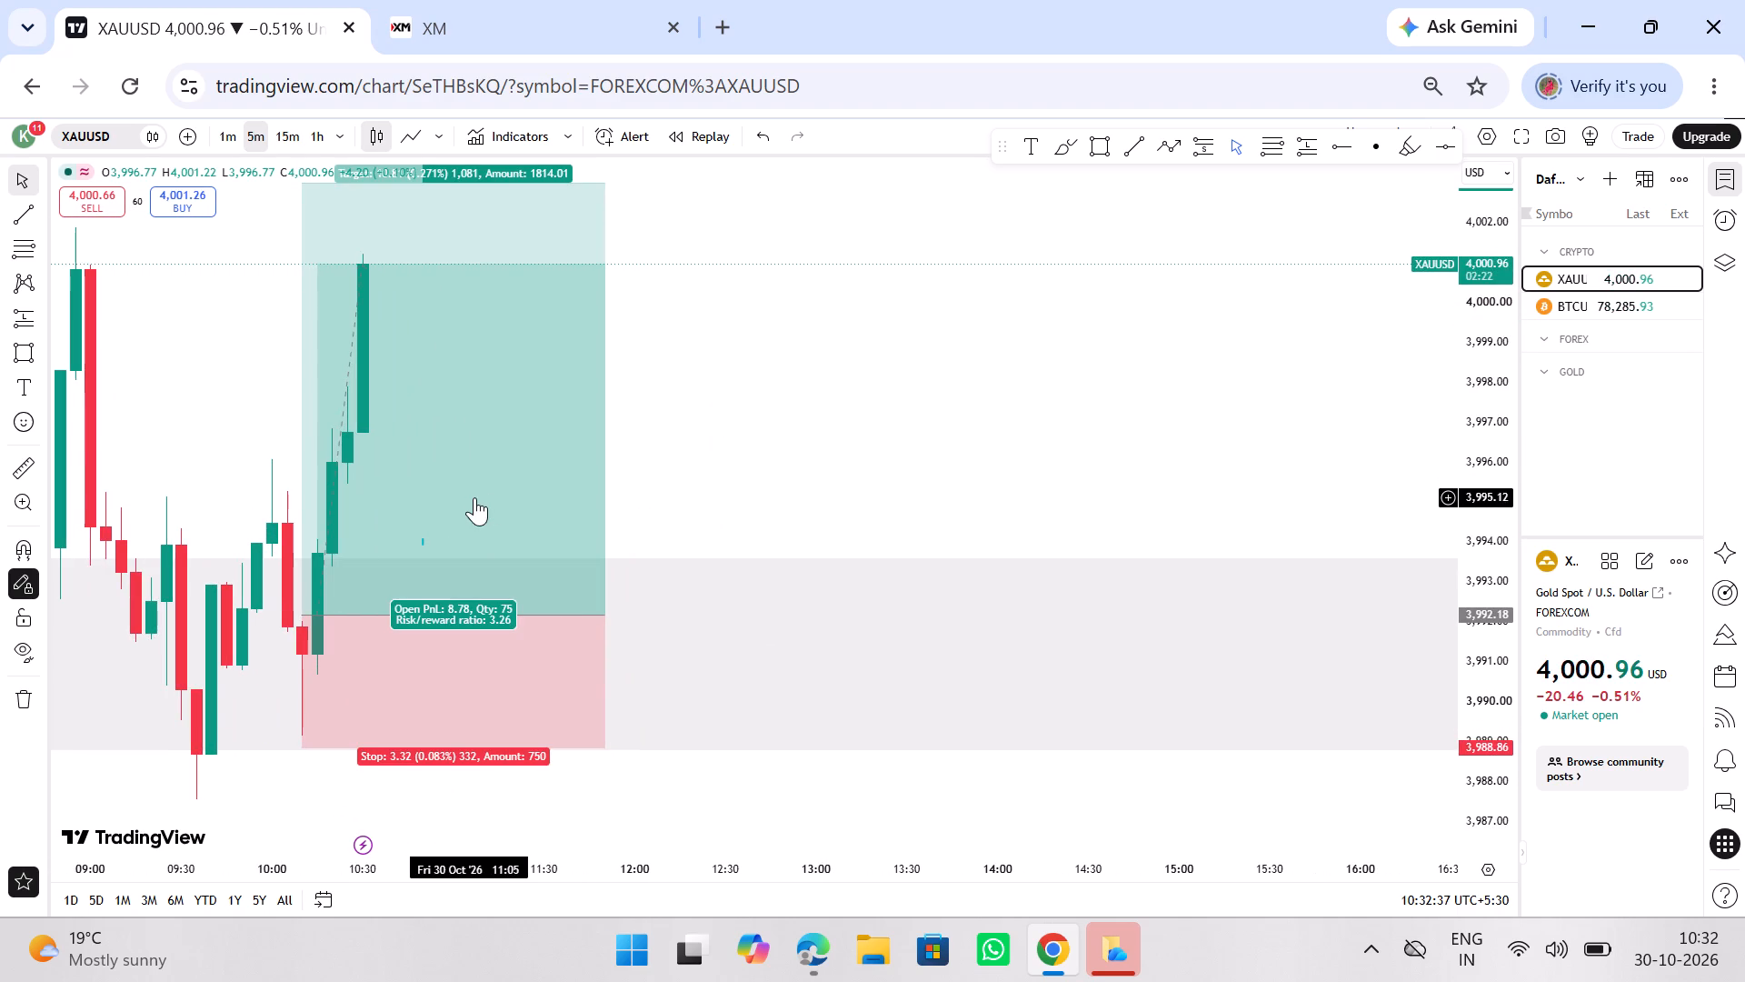
{"action": "scroll", "coordinate": [484, 496], "scroll_direction": "down", "scroll_amount": 3, "text": "ctrl"}
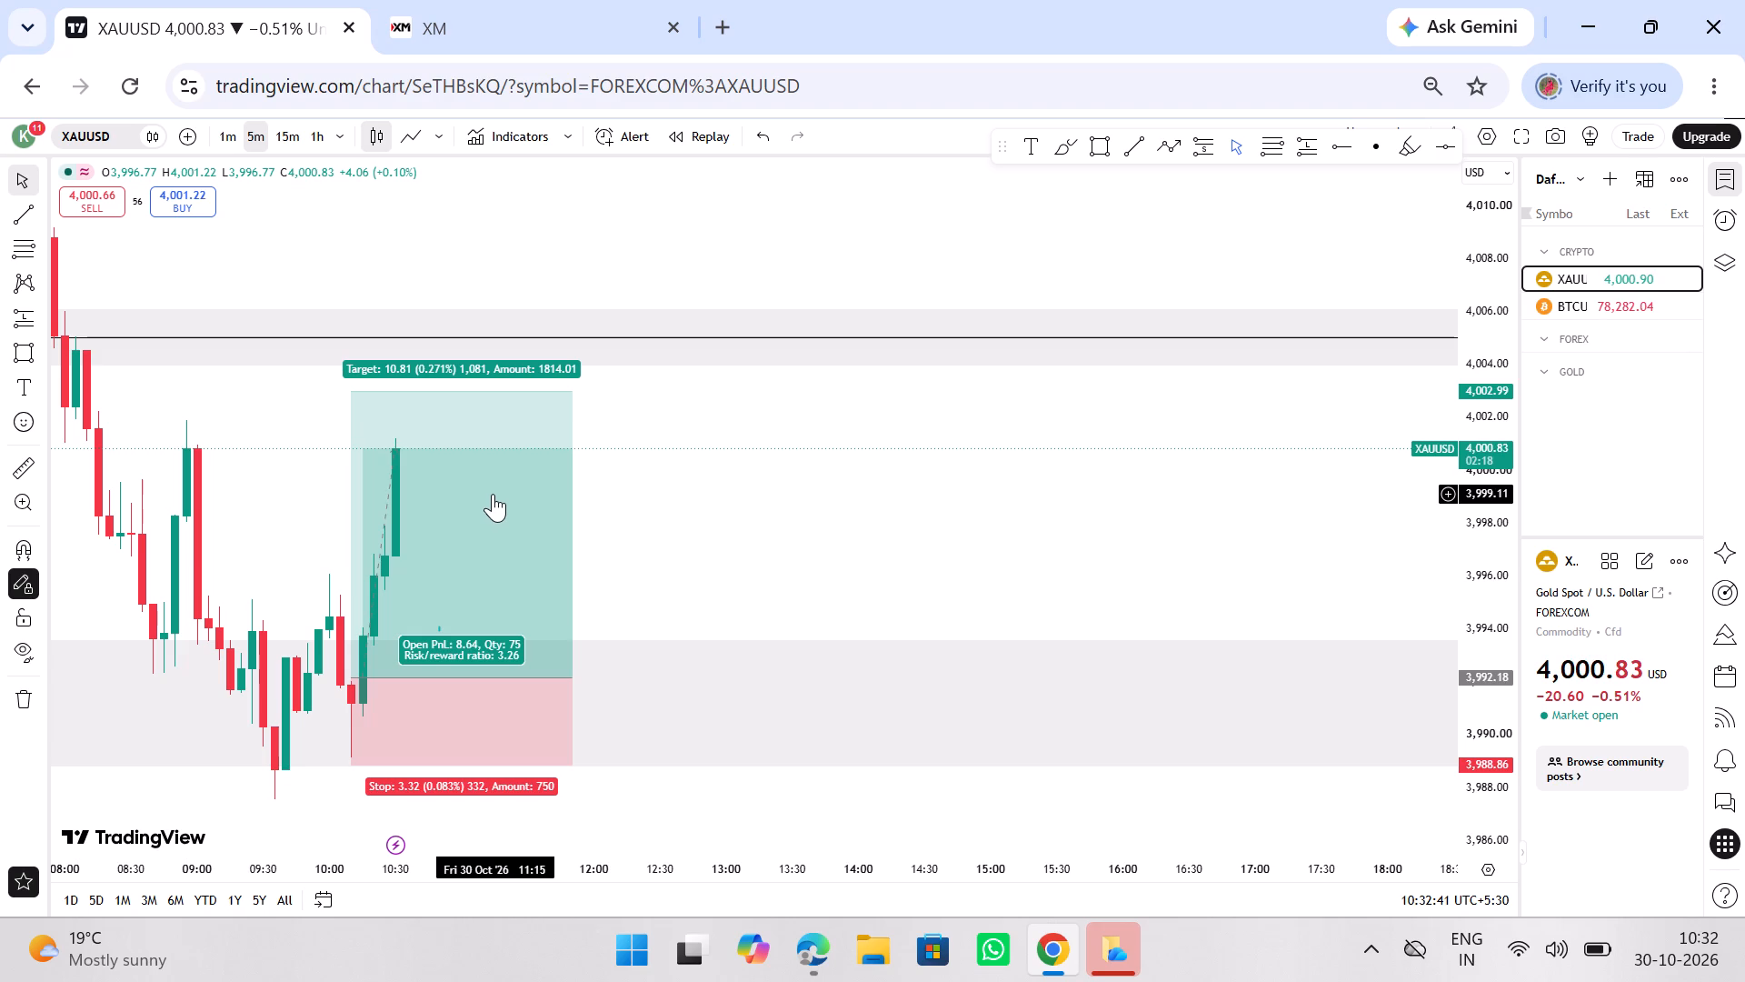
{"action": "left_click", "coordinate": [504, 0]}
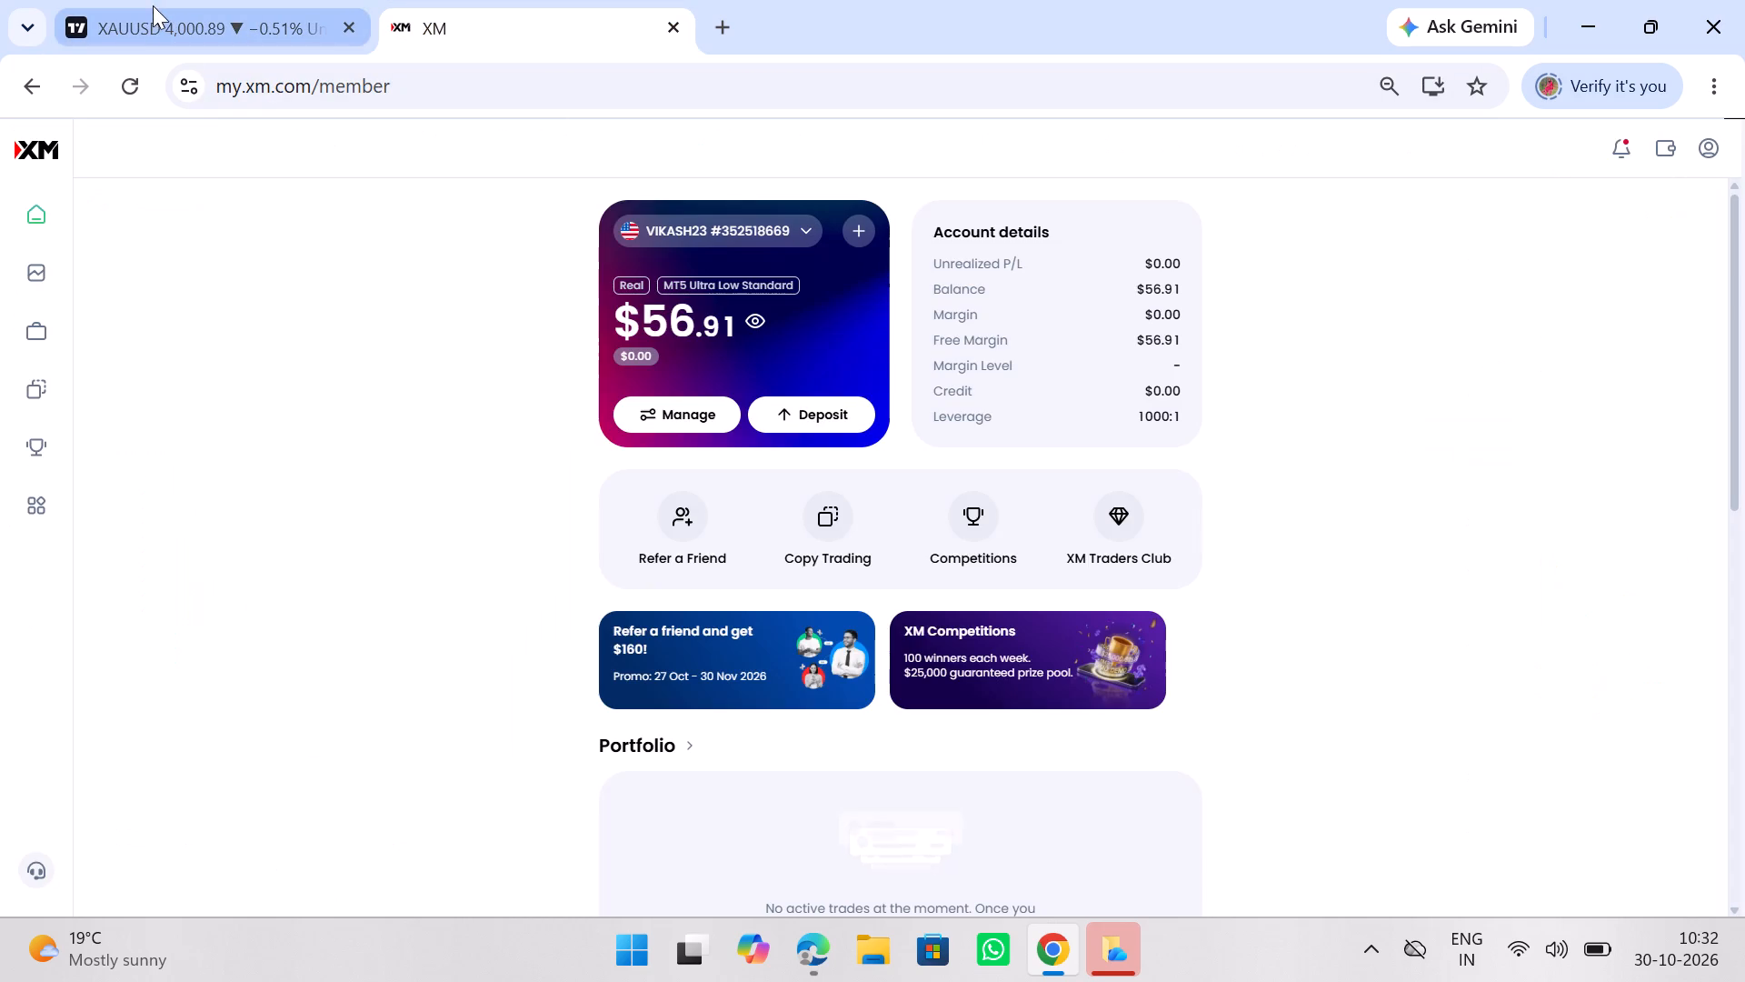
{"action": "left_click", "coordinate": [162, 0]}
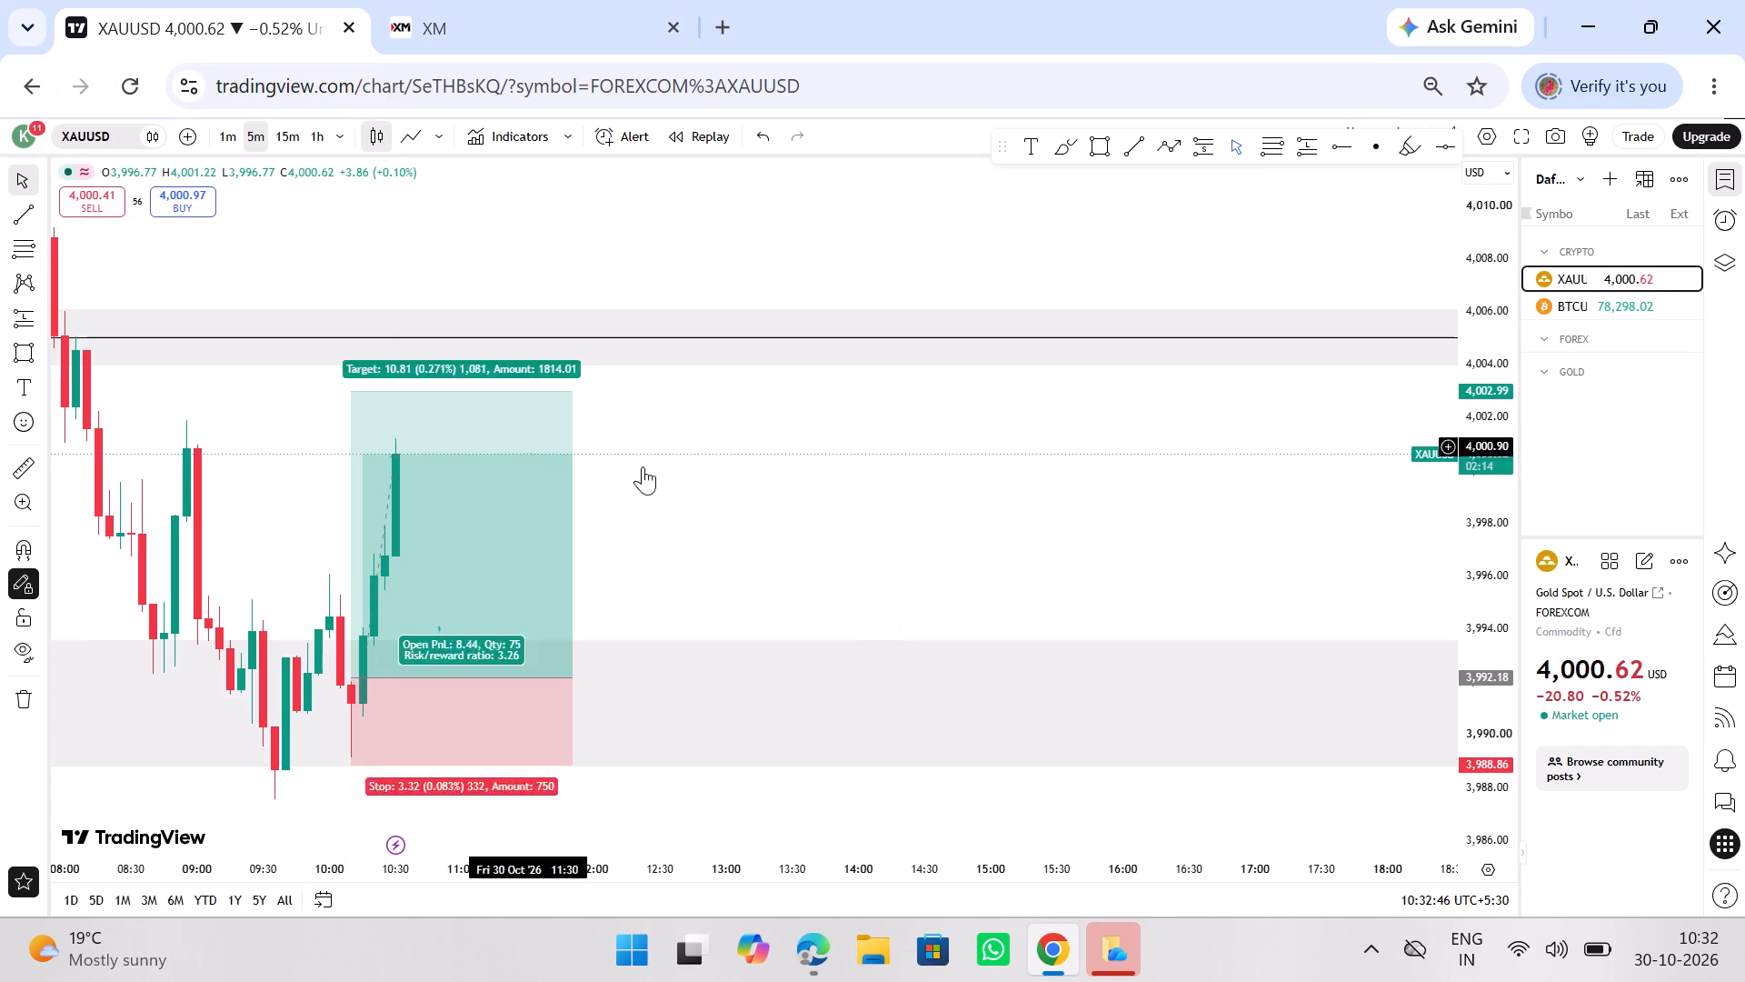
{"action": "scroll", "coordinate": [827, 531], "scroll_direction": "down", "scroll_amount": 5, "text": "ctrl"}
Examine BTCUSD on TradingView's 5-minute and 1-hour charts against its marked zones, briefly rechecking the XM account page.
{"action": "left_click", "coordinate": [1638, 295]}
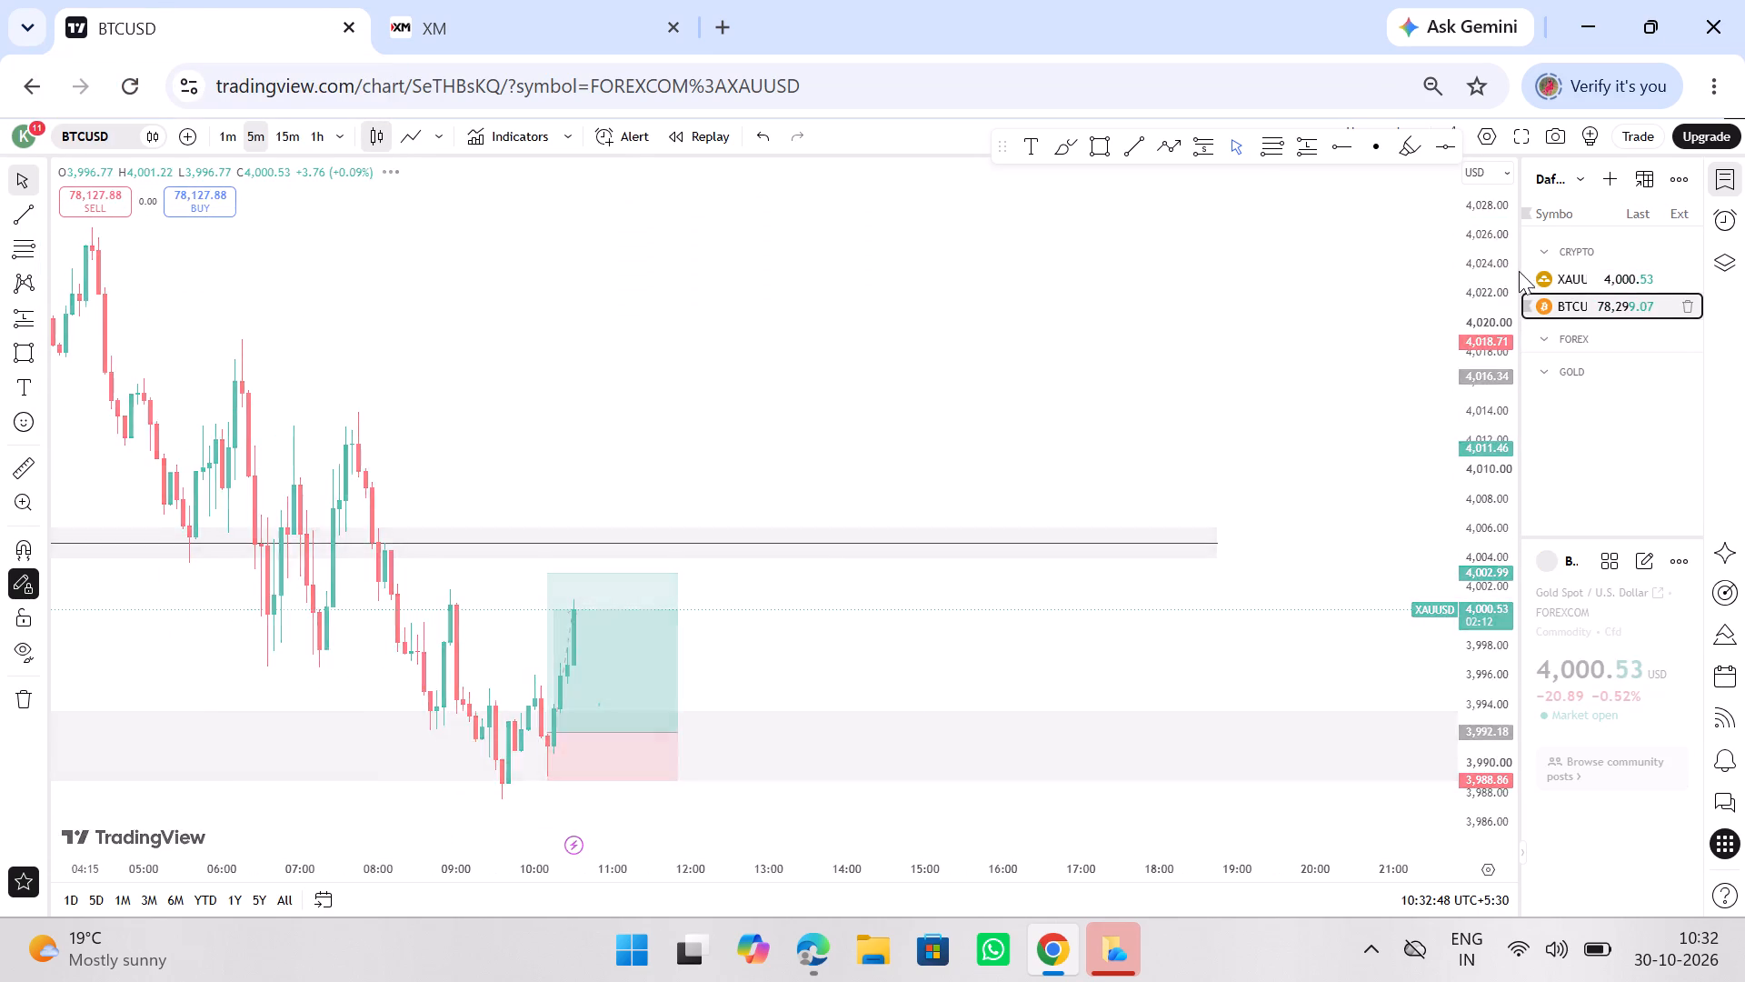
{"action": "scroll", "coordinate": [749, 260], "scroll_direction": "down", "scroll_amount": 2, "text": "ctrl"}
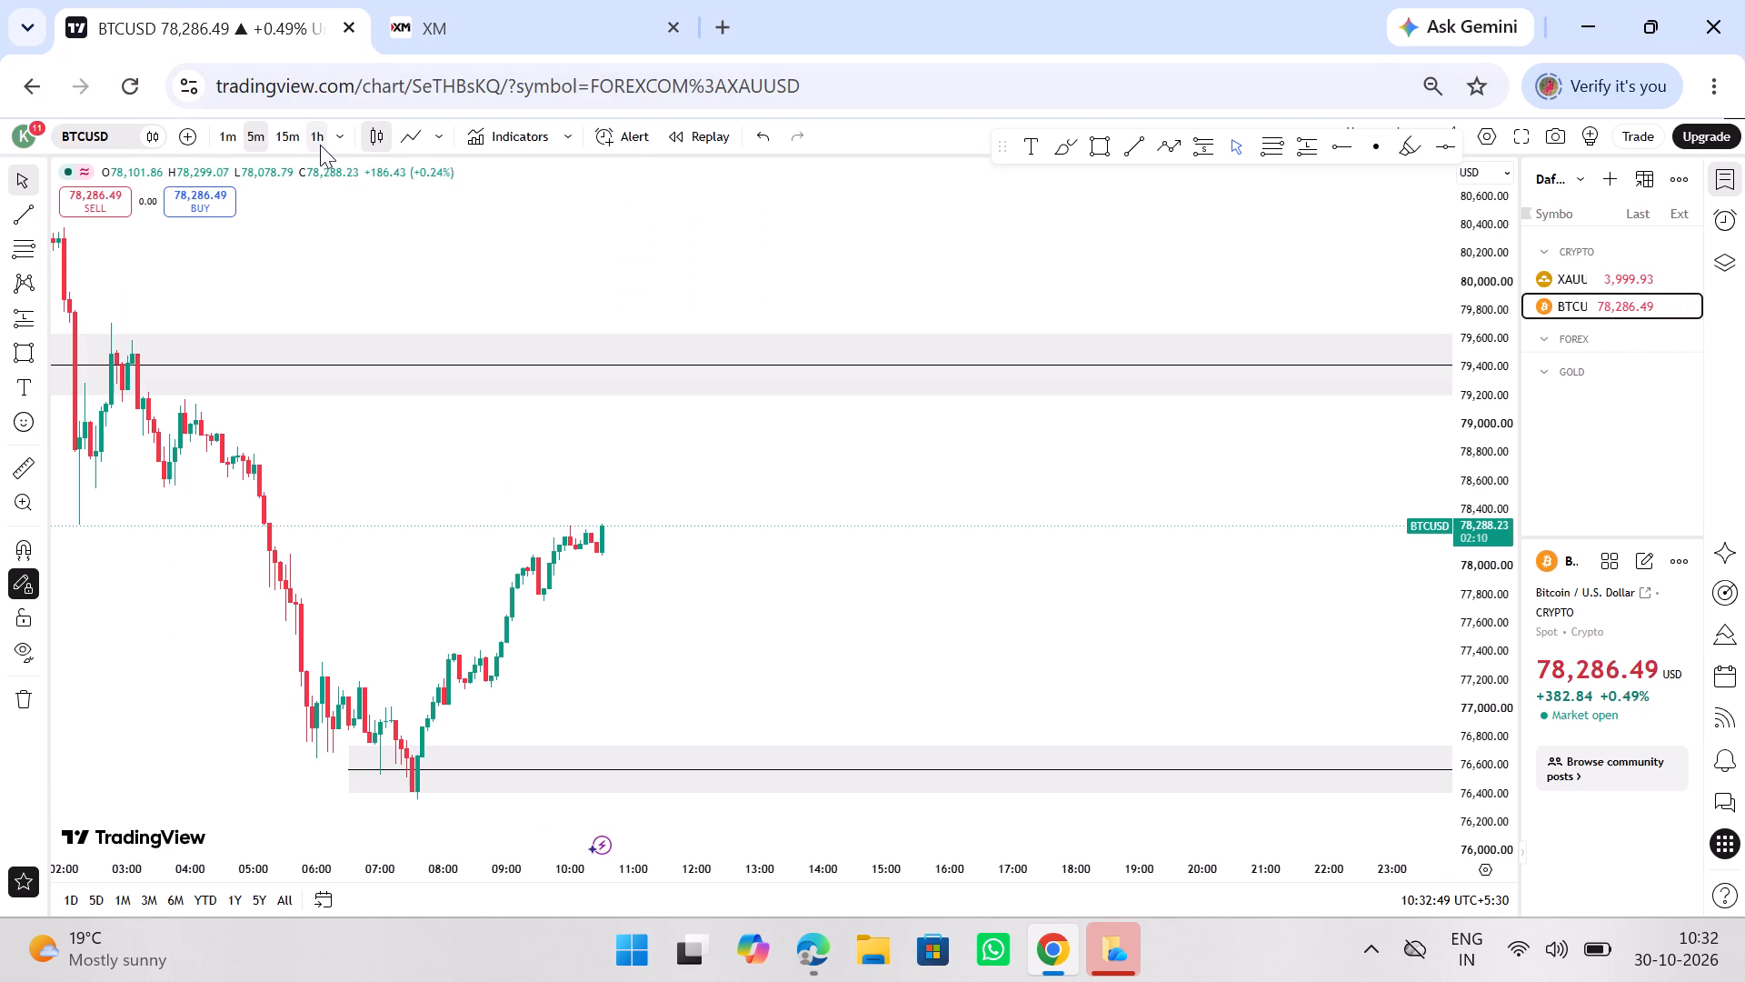
{"action": "left_click", "coordinate": [319, 144]}
{"action": "scroll", "coordinate": [927, 476], "scroll_direction": "down", "scroll_amount": 12, "text": "ctrl"}
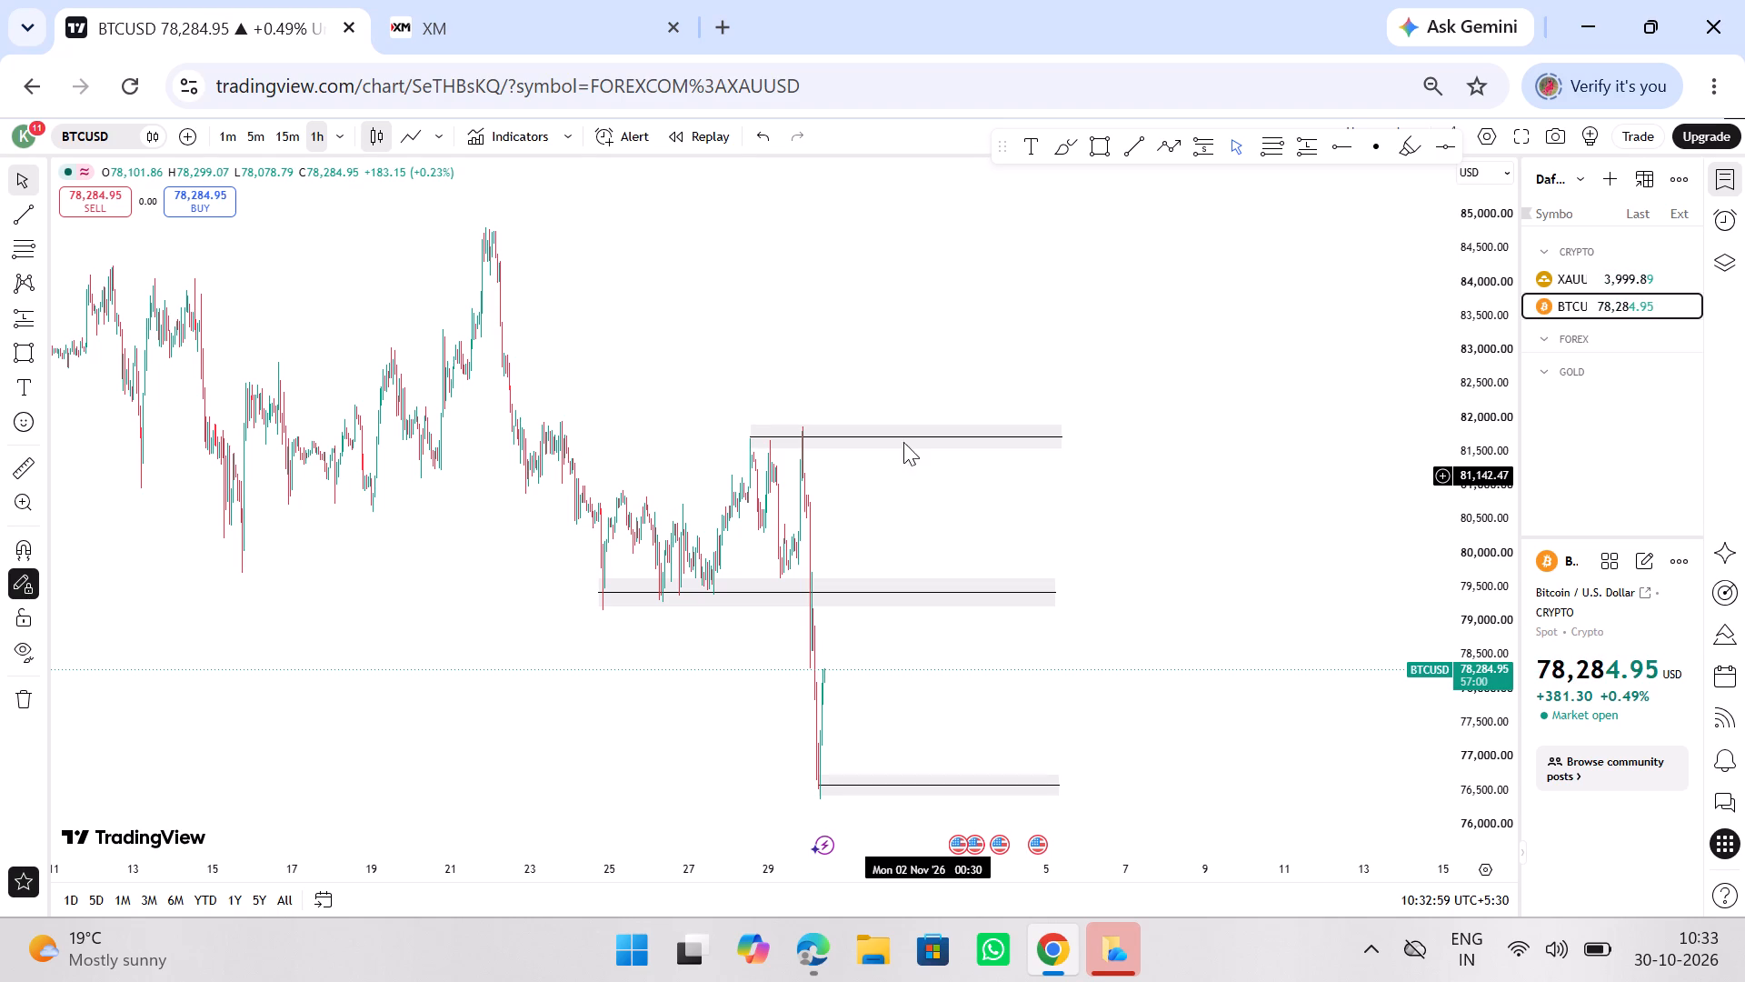
{"action": "left_click", "coordinate": [575, 0]}
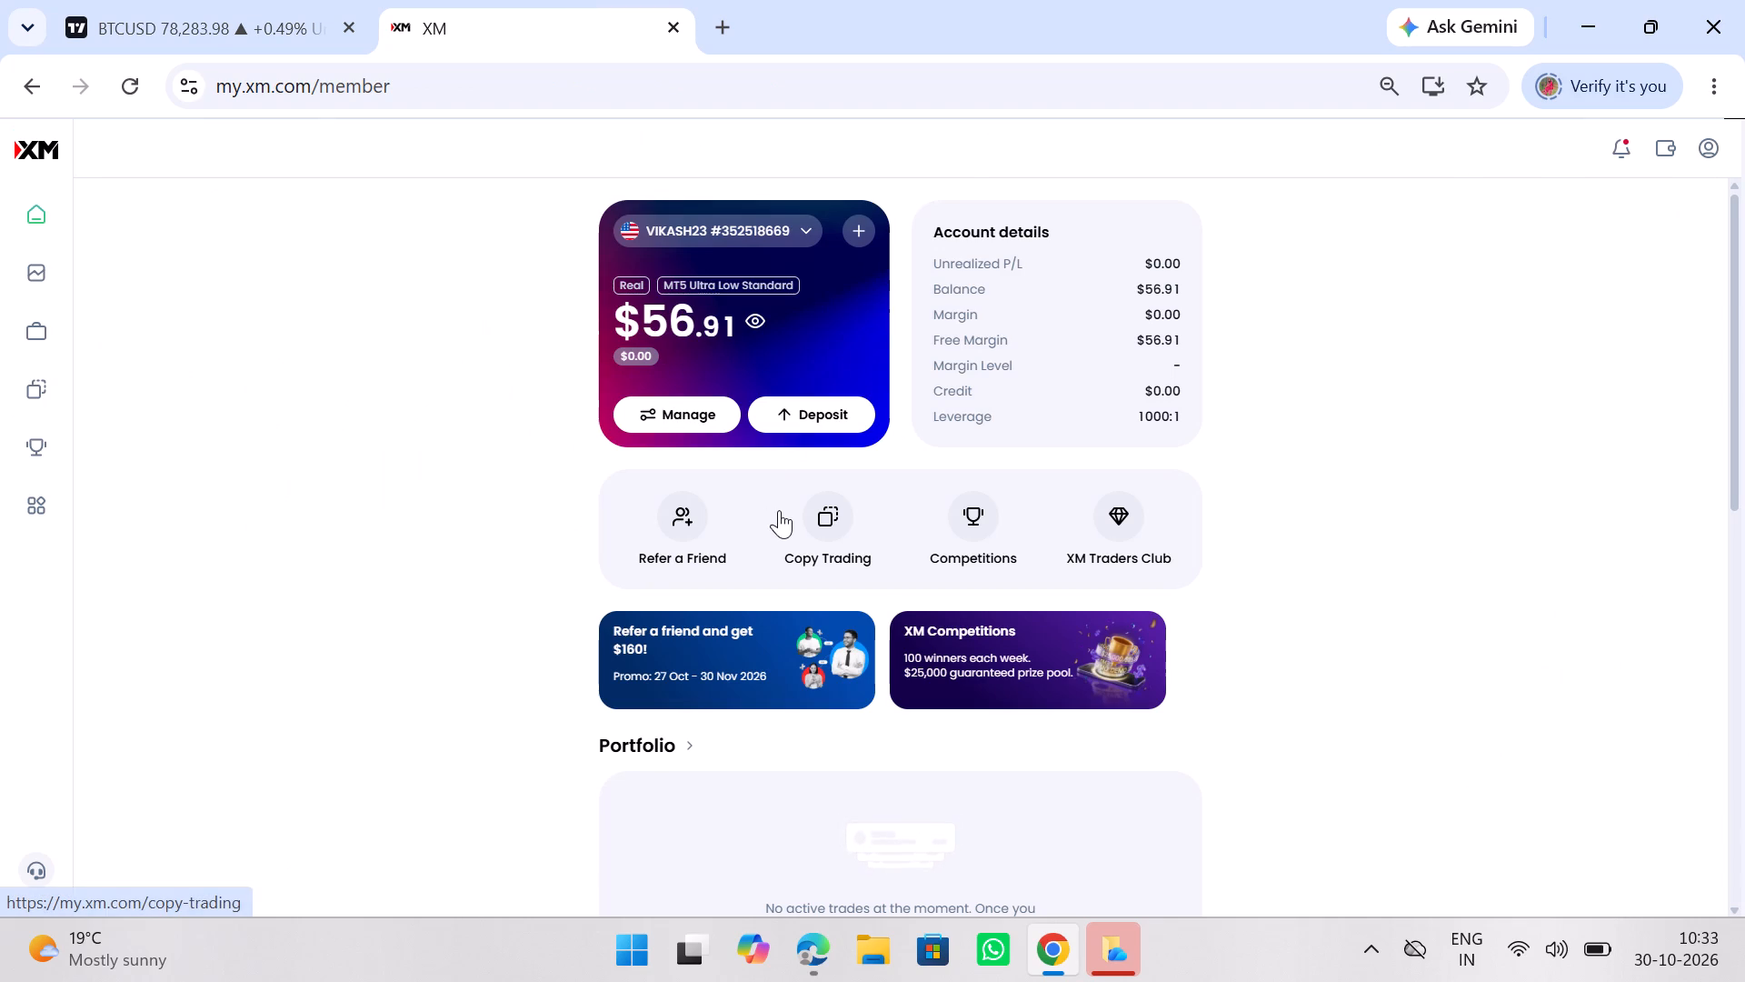
{"action": "left_click", "coordinate": [291, 0]}
{"action": "scroll", "coordinate": [782, 494], "scroll_direction": "up", "scroll_amount": 3, "text": "ctrl"}
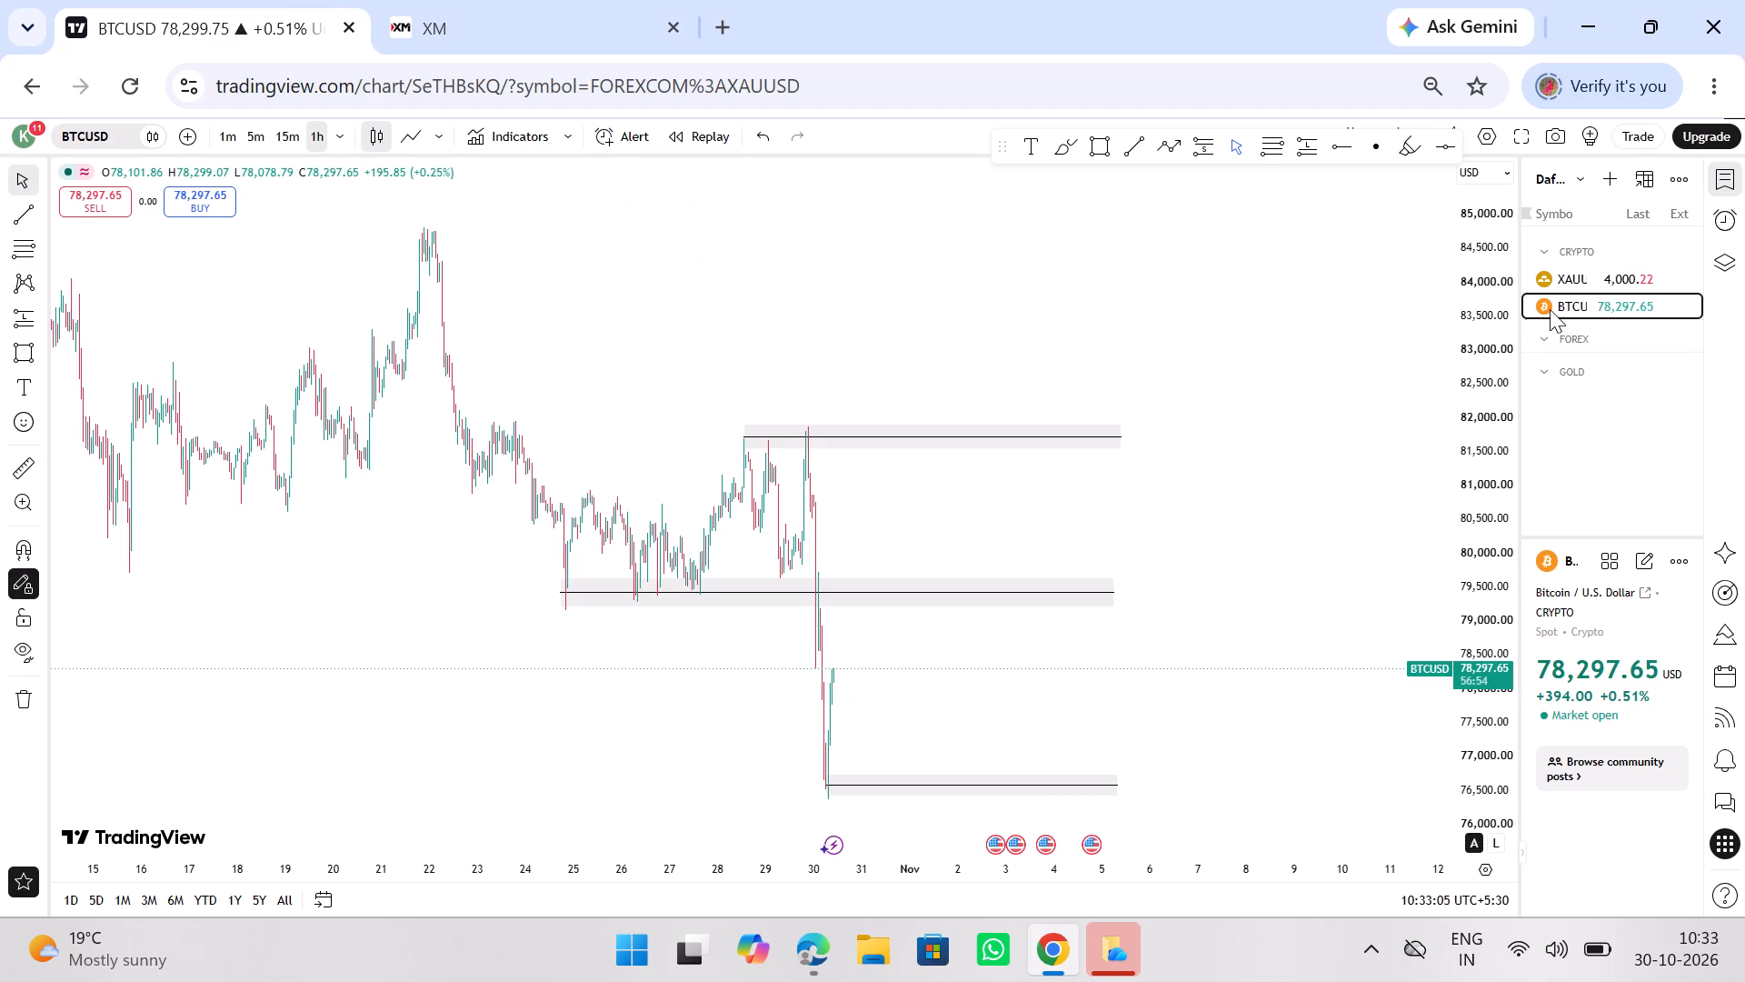
Examine XAUUSD on the 1-hour and 15-minute timeframes, covering the recent decline and the marked zones above and below price.
{"action": "left_click", "coordinate": [1585, 281]}
{"action": "scroll", "coordinate": [1055, 421], "scroll_direction": "up", "scroll_amount": 11, "text": "ctrl"}
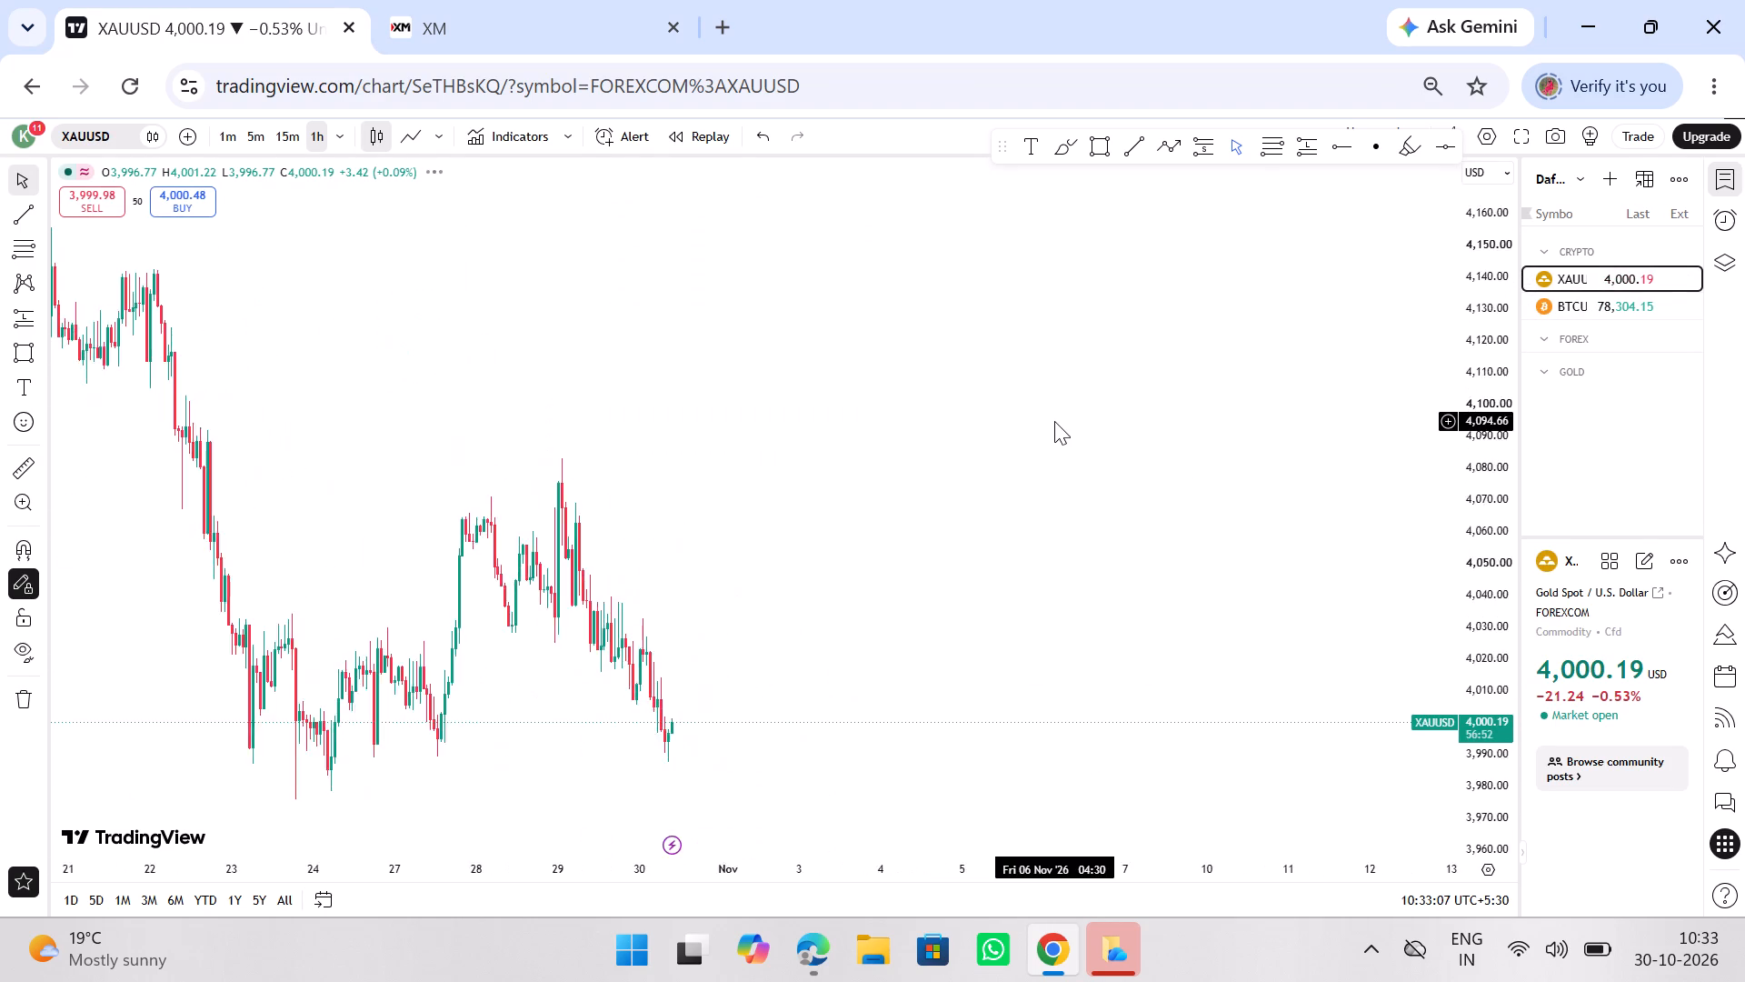
{"action": "scroll", "coordinate": [1054, 421], "scroll_direction": "up", "scroll_amount": 7, "text": "ctrl"}
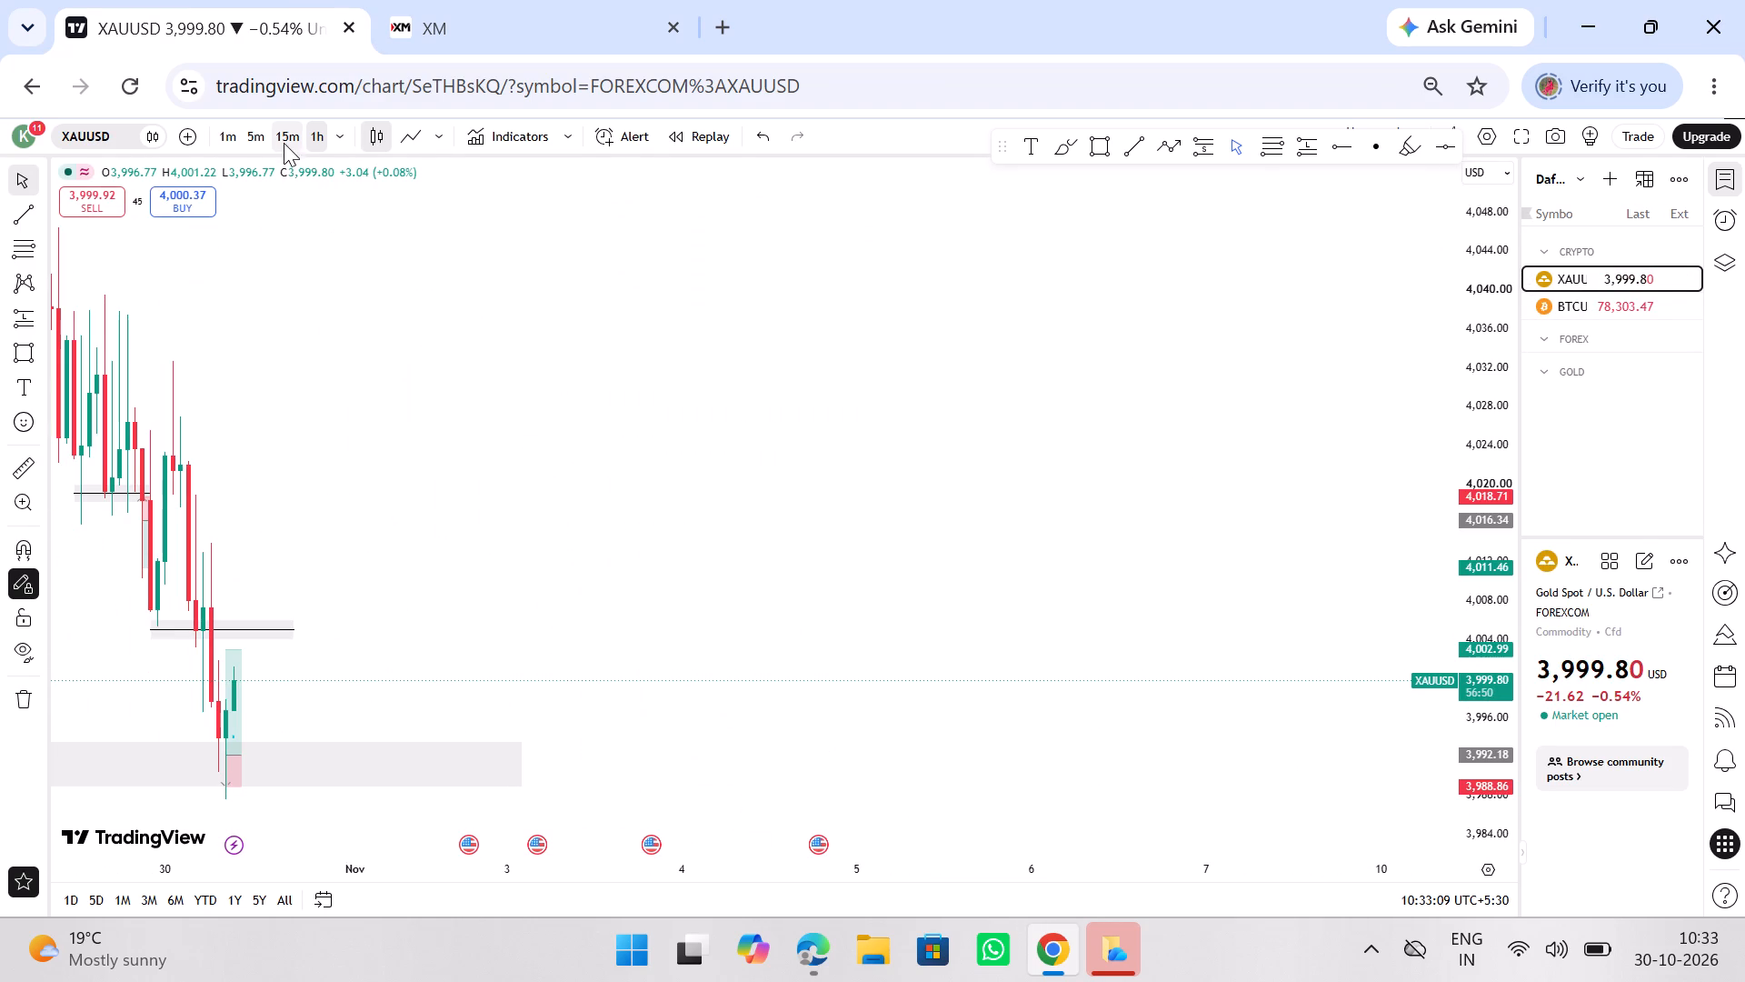
{"action": "left_click", "coordinate": [284, 142]}
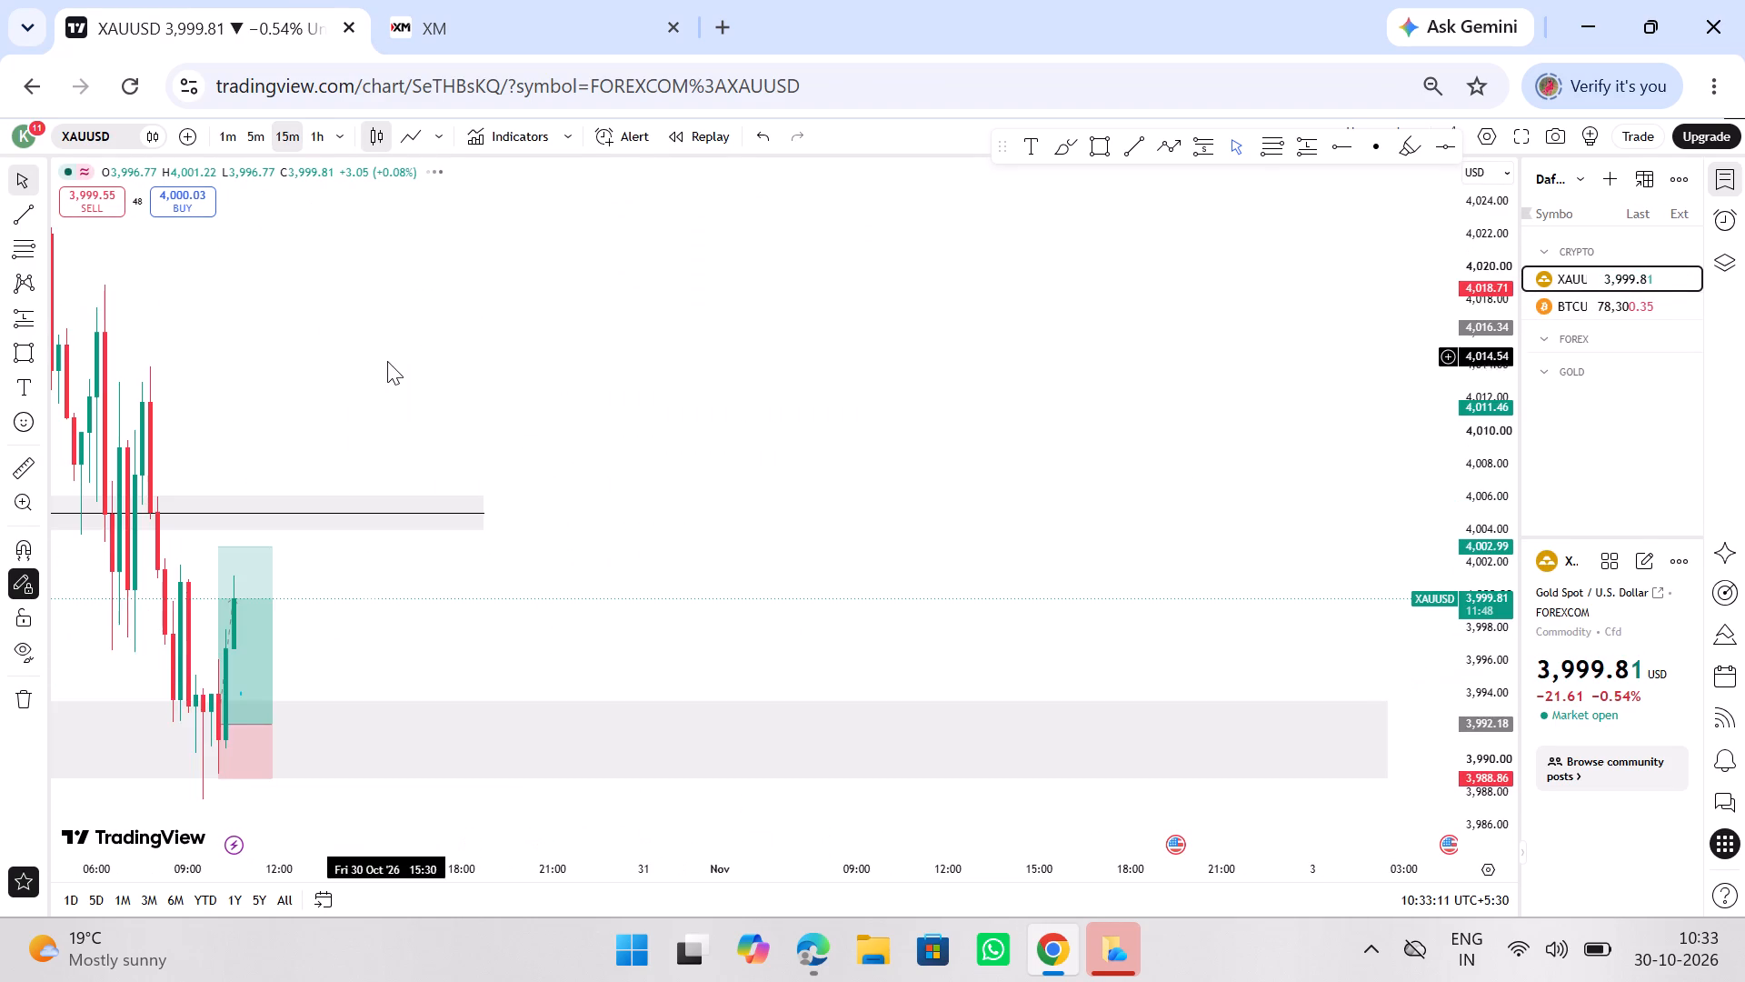
{"action": "left_click_drag", "start_coordinate": [387, 361], "coordinate": [552, 412]}
{"action": "left_click_drag", "start_coordinate": [552, 412], "coordinate": [737, 523]}
{"action": "scroll", "coordinate": [737, 523], "scroll_direction": "down", "scroll_amount": 11, "text": "ctrl"}
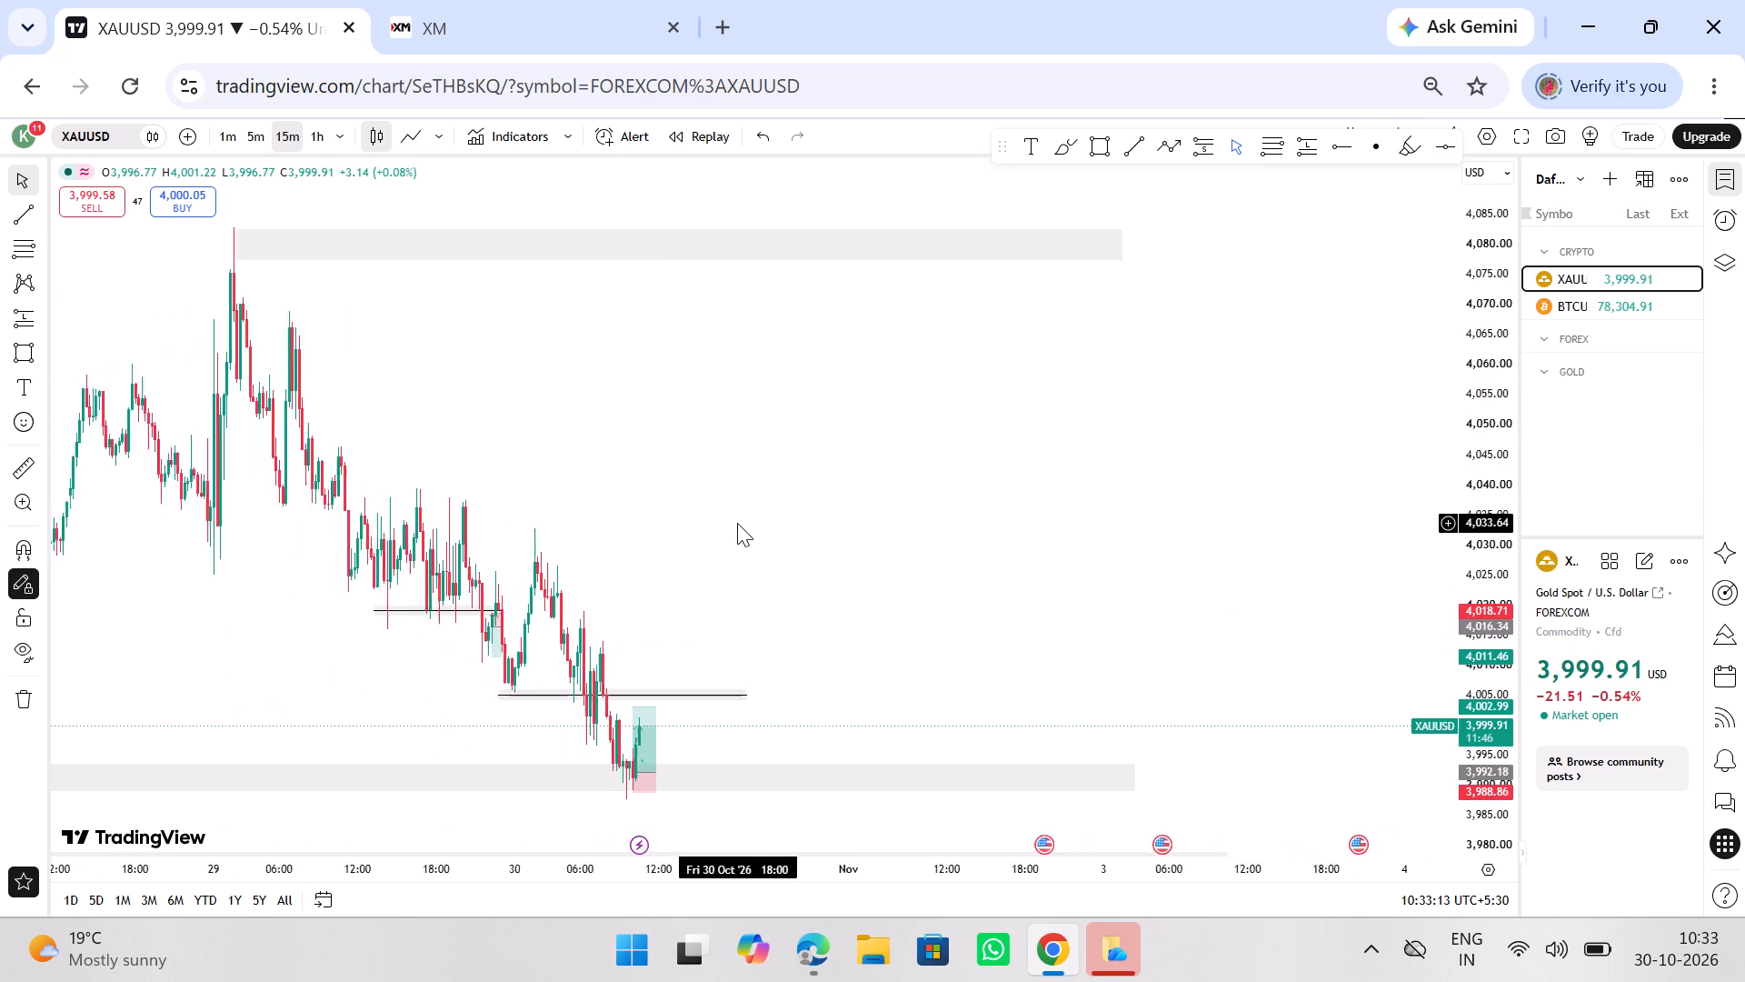
{"action": "left_click_drag", "start_coordinate": [737, 523], "coordinate": [1117, 600]}
{"action": "scroll", "coordinate": [1118, 600], "scroll_direction": "up", "scroll_amount": 7, "text": "ctrl"}
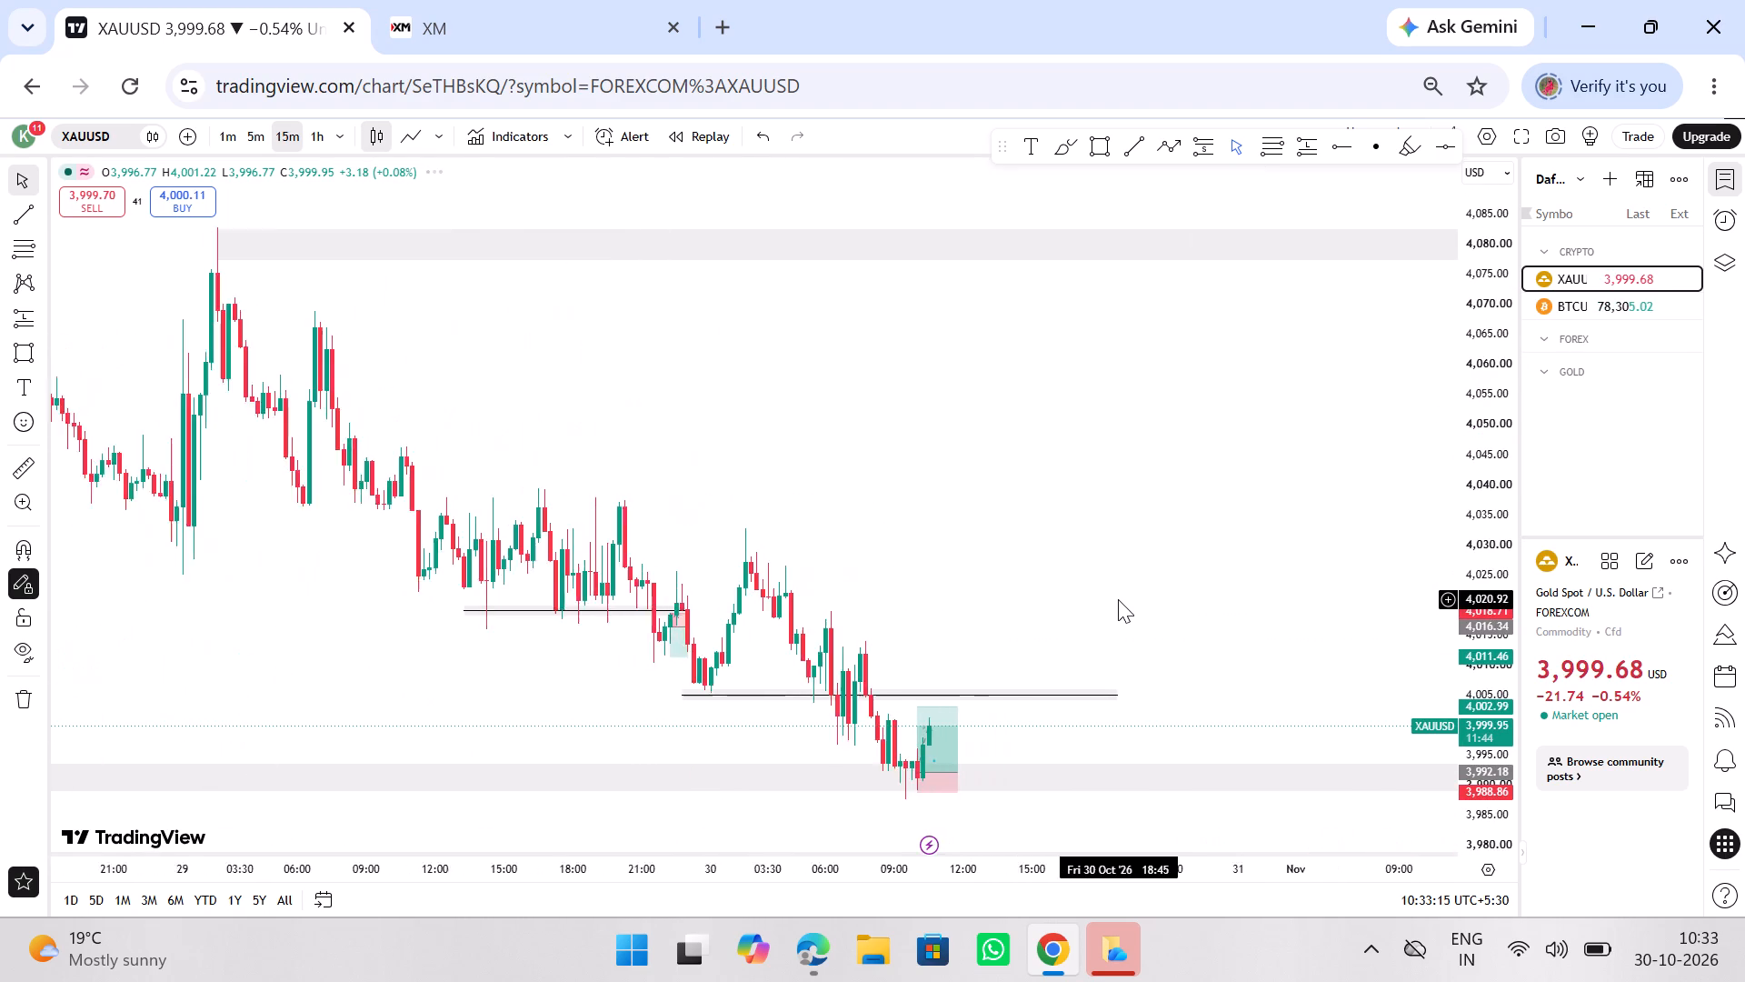
{"action": "scroll", "coordinate": [1118, 599], "scroll_direction": "up", "scroll_amount": 6, "text": "ctrl"}
{"action": "scroll", "coordinate": [1118, 599], "scroll_direction": "down", "scroll_amount": 15, "text": "ctrl"}
{"action": "left_click_drag", "start_coordinate": [1115, 600], "coordinate": [1034, 596]}
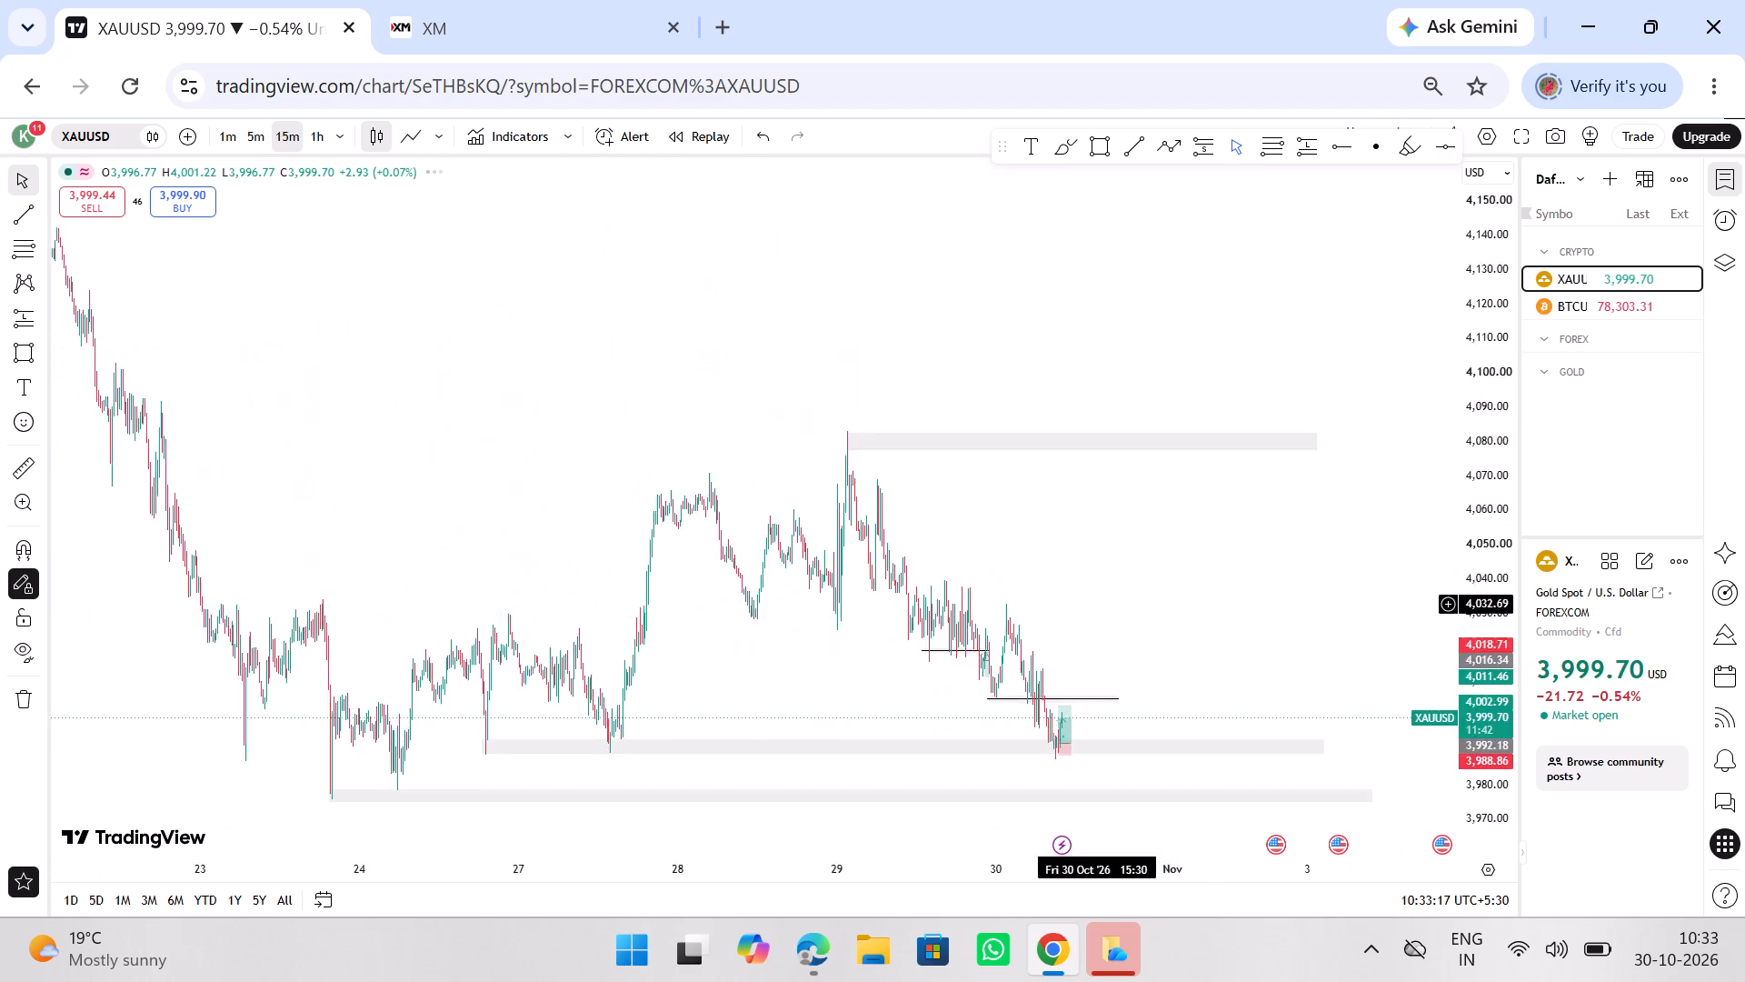
{"action": "left_click_drag", "start_coordinate": [1034, 596], "coordinate": [951, 566]}
{"action": "left_click_drag", "start_coordinate": [1048, 547], "coordinate": [961, 547]}
{"action": "scroll", "coordinate": [946, 546], "scroll_direction": "up", "scroll_amount": 4, "text": "ctrl"}
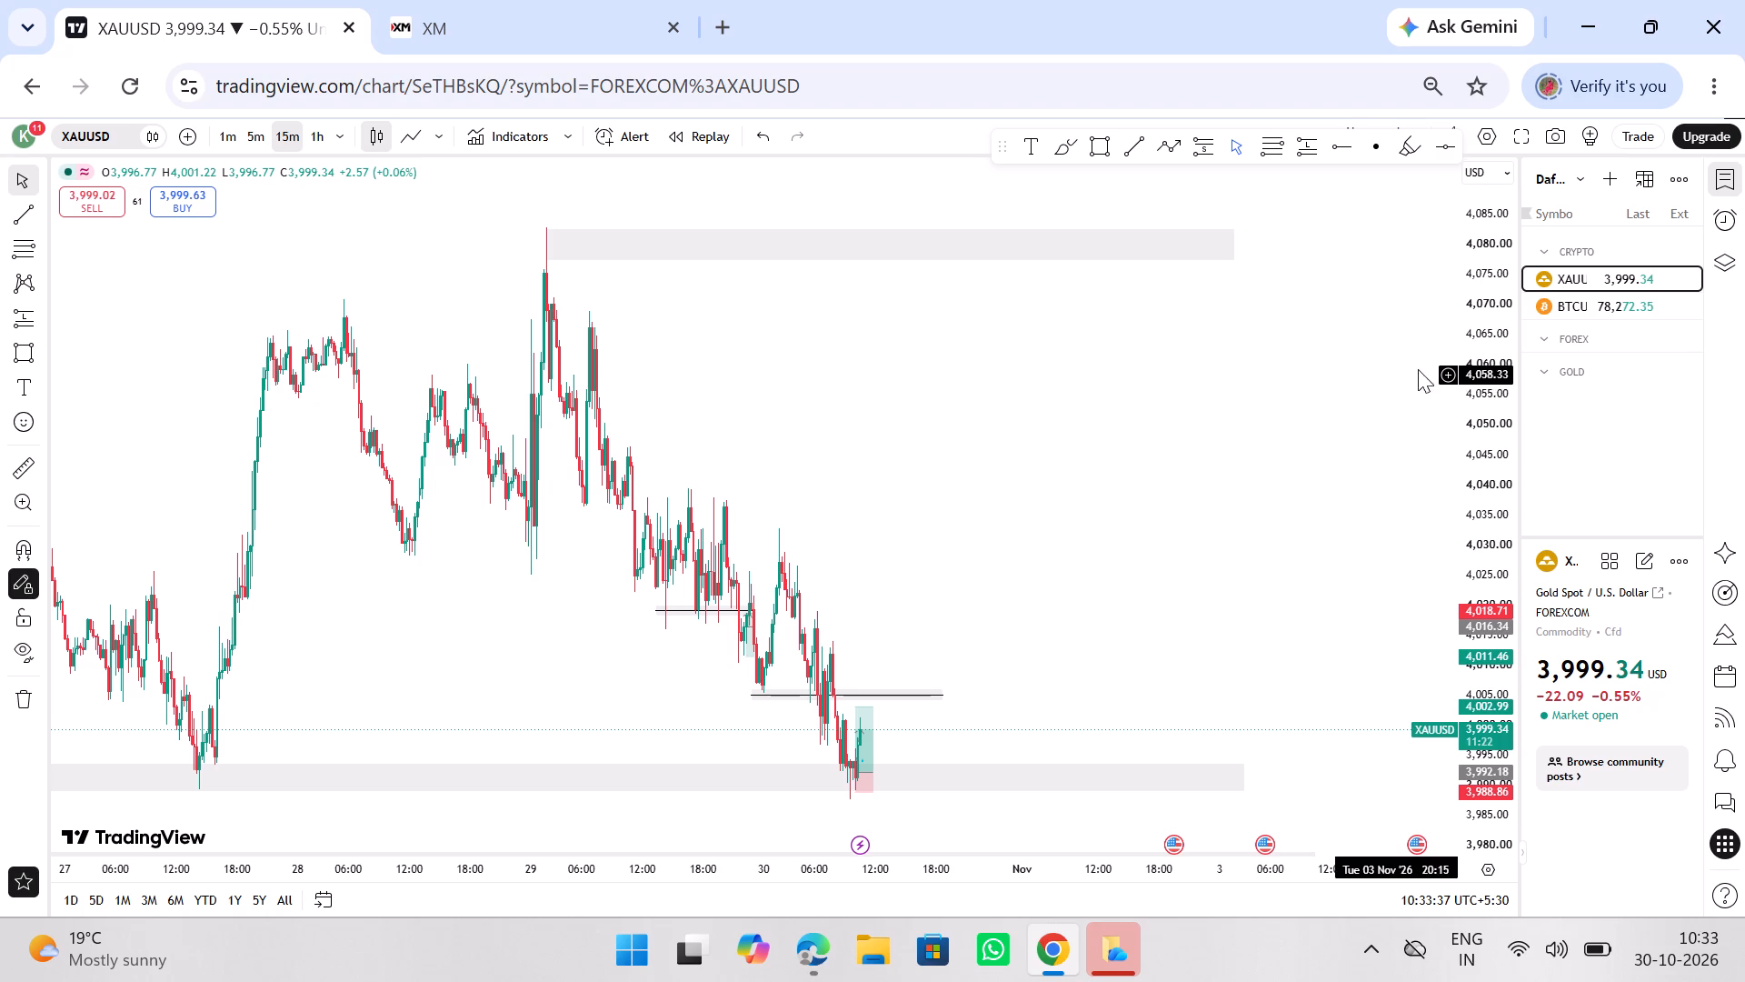
Examine BTCUSD on the 15-minute and 5-minute timeframes against the marked zones around the recent drop and rebound.
{"action": "left_click", "coordinate": [1575, 306]}
{"action": "scroll", "coordinate": [1057, 350], "scroll_direction": "up", "scroll_amount": 2, "text": "ctrl"}
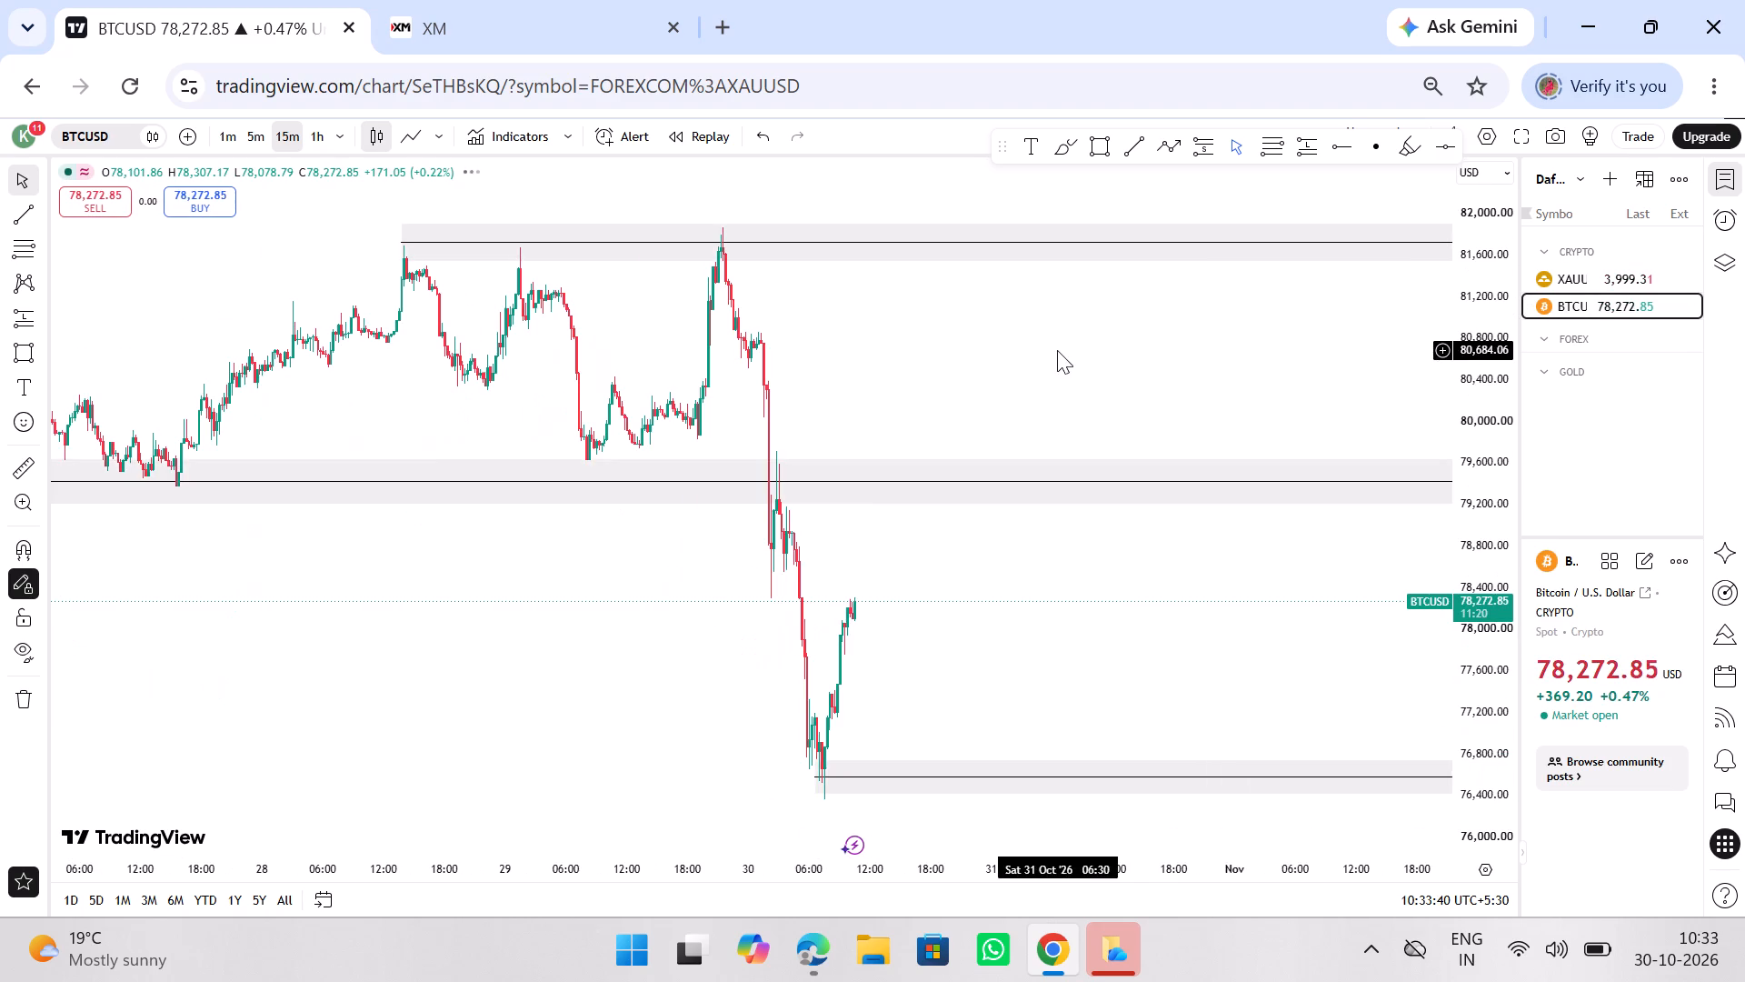
{"action": "scroll", "coordinate": [1057, 350], "scroll_direction": "up", "scroll_amount": 1, "text": "ctrl"}
{"action": "left_click", "coordinate": [254, 129]}
{"action": "left_click", "coordinate": [459, 15]}
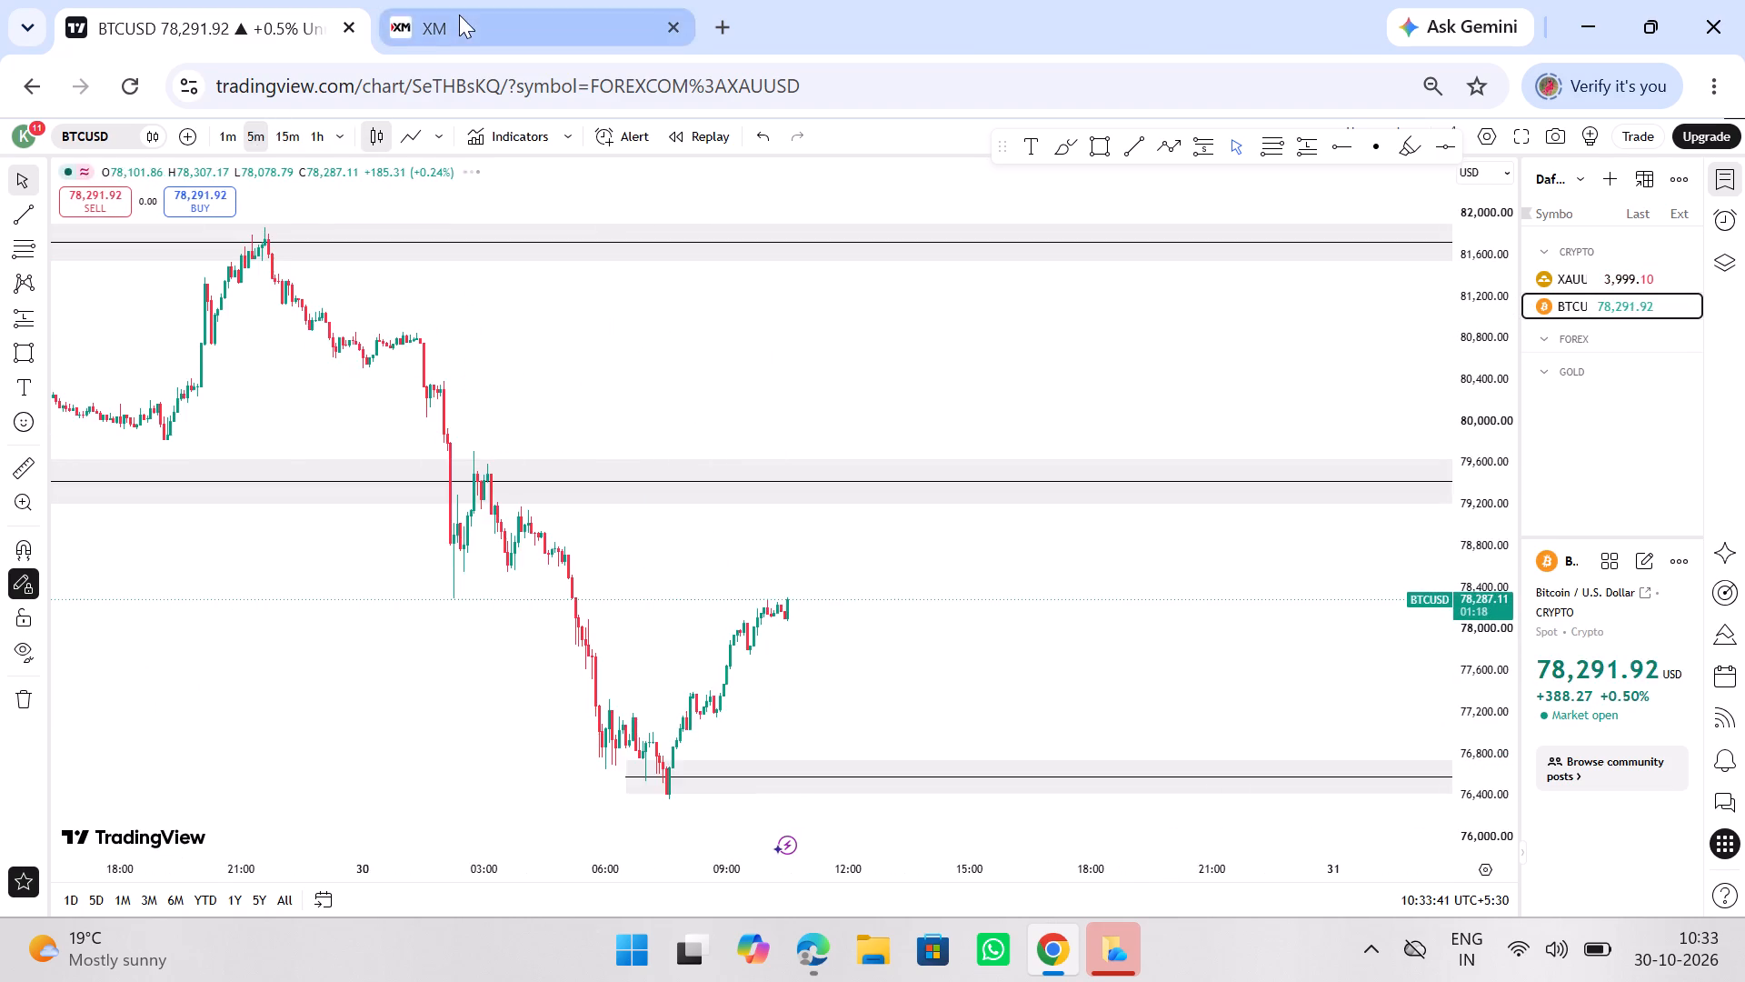
{"action": "left_click", "coordinate": [234, 15]}
{"action": "scroll", "coordinate": [754, 465], "scroll_direction": "up", "scroll_amount": 2, "text": "ctrl"}
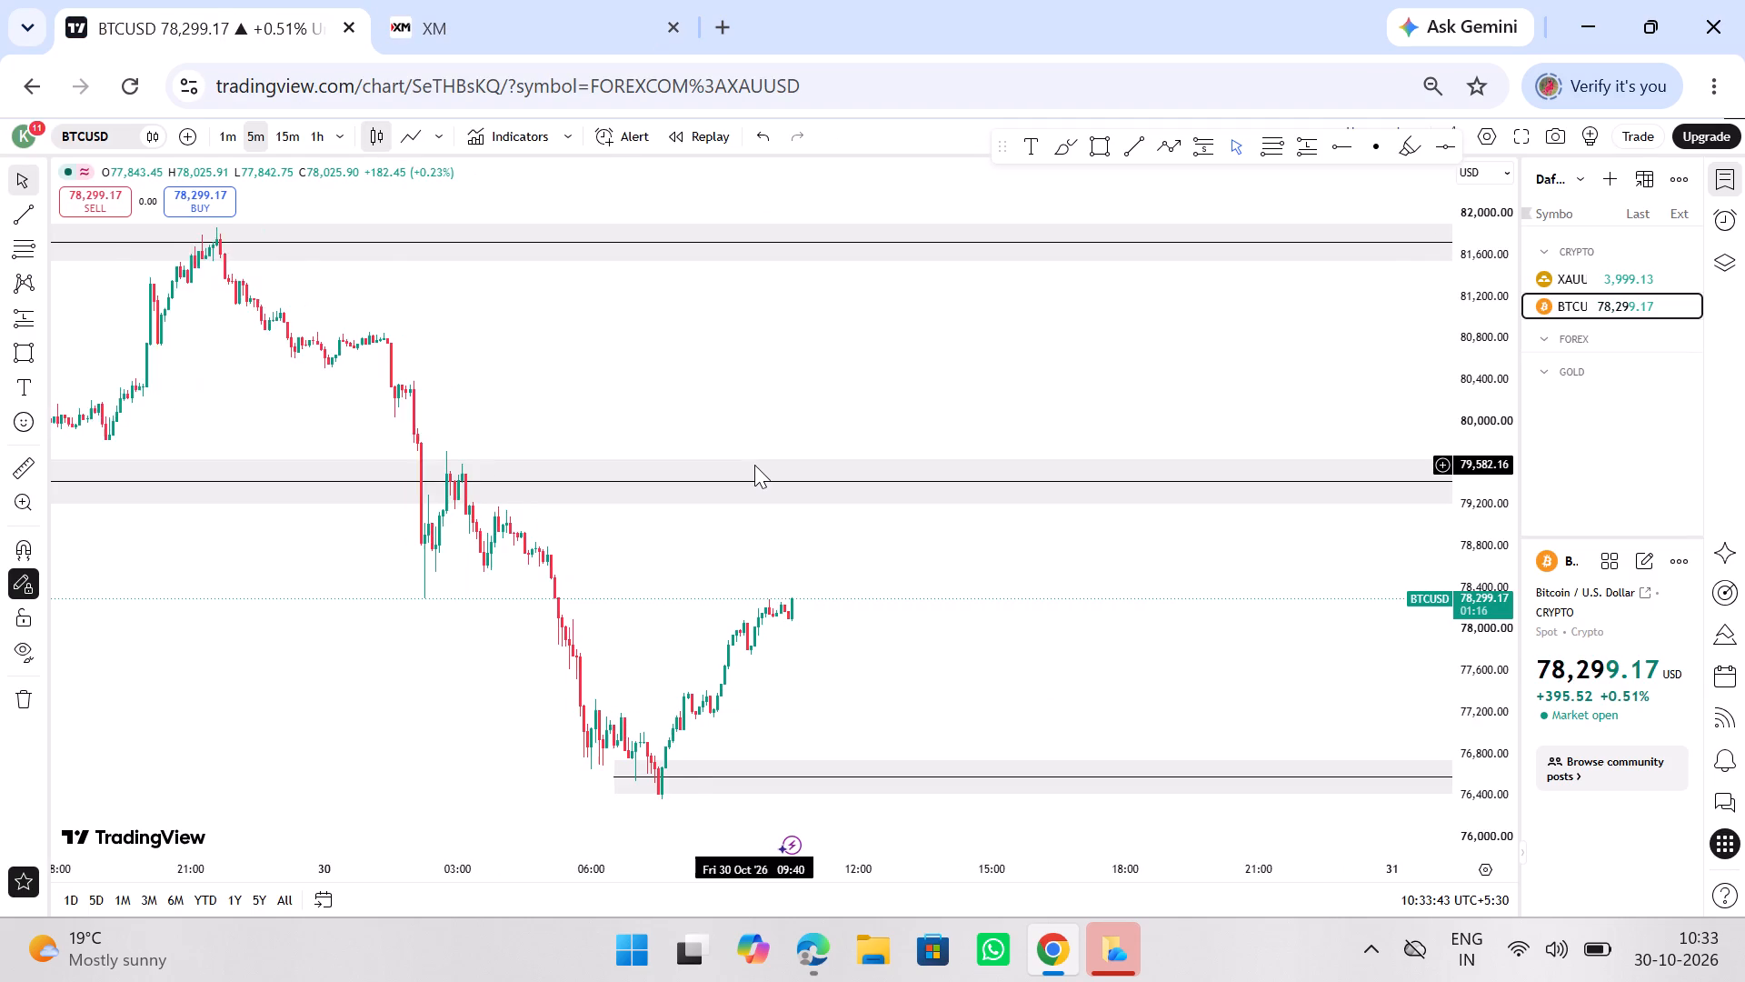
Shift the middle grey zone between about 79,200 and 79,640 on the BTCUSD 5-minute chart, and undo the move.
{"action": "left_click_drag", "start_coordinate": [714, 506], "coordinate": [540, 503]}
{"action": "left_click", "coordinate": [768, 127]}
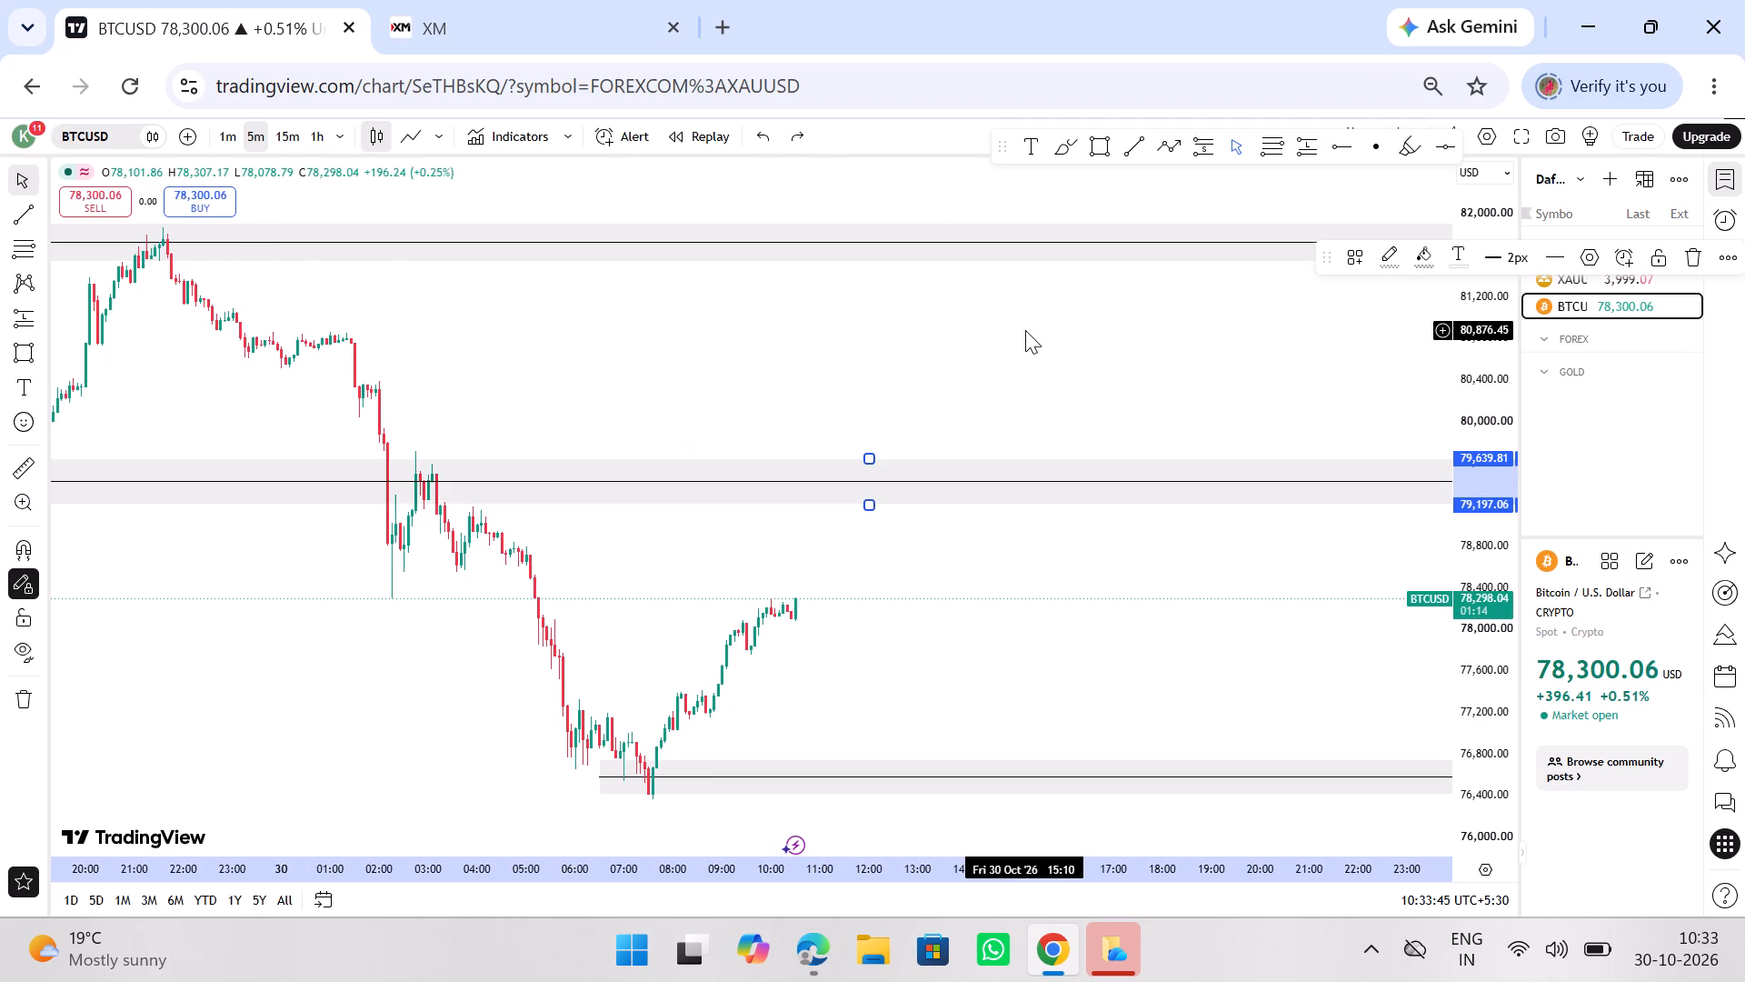
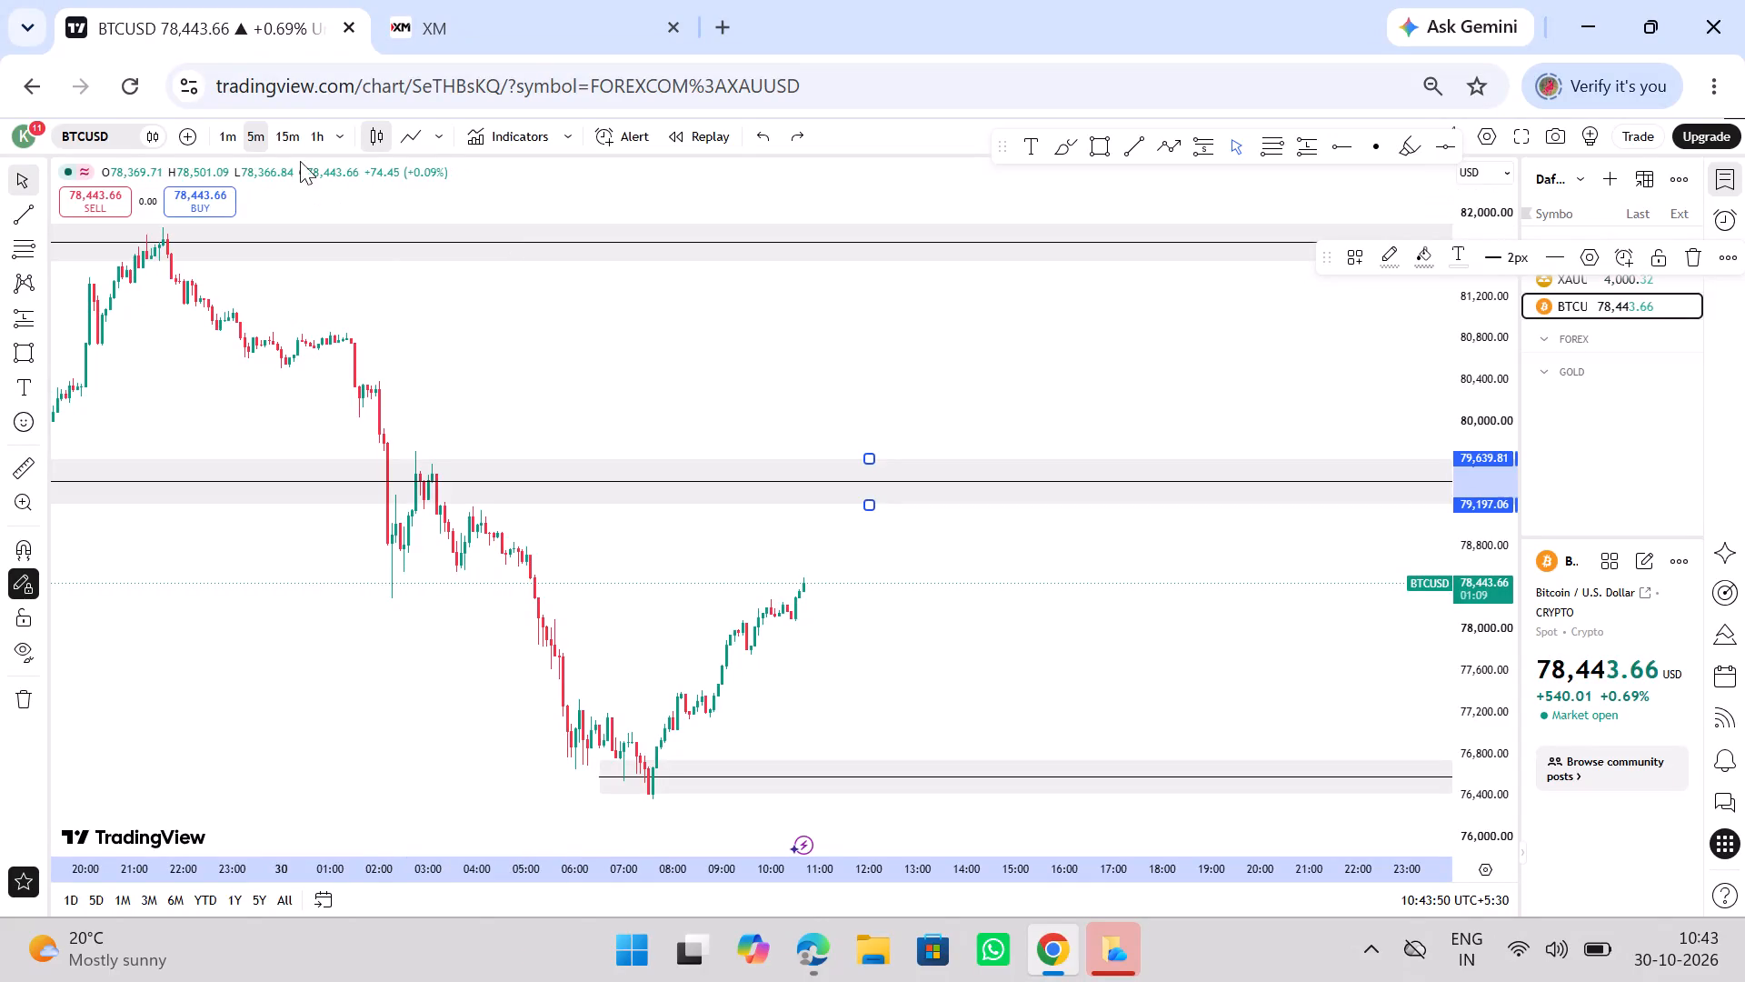
Compare BTCUSD's rebound on the 15-minute, 5-minute and 1-minute timeframes against the marked grey zones.
{"action": "left_click", "coordinate": [296, 153]}
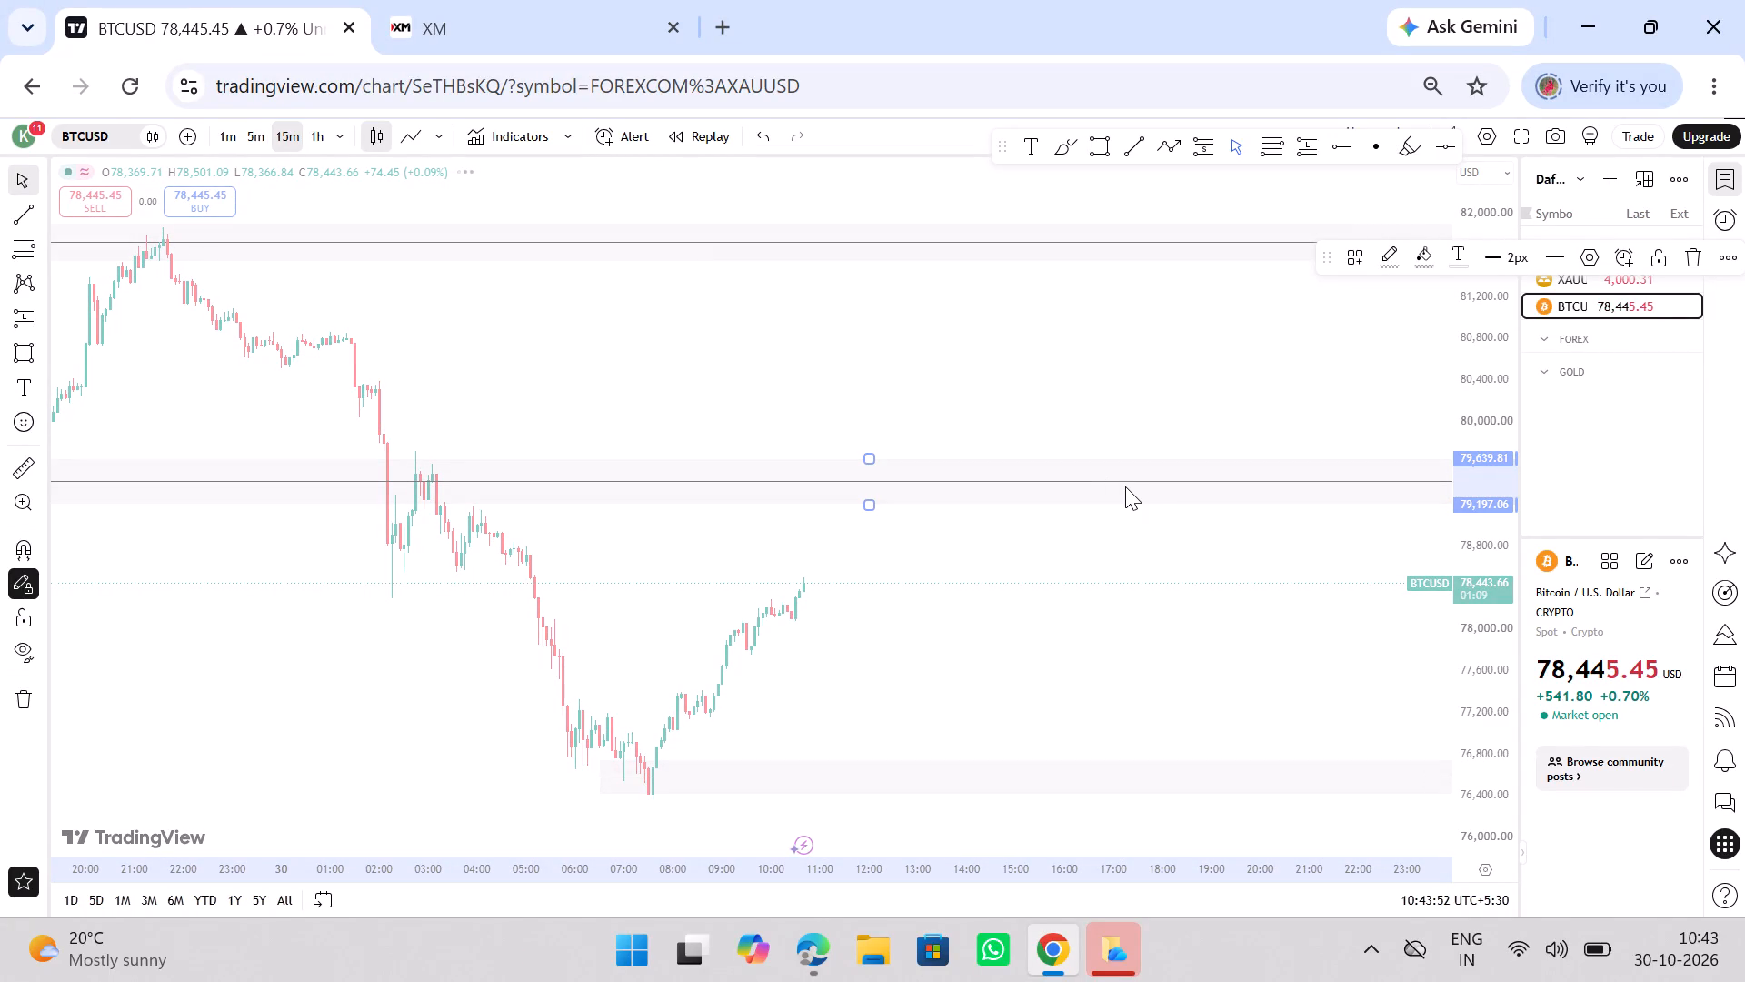
{"action": "scroll", "coordinate": [1238, 401], "scroll_direction": "up", "scroll_amount": 3, "text": "ctrl"}
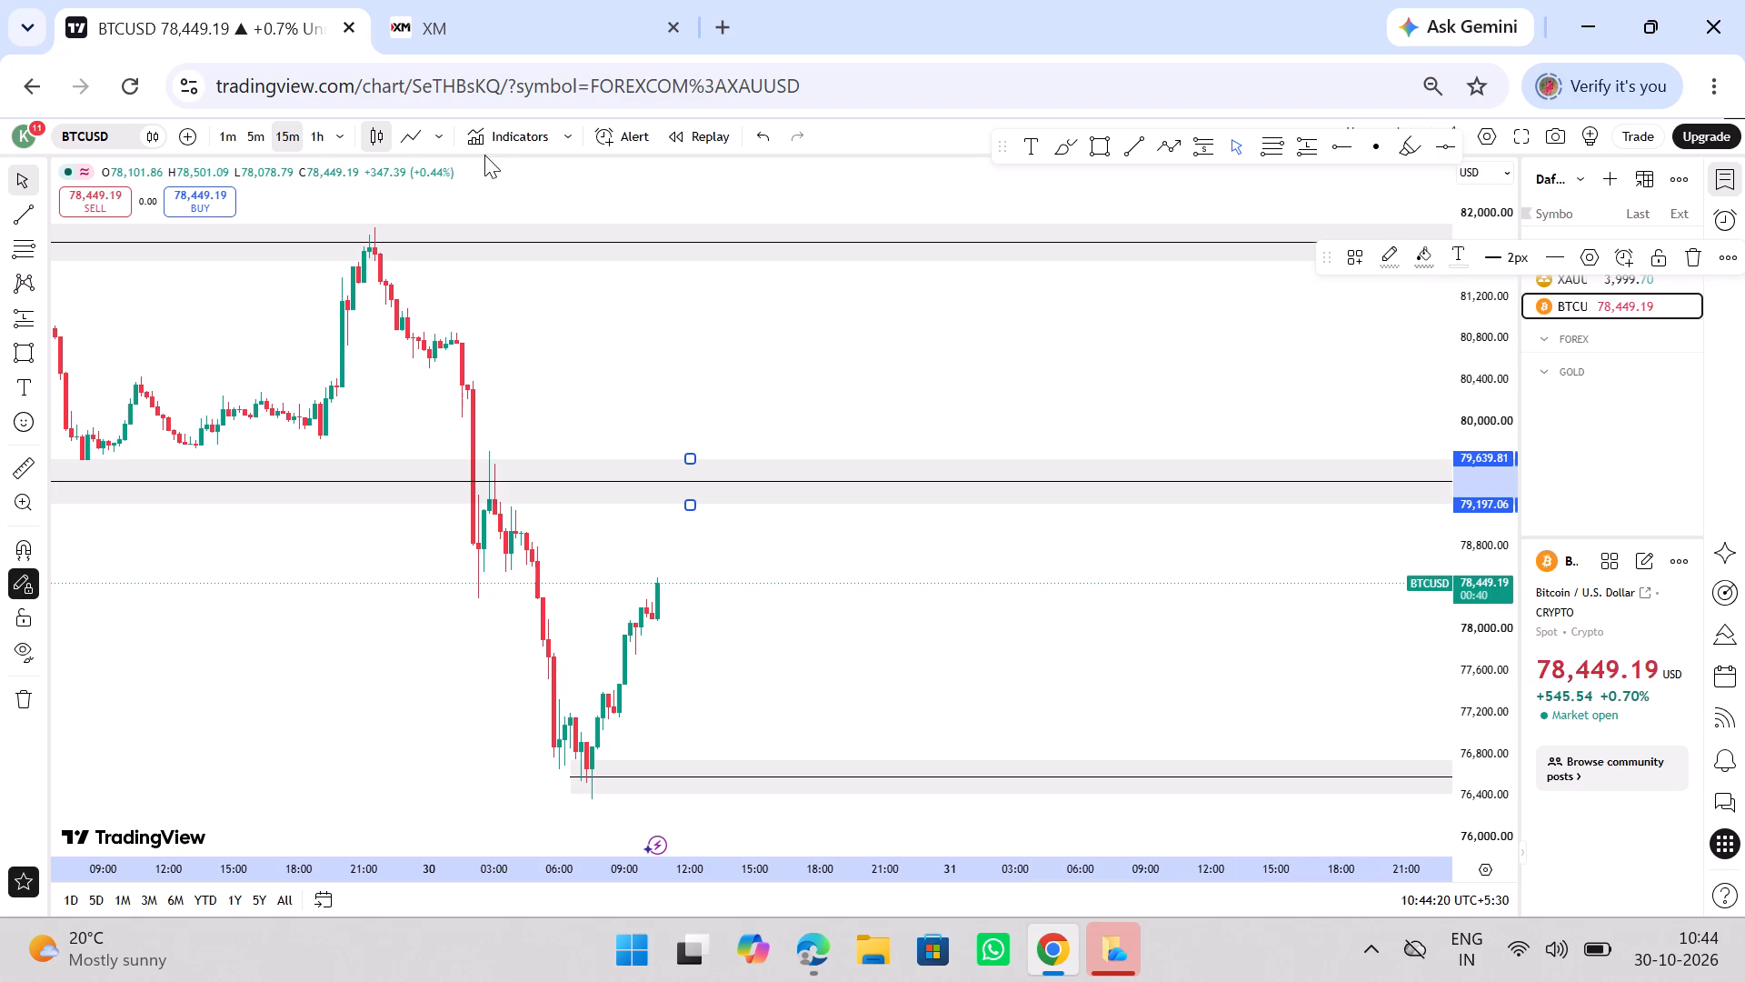
{"action": "left_click", "coordinate": [259, 135]}
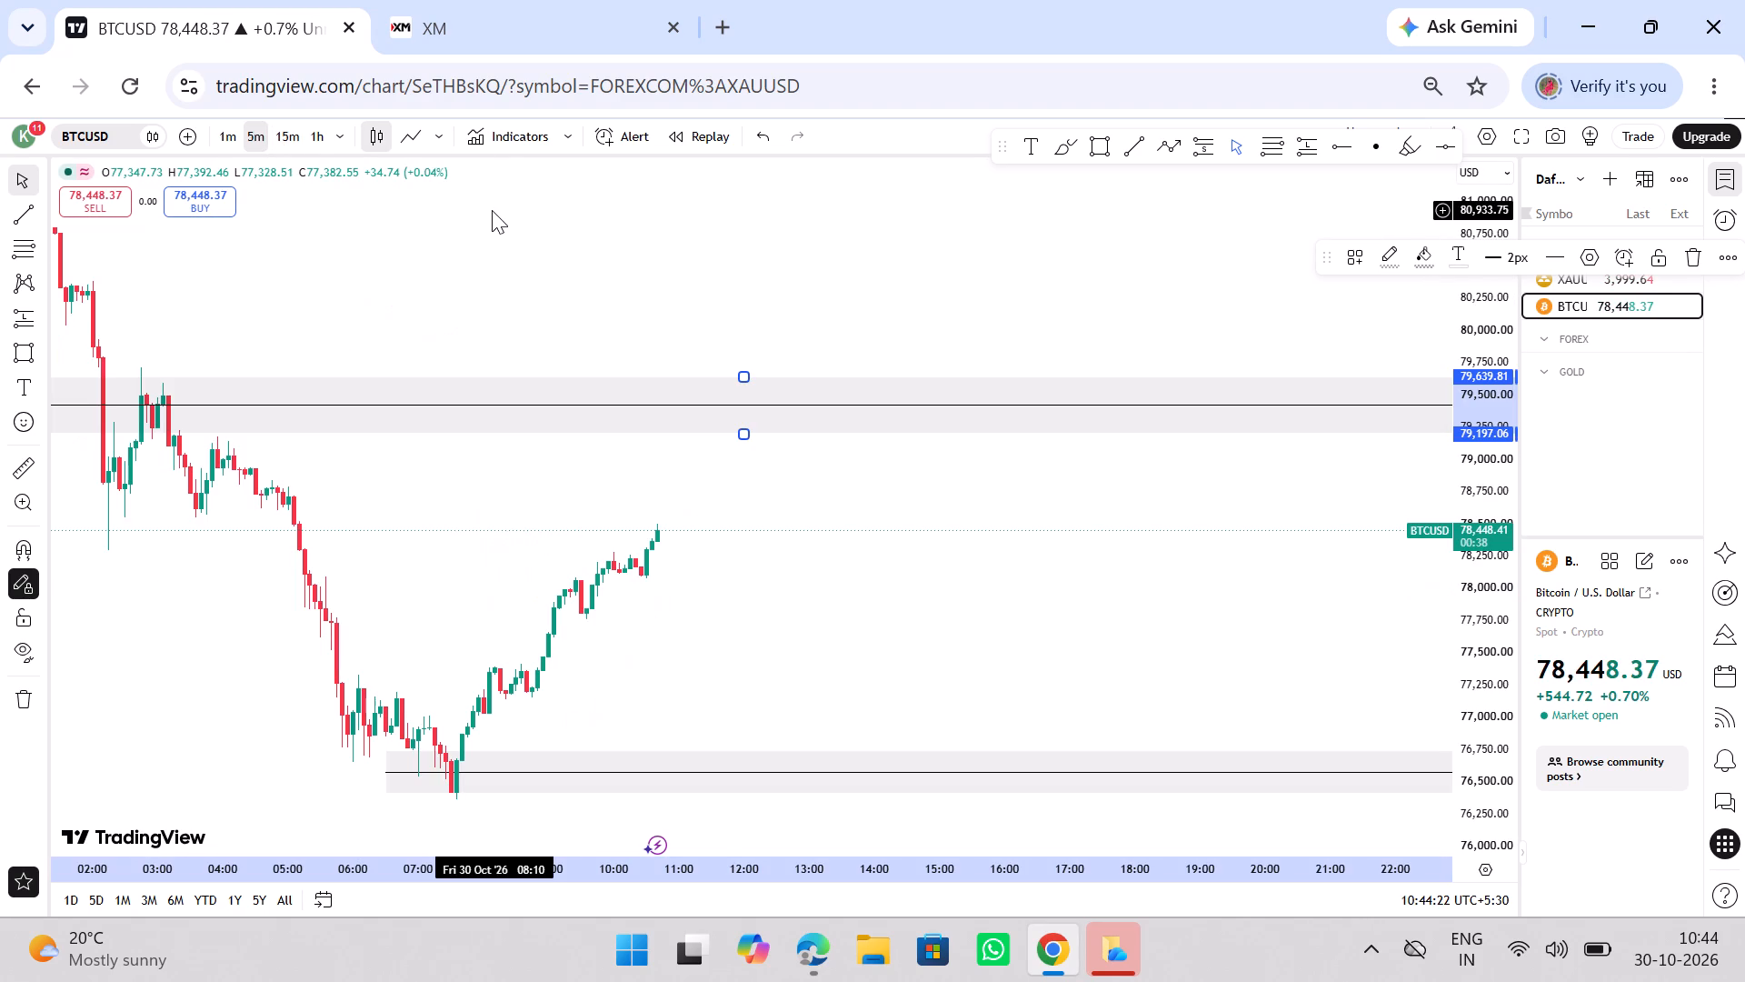
{"action": "left_click_drag", "start_coordinate": [765, 458], "coordinate": [718, 458]}
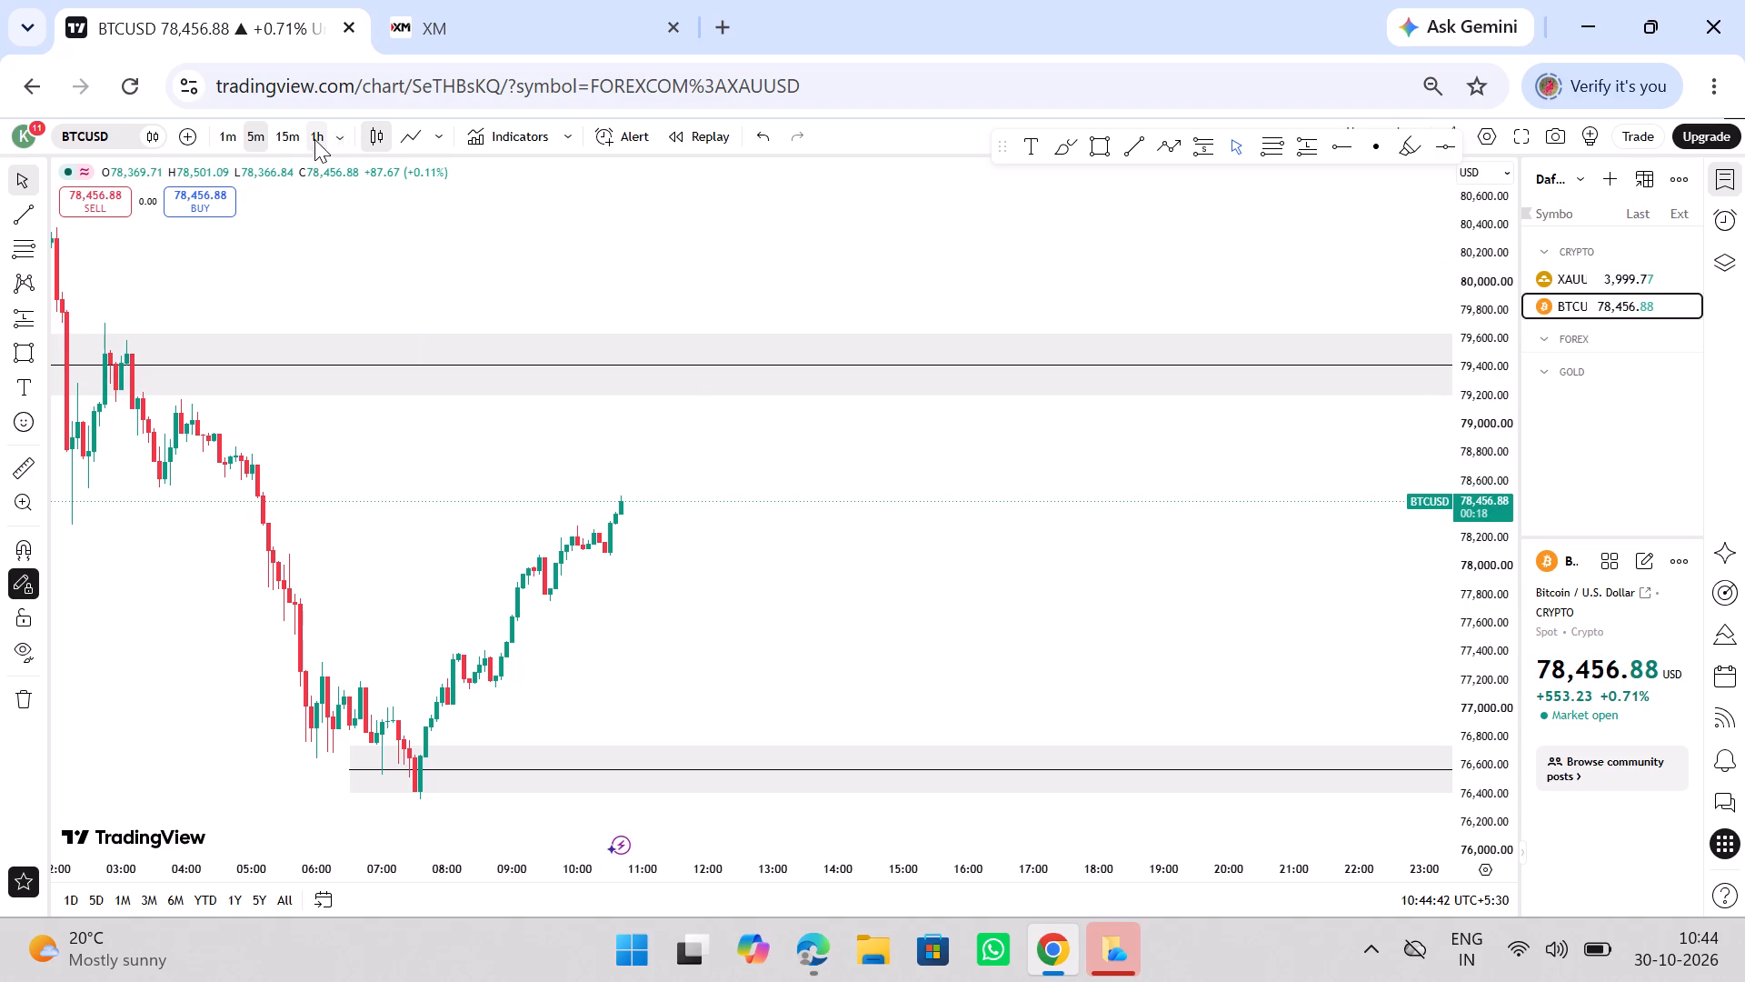
{"action": "left_click", "coordinate": [233, 135]}
{"action": "scroll", "coordinate": [656, 400], "scroll_direction": "up", "scroll_amount": 2, "text": "ctrl"}
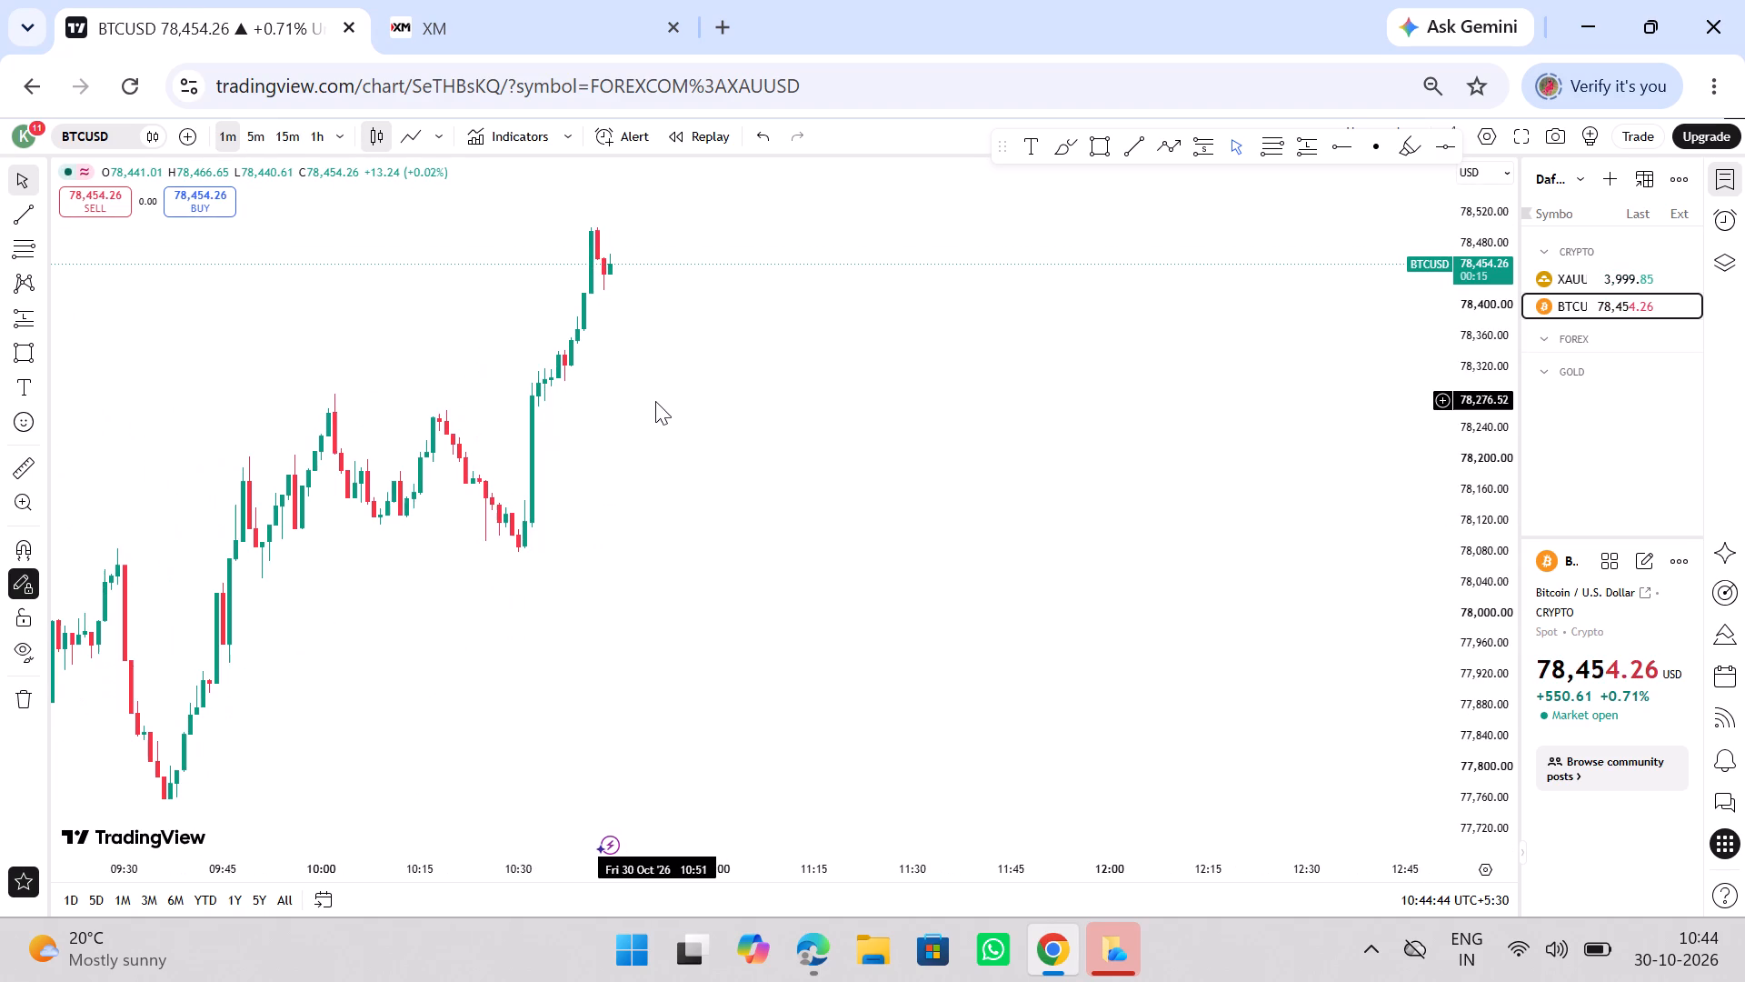
{"action": "left_click", "coordinate": [250, 132]}
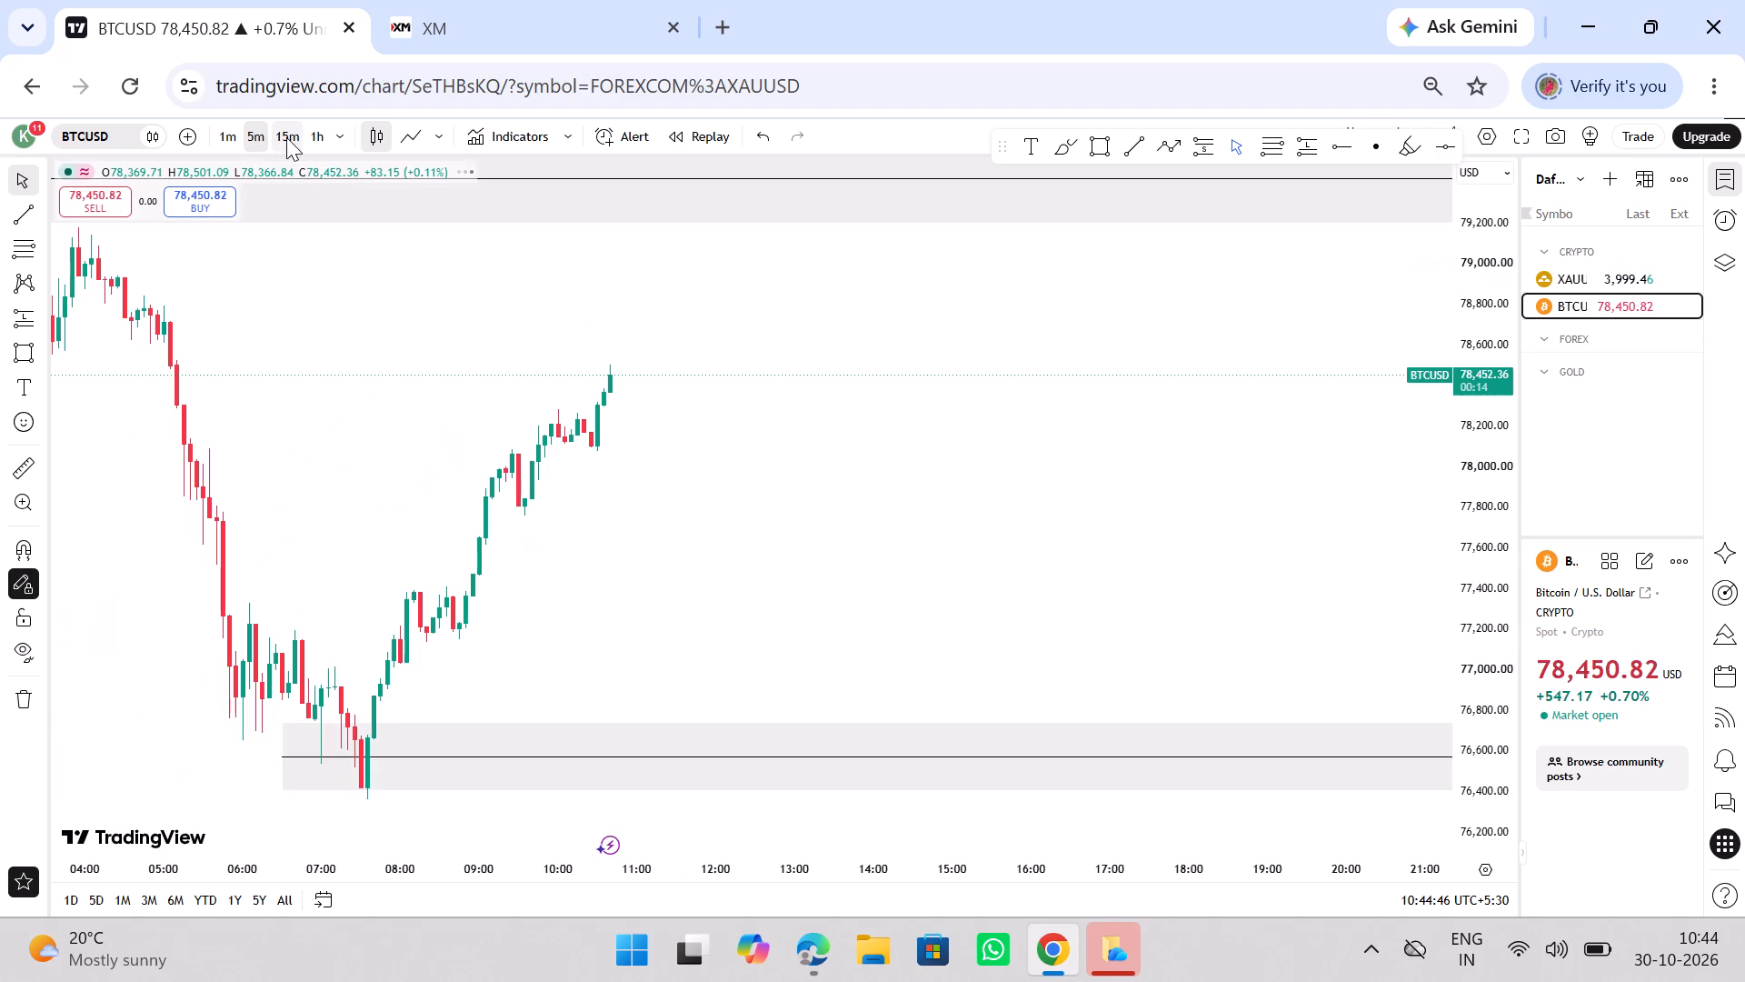
Examine BTCUSD on the 15-minute timeframe, covering the earlier swings, the sharp drop and the rebound between the marked zones.
{"action": "left_click", "coordinate": [287, 135]}
{"action": "left_click_drag", "start_coordinate": [488, 358], "coordinate": [1022, 534]}
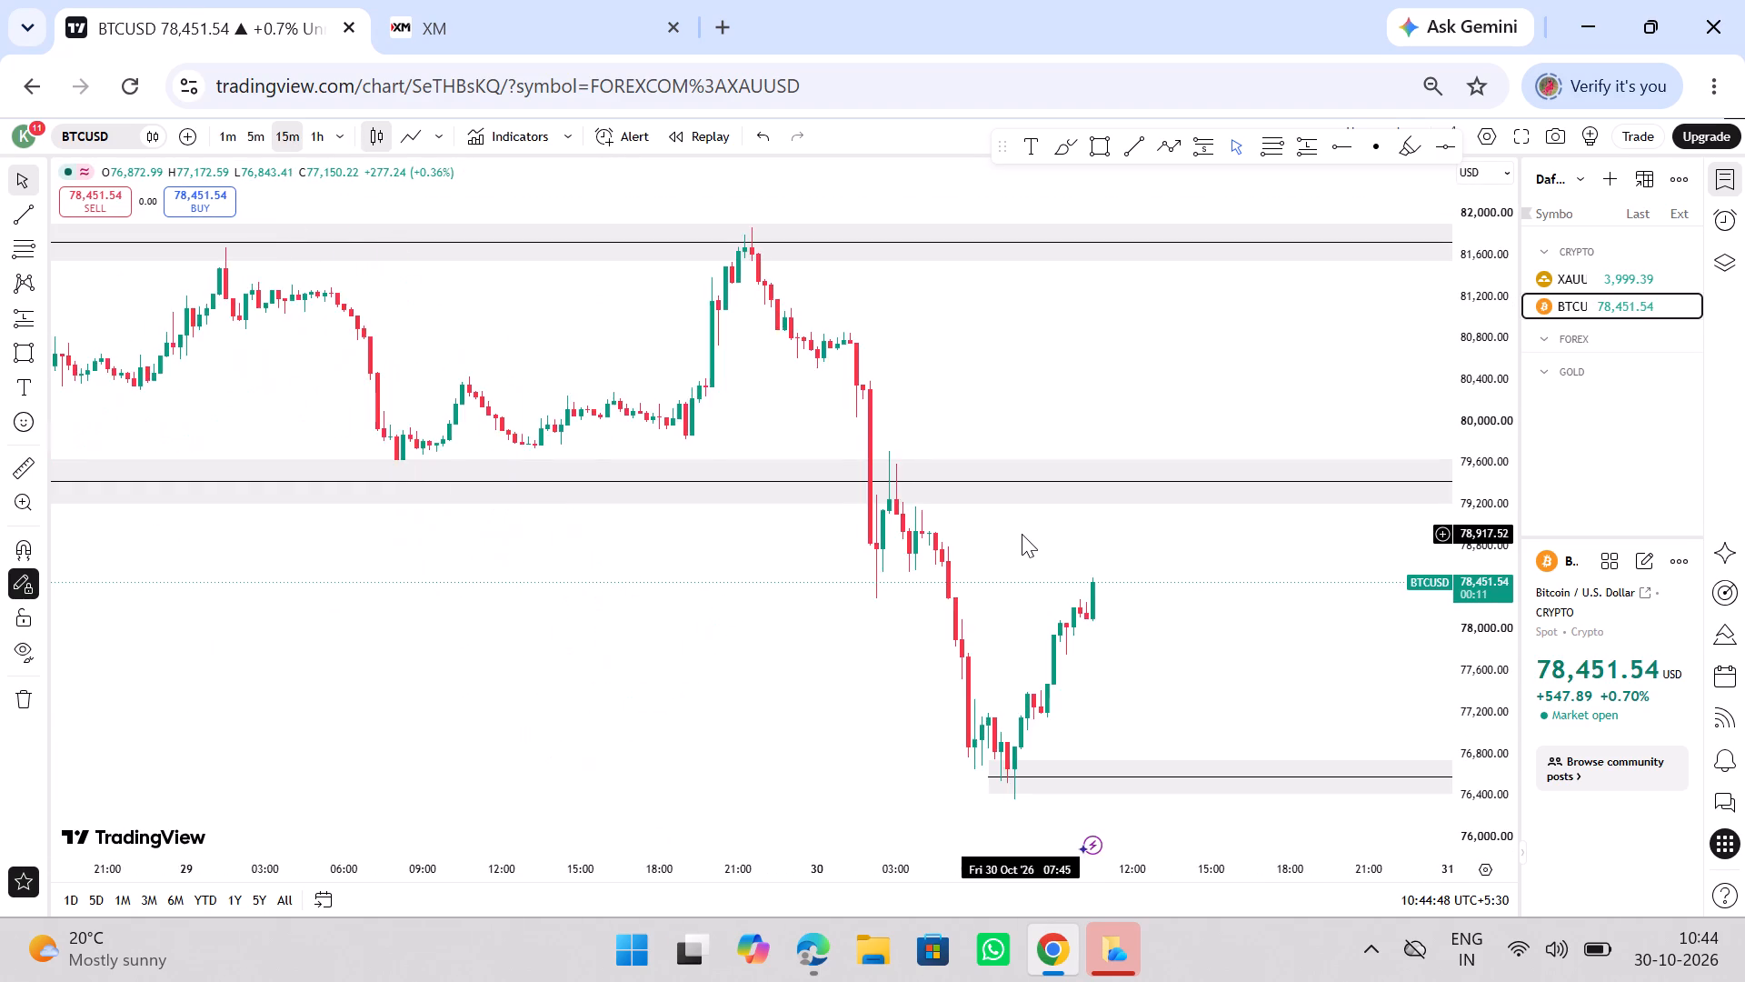
{"action": "scroll", "coordinate": [1022, 534], "scroll_direction": "down", "scroll_amount": 6, "text": "ctrl"}
{"action": "scroll", "coordinate": [1022, 534], "scroll_direction": "up", "scroll_amount": 11, "text": "ctrl"}
{"action": "left_click_drag", "start_coordinate": [884, 549], "coordinate": [694, 510]}
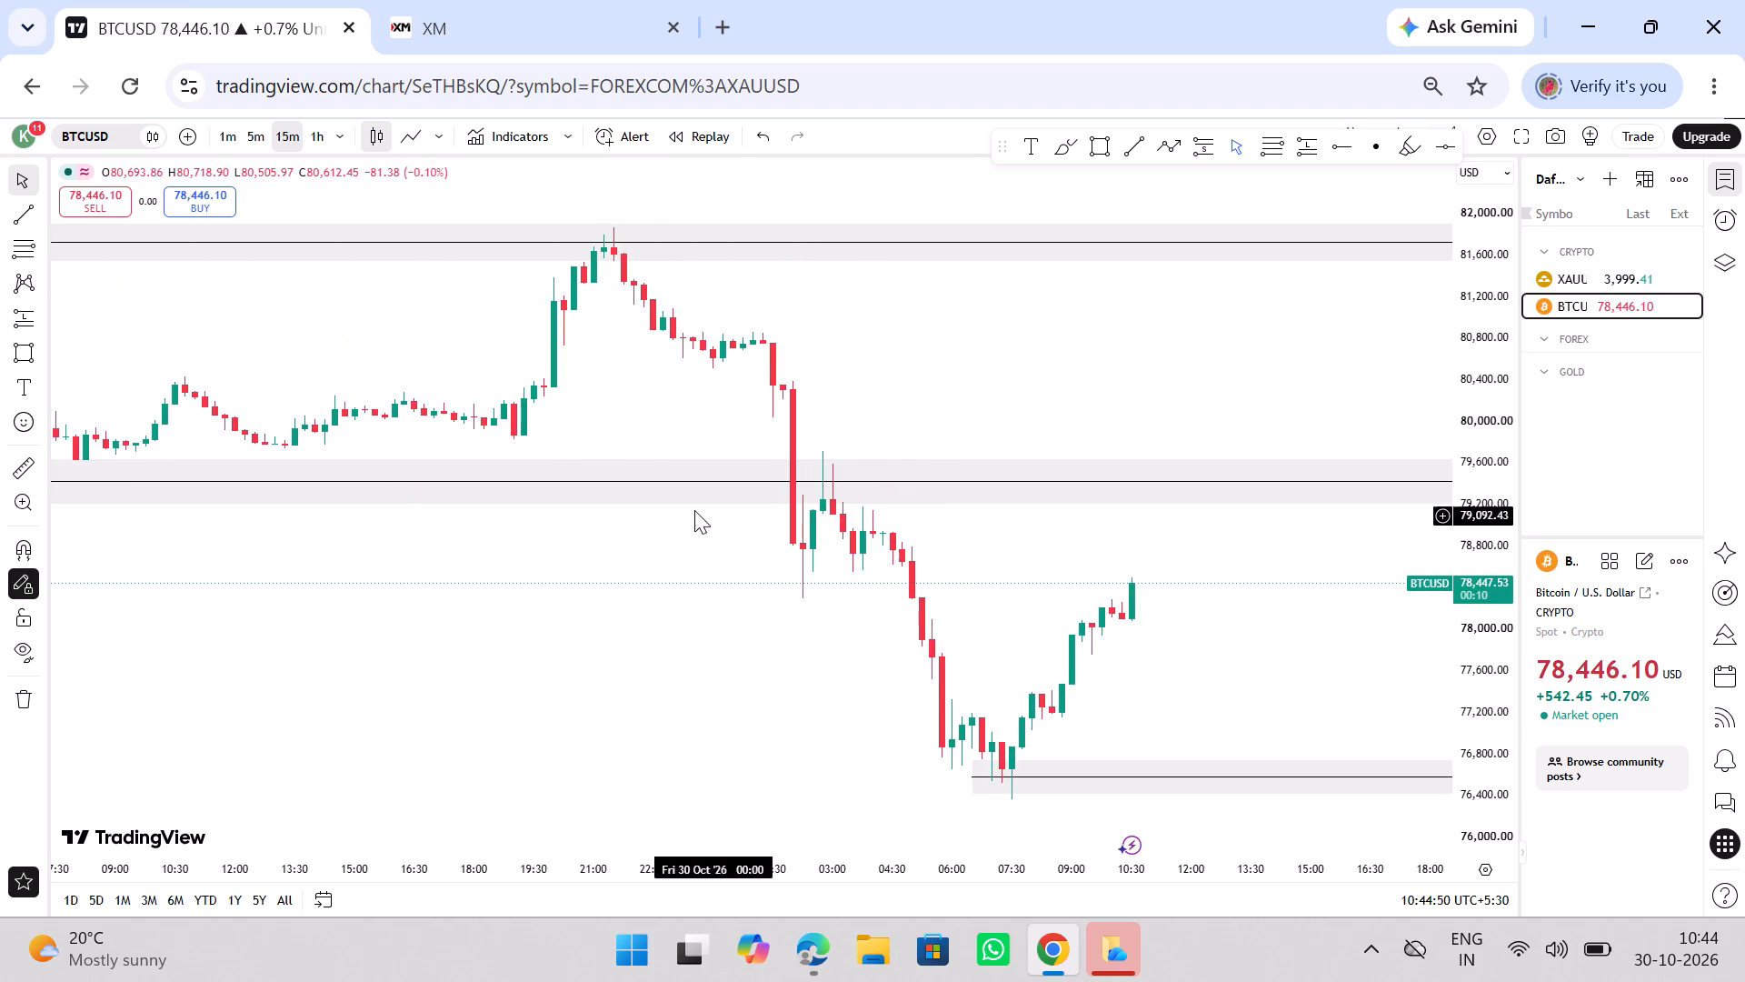
{"action": "left_click_drag", "start_coordinate": [694, 510], "coordinate": [678, 497]}
{"action": "left_click_drag", "start_coordinate": [931, 426], "coordinate": [705, 352]}
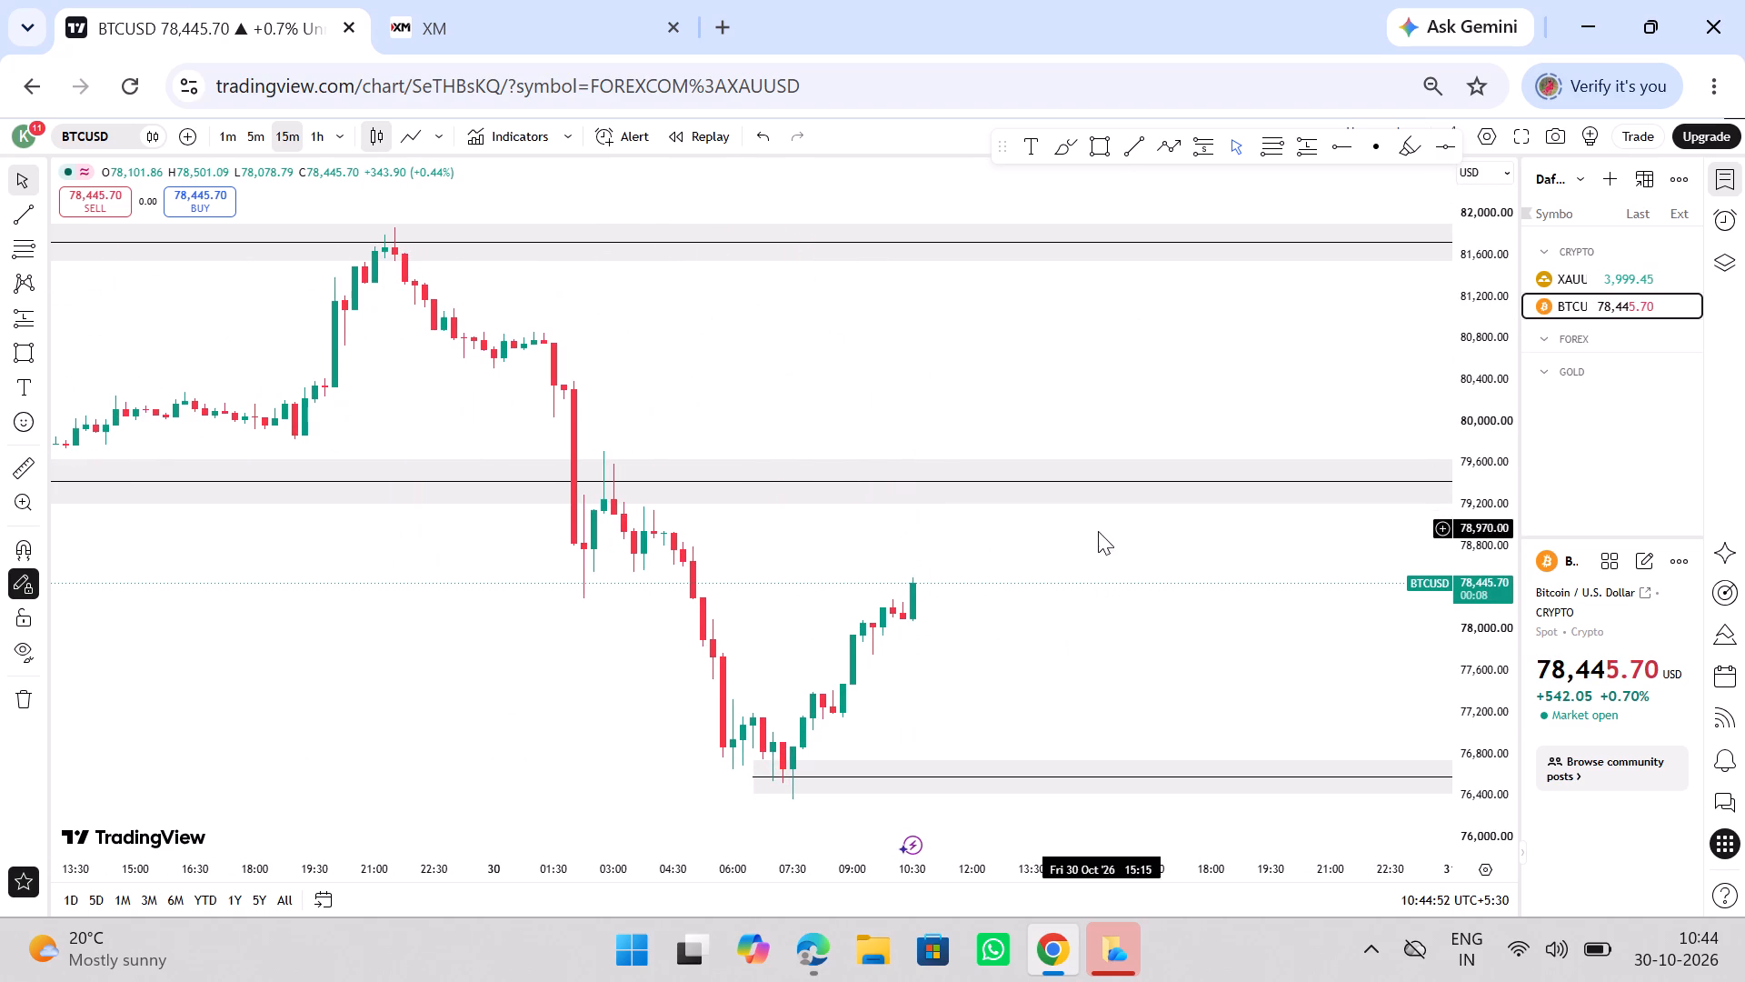
{"action": "left_click_drag", "start_coordinate": [1071, 536], "coordinate": [919, 500]}
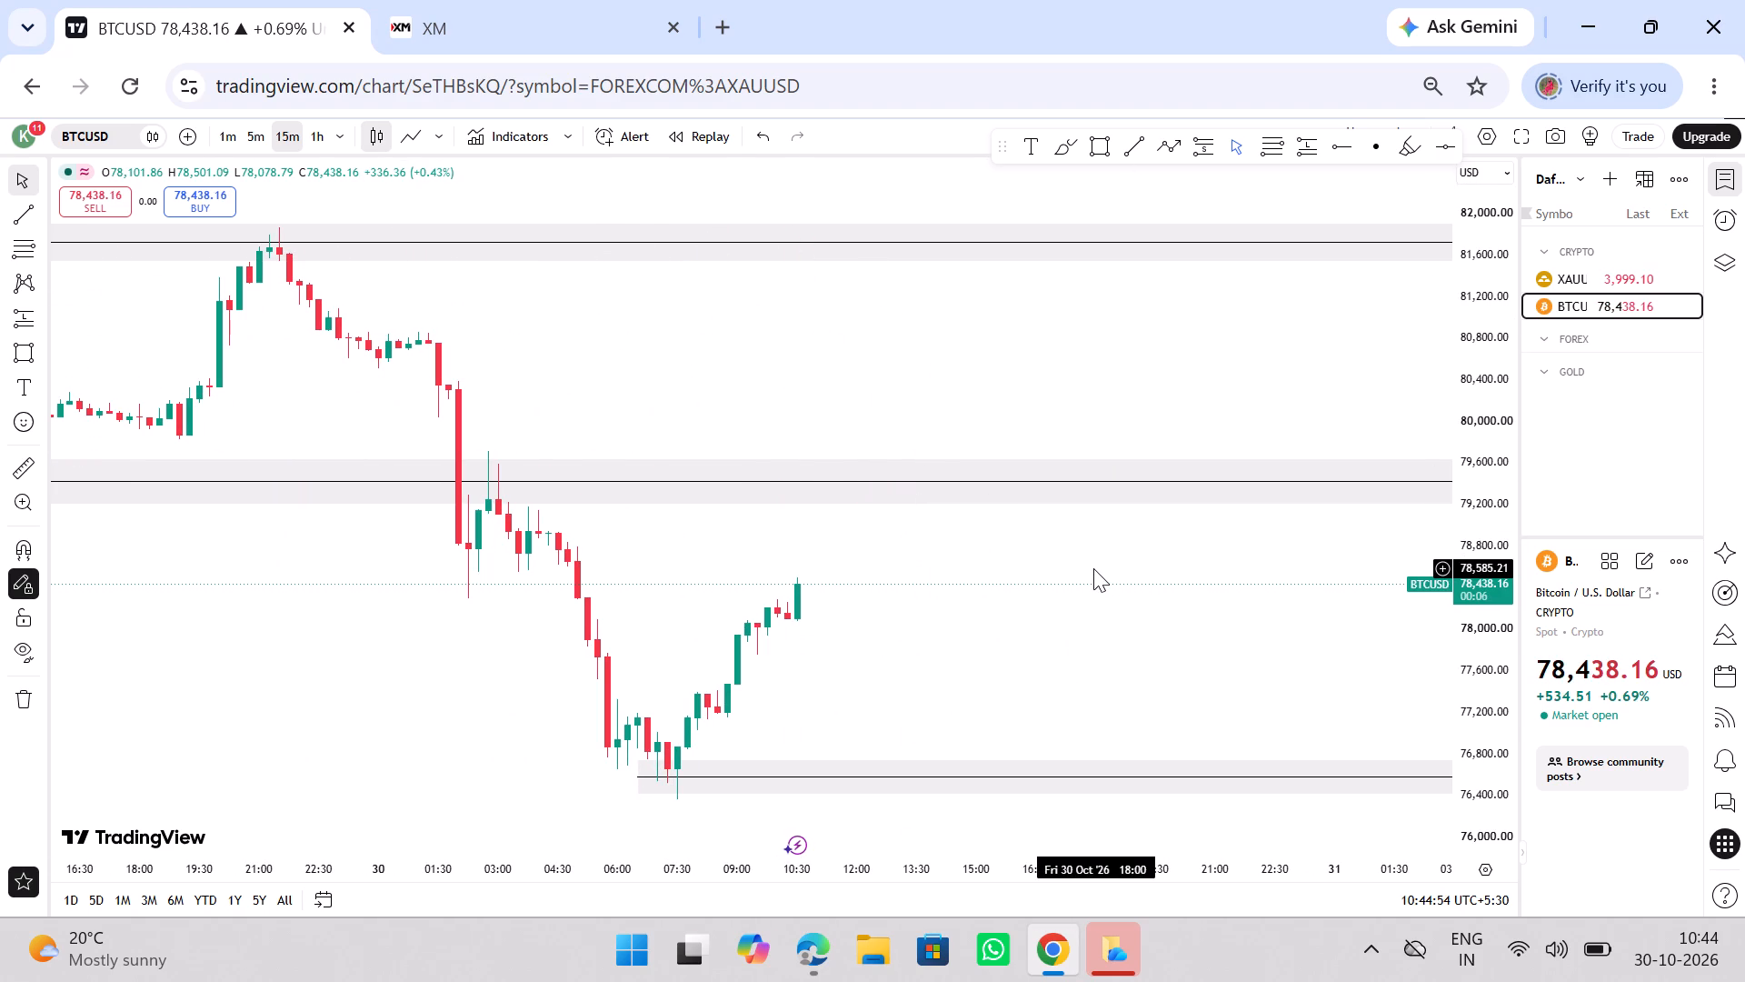
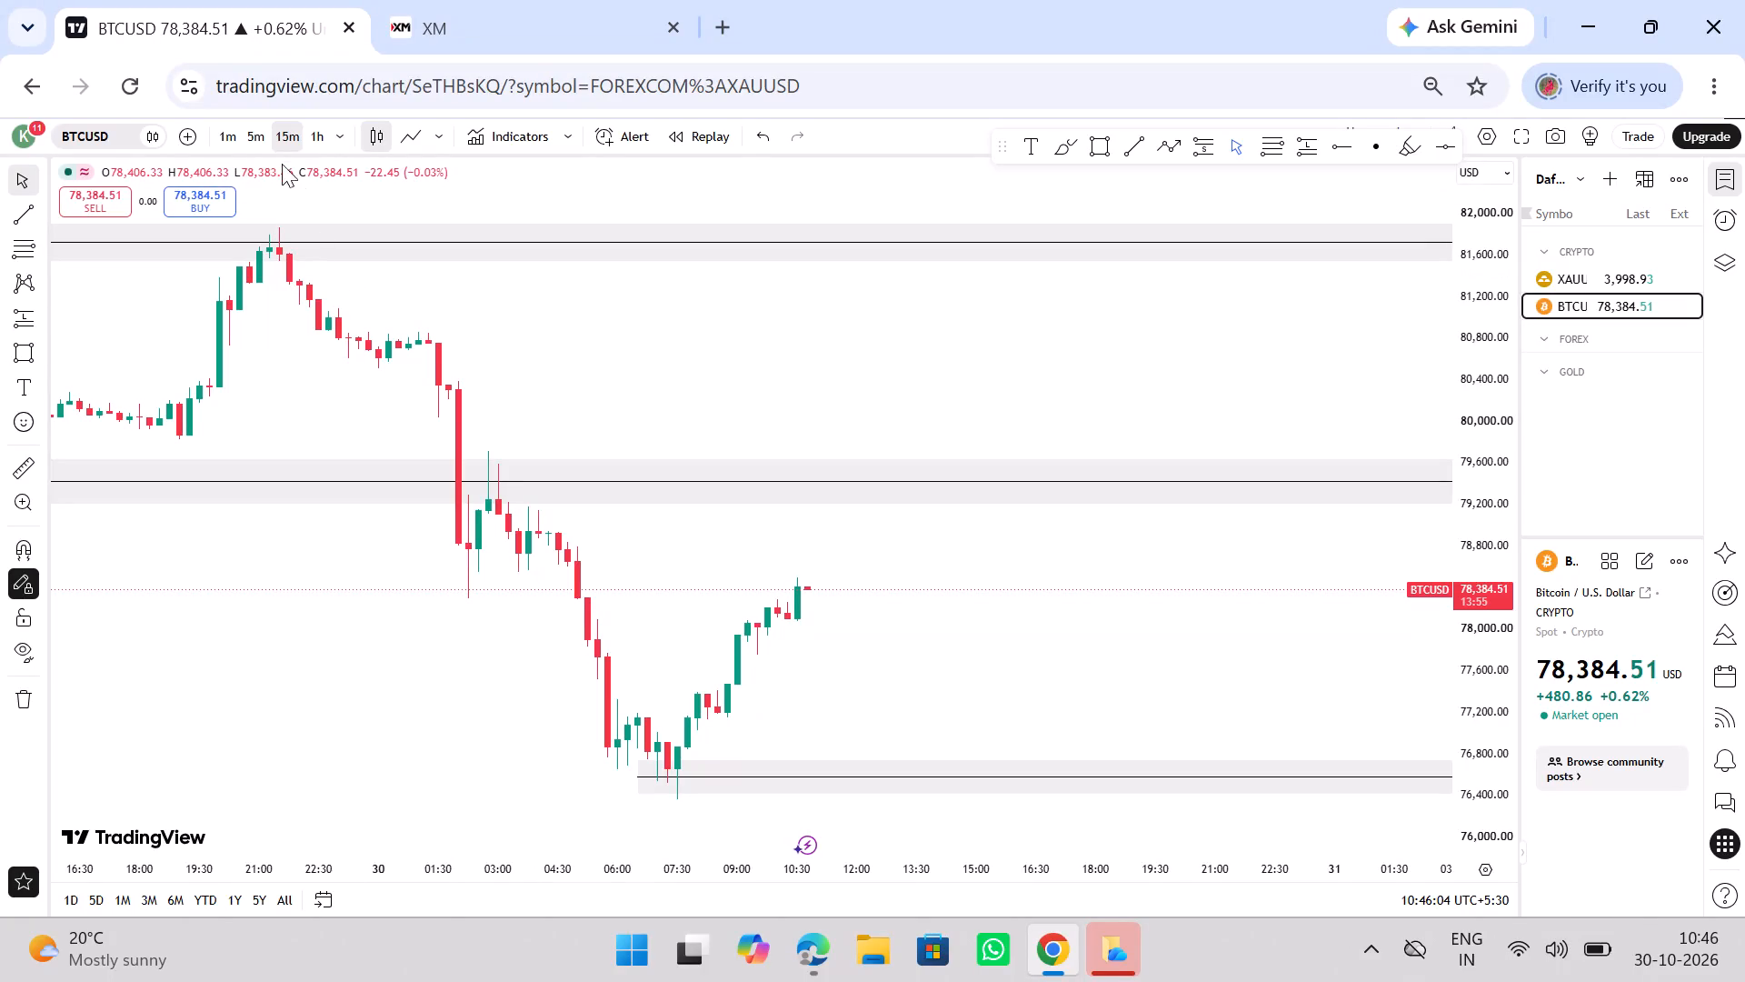
On the 5-minute BTCUSD chart, draw a rectangle zone from about 78,419 to 78,813, spanning 02:00 to 13:00 on 30 Oct.
{"action": "left_click", "coordinate": [267, 144]}
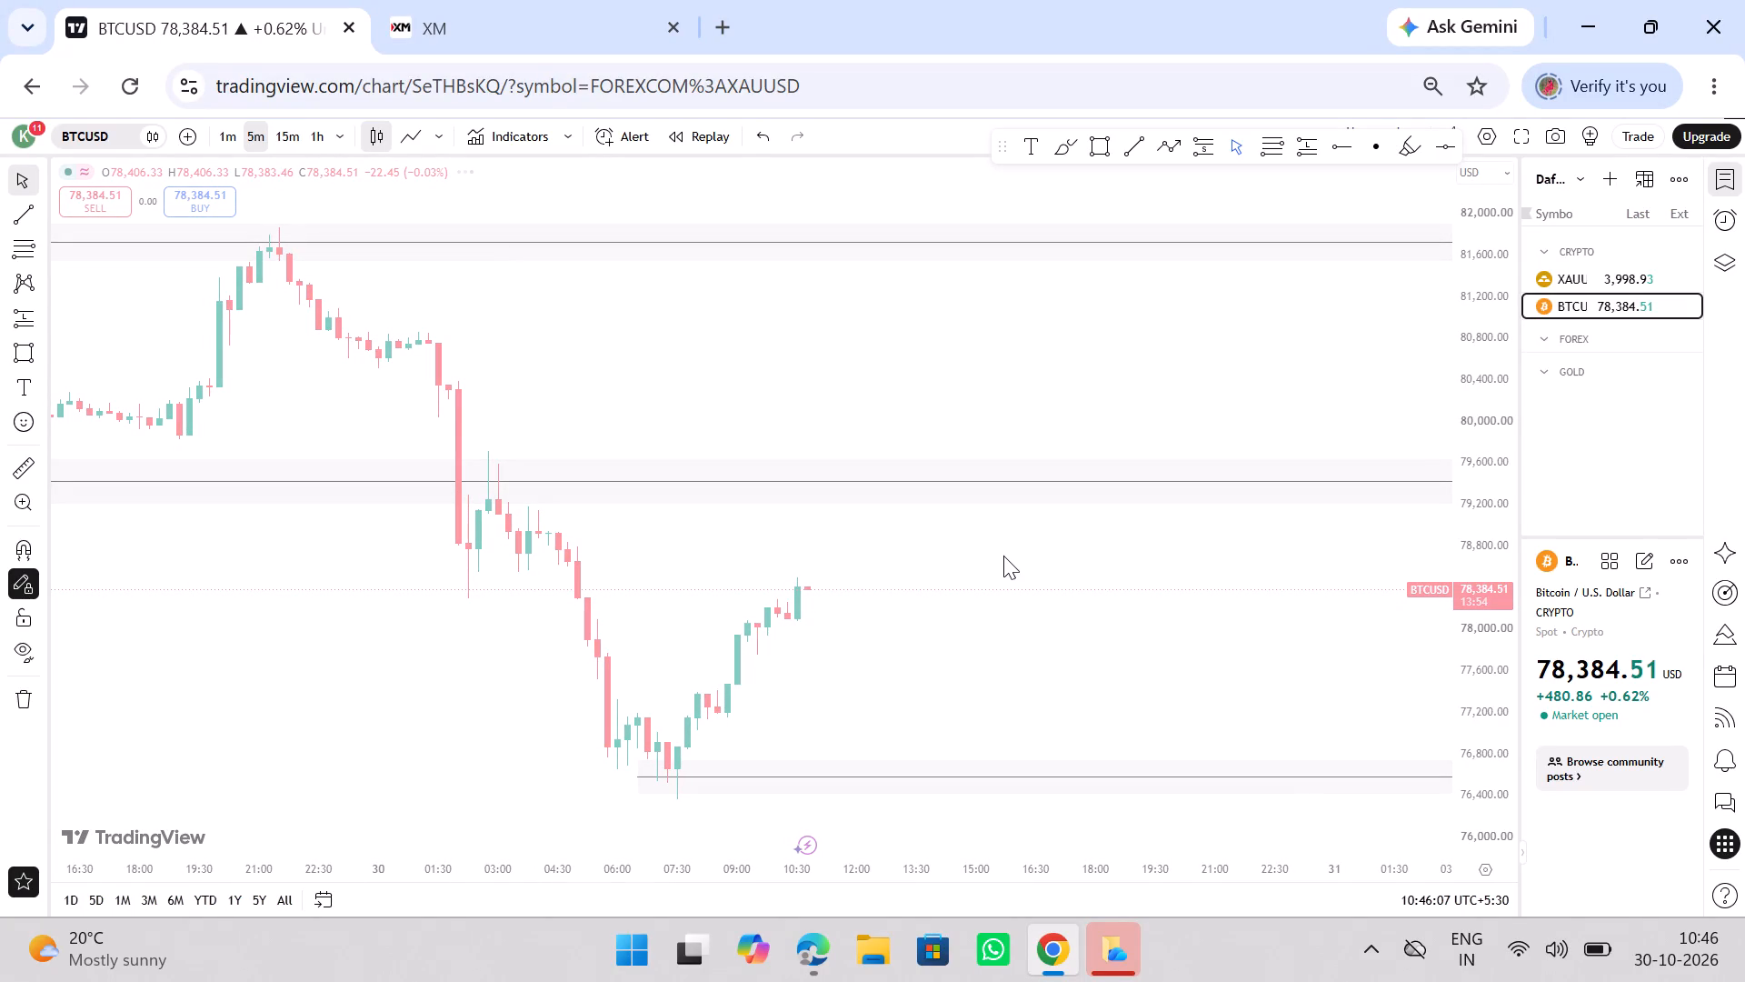
{"action": "scroll", "coordinate": [1003, 556], "scroll_direction": "down", "scroll_amount": 2, "text": "ctrl"}
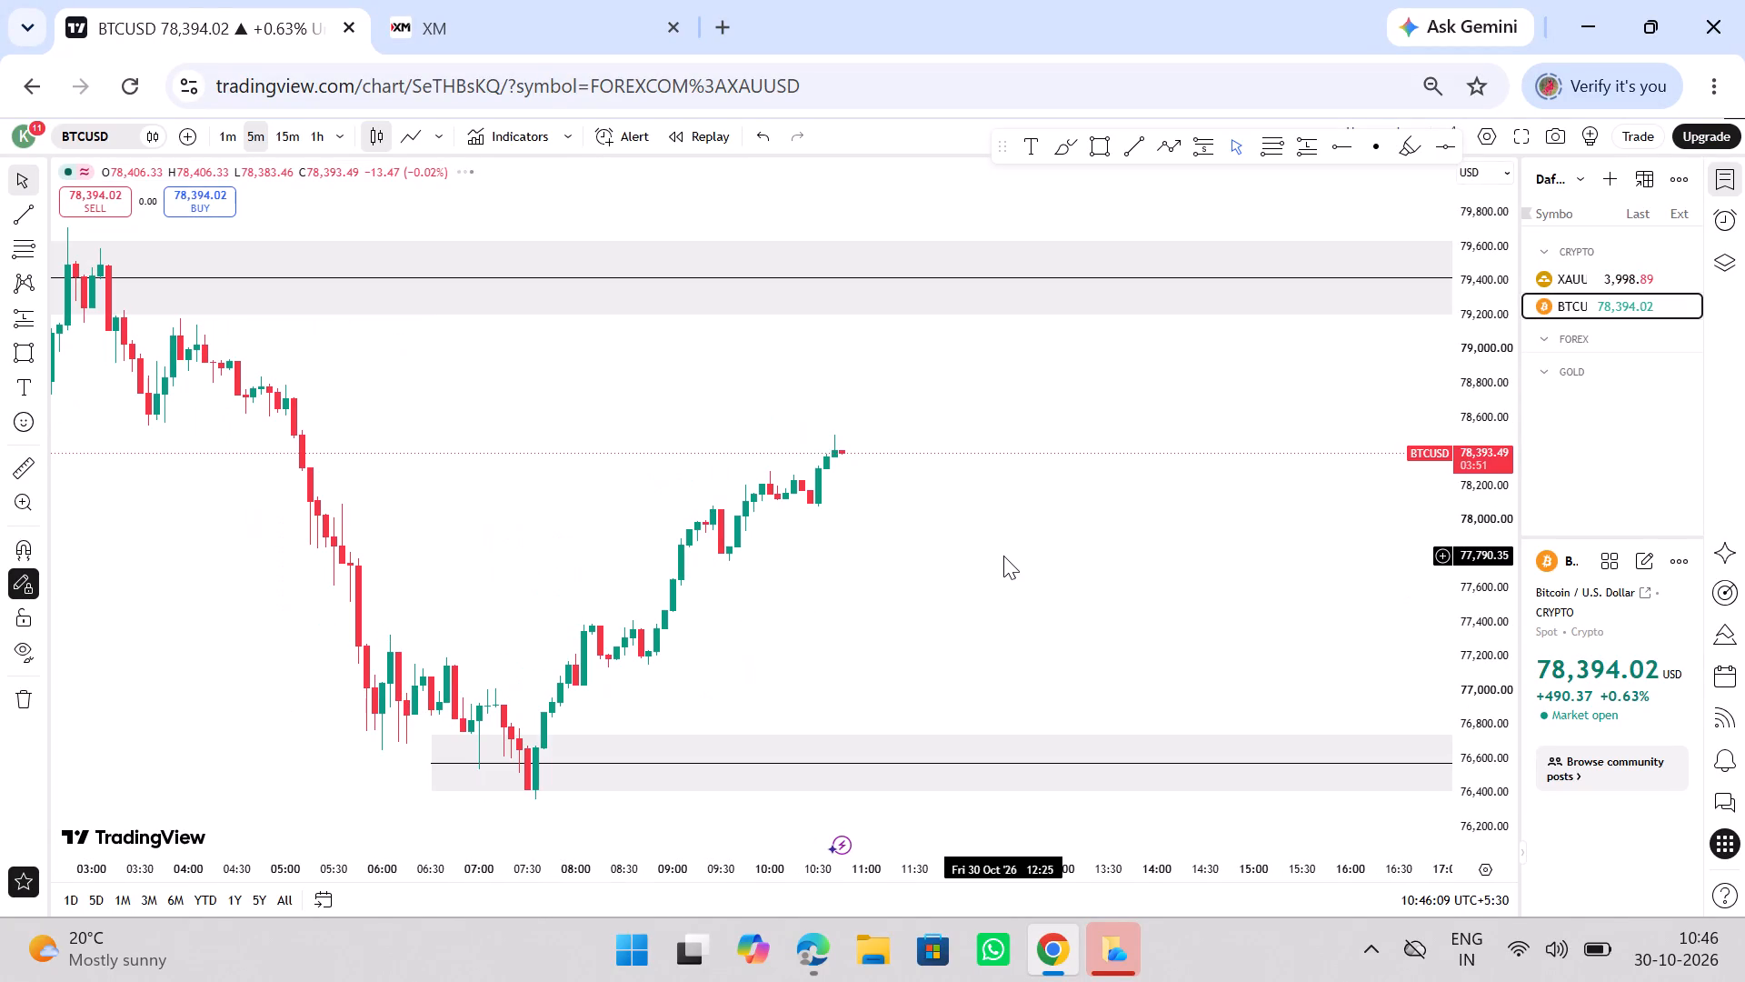
{"action": "scroll", "coordinate": [1003, 556], "scroll_direction": "down", "scroll_amount": 4, "text": "ctrl"}
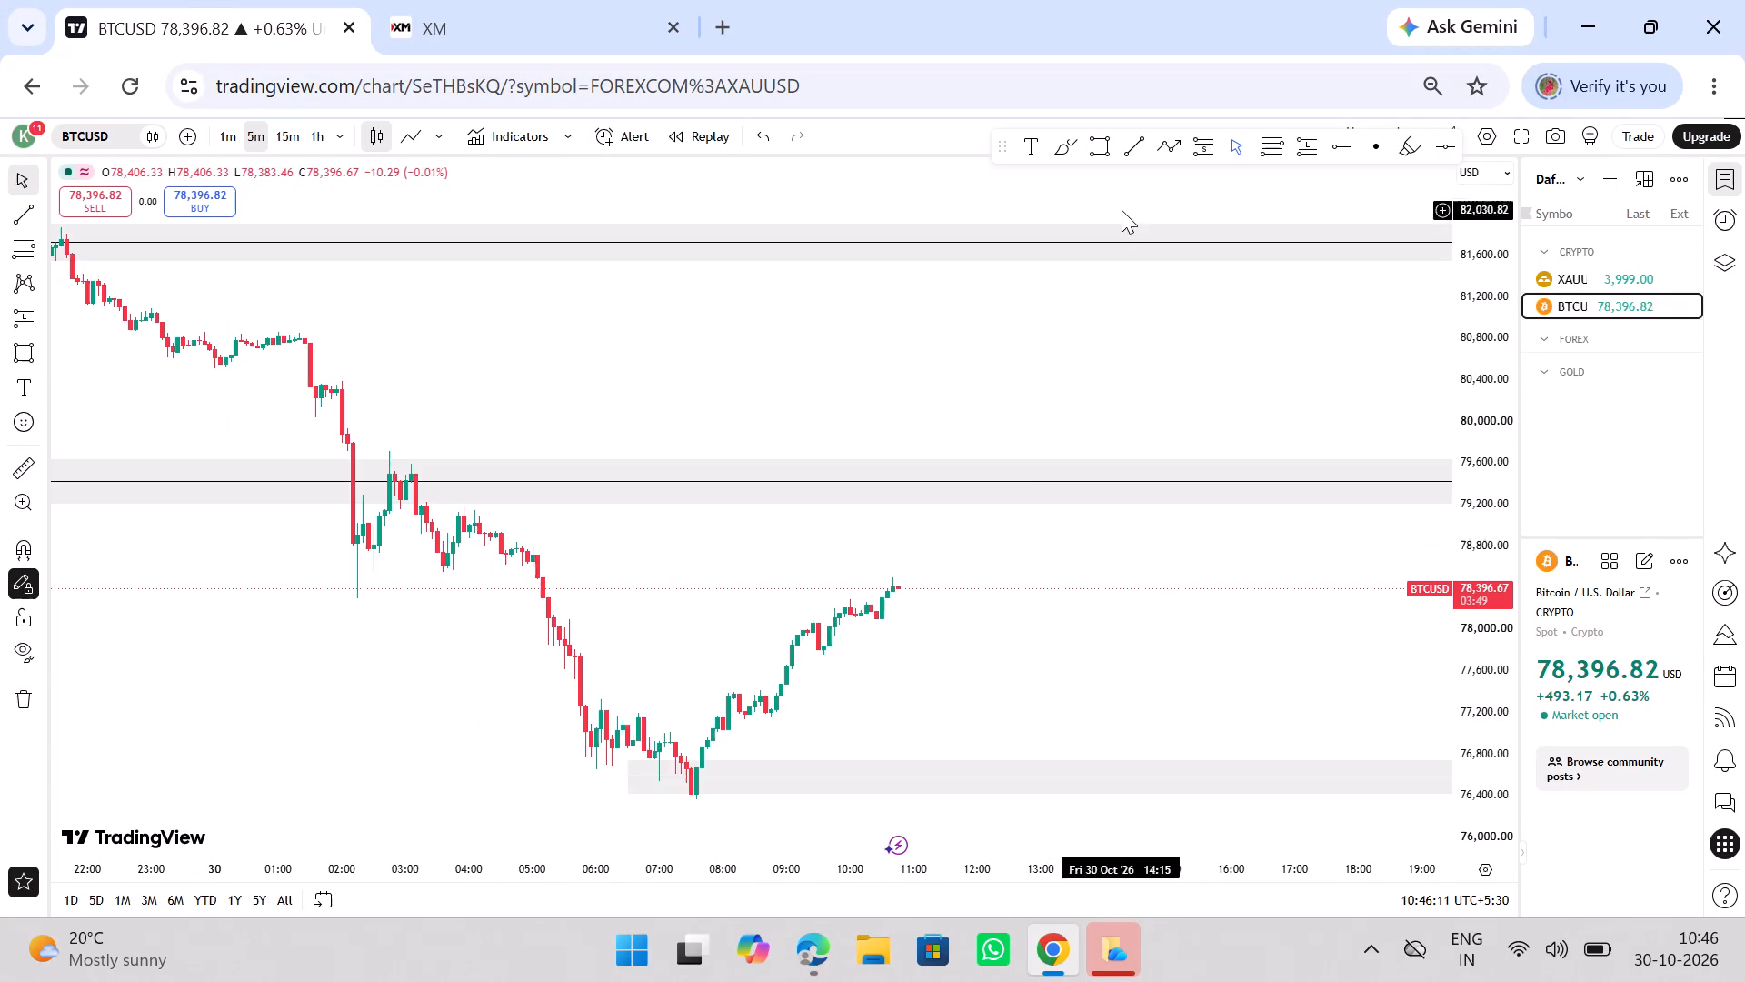
{"action": "left_click", "coordinate": [1101, 135]}
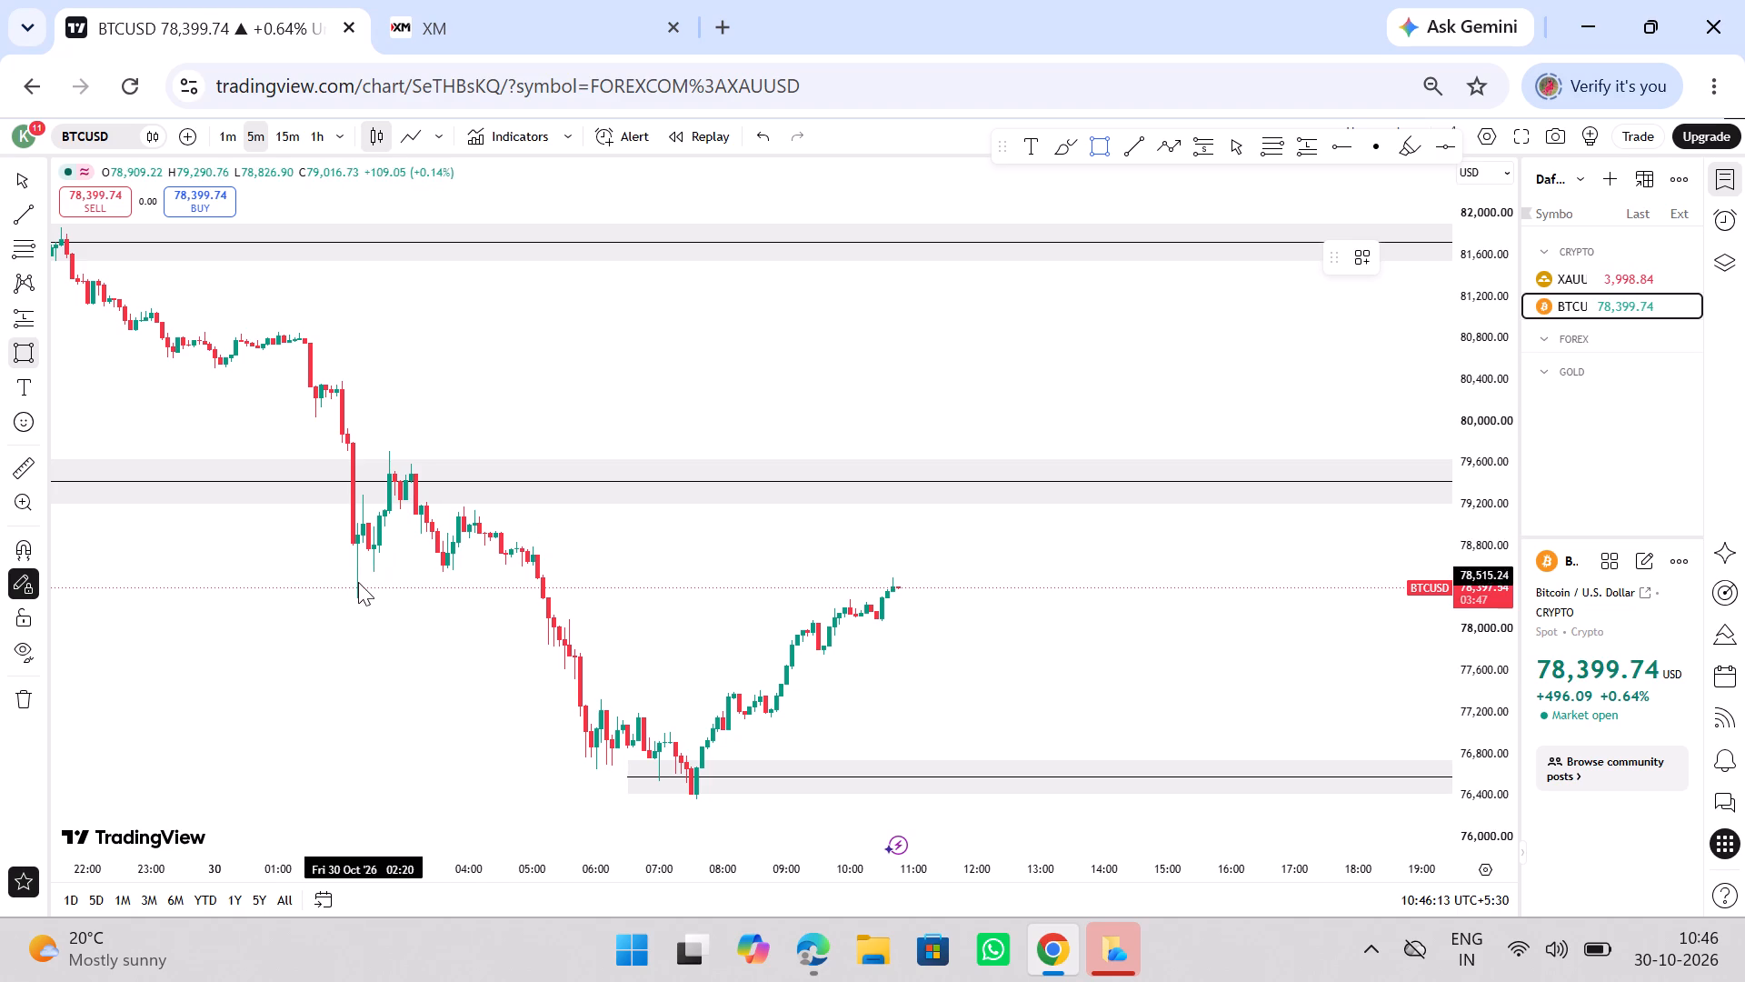
{"action": "left_click", "coordinate": [340, 586]}
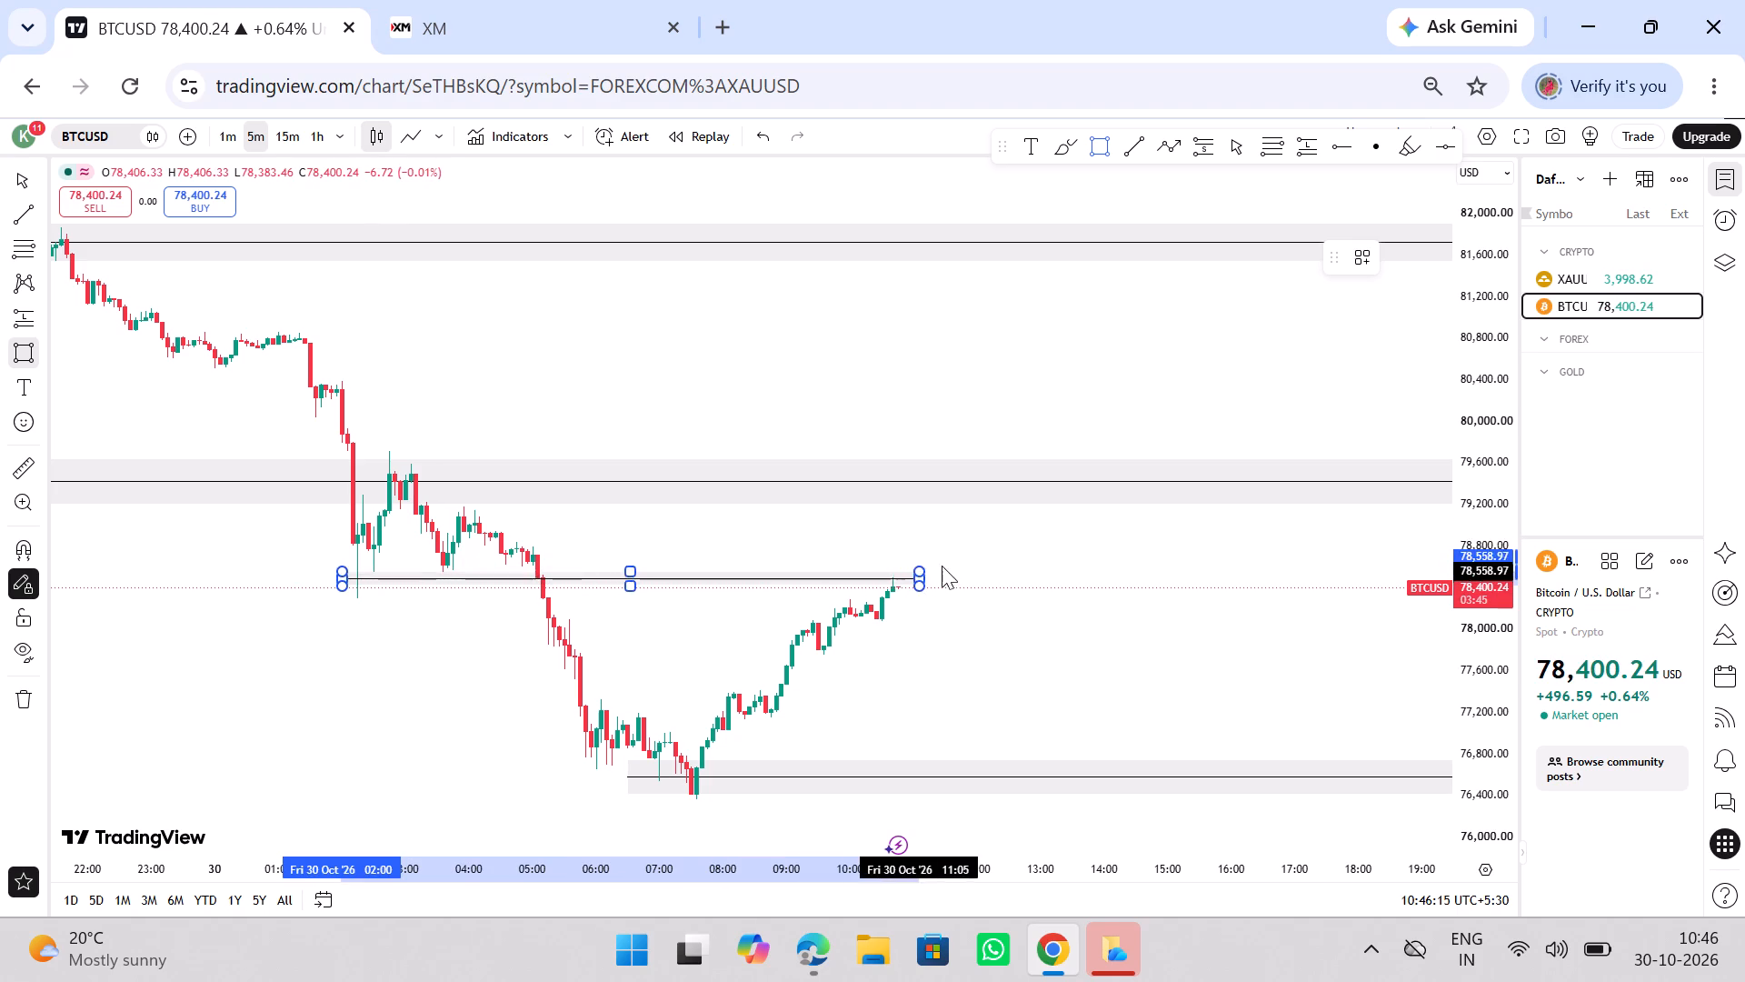
{"action": "left_click", "coordinate": [1042, 545]}
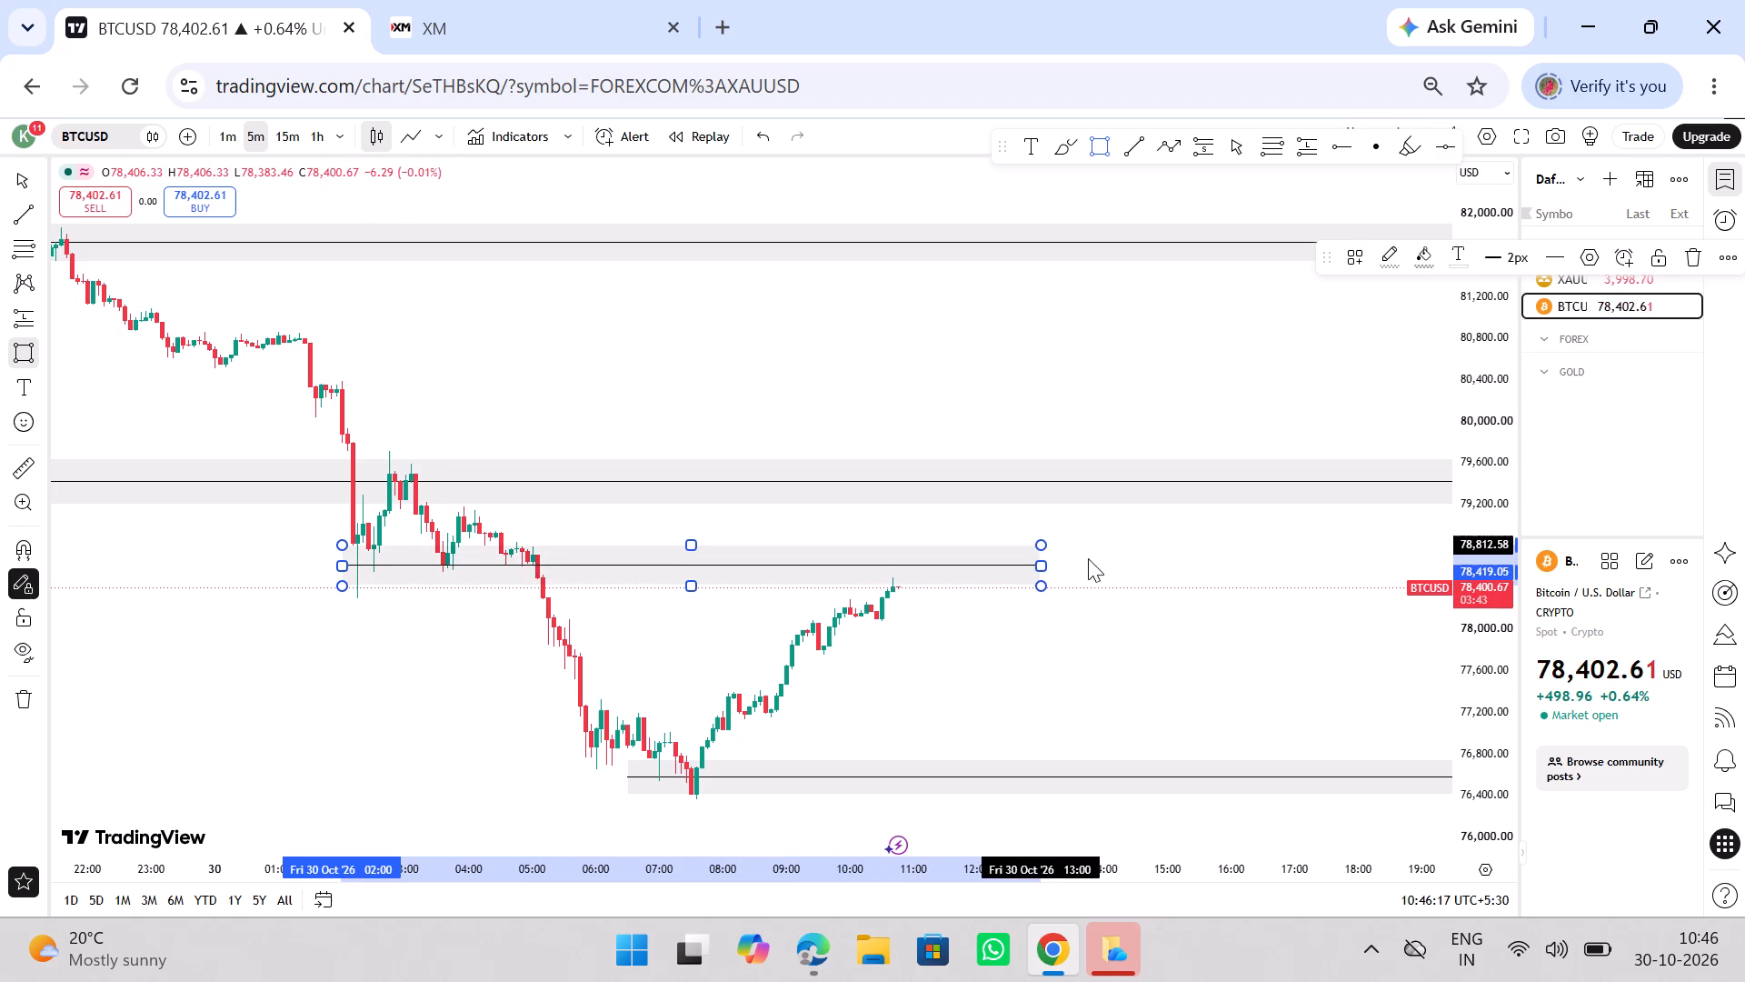
{"action": "right_click", "coordinate": [1211, 603]}
{"action": "left_click", "coordinate": [1211, 603]}
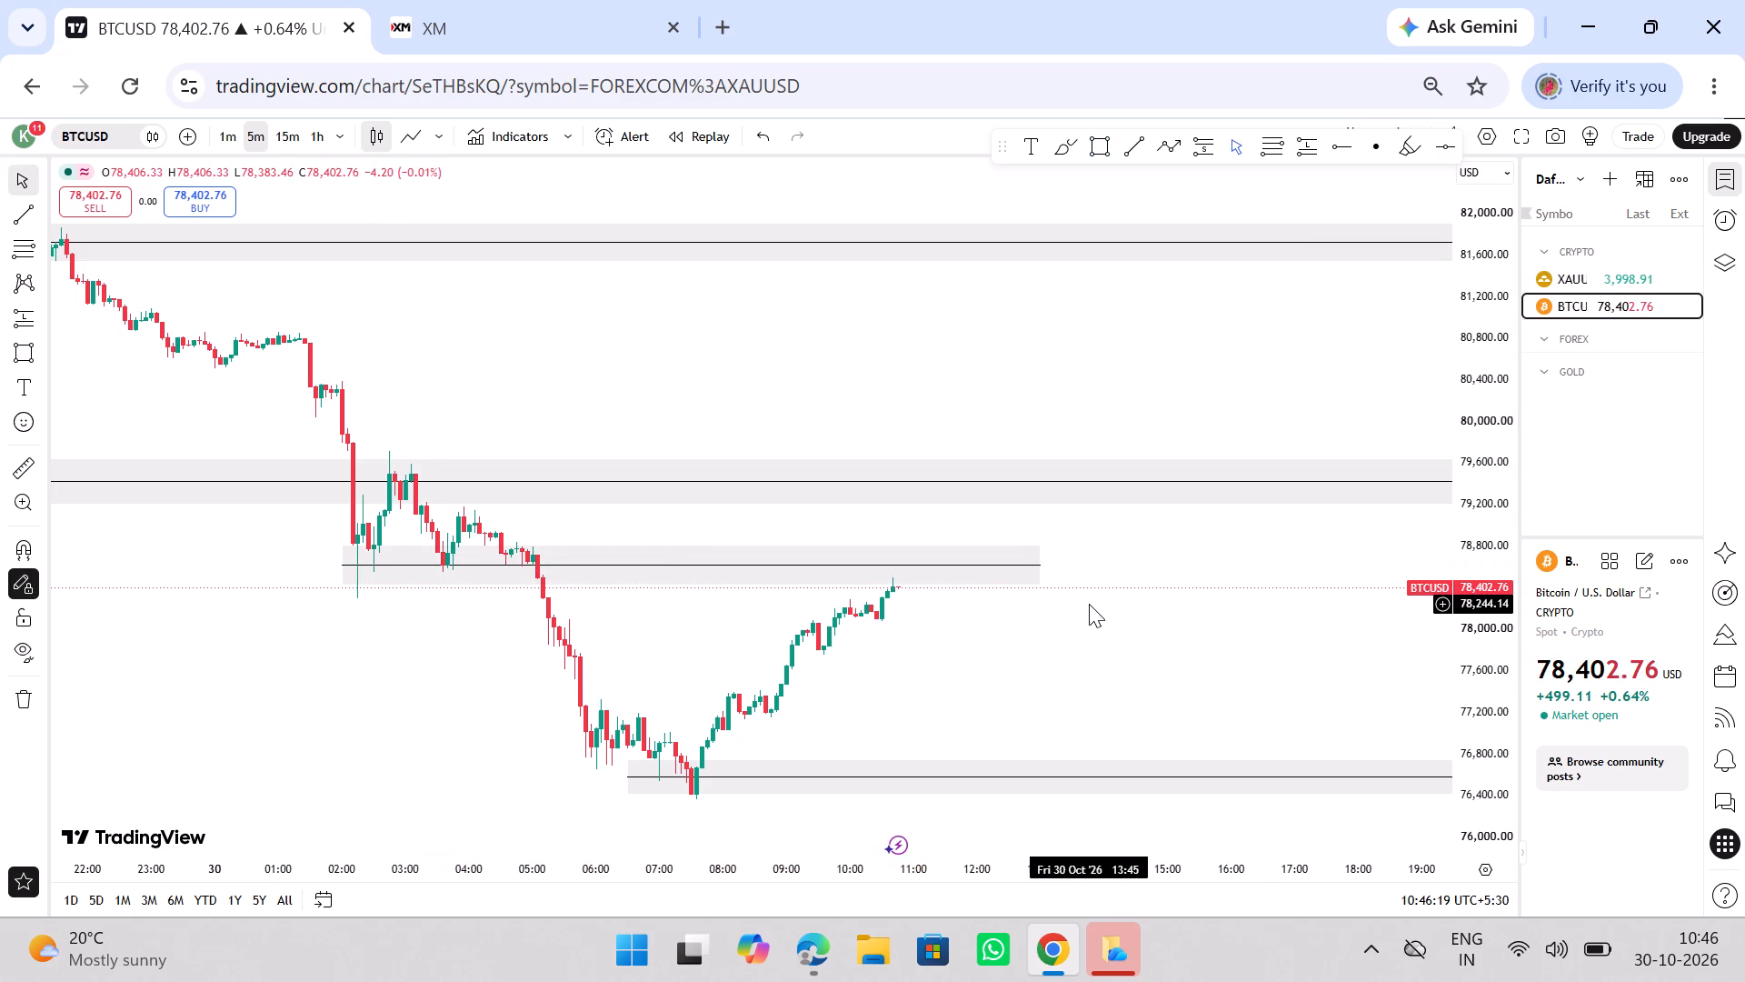
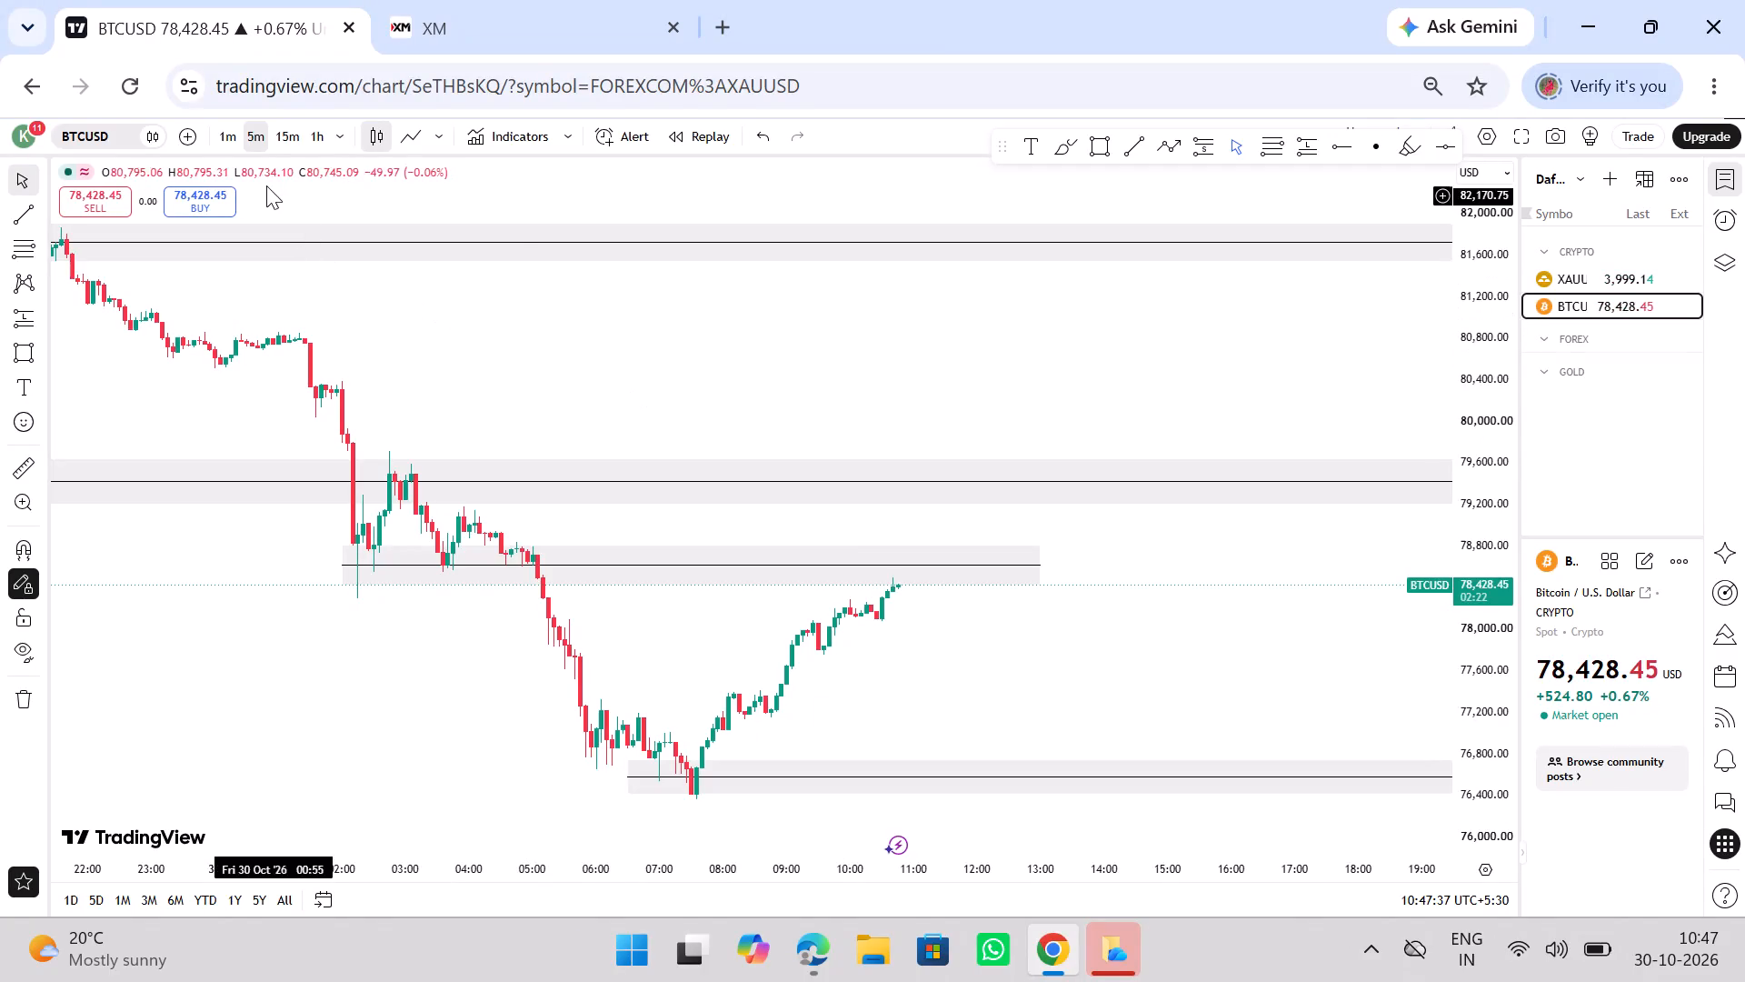
Examine the most recent 5-minute BTCUSD candles up close against the lower edge of the newly drawn rectangle zone.
{"action": "scroll", "coordinate": [923, 393], "scroll_direction": "up", "scroll_amount": 12, "text": "ctrl"}
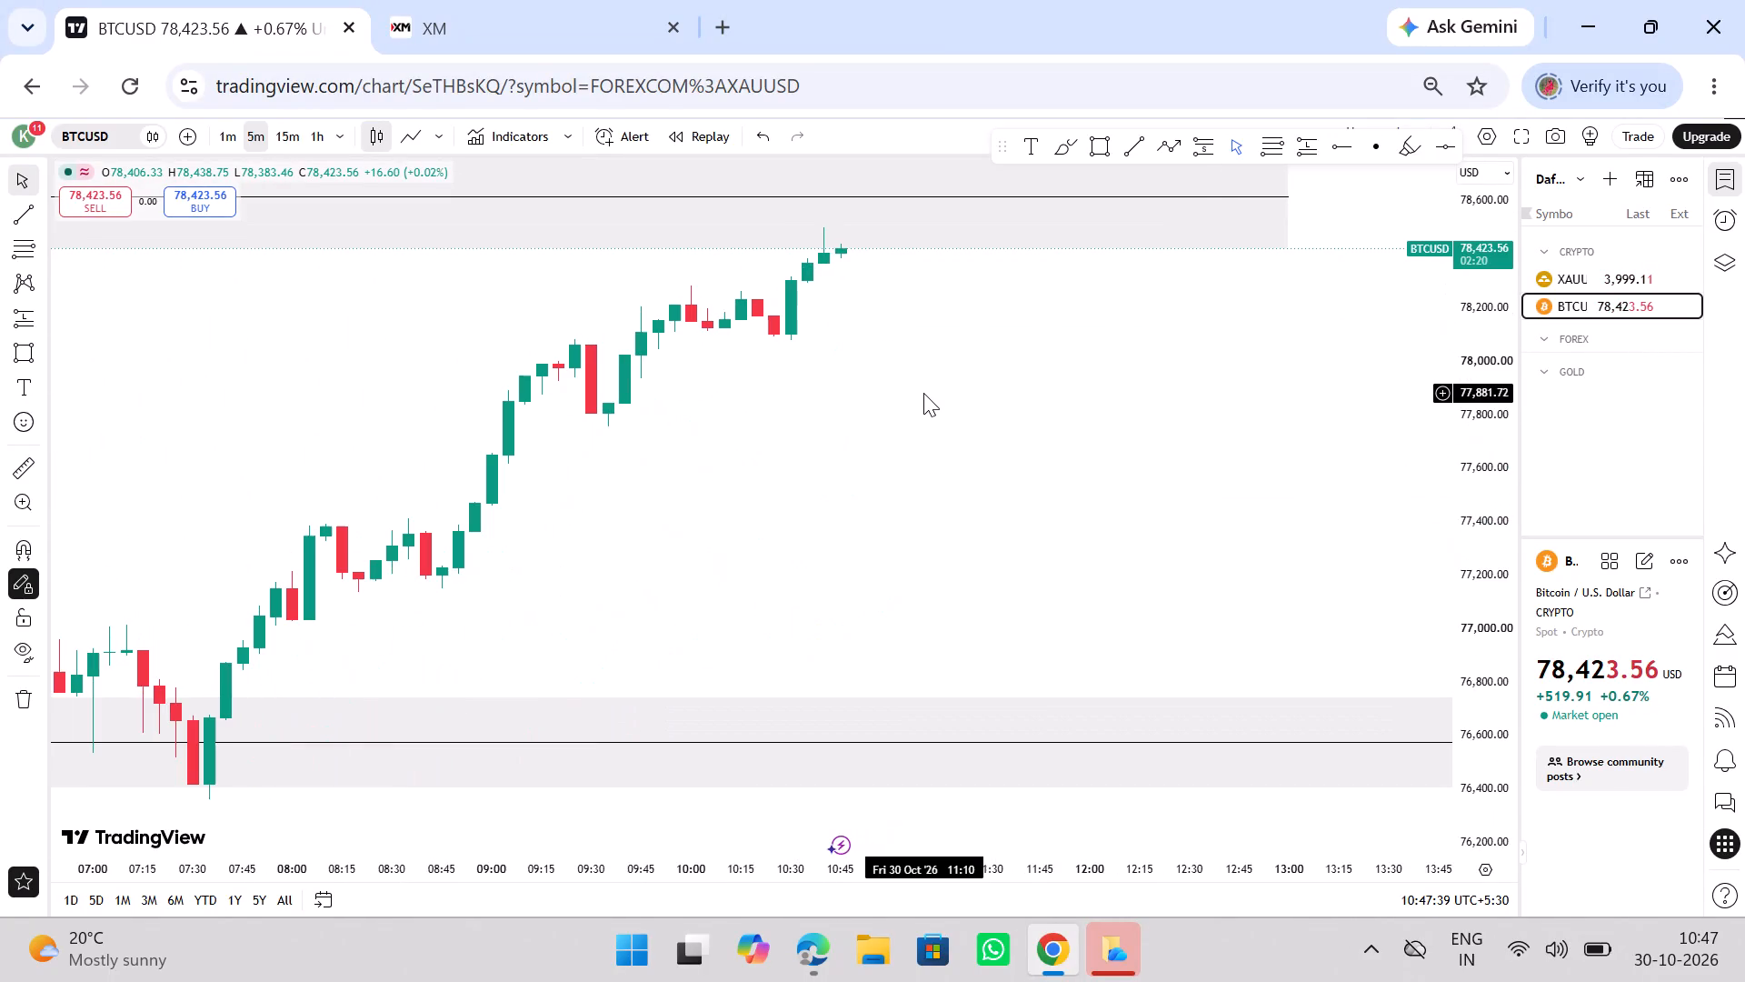
{"action": "left_click_drag", "start_coordinate": [890, 426], "coordinate": [706, 396]}
{"action": "left_click_drag", "start_coordinate": [854, 439], "coordinate": [638, 391]}
{"action": "left_click_drag", "start_coordinate": [810, 456], "coordinate": [877, 486]}
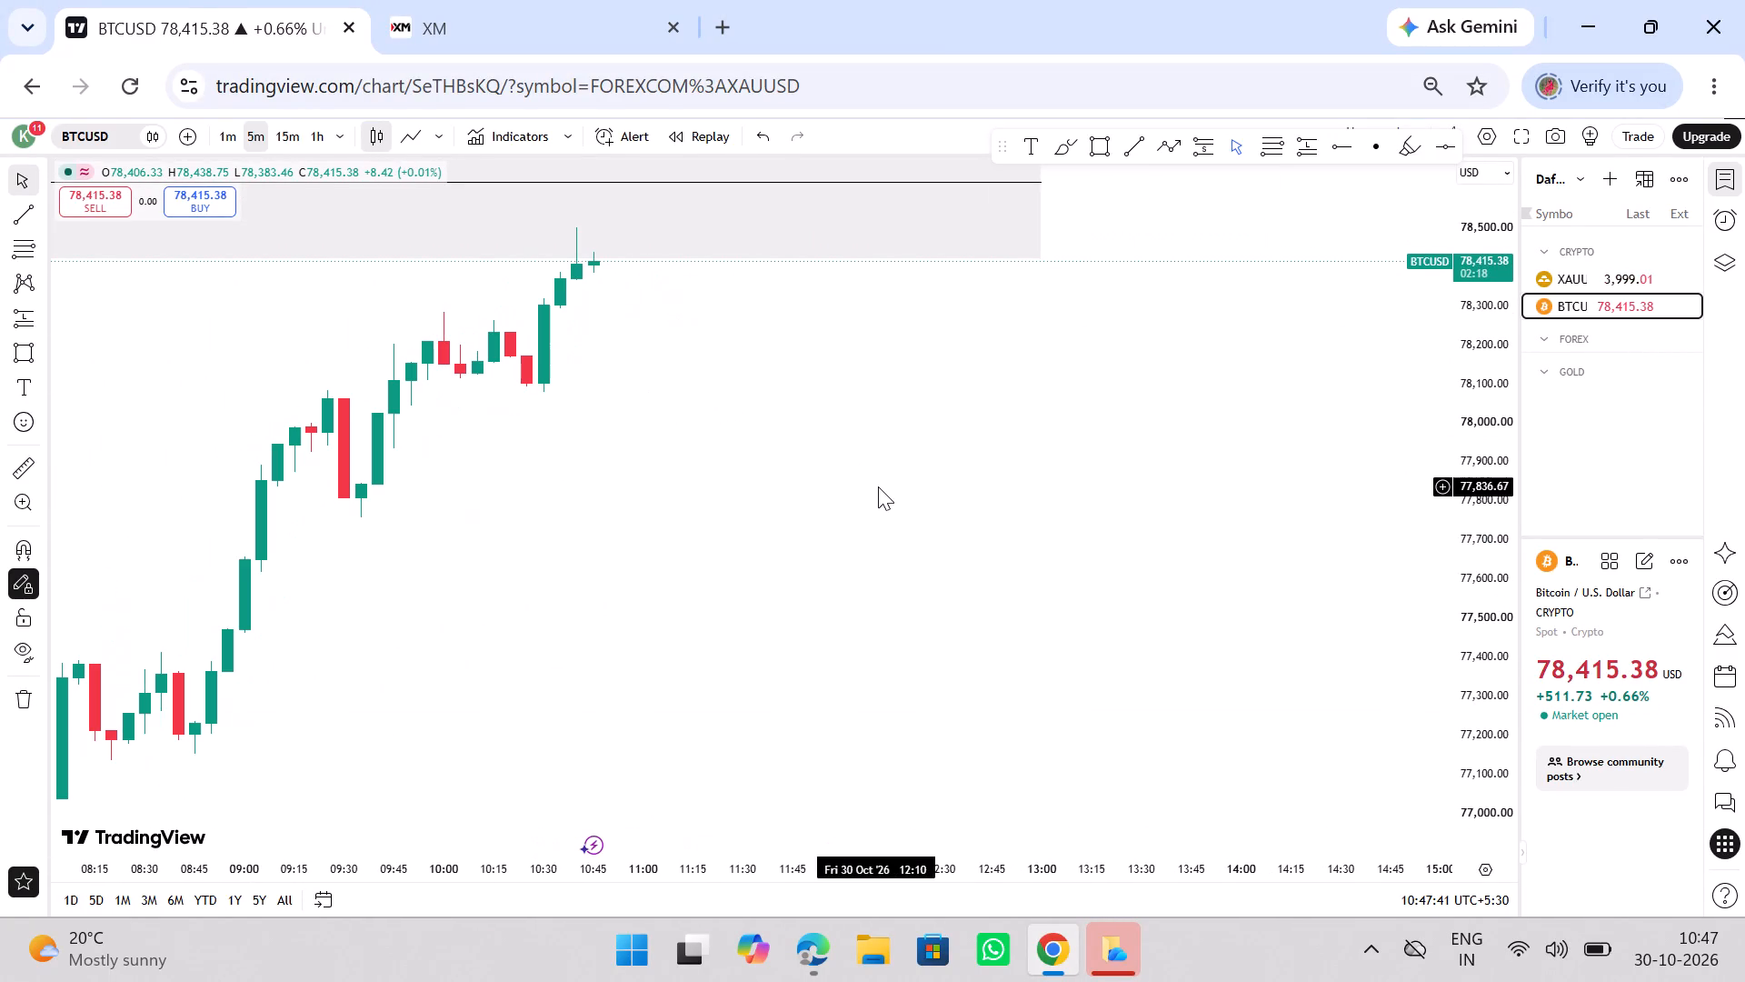
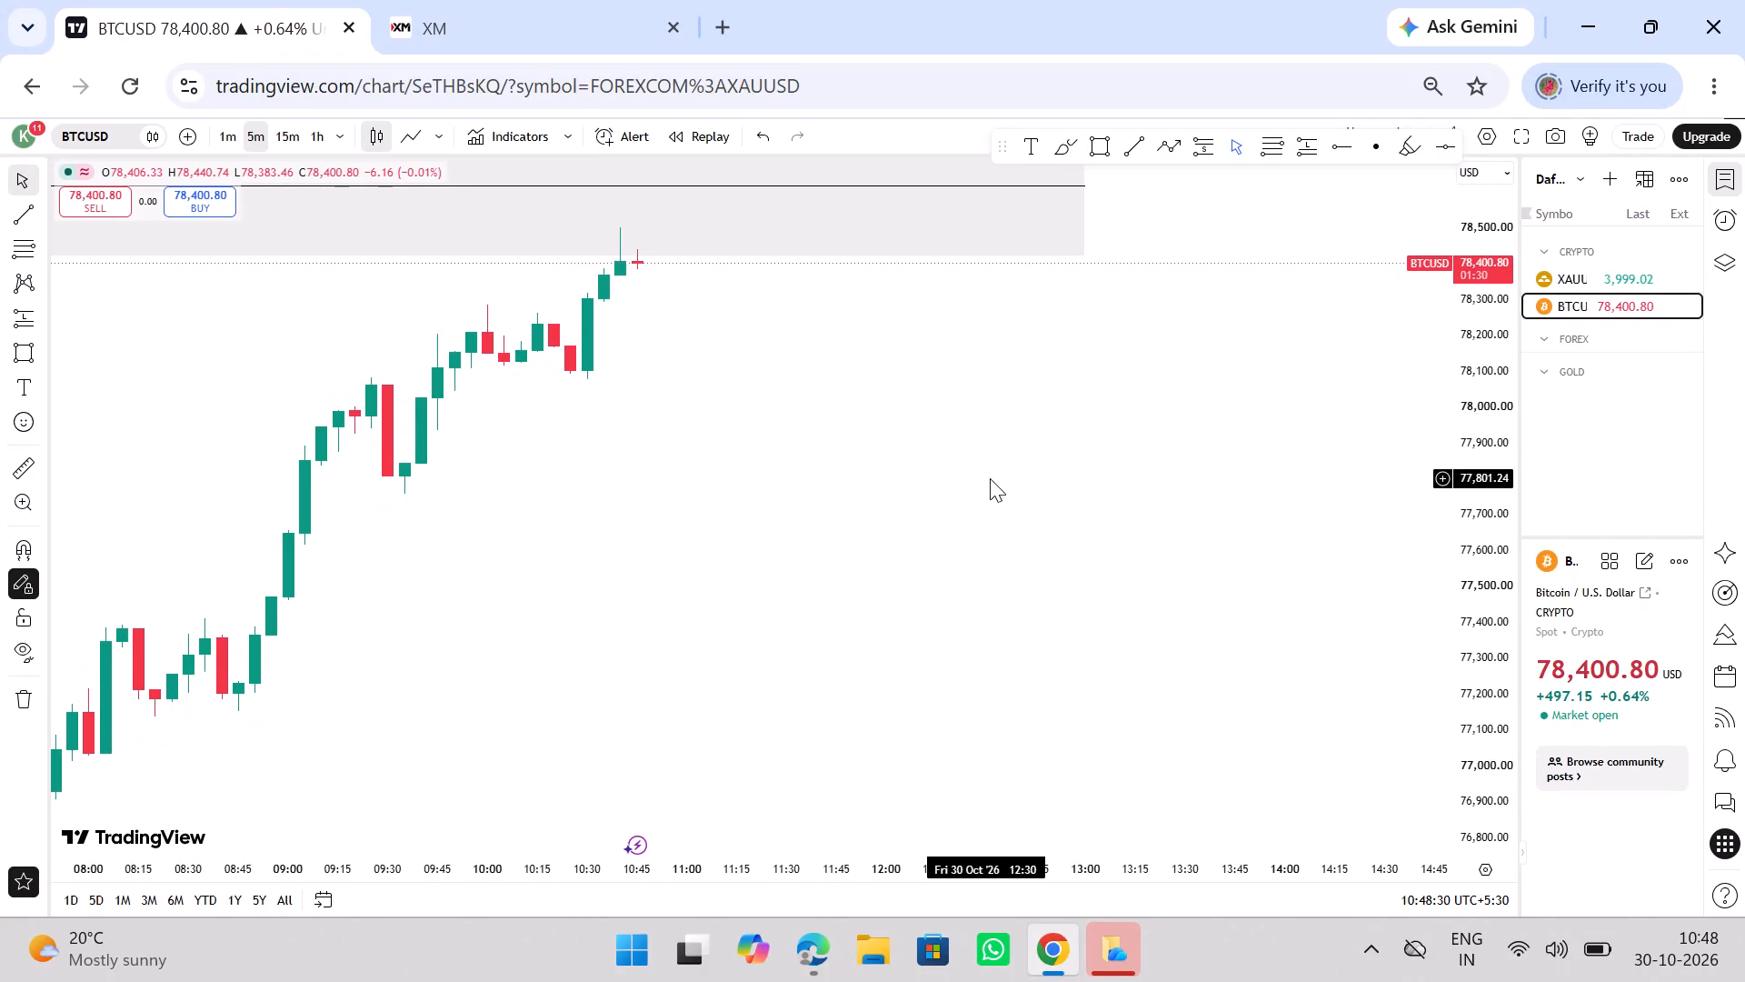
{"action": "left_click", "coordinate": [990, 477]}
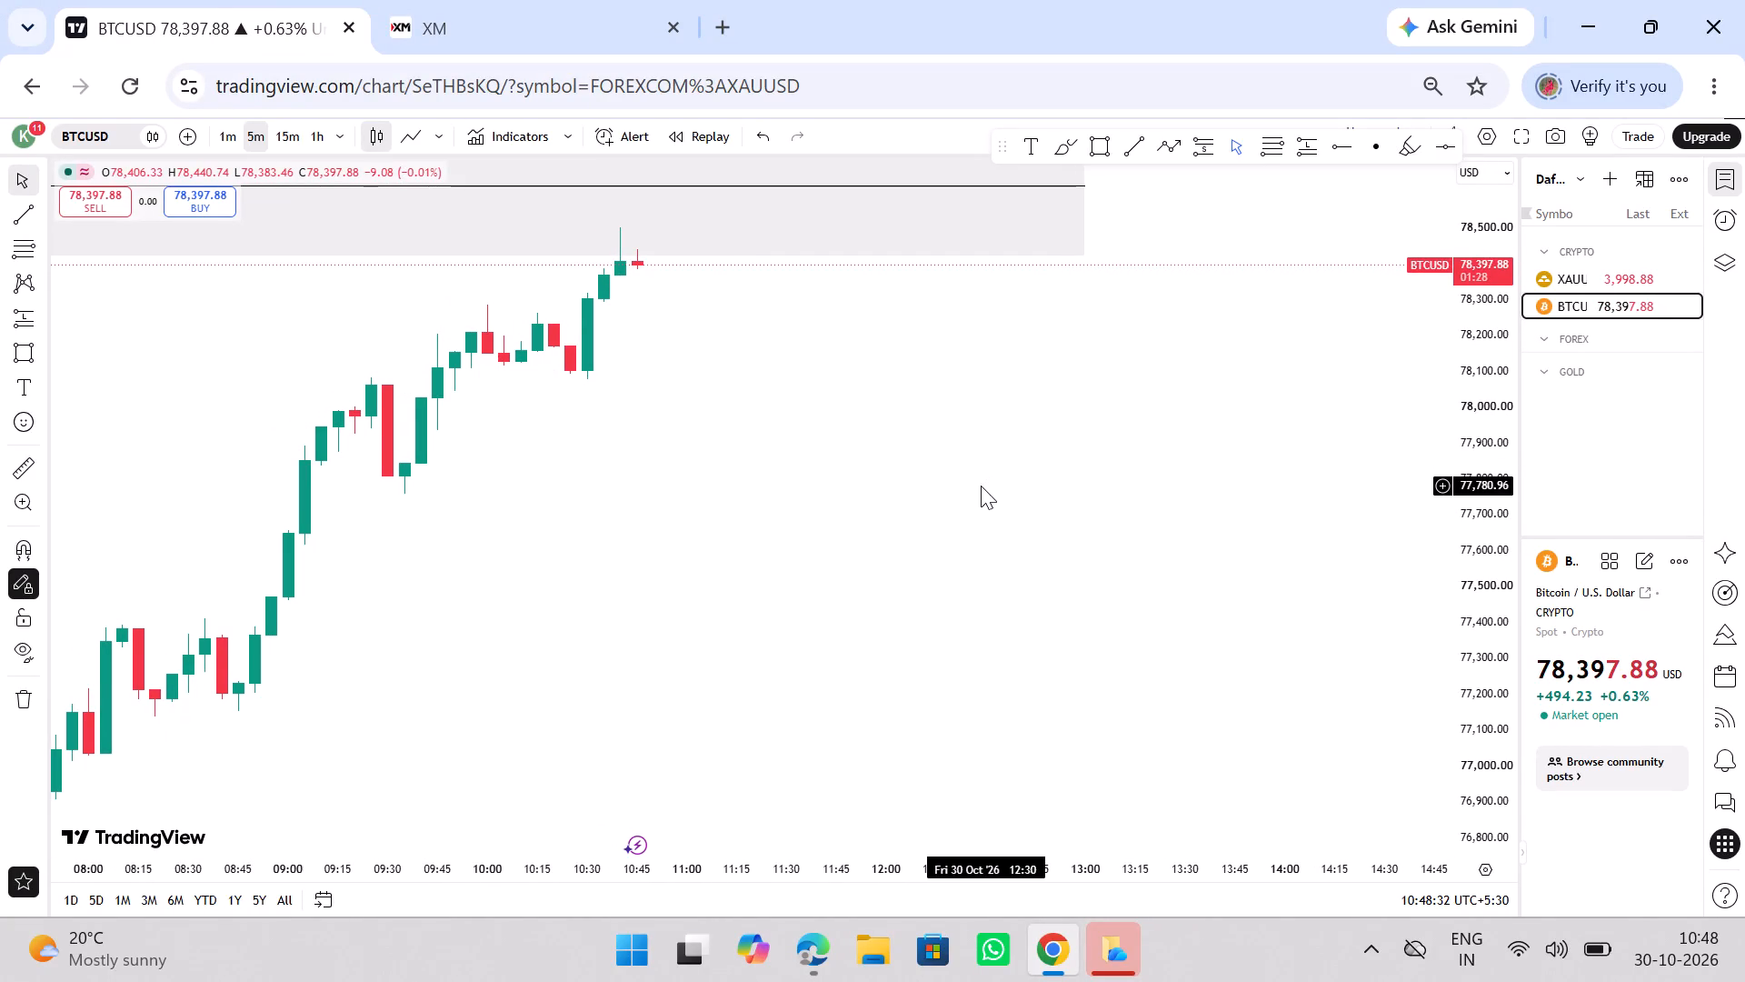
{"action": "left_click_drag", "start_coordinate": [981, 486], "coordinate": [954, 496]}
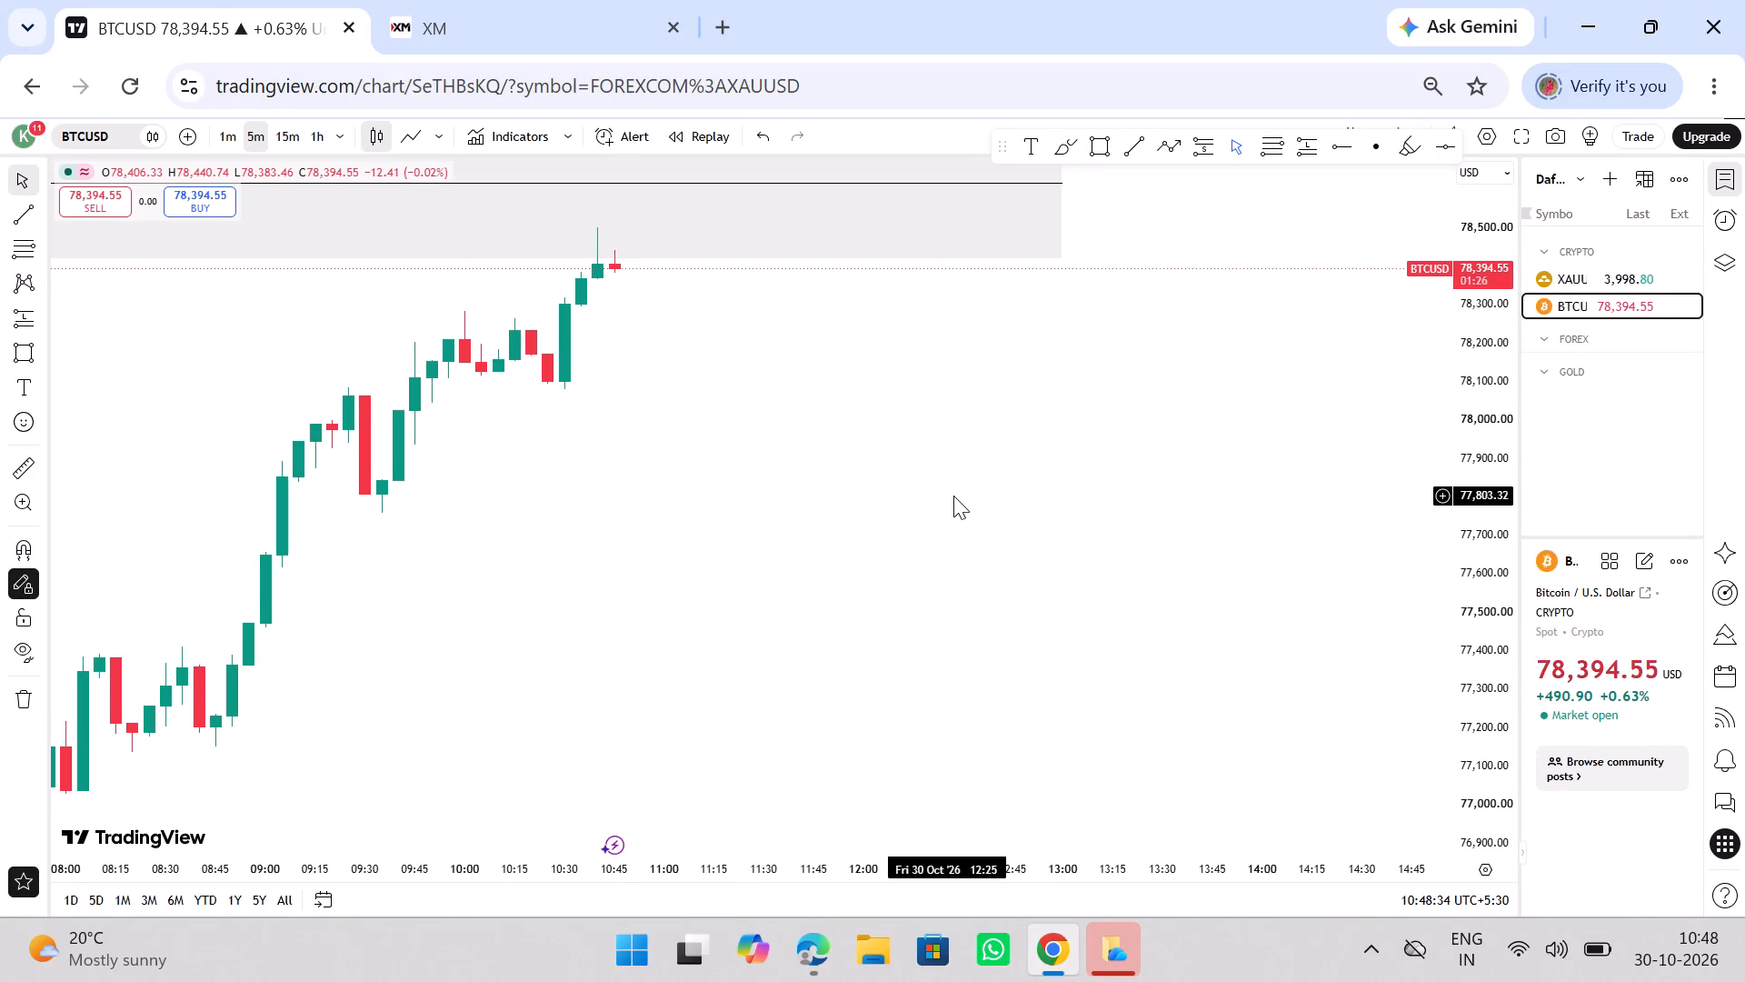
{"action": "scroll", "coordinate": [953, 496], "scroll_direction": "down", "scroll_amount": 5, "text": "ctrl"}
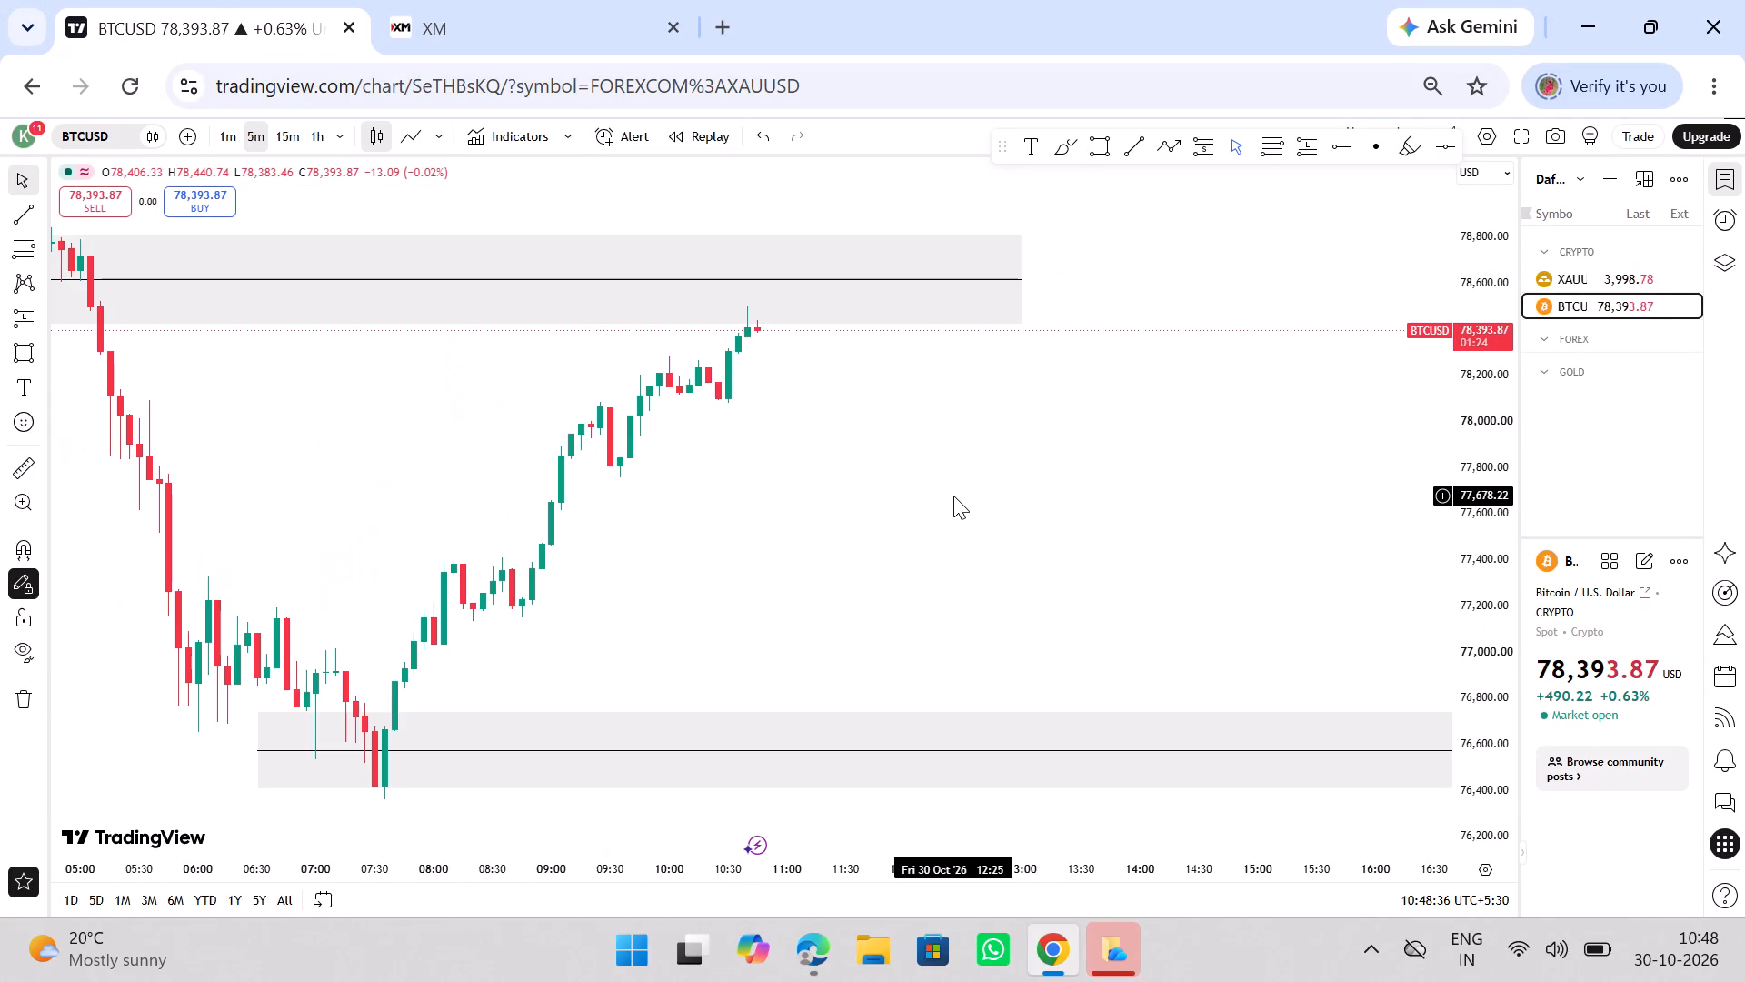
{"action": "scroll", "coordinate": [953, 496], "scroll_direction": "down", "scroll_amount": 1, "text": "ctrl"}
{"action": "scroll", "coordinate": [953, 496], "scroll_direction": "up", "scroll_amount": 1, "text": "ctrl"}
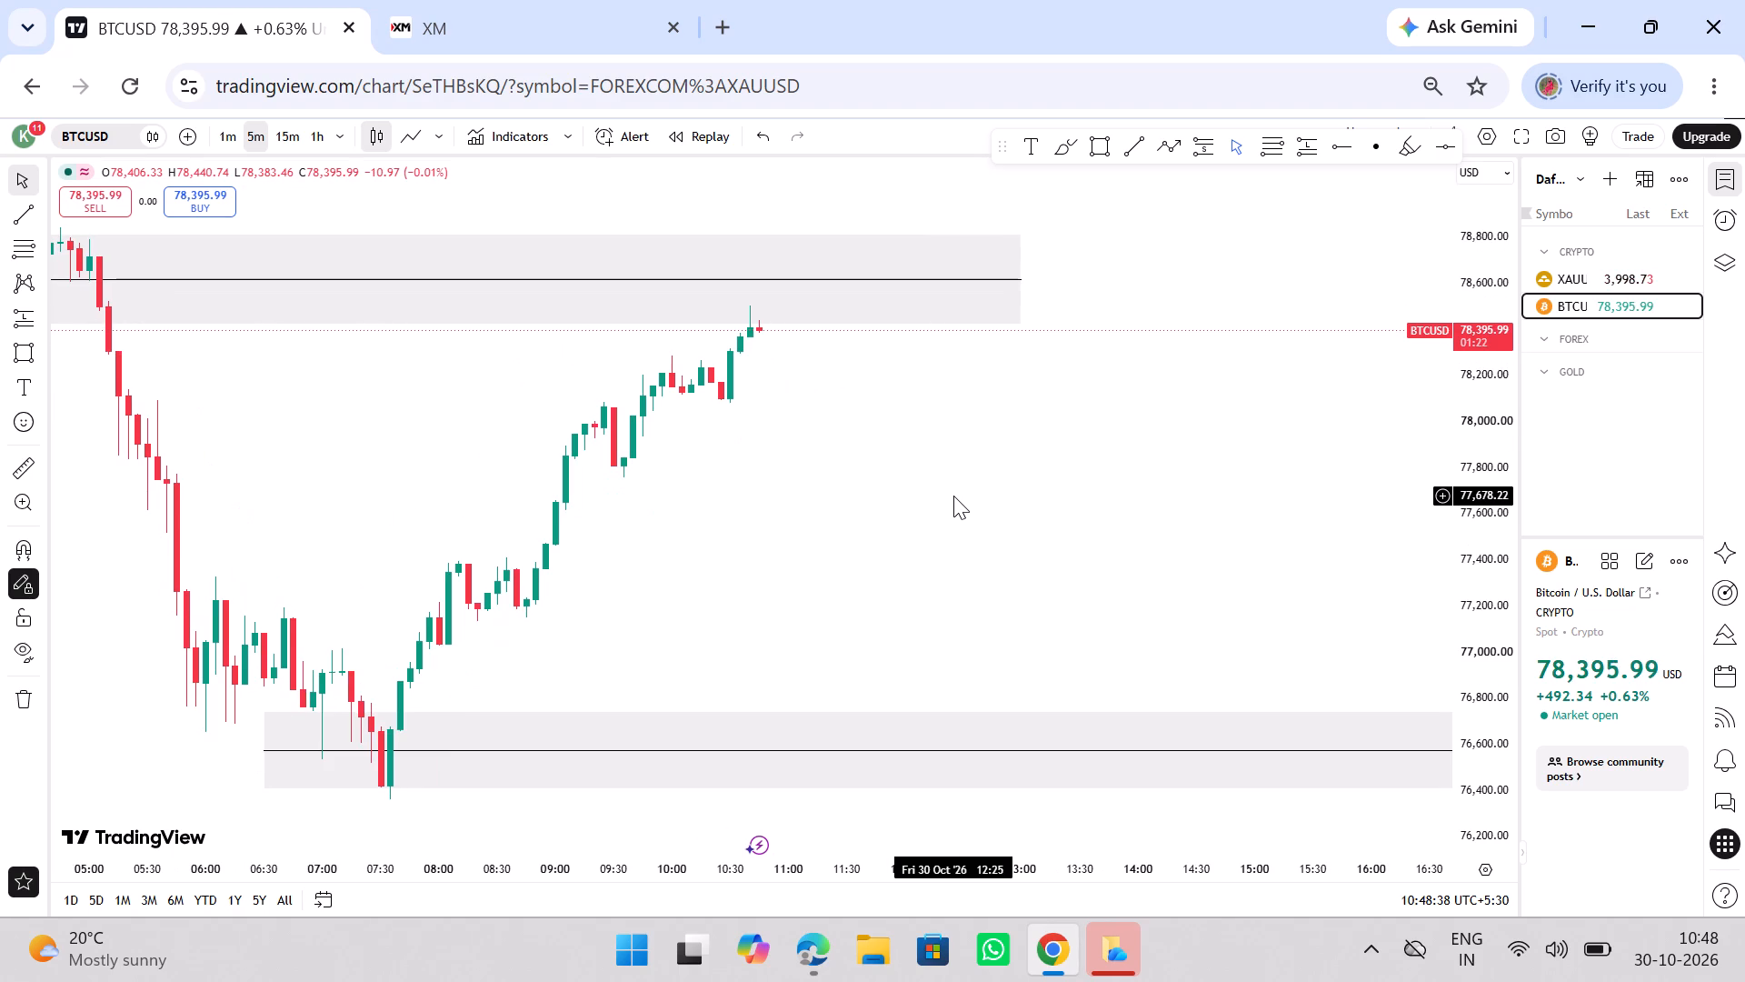
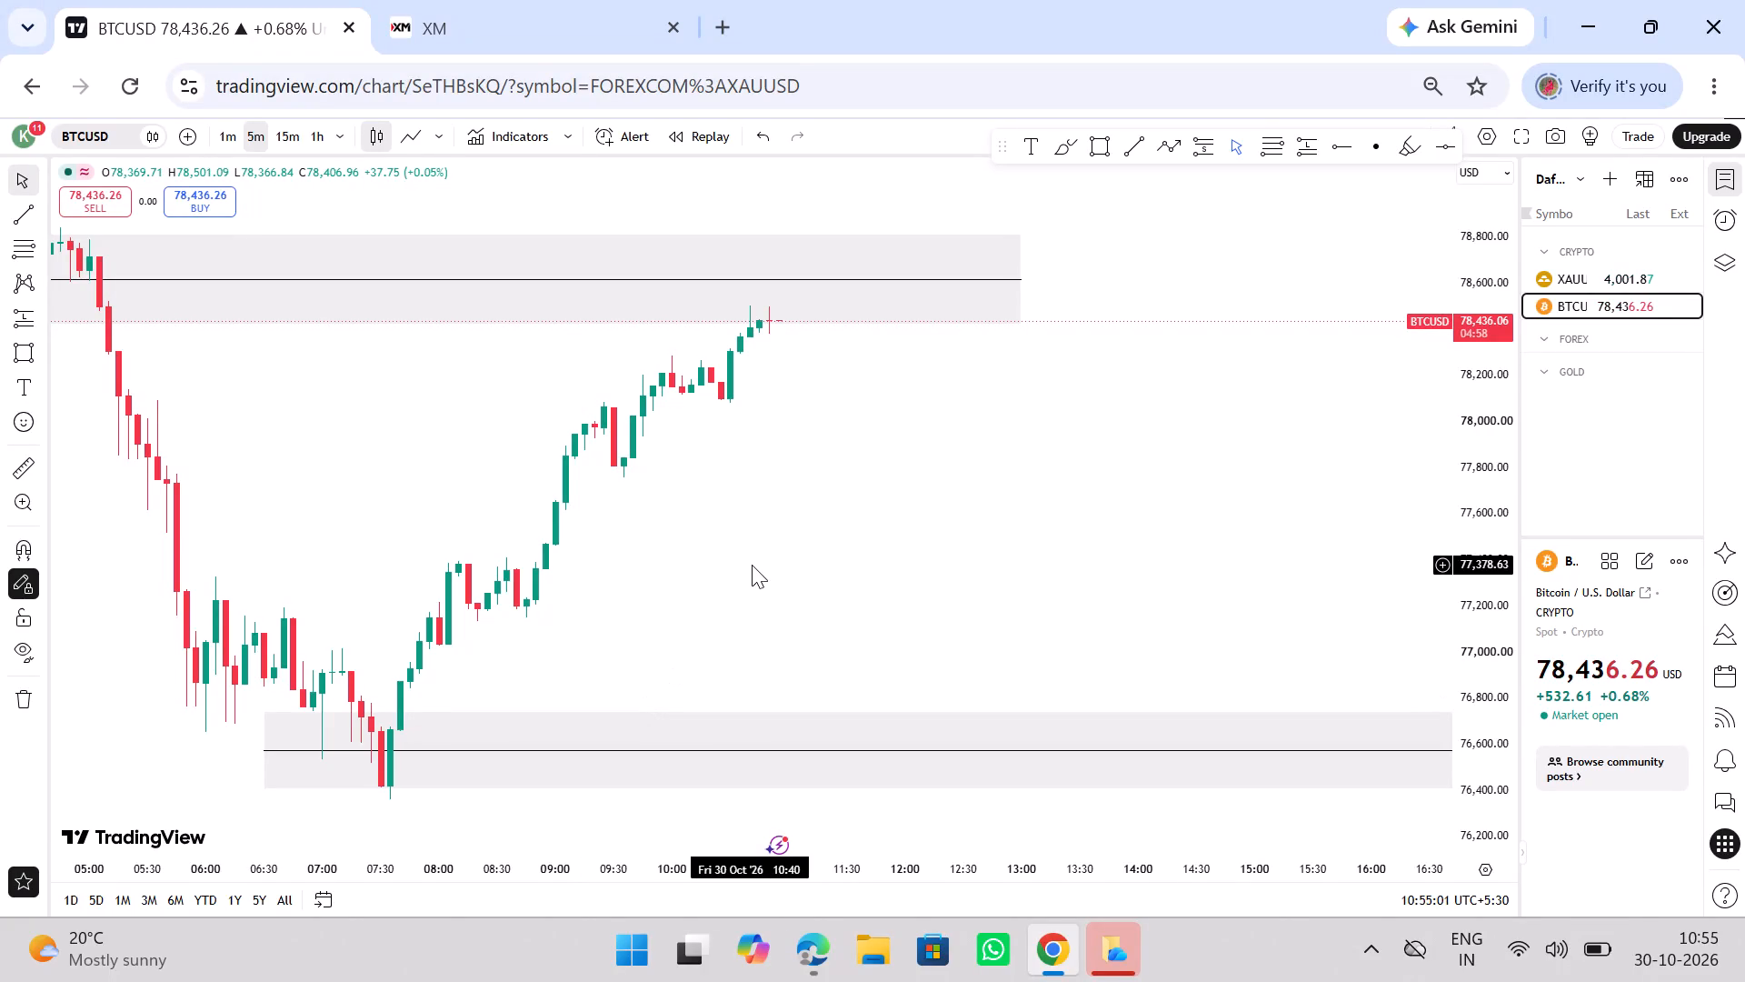
Place a Short position on the BTCUSD 5-minute chart at the 10:50 candle's low, with entry at about 78,379.
{"action": "scroll", "coordinate": [795, 555], "scroll_direction": "up", "scroll_amount": 9, "text": "ctrl"}
{"action": "left_click_drag", "start_coordinate": [771, 571], "coordinate": [539, 591]}
{"action": "left_click_drag", "start_coordinate": [683, 561], "coordinate": [529, 550]}
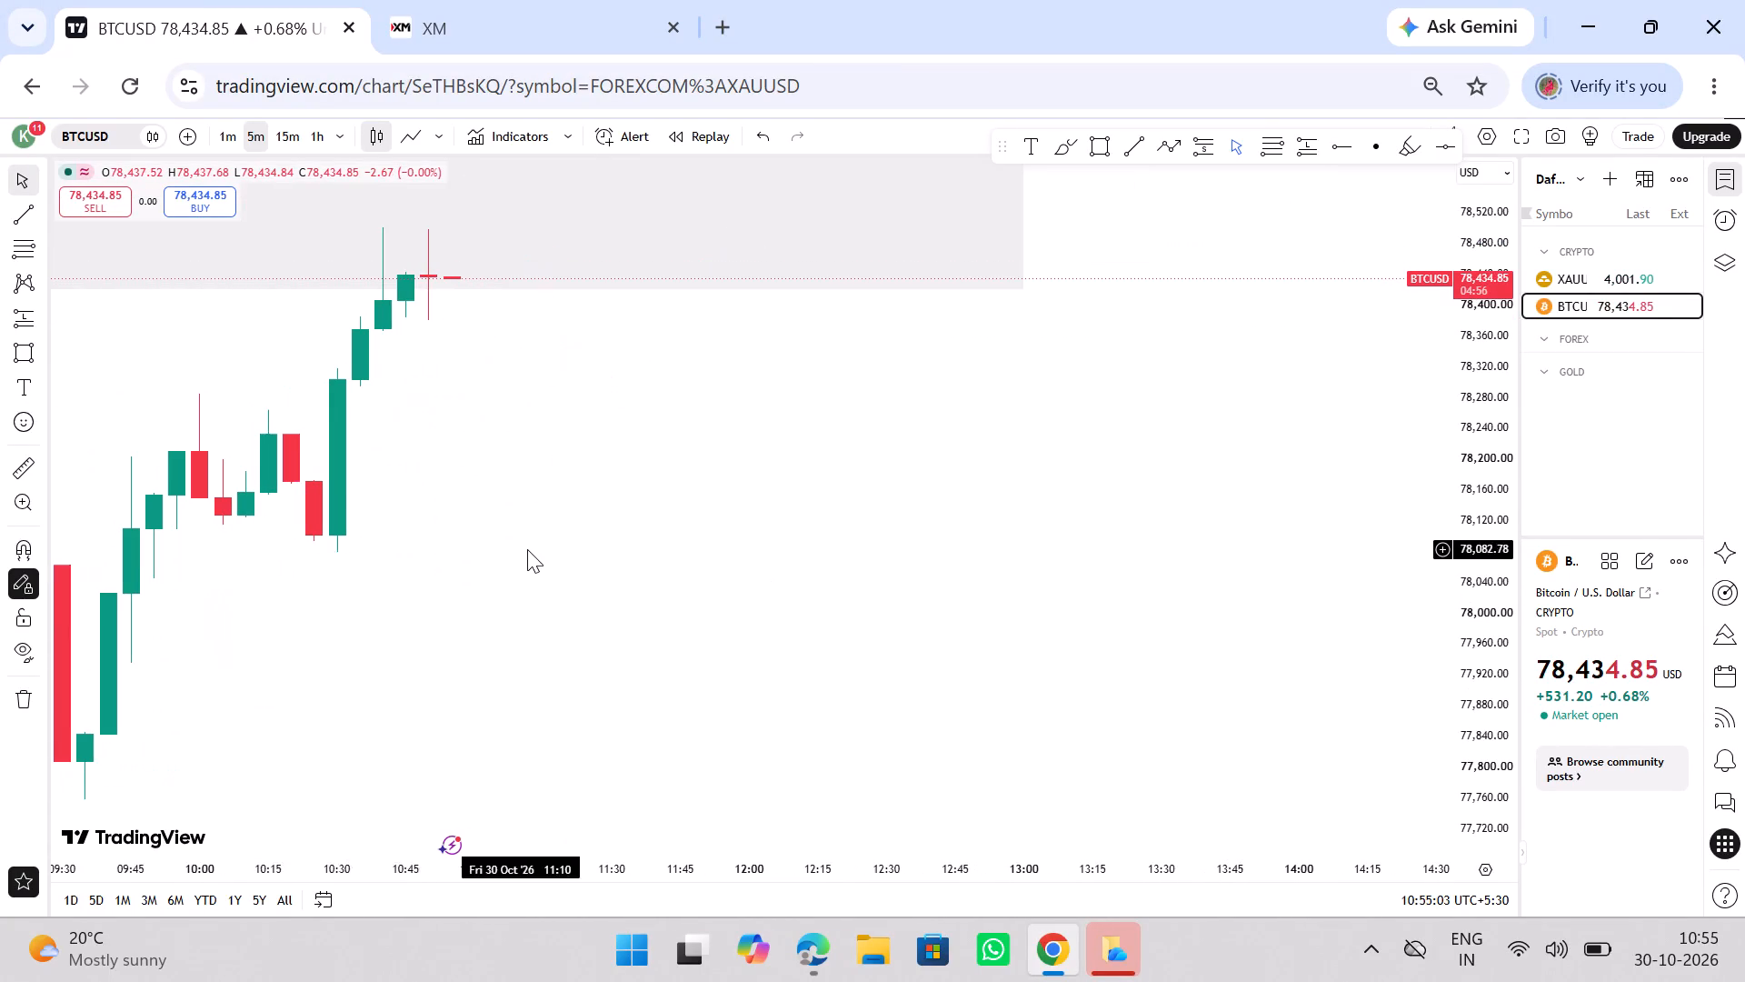
{"action": "left_click", "coordinate": [43, 308]}
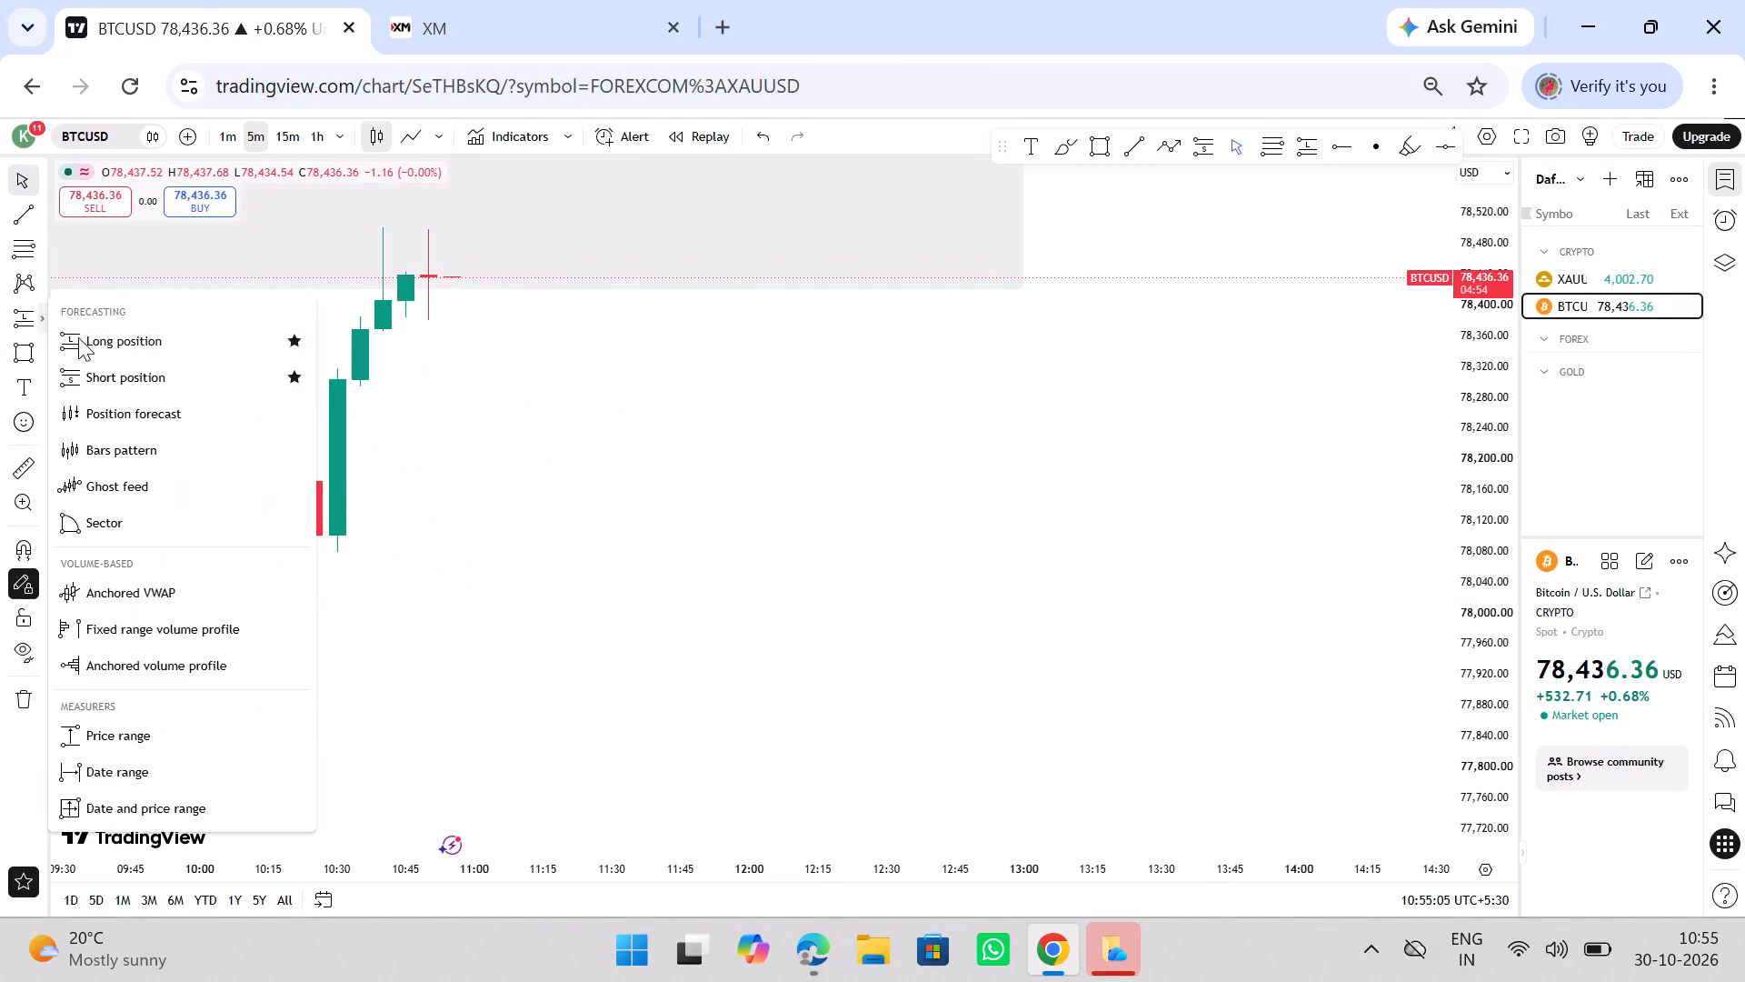
{"action": "left_click", "coordinate": [112, 374]}
{"action": "left_click", "coordinate": [427, 321]}
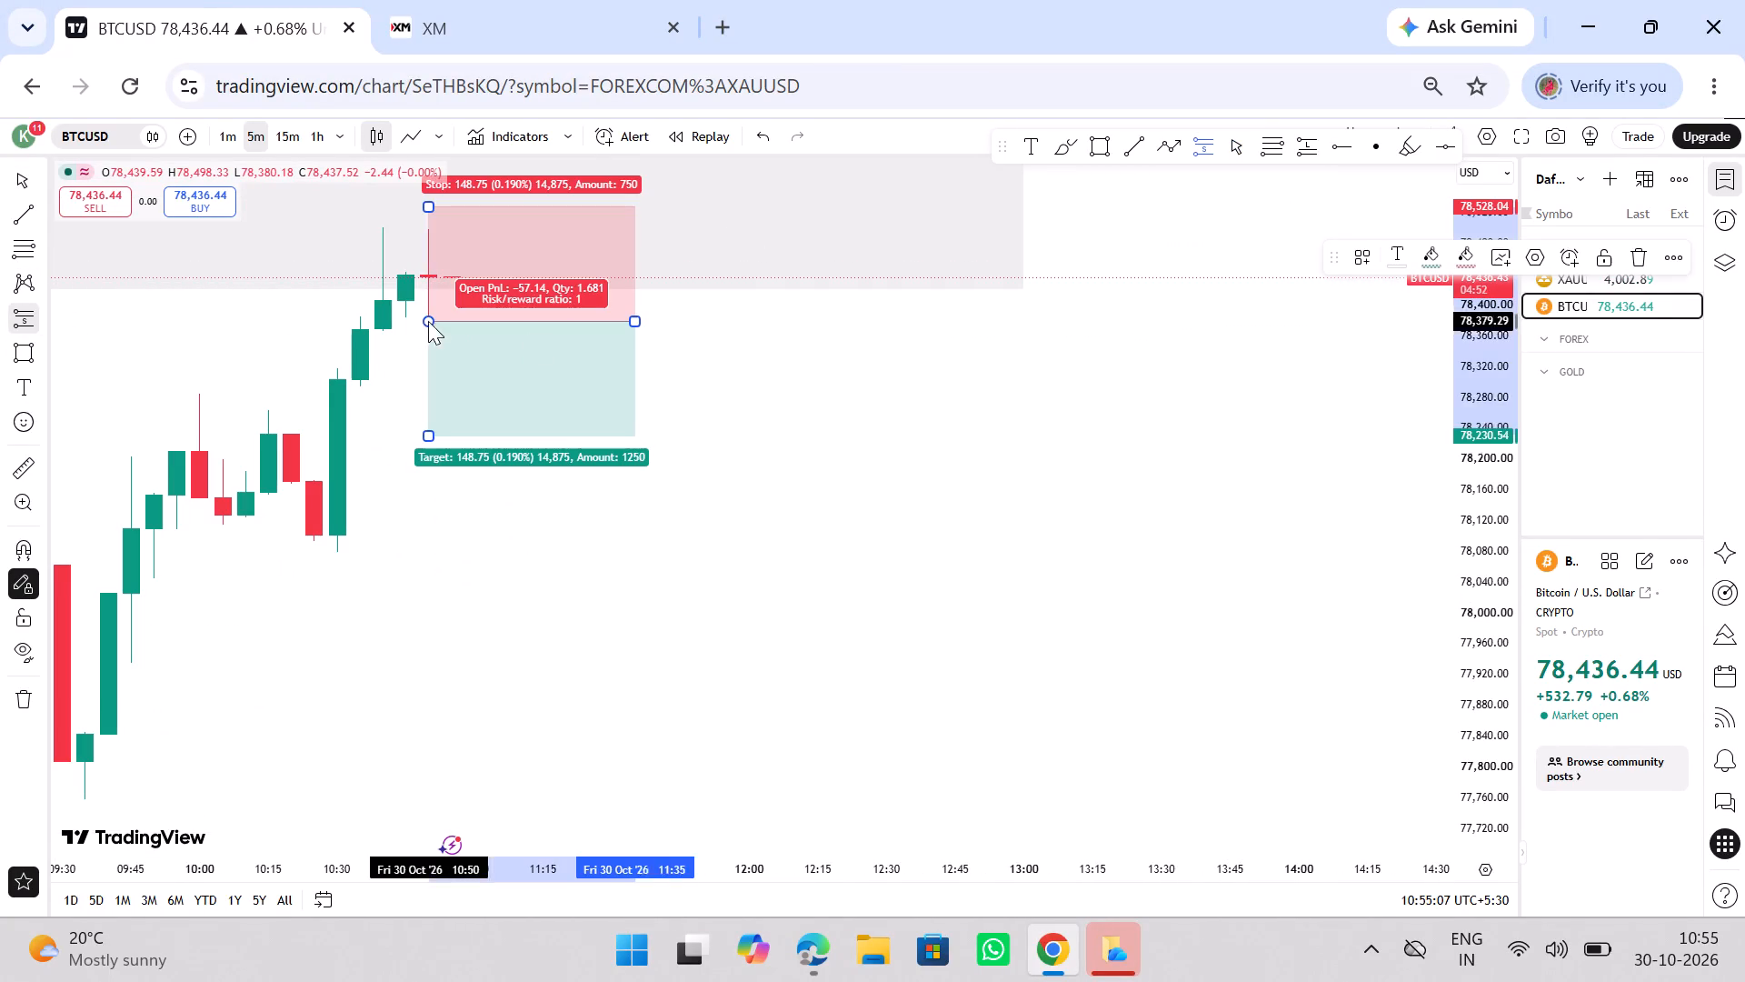
{"action": "right_click", "coordinate": [752, 423]}
{"action": "left_click", "coordinate": [752, 423]}
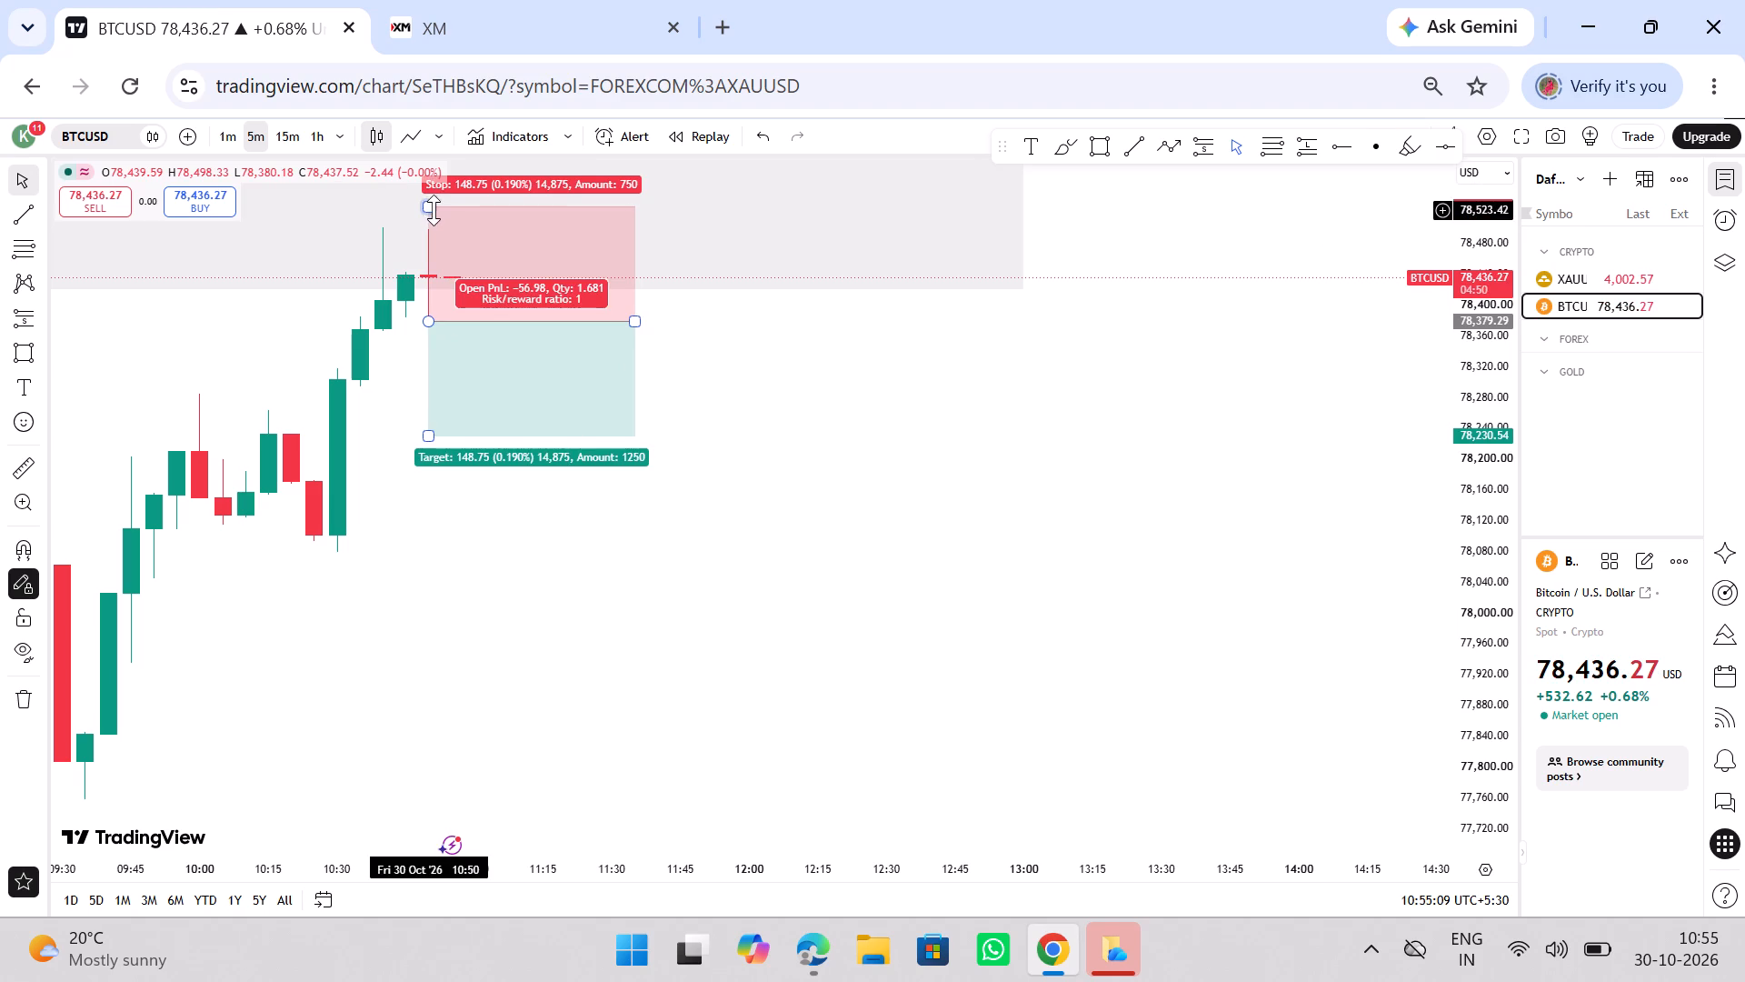
Adjust the short position's stop level to about 78,505.70 and extend its target down to about 78,121.76.
{"action": "left_click_drag", "start_coordinate": [434, 210], "coordinate": [454, 224]}
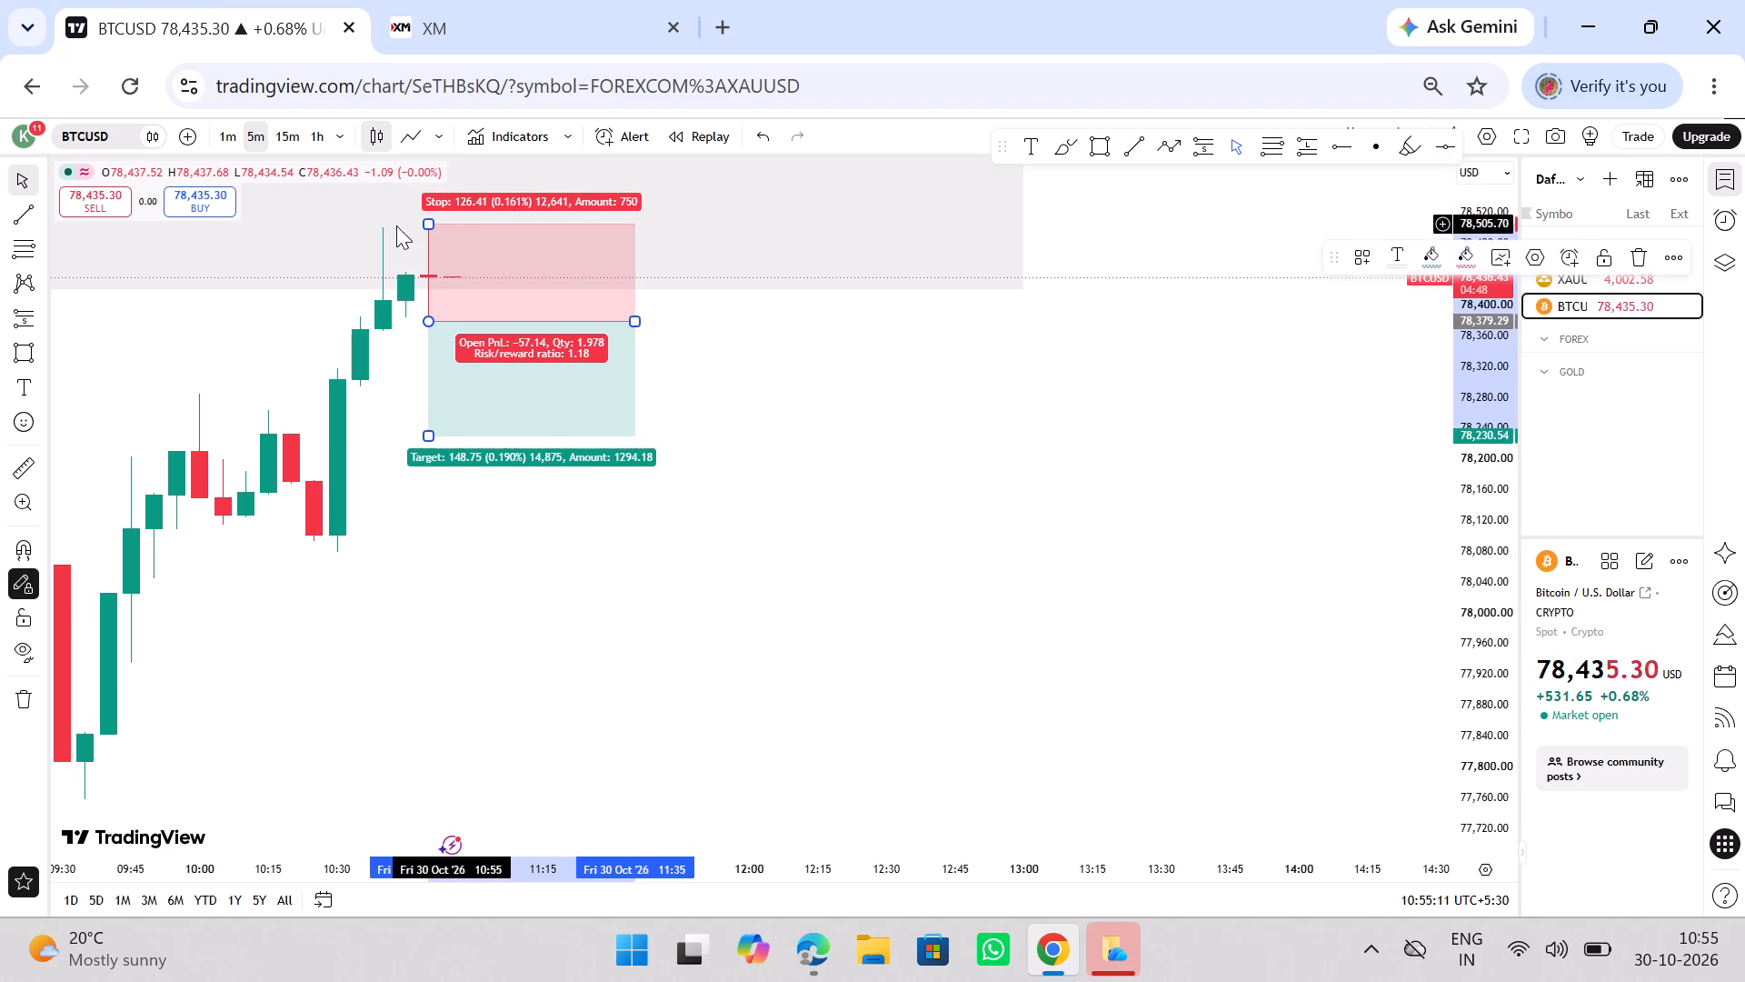
{"action": "left_click_drag", "start_coordinate": [431, 434], "coordinate": [434, 447]}
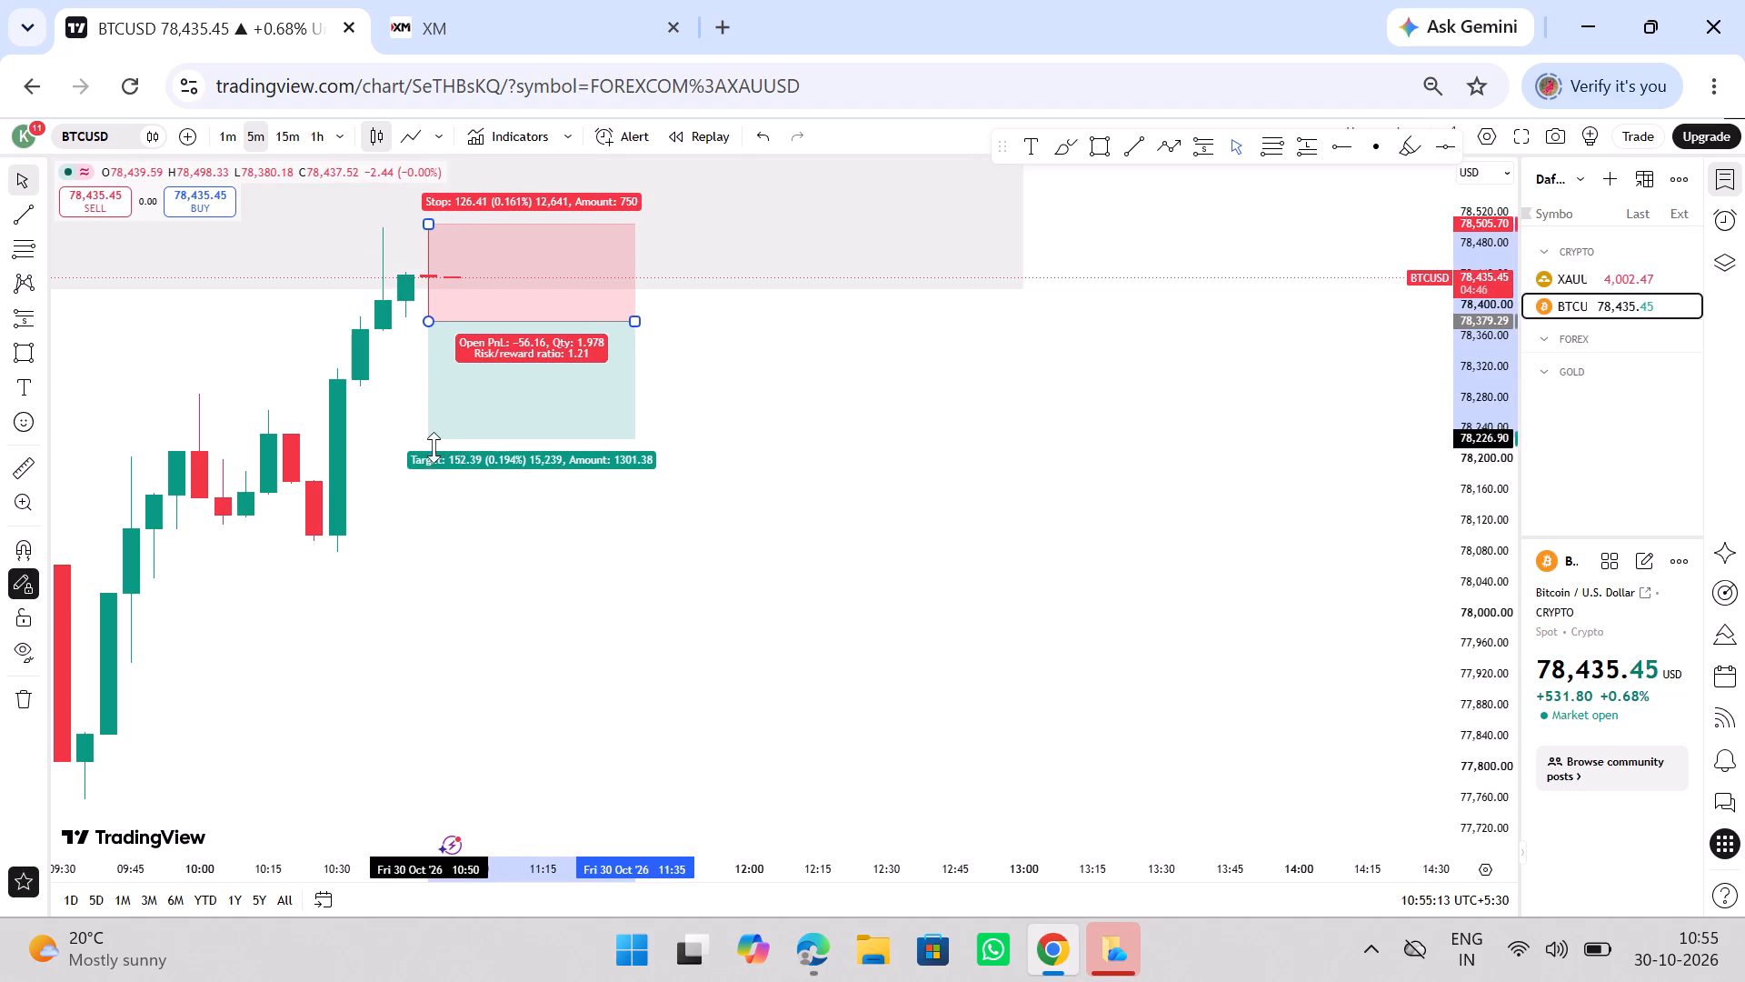
{"action": "left_click_drag", "start_coordinate": [434, 447], "coordinate": [448, 516]}
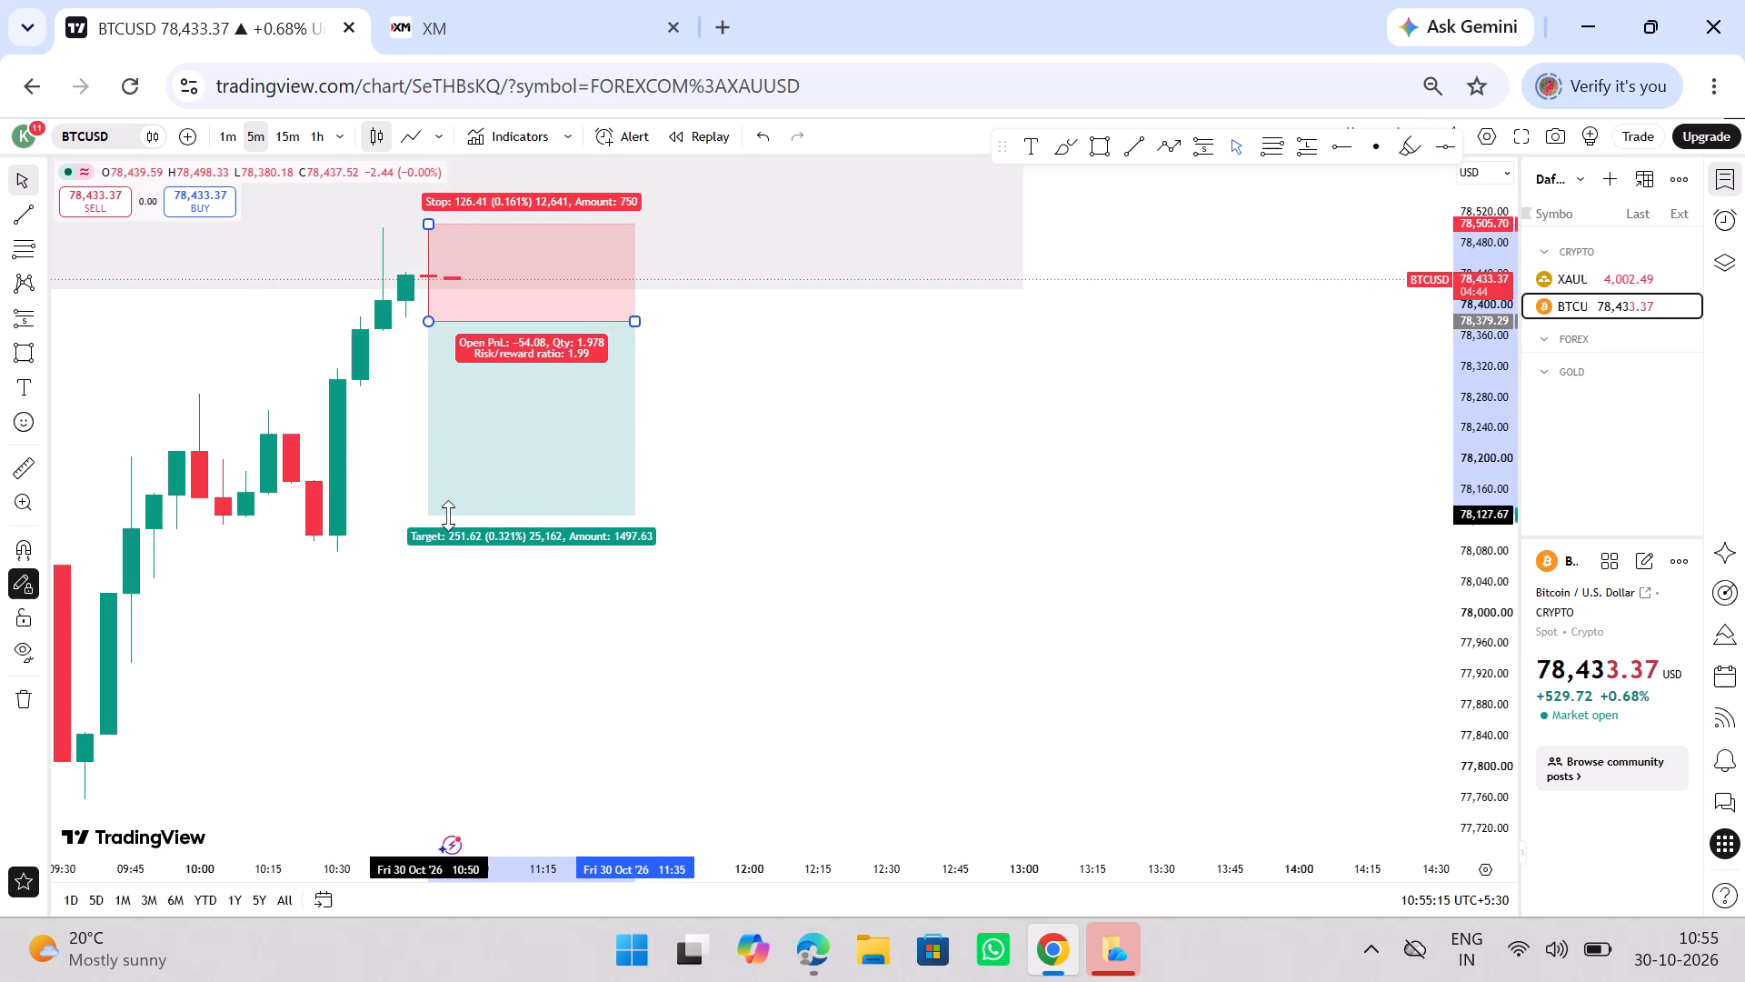
{"action": "left_click_drag", "start_coordinate": [448, 516], "coordinate": [448, 519]}
{"action": "left_click", "coordinate": [881, 564]}
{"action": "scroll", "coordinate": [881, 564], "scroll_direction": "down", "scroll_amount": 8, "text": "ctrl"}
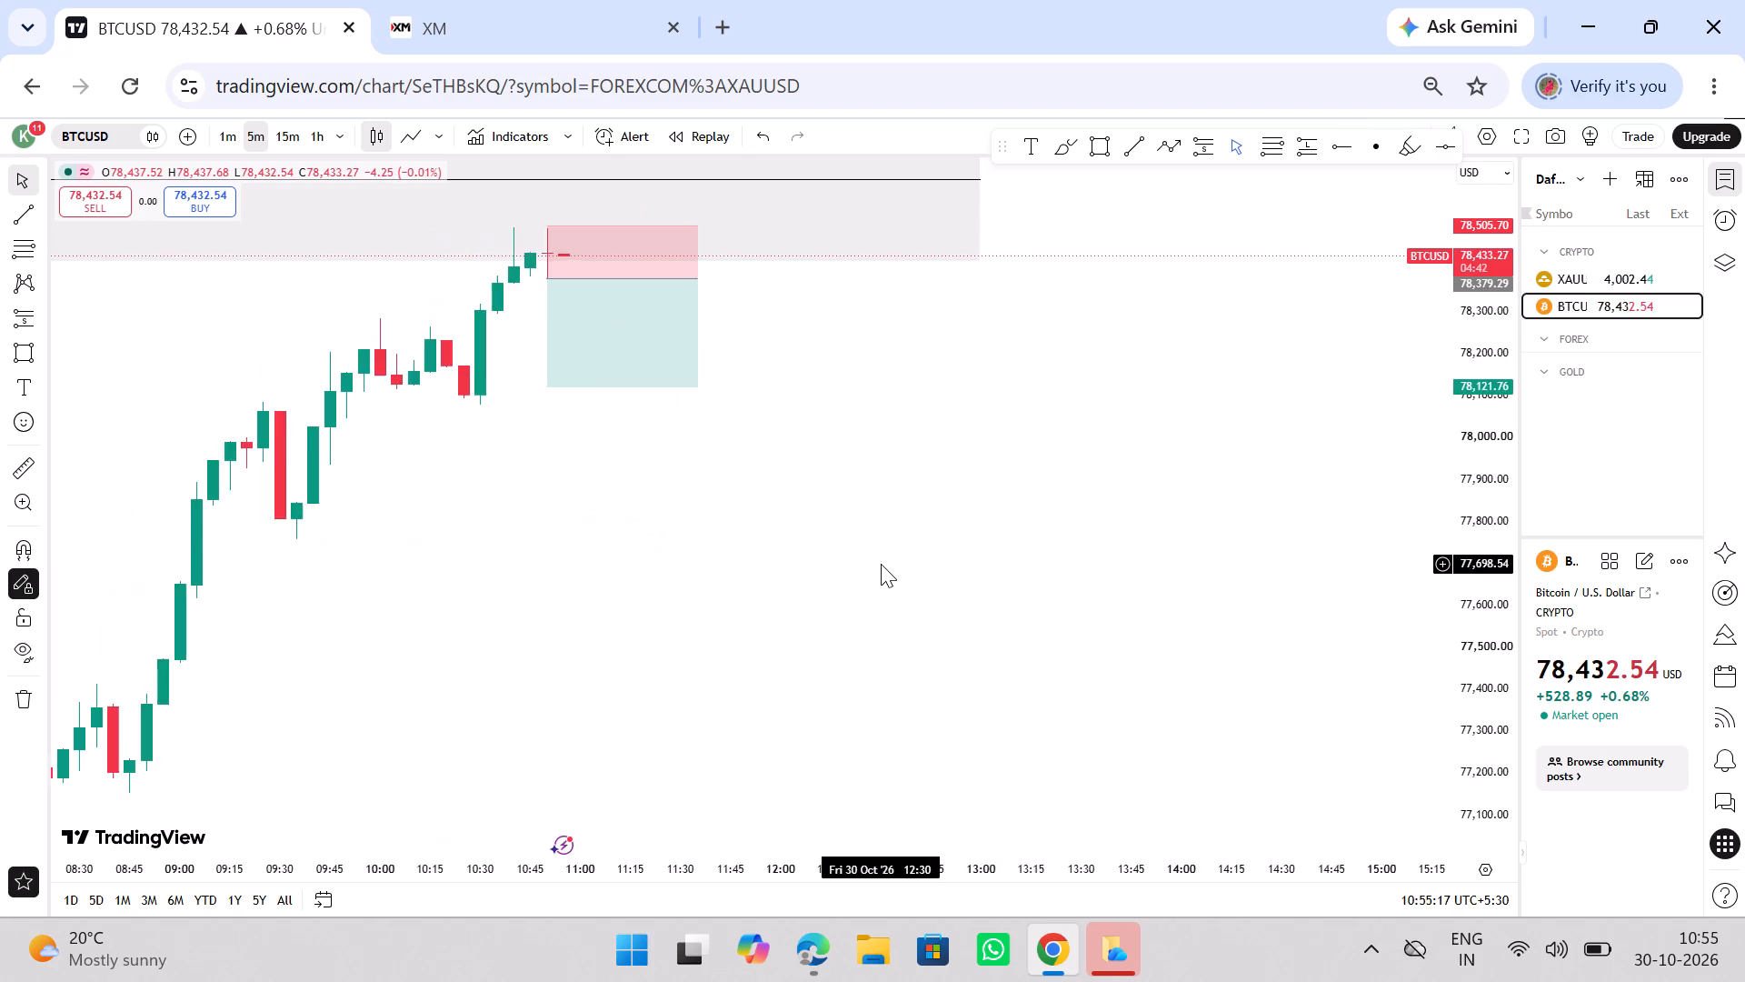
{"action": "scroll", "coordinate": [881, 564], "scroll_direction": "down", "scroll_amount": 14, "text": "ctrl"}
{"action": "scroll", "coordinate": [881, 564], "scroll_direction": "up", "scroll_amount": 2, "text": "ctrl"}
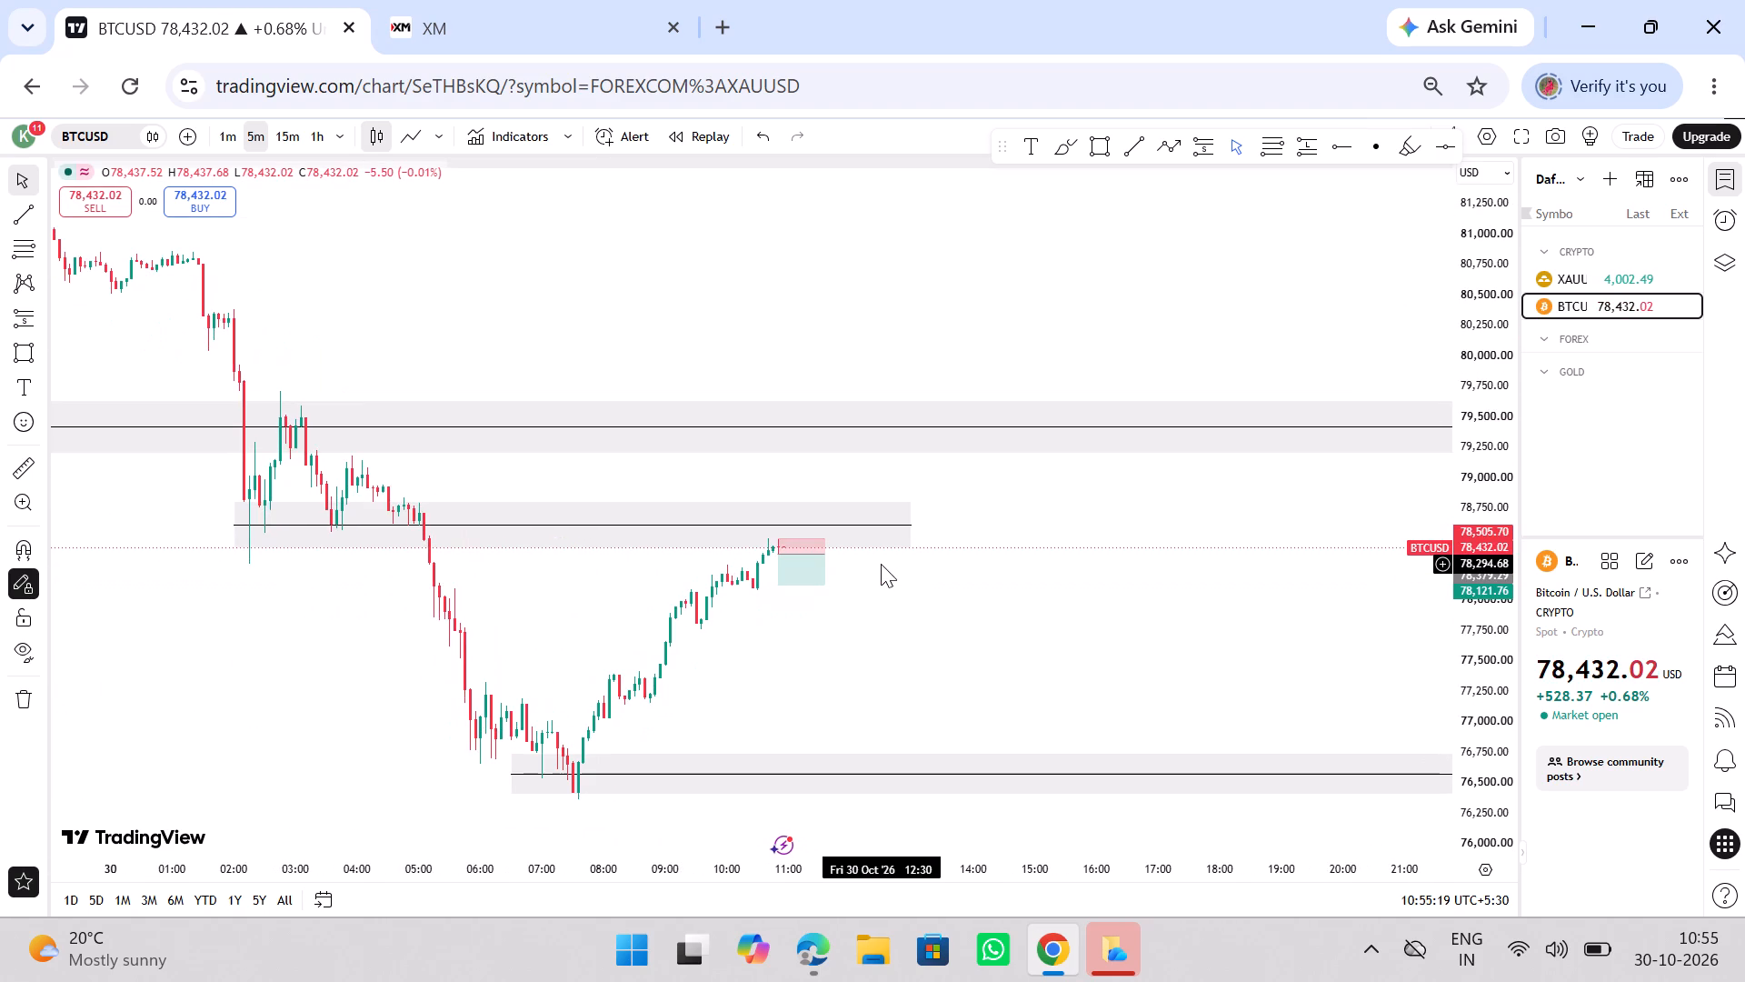
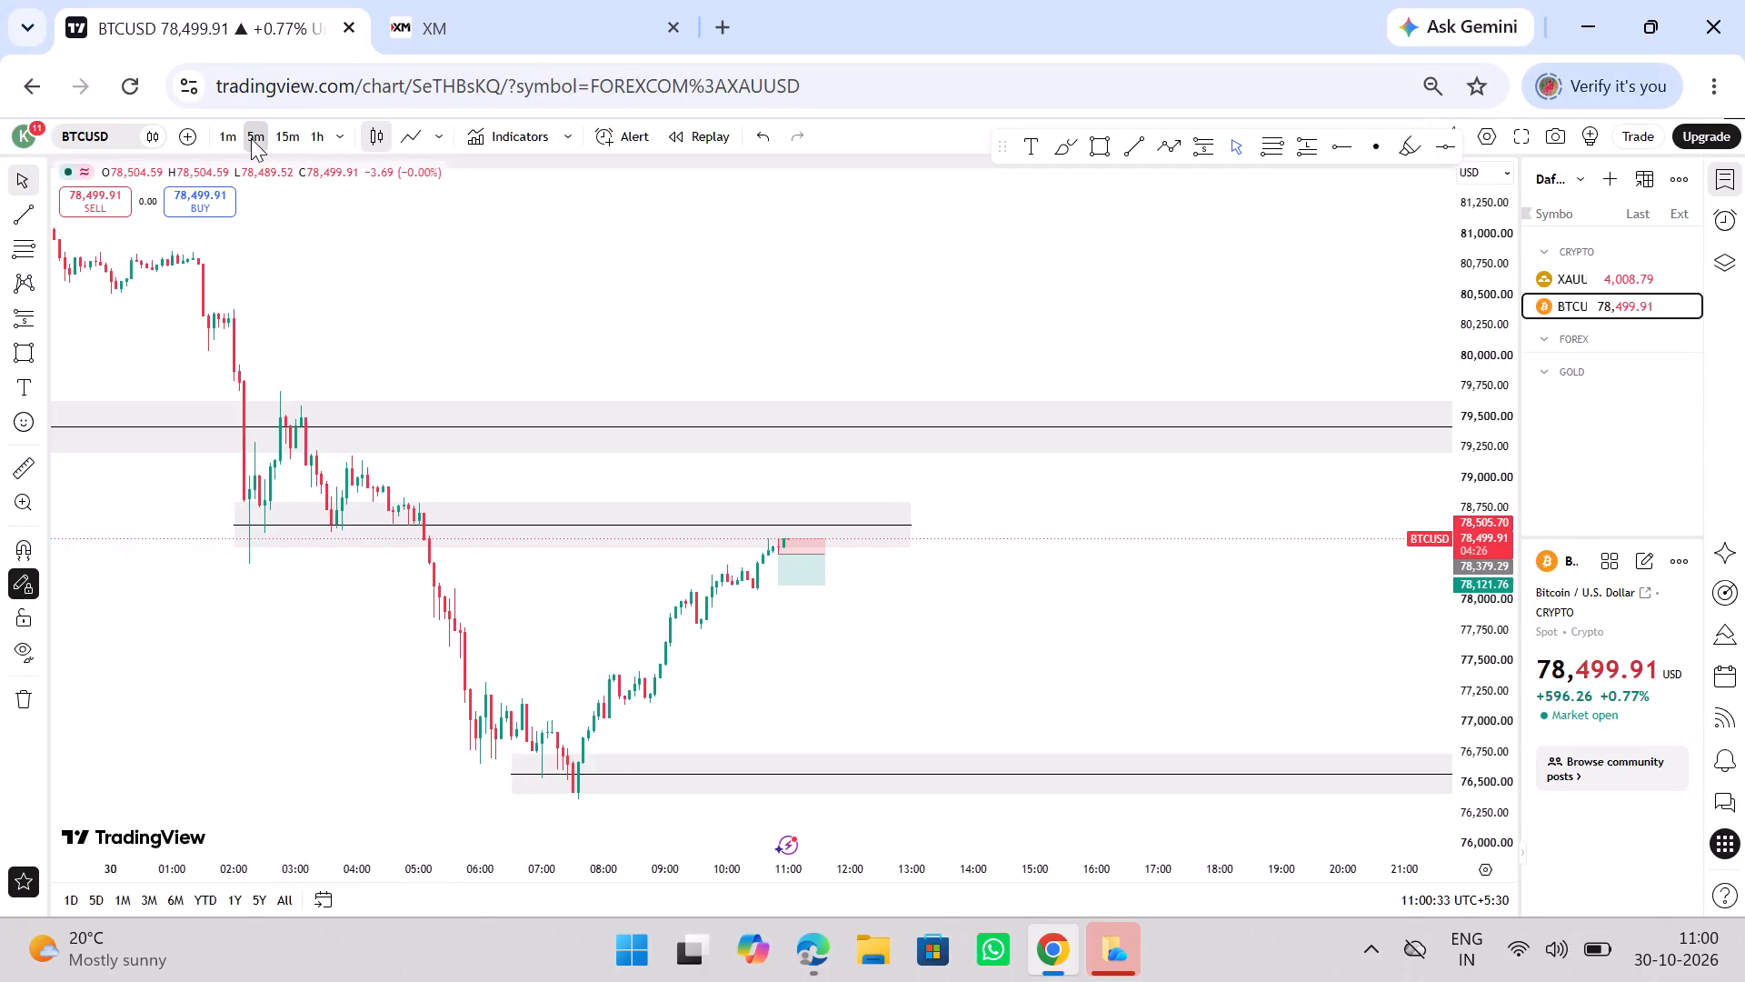
Check the BTCUSD short position on the 1-minute chart and return to the 5-minute timeframe.
{"action": "left_click", "coordinate": [227, 139]}
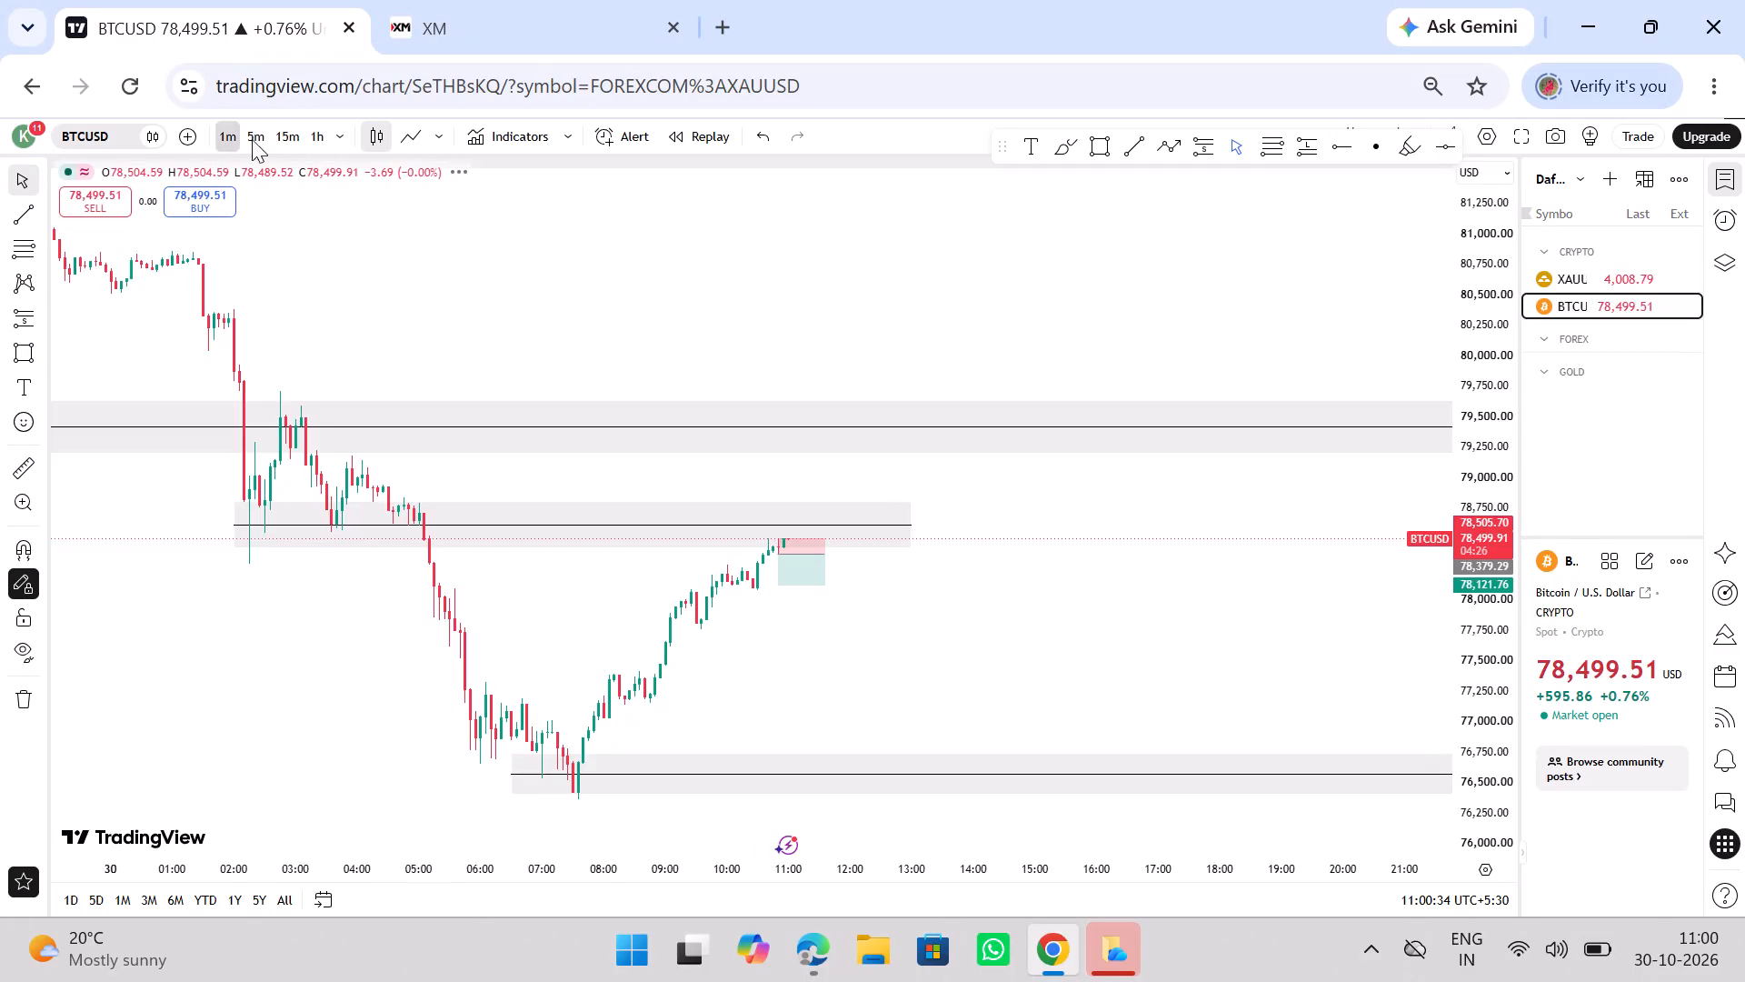
{"action": "scroll", "coordinate": [1043, 511], "scroll_direction": "up", "scroll_amount": 9, "text": "ctrl"}
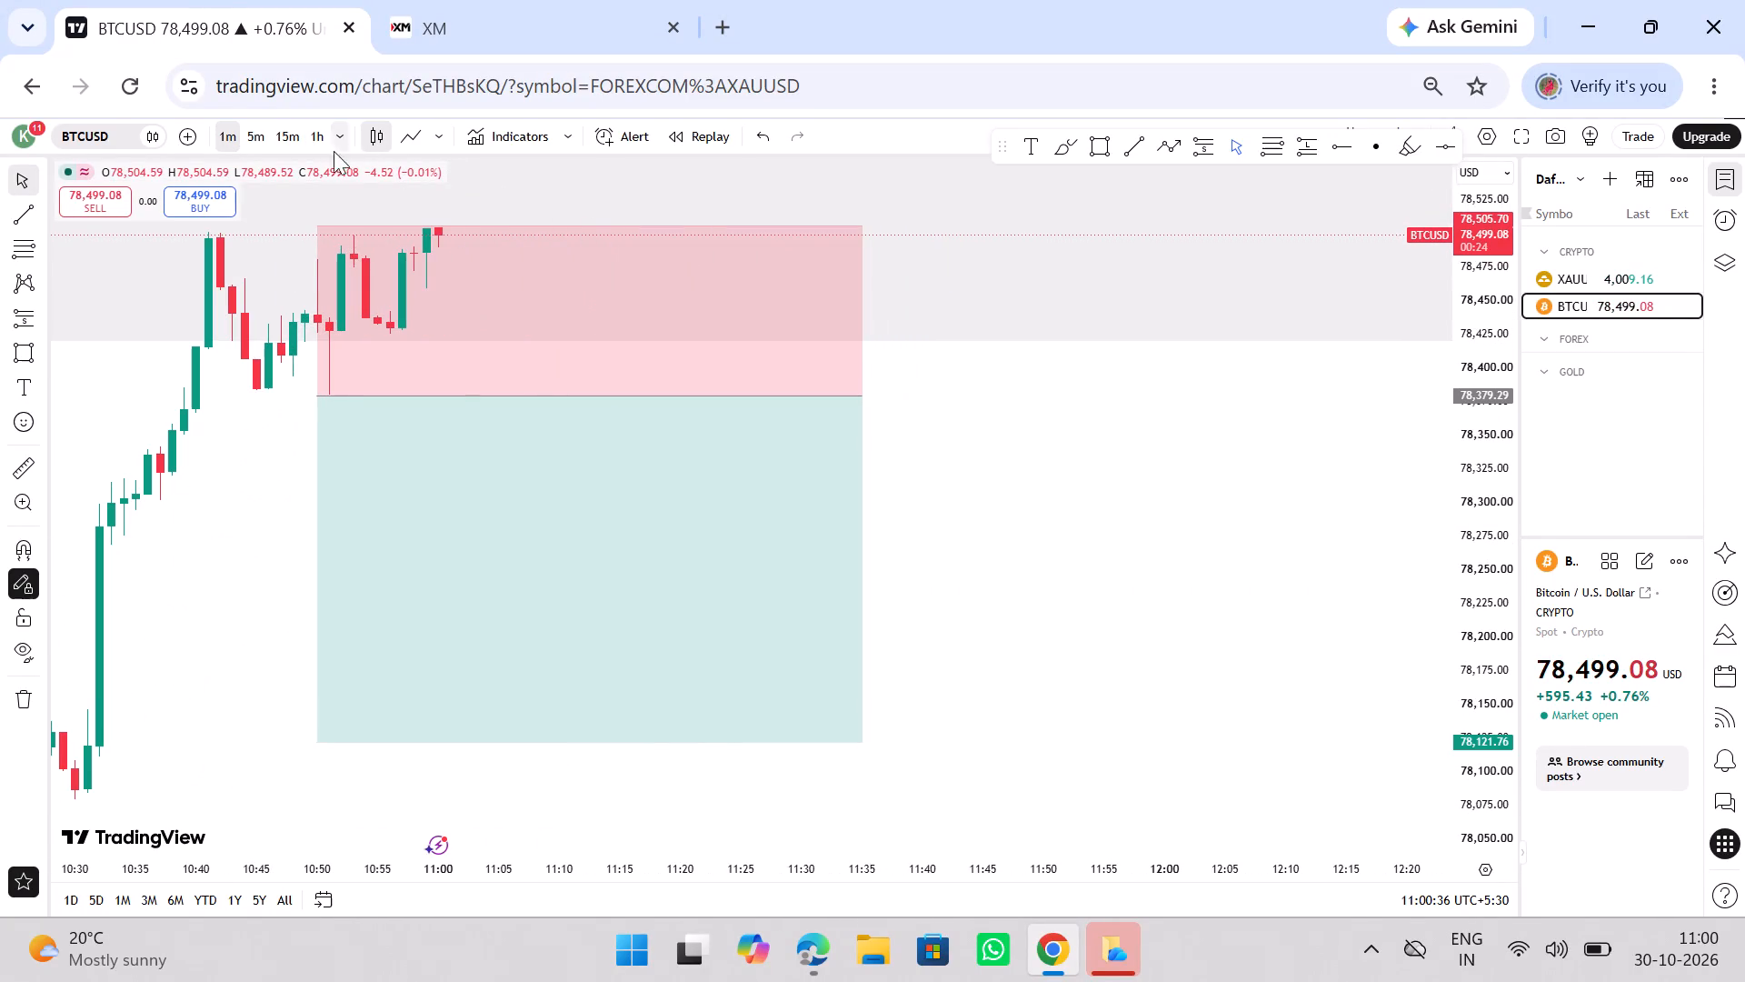
{"action": "left_click", "coordinate": [301, 144]}
{"action": "left_click", "coordinate": [257, 143]}
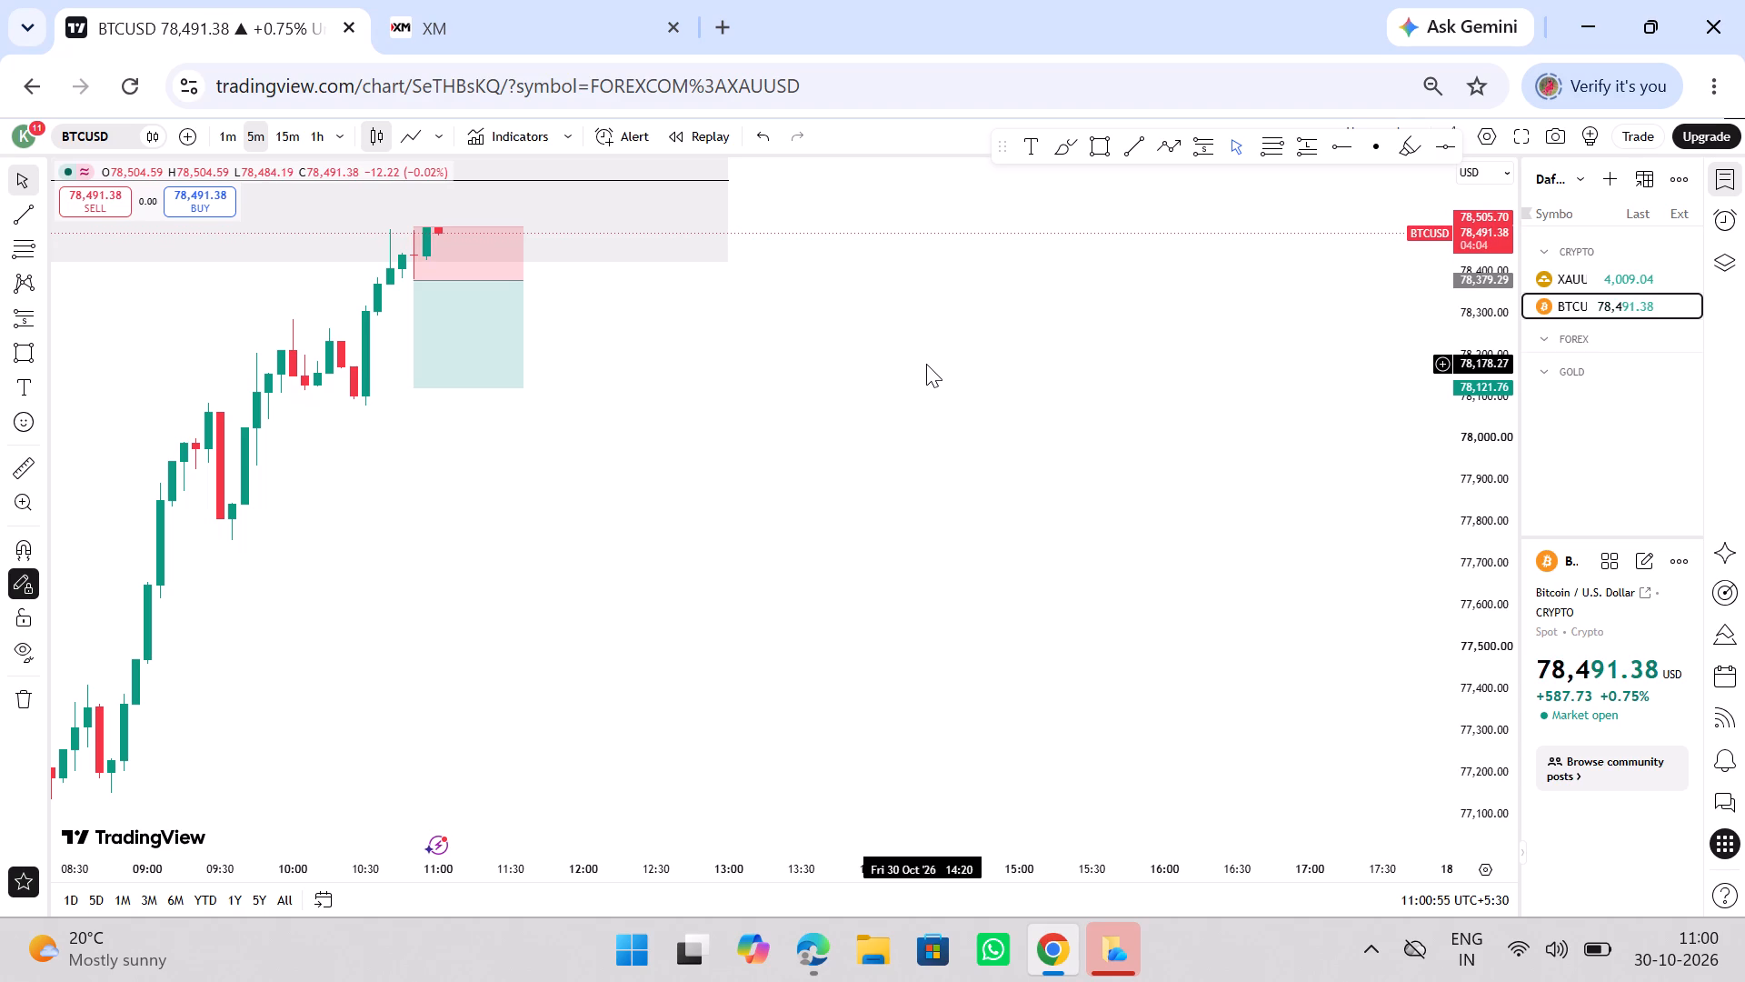
On the XAUUSD 5-minute chart, unlock the long position drawn from the 3,992.18 entry and extend its target up to about 4,009.86.
{"action": "left_click", "coordinate": [1587, 282]}
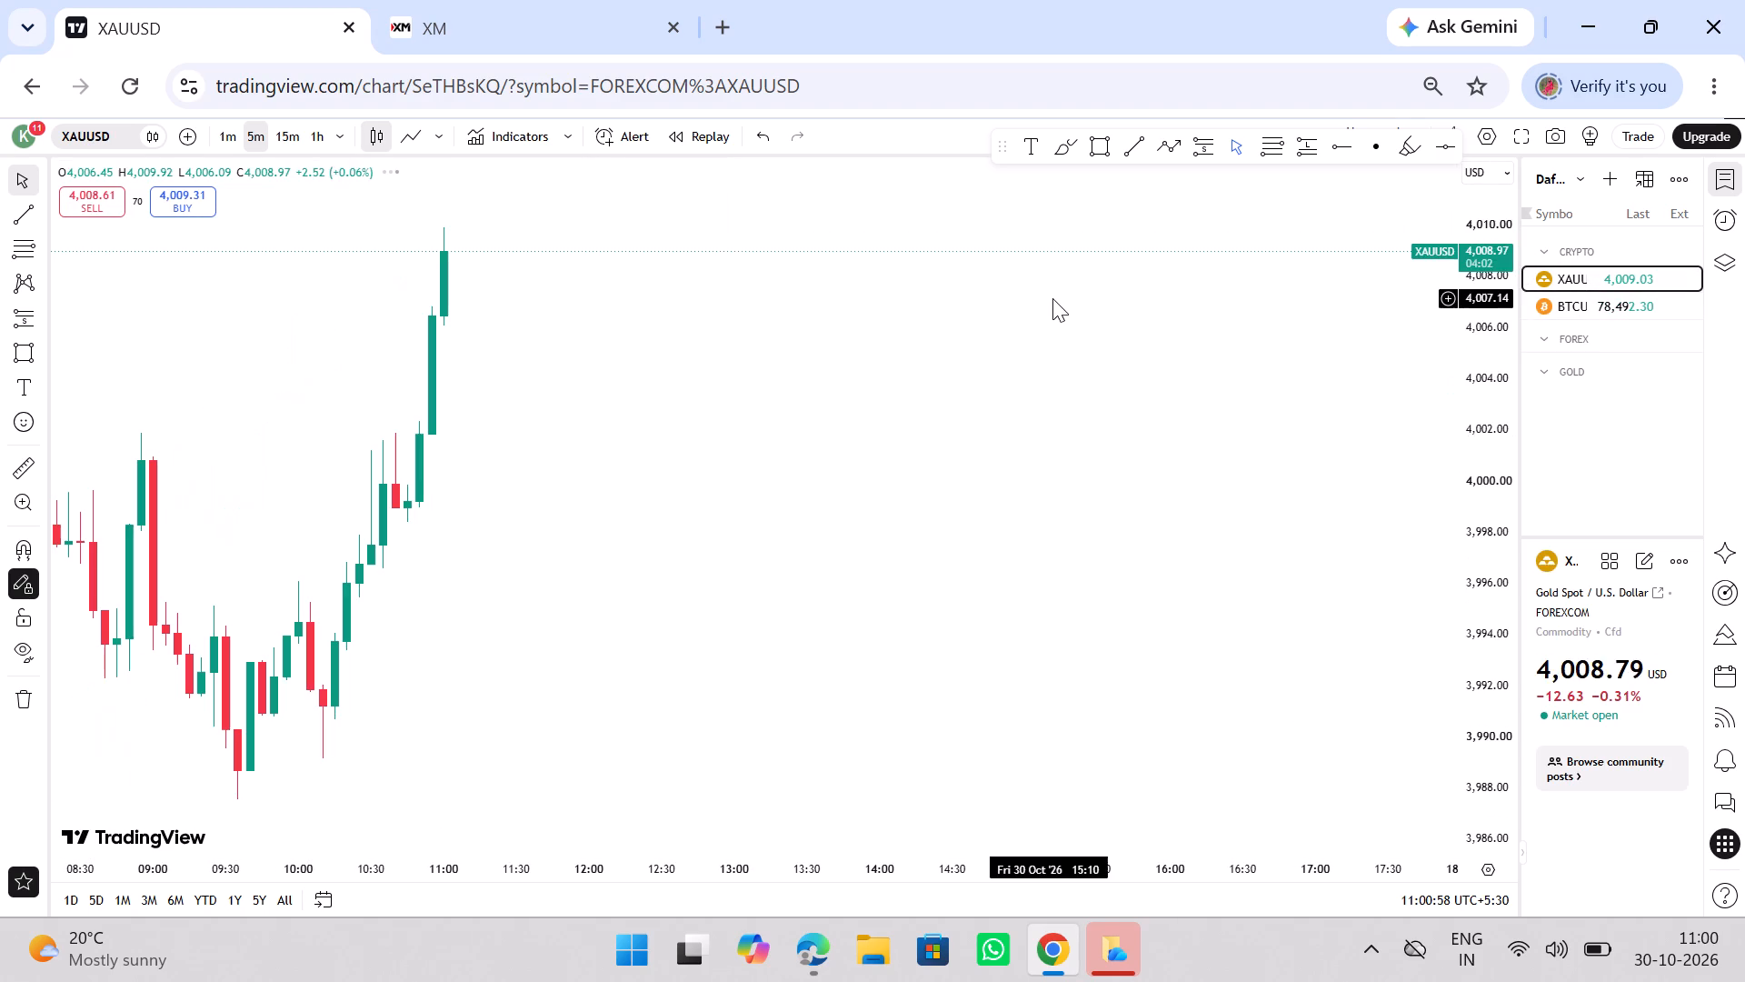
{"action": "scroll", "coordinate": [1052, 298], "scroll_direction": "down", "scroll_amount": 9, "text": "ctrl"}
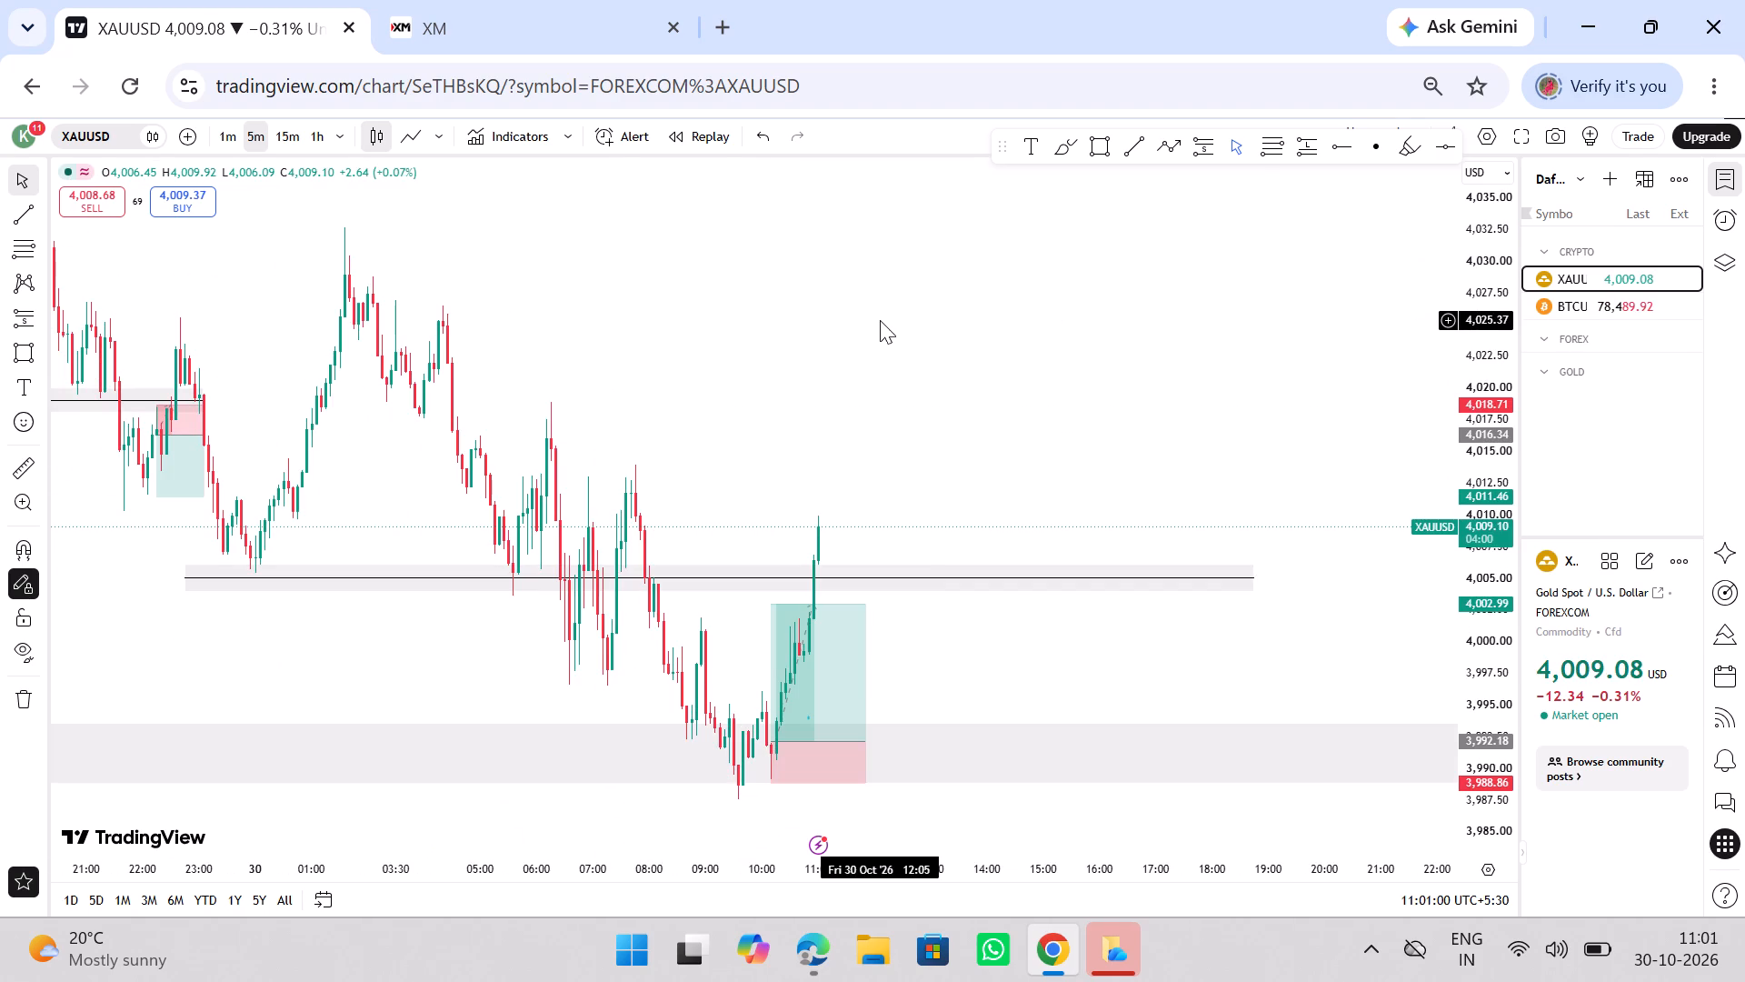
{"action": "left_click", "coordinate": [790, 636]}
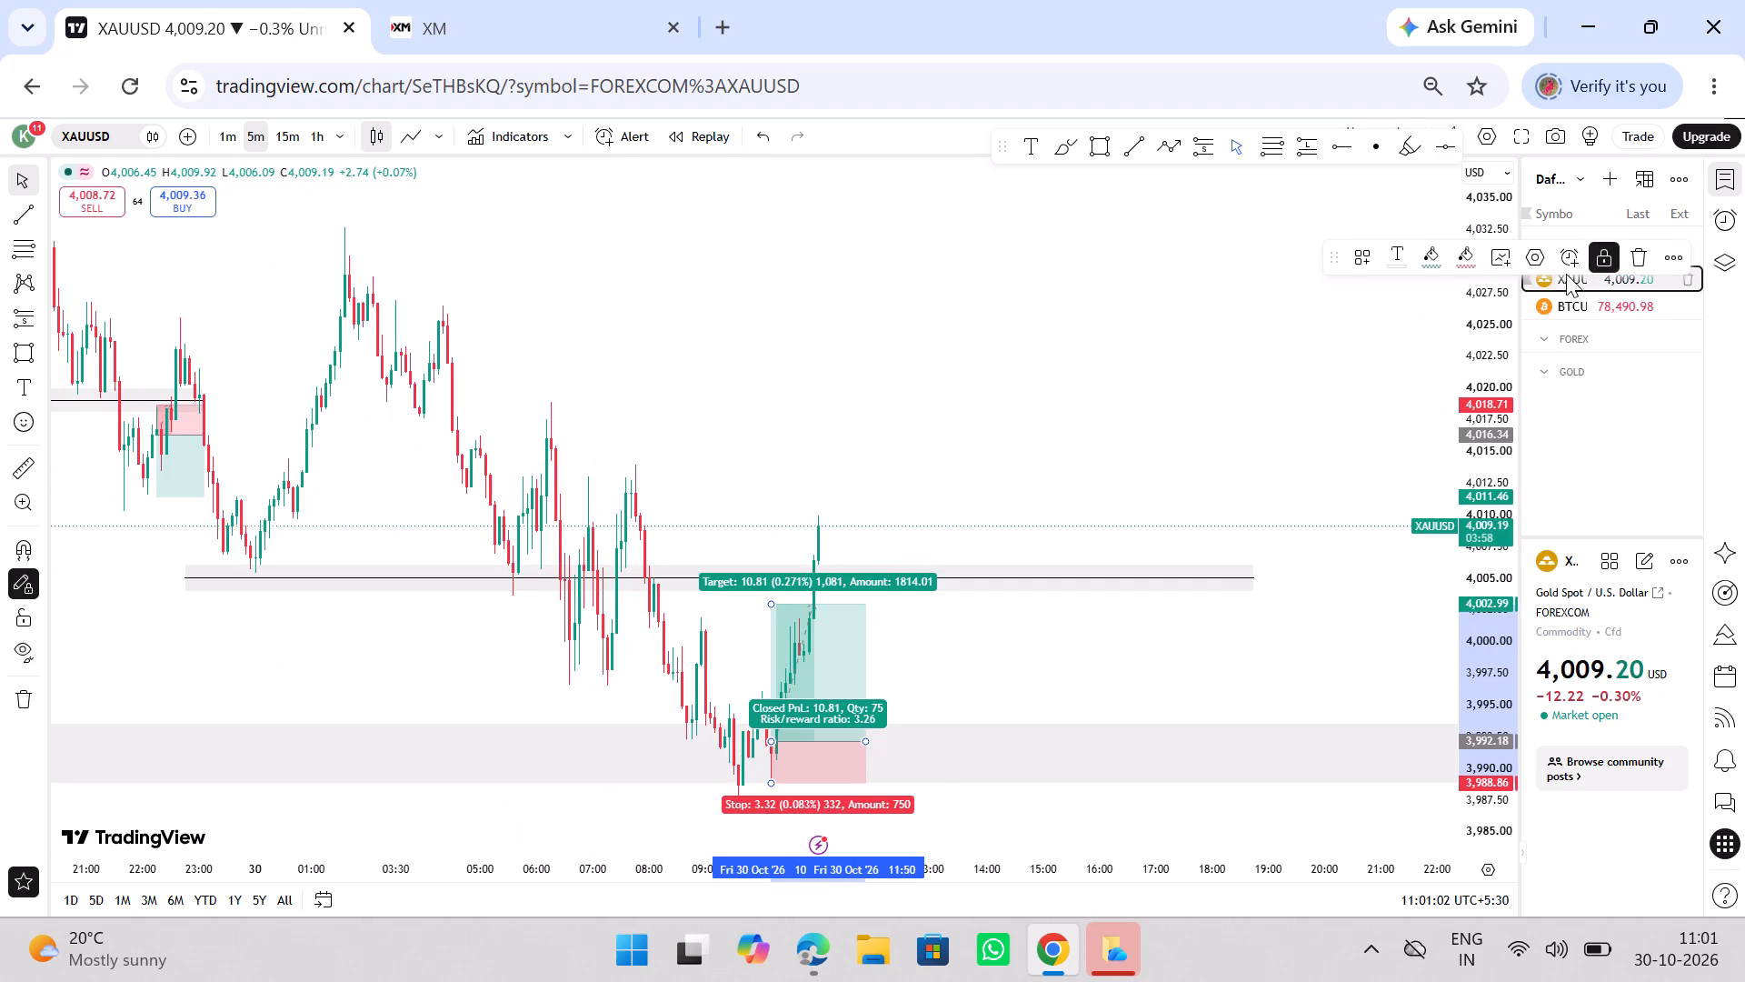
{"action": "left_click", "coordinate": [1603, 259]}
{"action": "left_click_drag", "start_coordinate": [762, 610], "coordinate": [767, 601]}
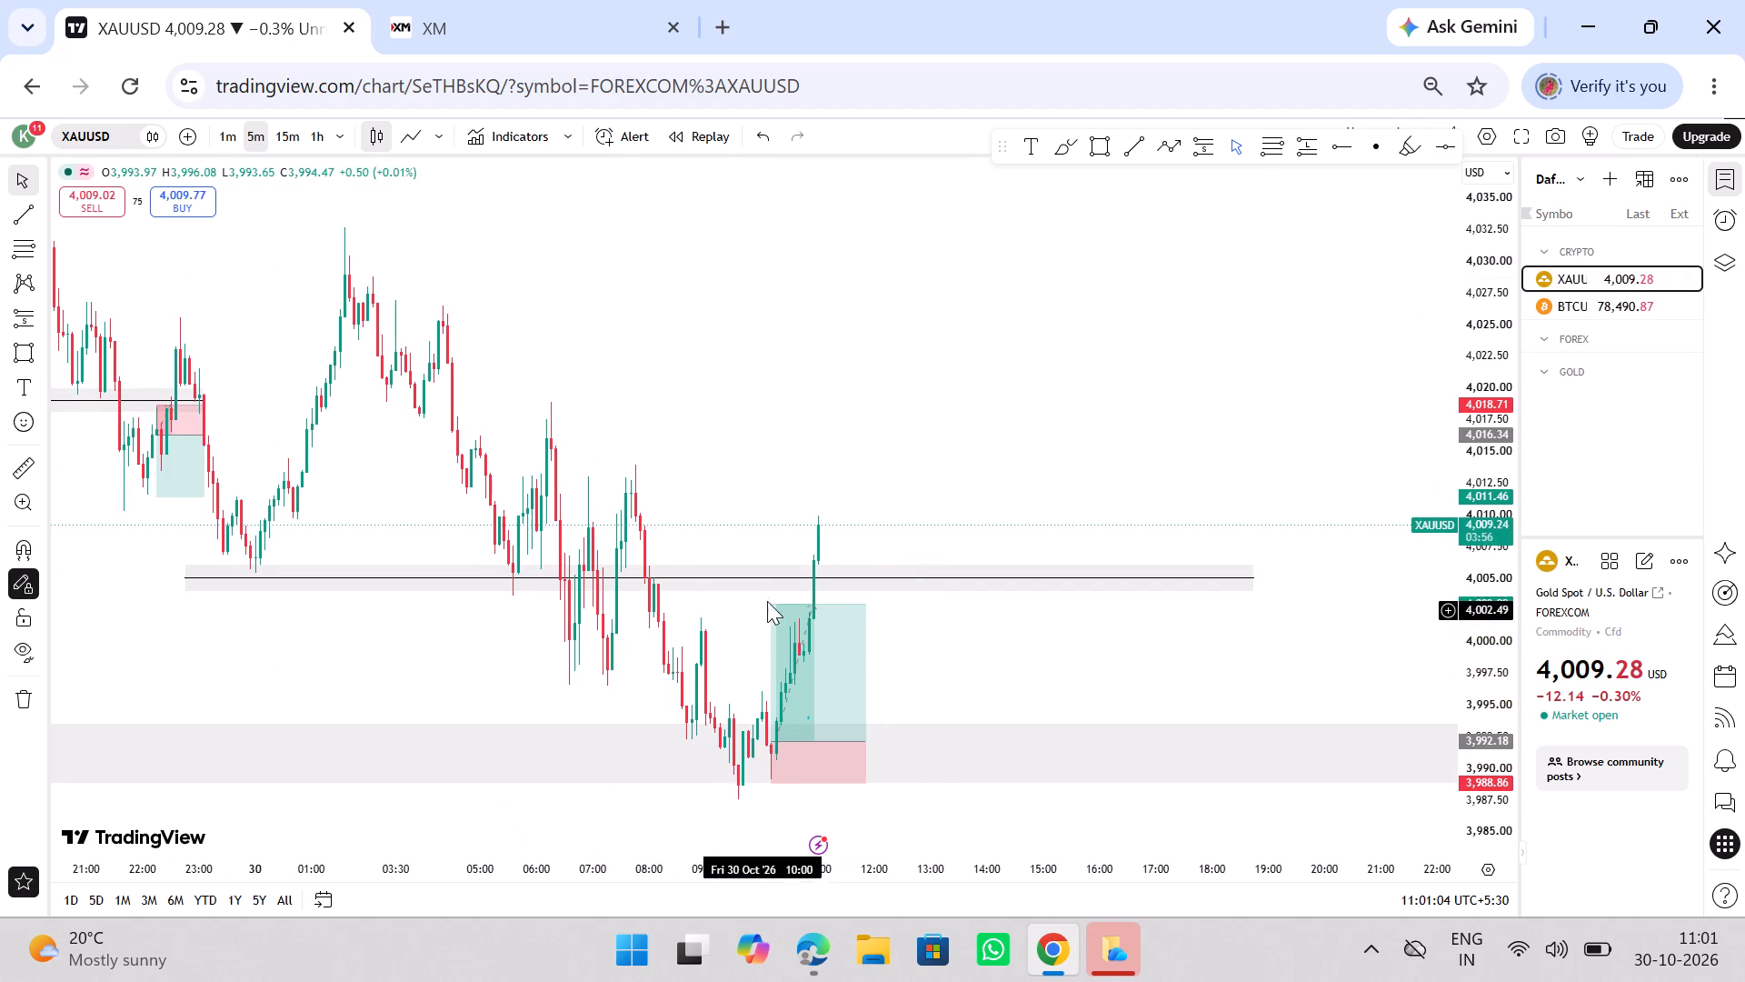
{"action": "left_click_drag", "start_coordinate": [767, 601], "coordinate": [776, 589]}
{"action": "left_click_drag", "start_coordinate": [777, 617], "coordinate": [833, 546]}
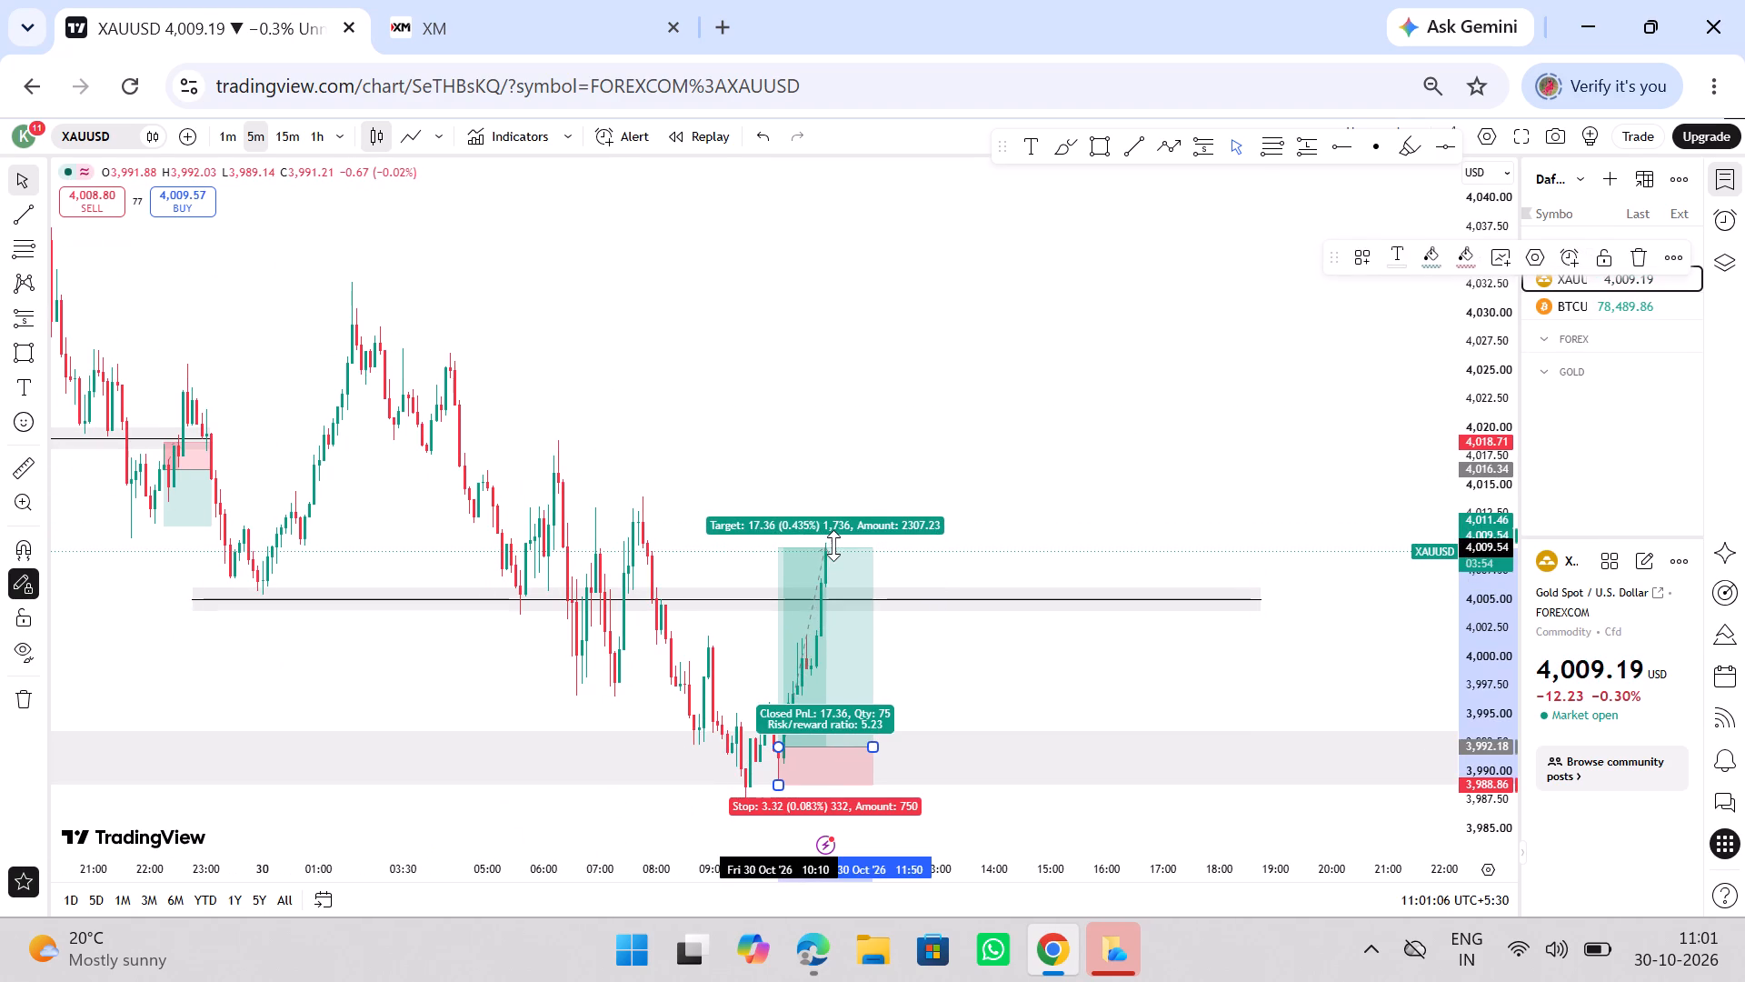
{"action": "left_click_drag", "start_coordinate": [833, 546], "coordinate": [835, 544]}
{"action": "left_click_drag", "start_coordinate": [996, 547], "coordinate": [922, 551]}
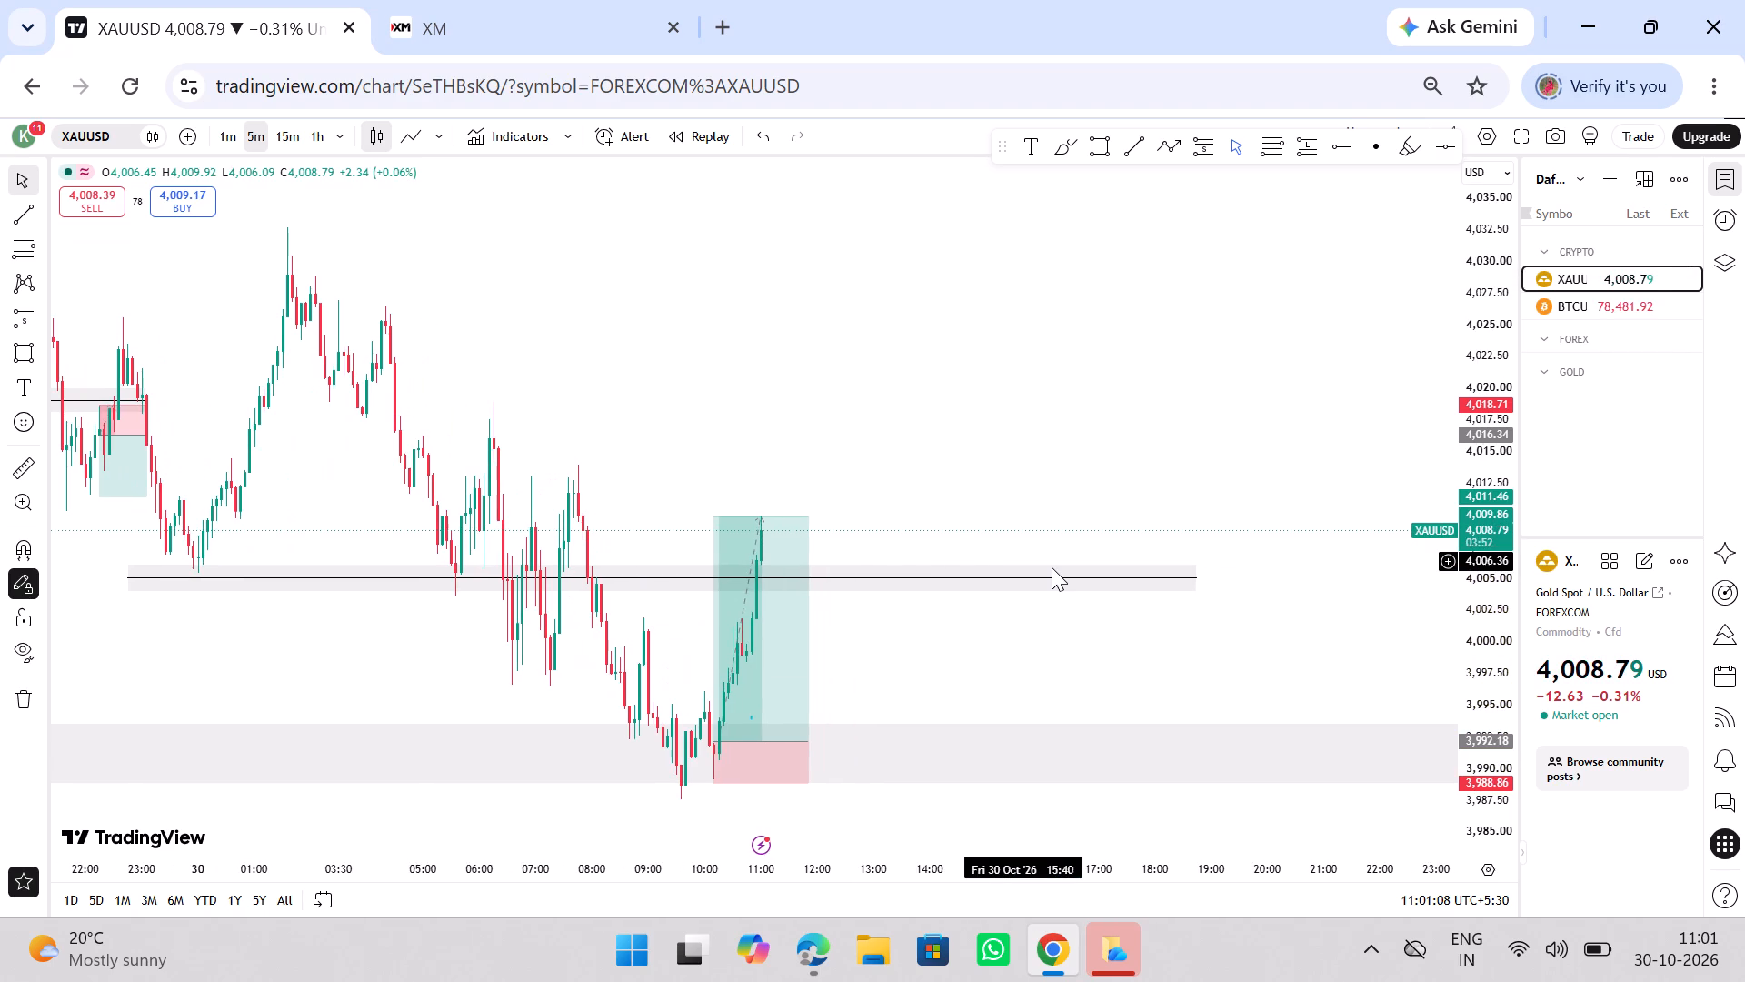
{"action": "scroll", "coordinate": [1052, 567], "scroll_direction": "down", "scroll_amount": 10, "text": "ctrl"}
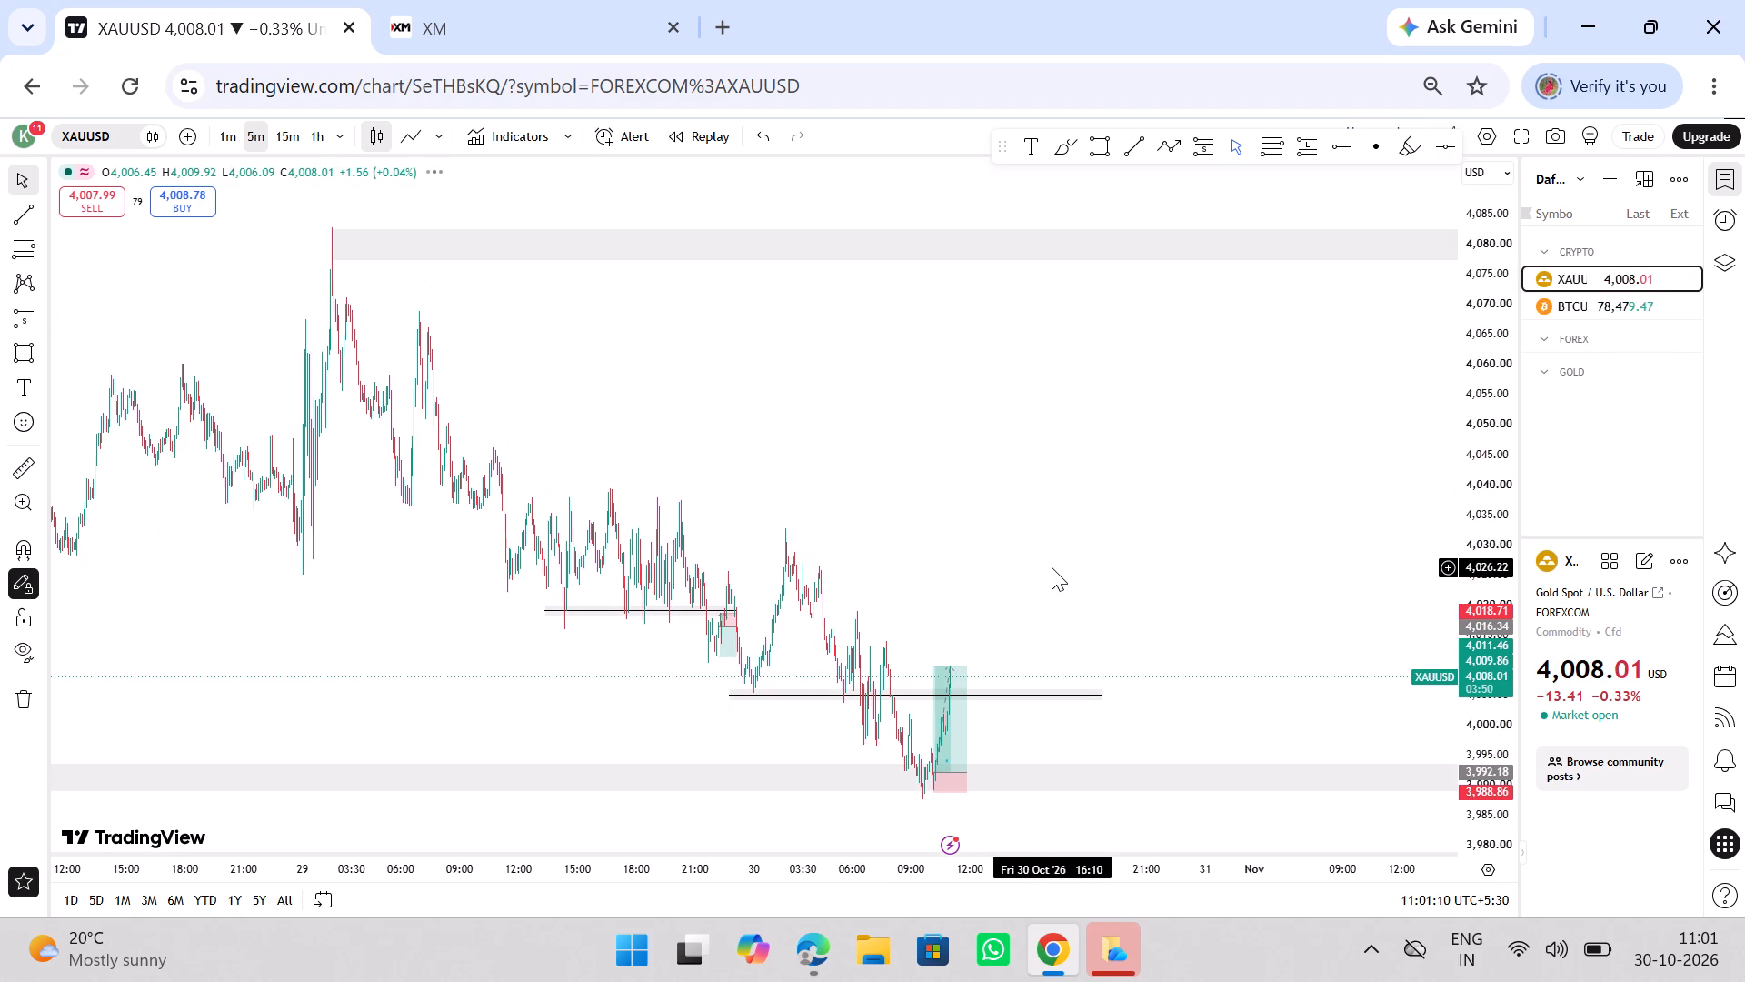
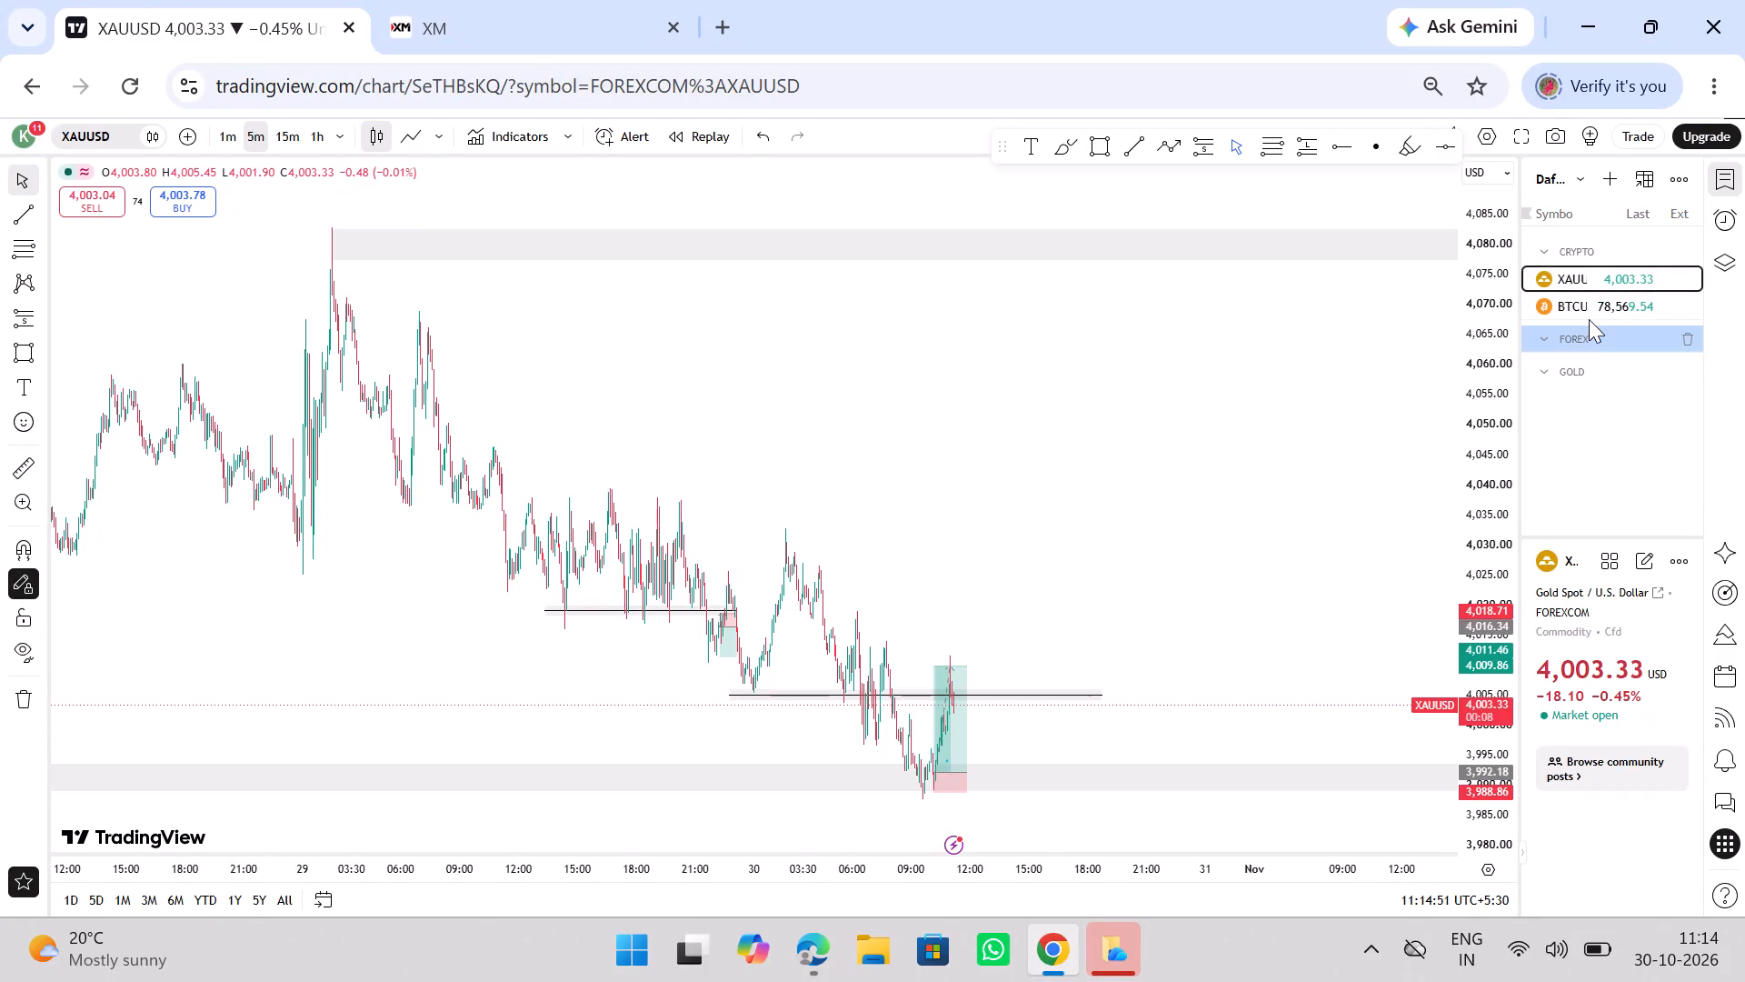
On the BTCUSD 5-minute chart, move the short position up into the grey supply zone, with its entry at about 78,525.46.
{"action": "left_click", "coordinate": [1587, 317]}
{"action": "scroll", "coordinate": [1028, 441], "scroll_direction": "up", "scroll_amount": 6, "text": "ctrl"}
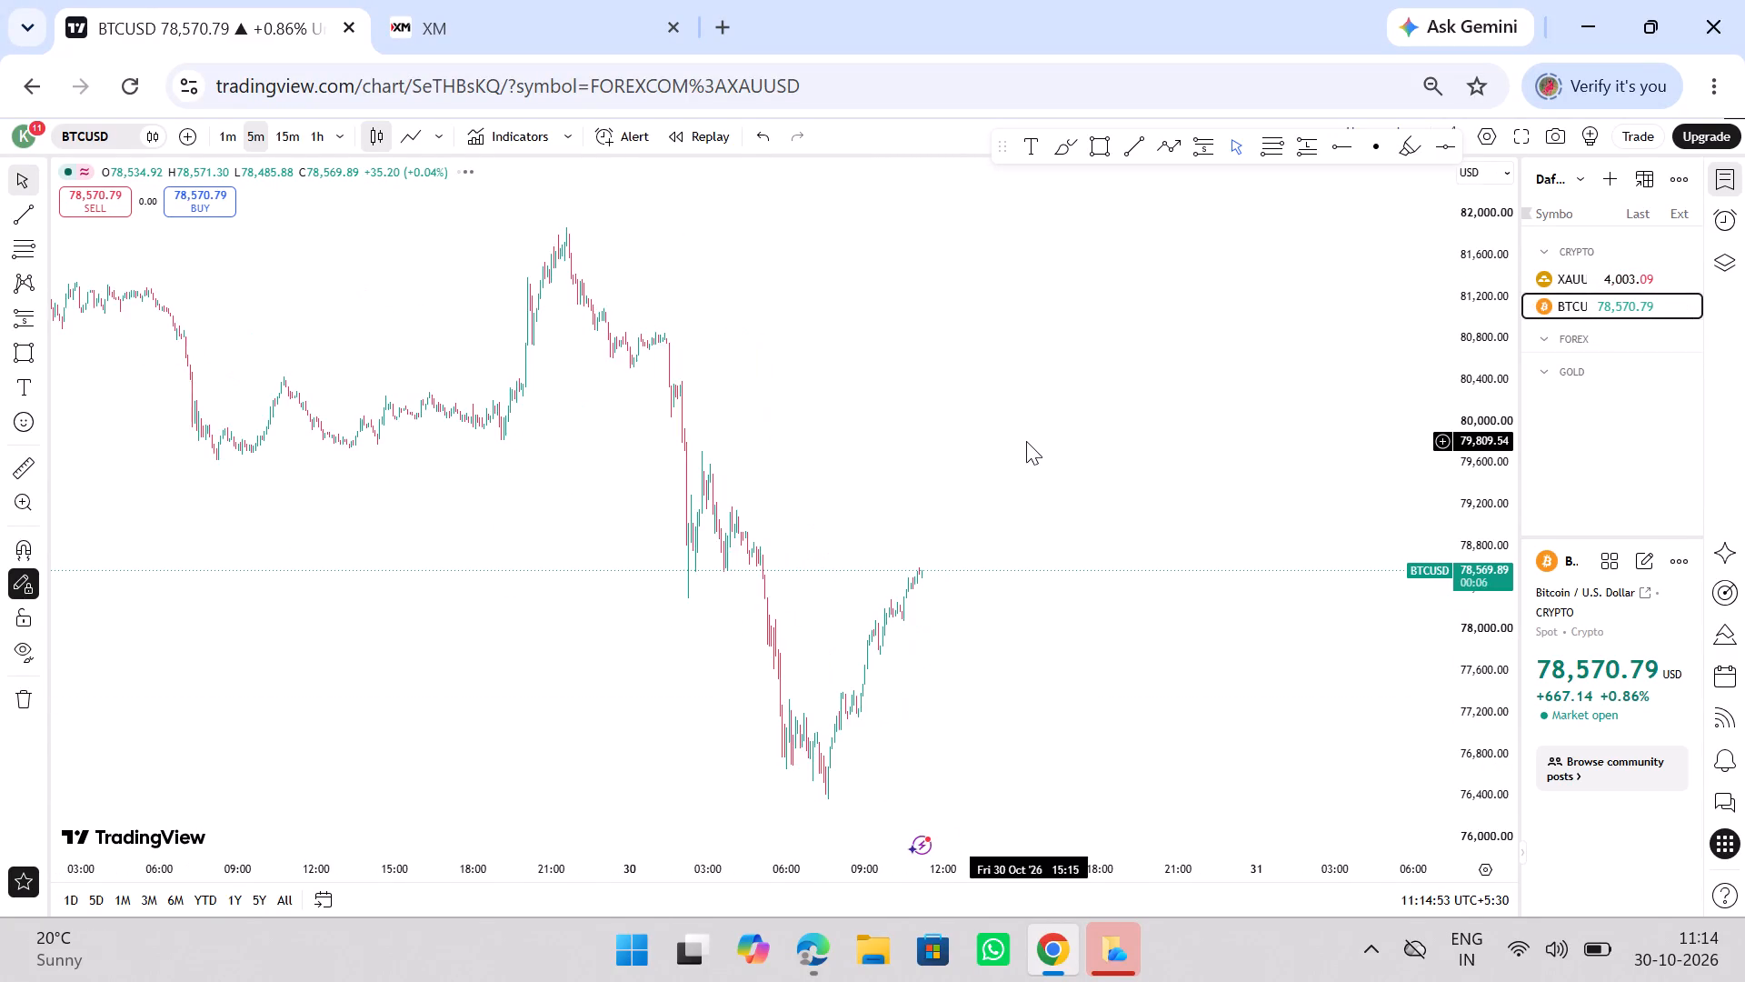
{"action": "scroll", "coordinate": [1026, 441], "scroll_direction": "up", "scroll_amount": 19, "text": "ctrl"}
{"action": "scroll", "coordinate": [1025, 441], "scroll_direction": "down", "scroll_amount": 3, "text": "ctrl"}
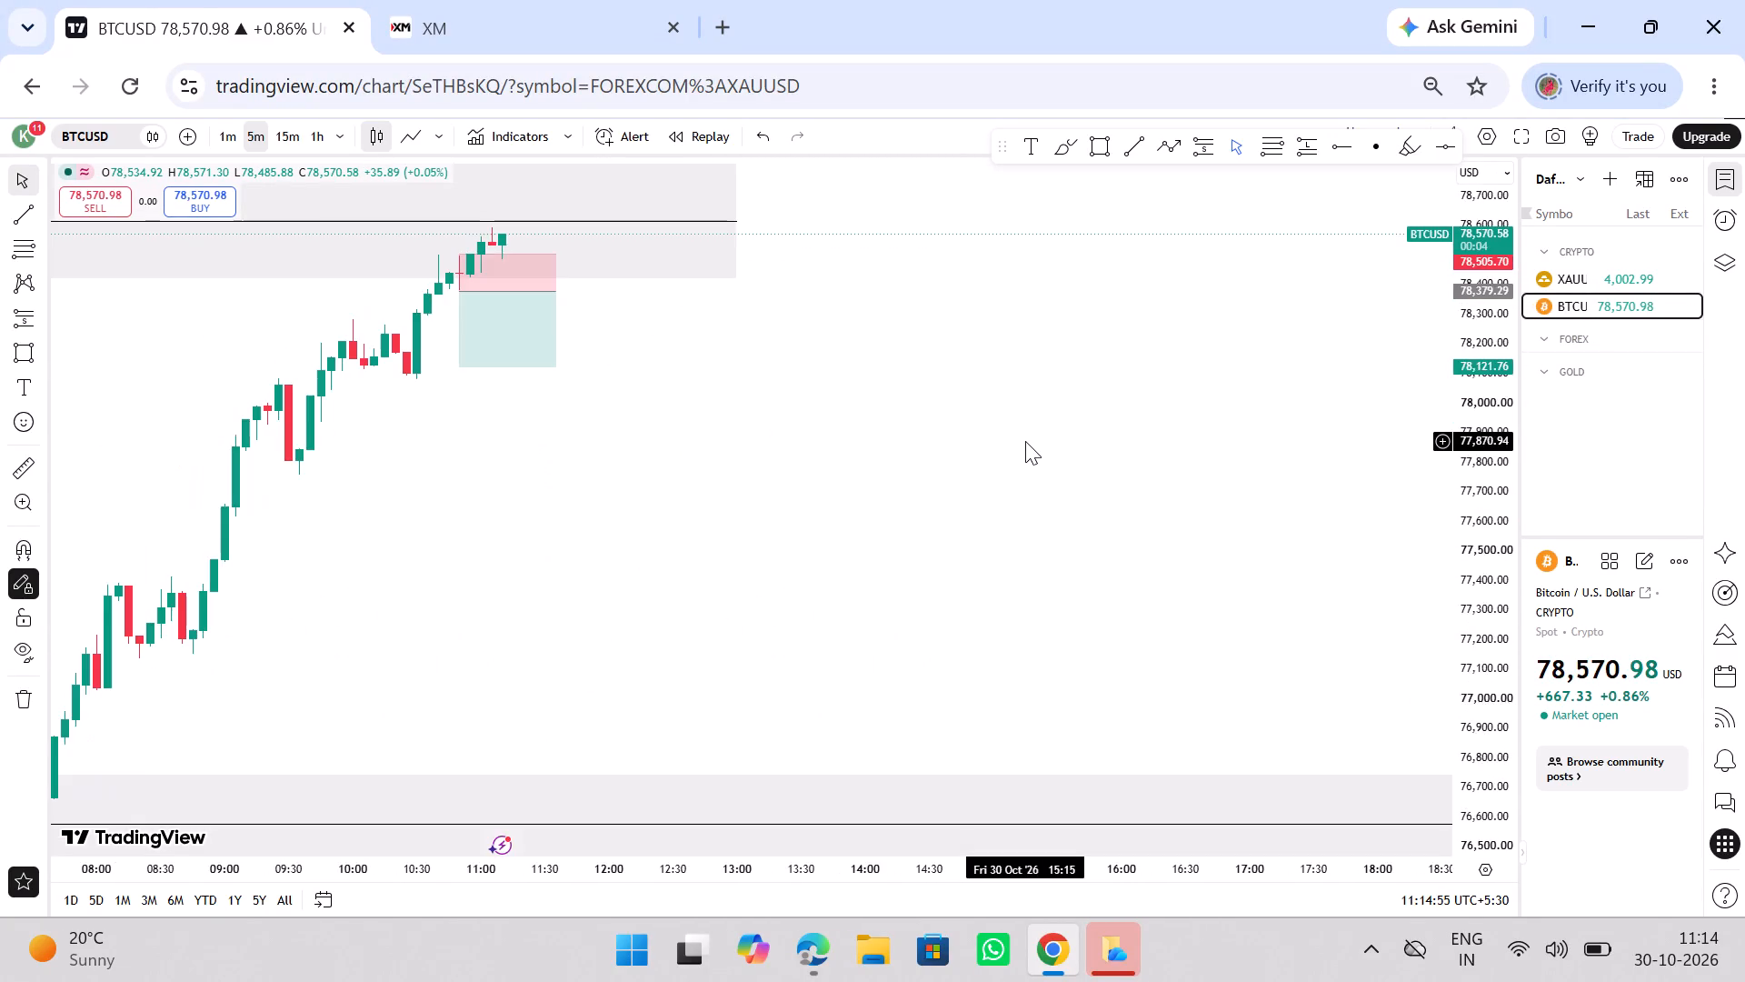
{"action": "scroll", "coordinate": [1025, 441], "scroll_direction": "down", "scroll_amount": 1, "text": "ctrl"}
{"action": "scroll", "coordinate": [634, 398], "scroll_direction": "up", "scroll_amount": 9, "text": "ctrl"}
{"action": "left_click_drag", "start_coordinate": [450, 432], "coordinate": [514, 416]}
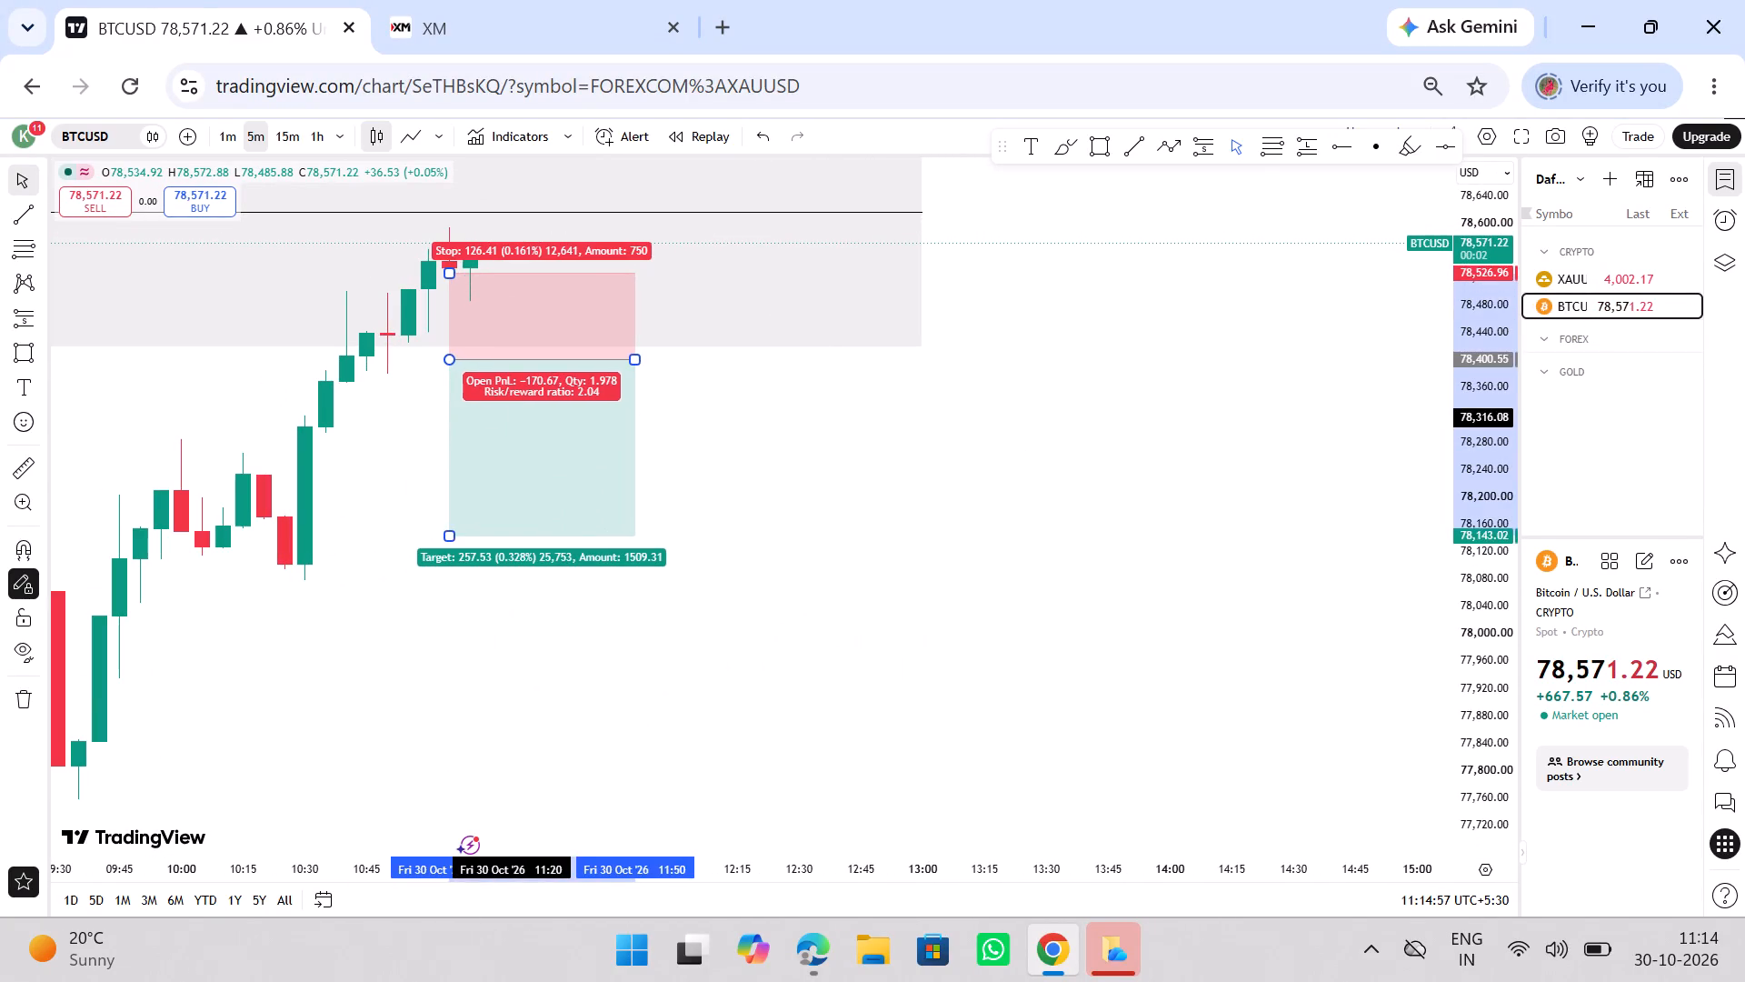
{"action": "left_click_drag", "start_coordinate": [514, 416], "coordinate": [505, 347]}
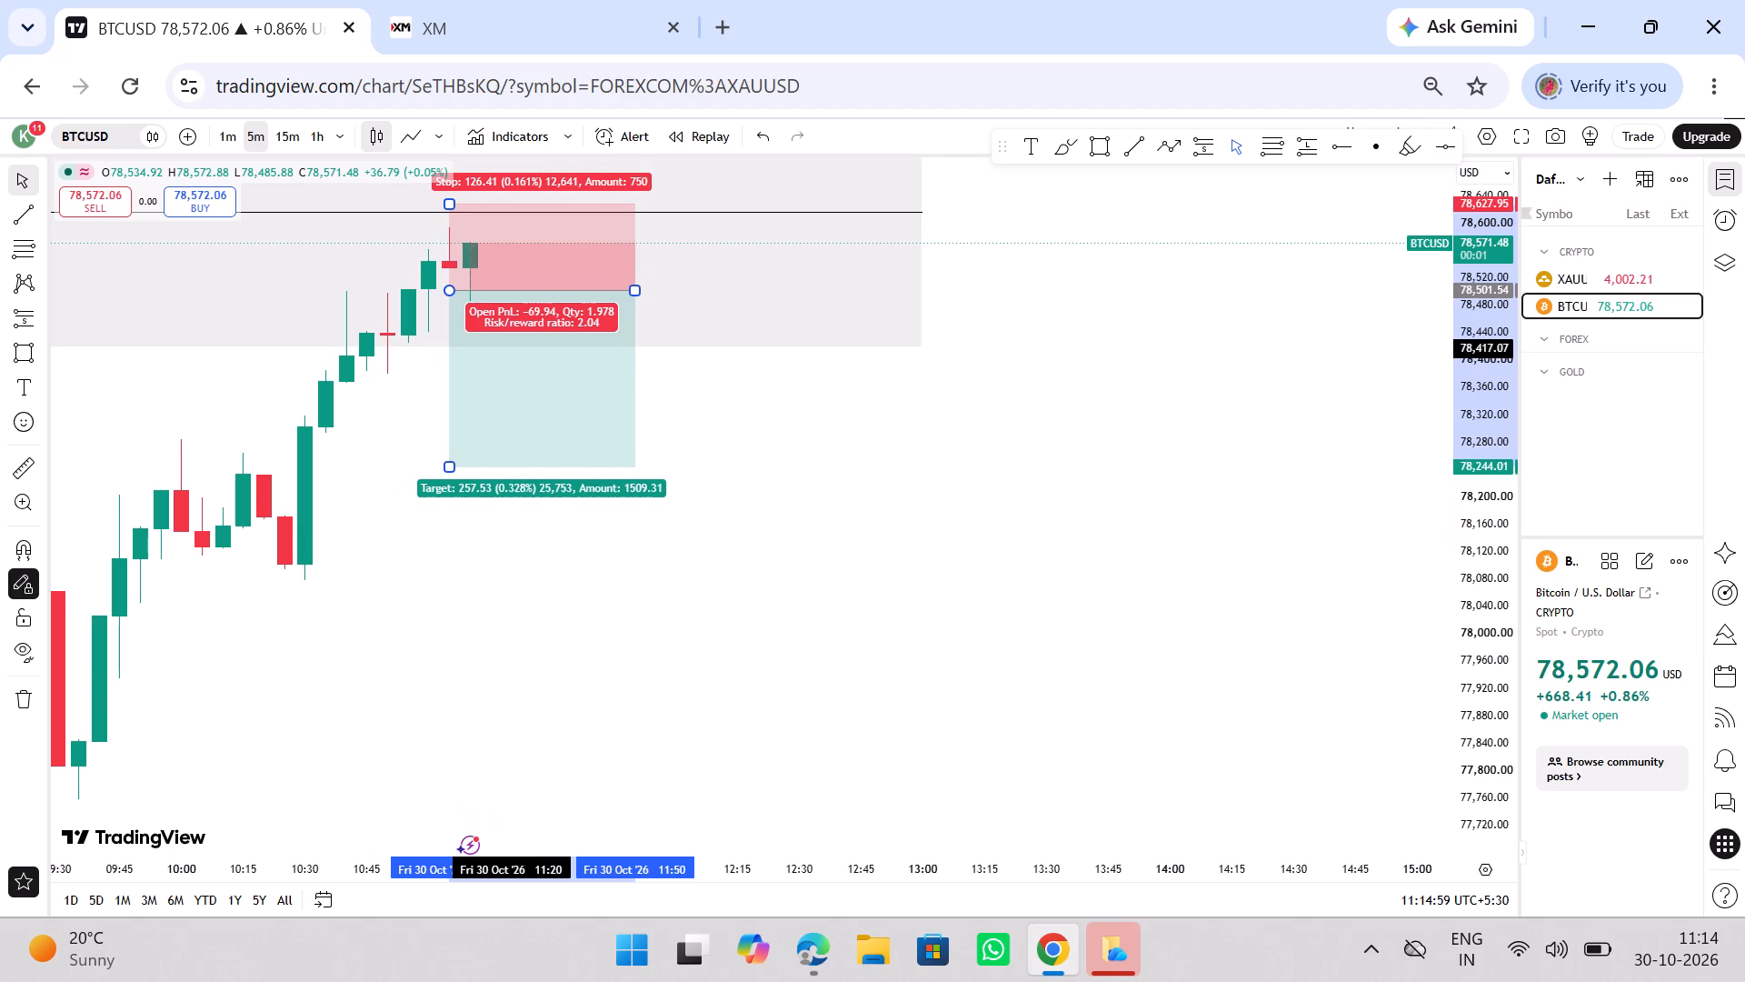
{"action": "left_click_drag", "start_coordinate": [505, 347], "coordinate": [494, 328]}
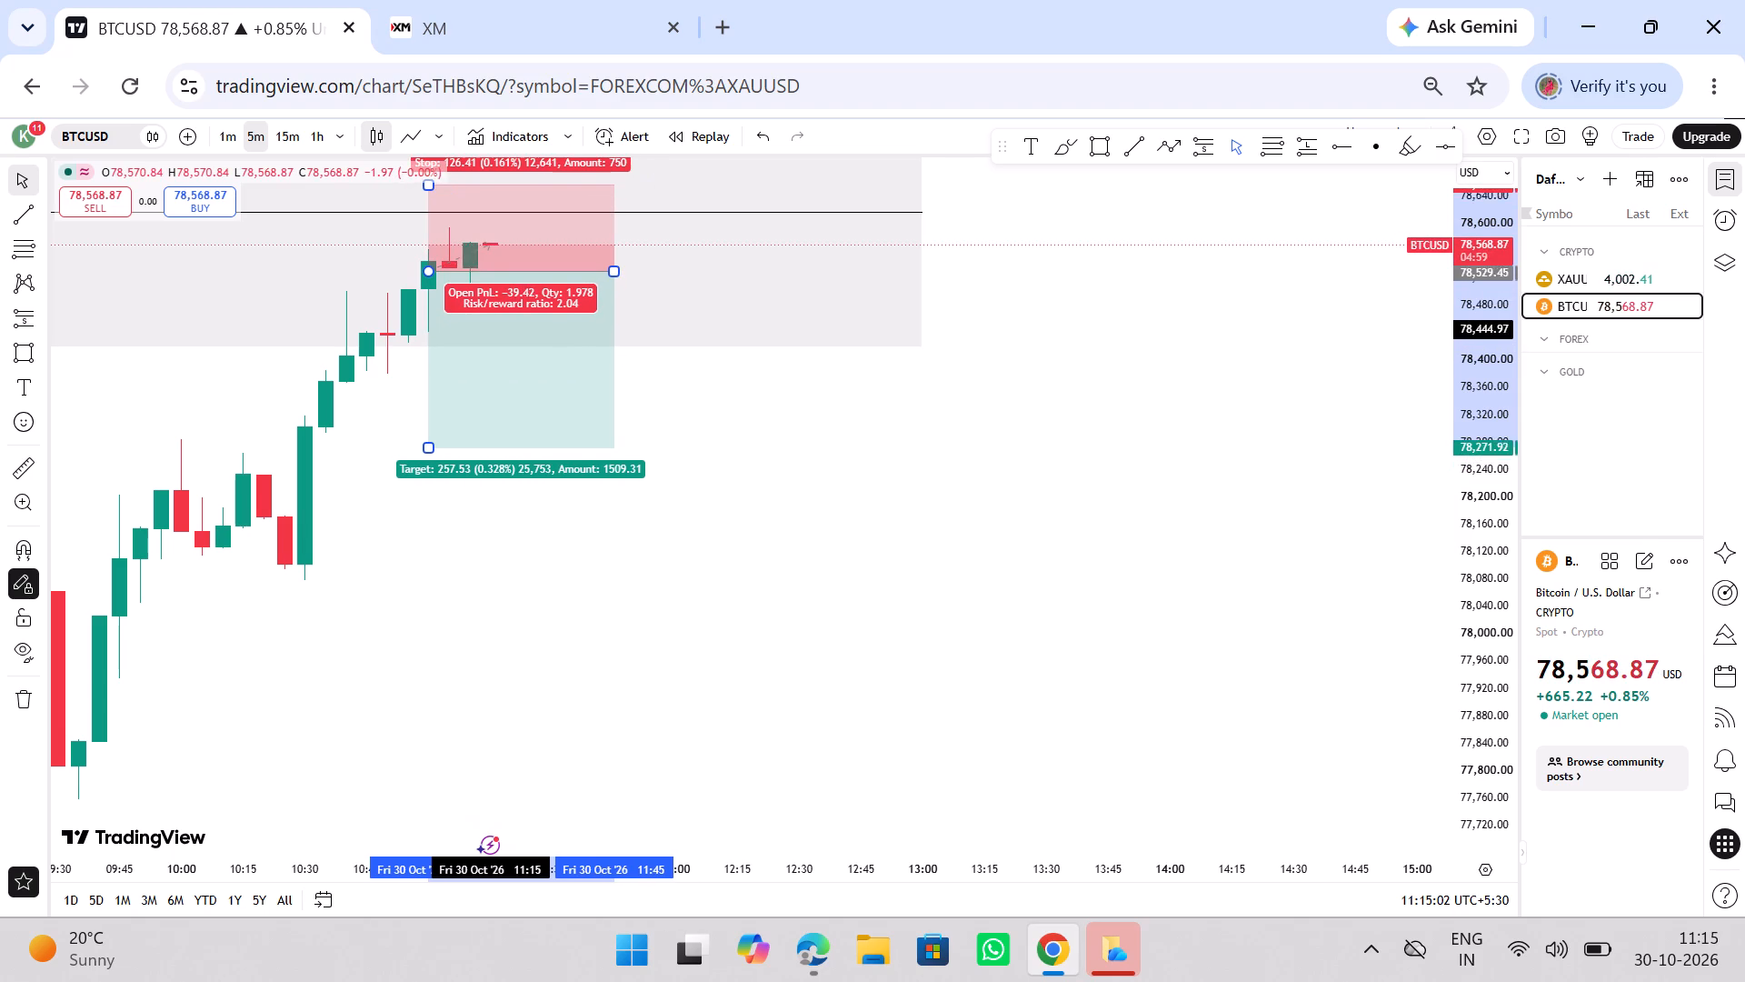
{"action": "left_click_drag", "start_coordinate": [494, 328], "coordinate": [501, 332]}
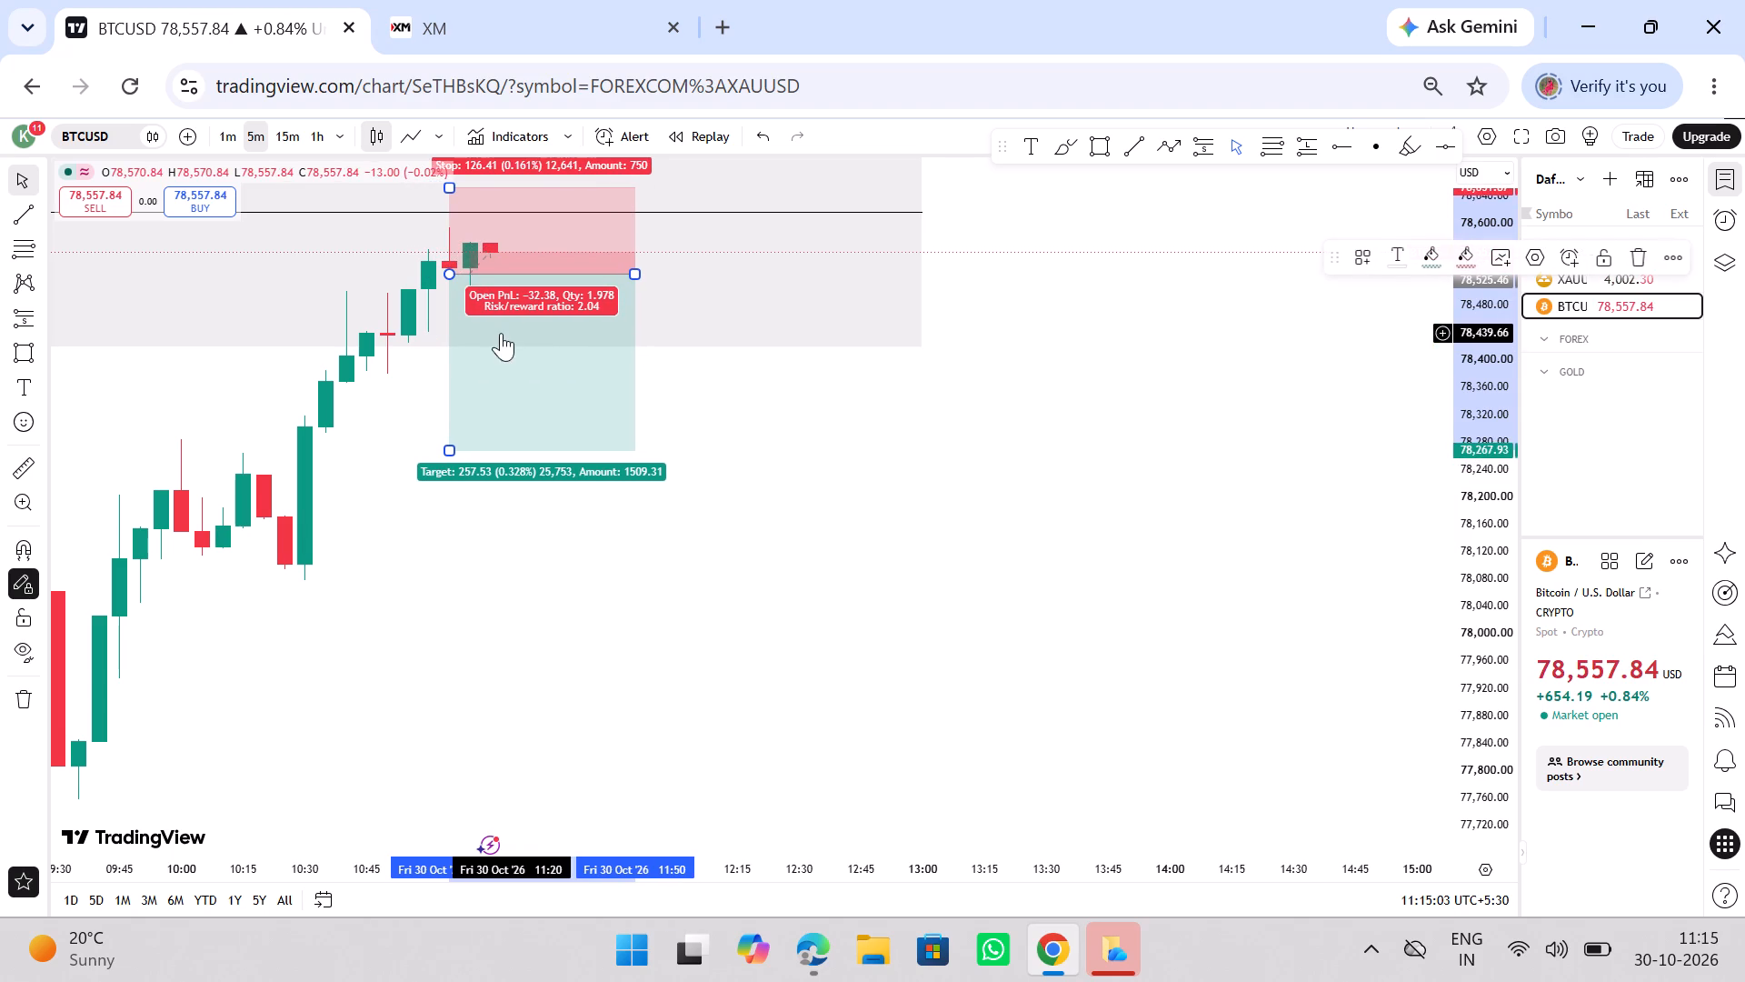
Tighten the BTCUSD short position's stop to about 78,604.43 and its target to about 78,346.64.
{"action": "left_click_drag", "start_coordinate": [448, 185], "coordinate": [478, 220]}
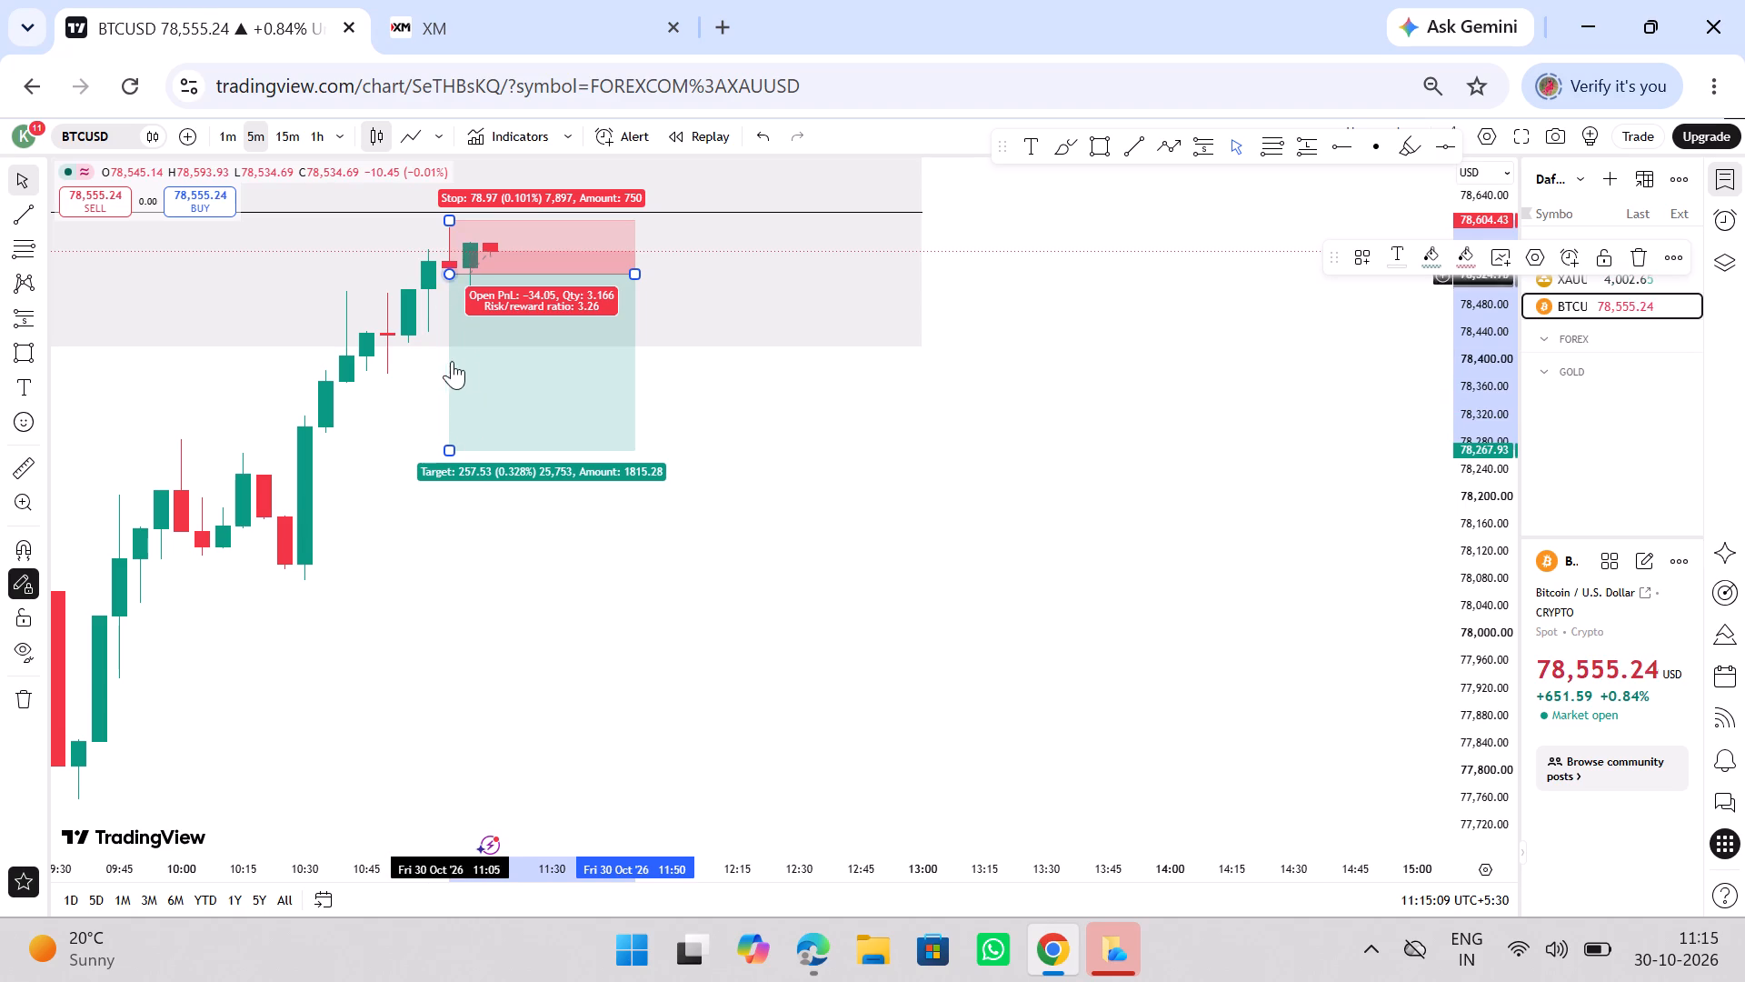
{"action": "left_click_drag", "start_coordinate": [454, 452], "coordinate": [471, 396]}
{"action": "left_click", "coordinate": [475, 484]}
Examine the BTCUSD short setup against the marked zones on the 1-hour, 15-minute and 5-minute charts.
{"action": "scroll", "coordinate": [789, 558], "scroll_direction": "down", "scroll_amount": 8, "text": "ctrl"}
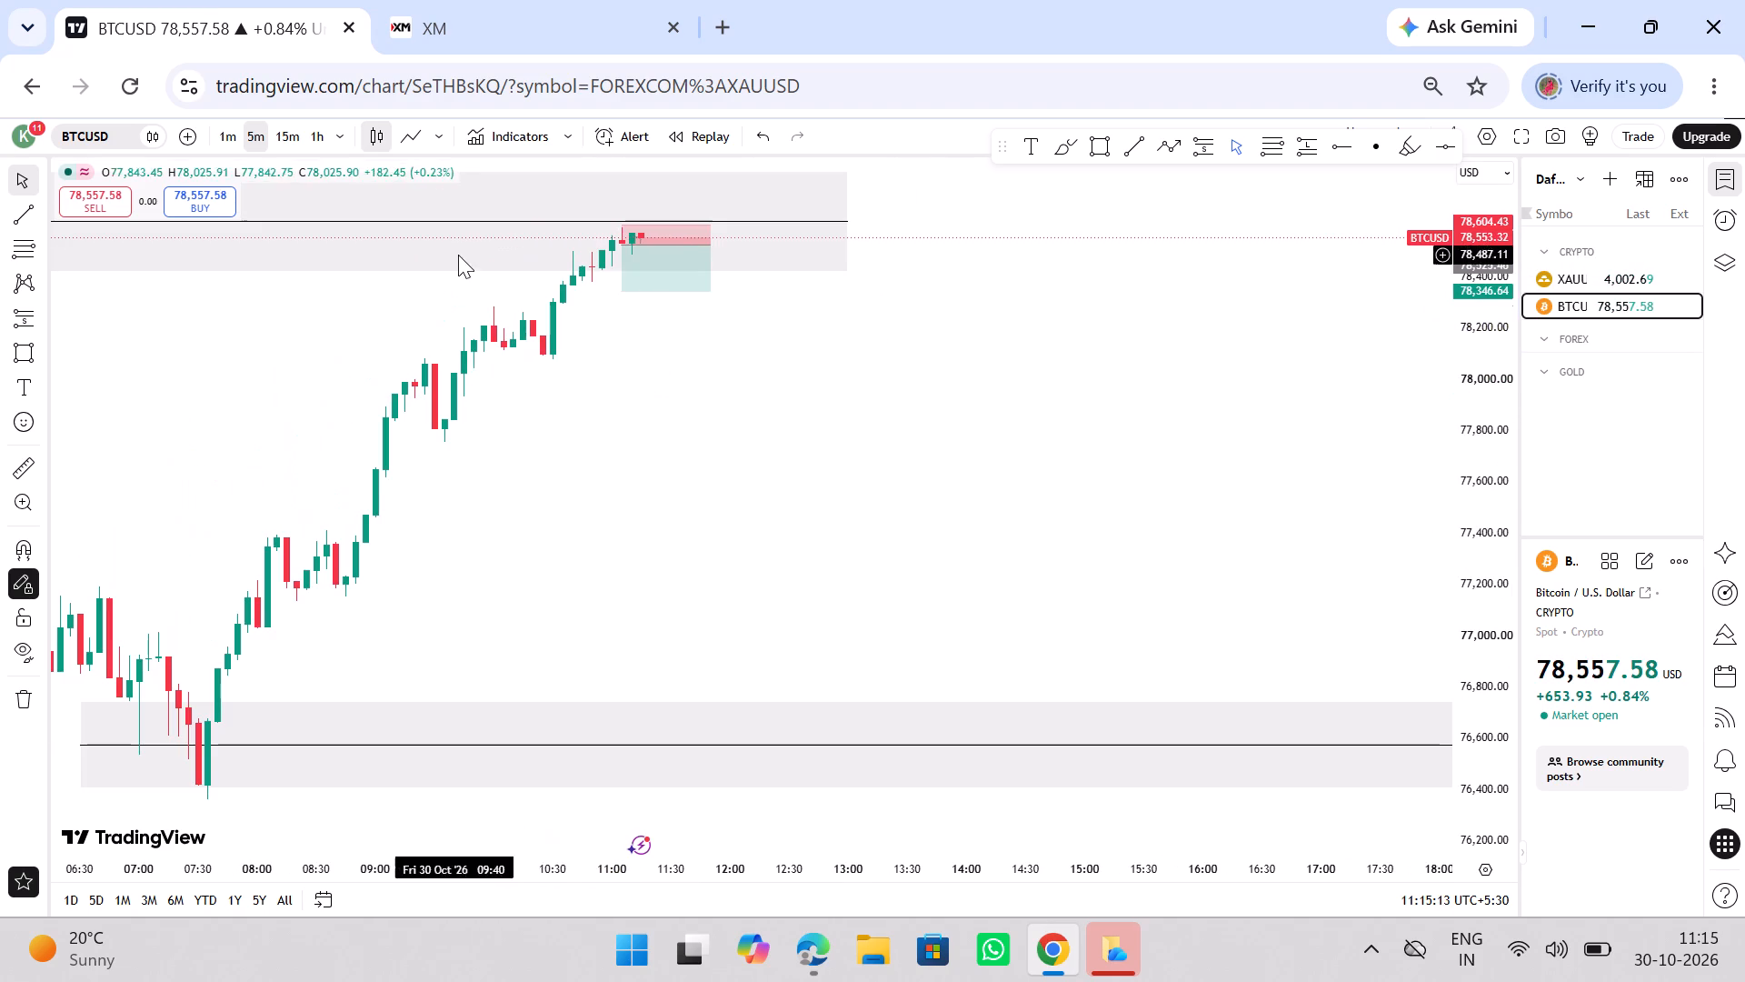
{"action": "left_click", "coordinate": [310, 141]}
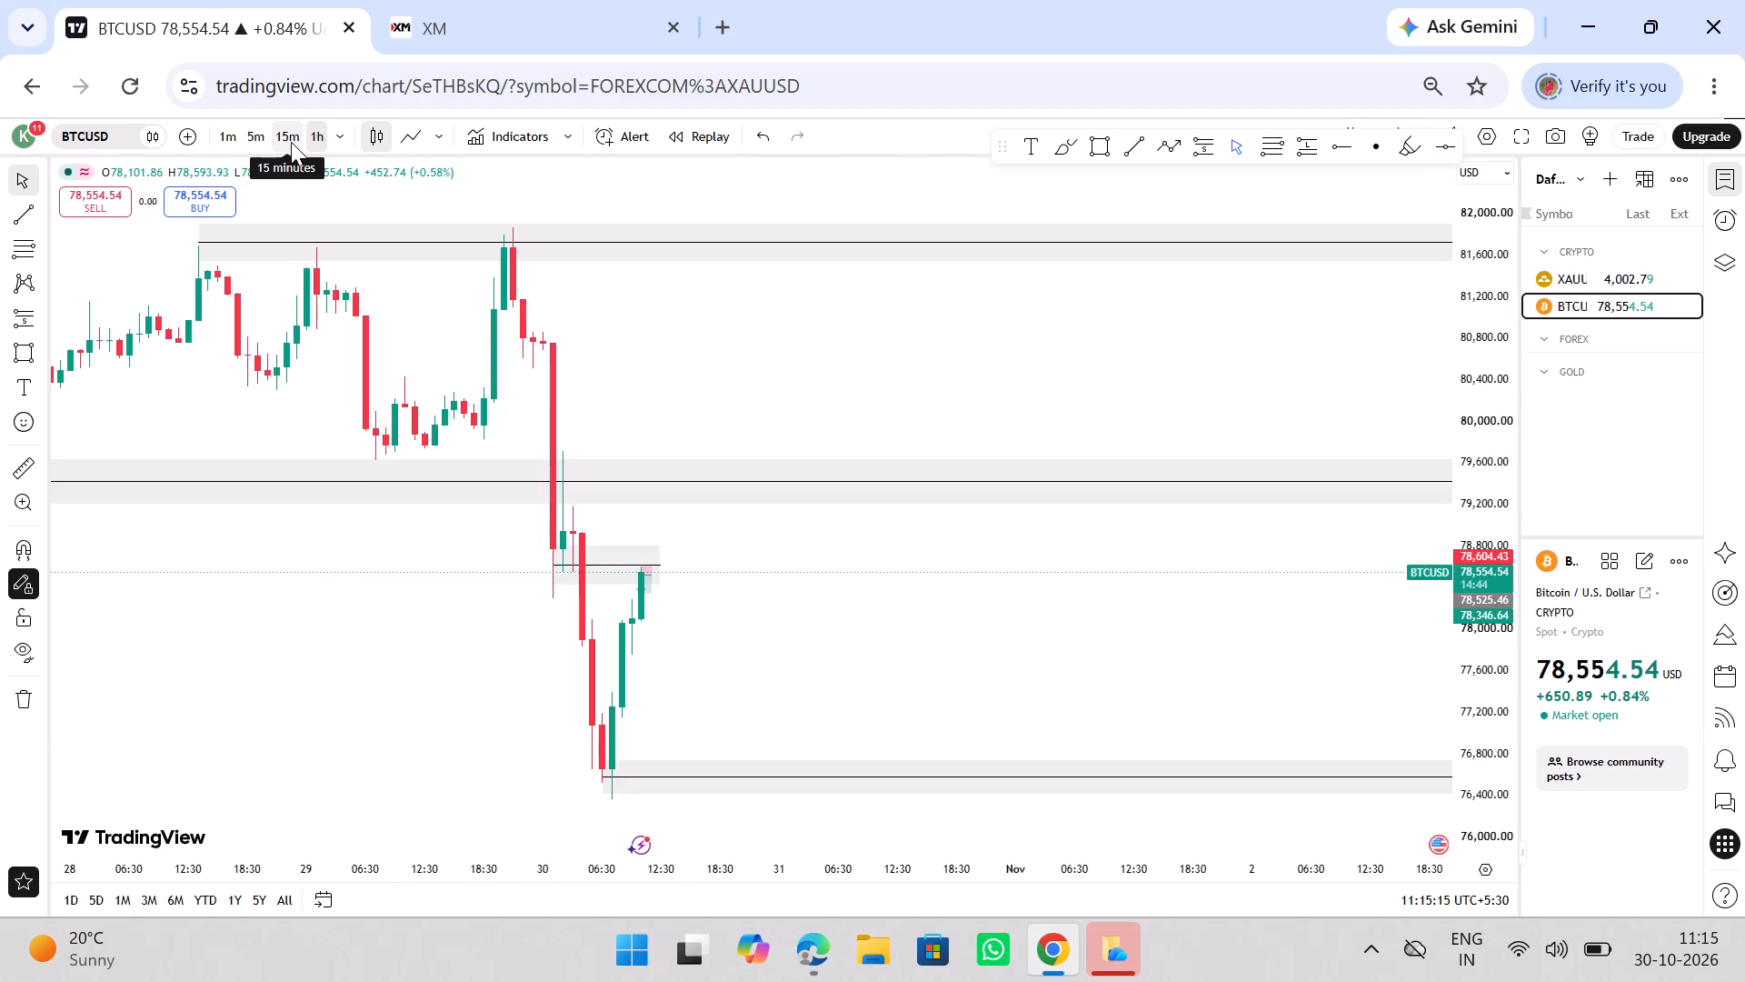
{"action": "left_click", "coordinate": [294, 140]}
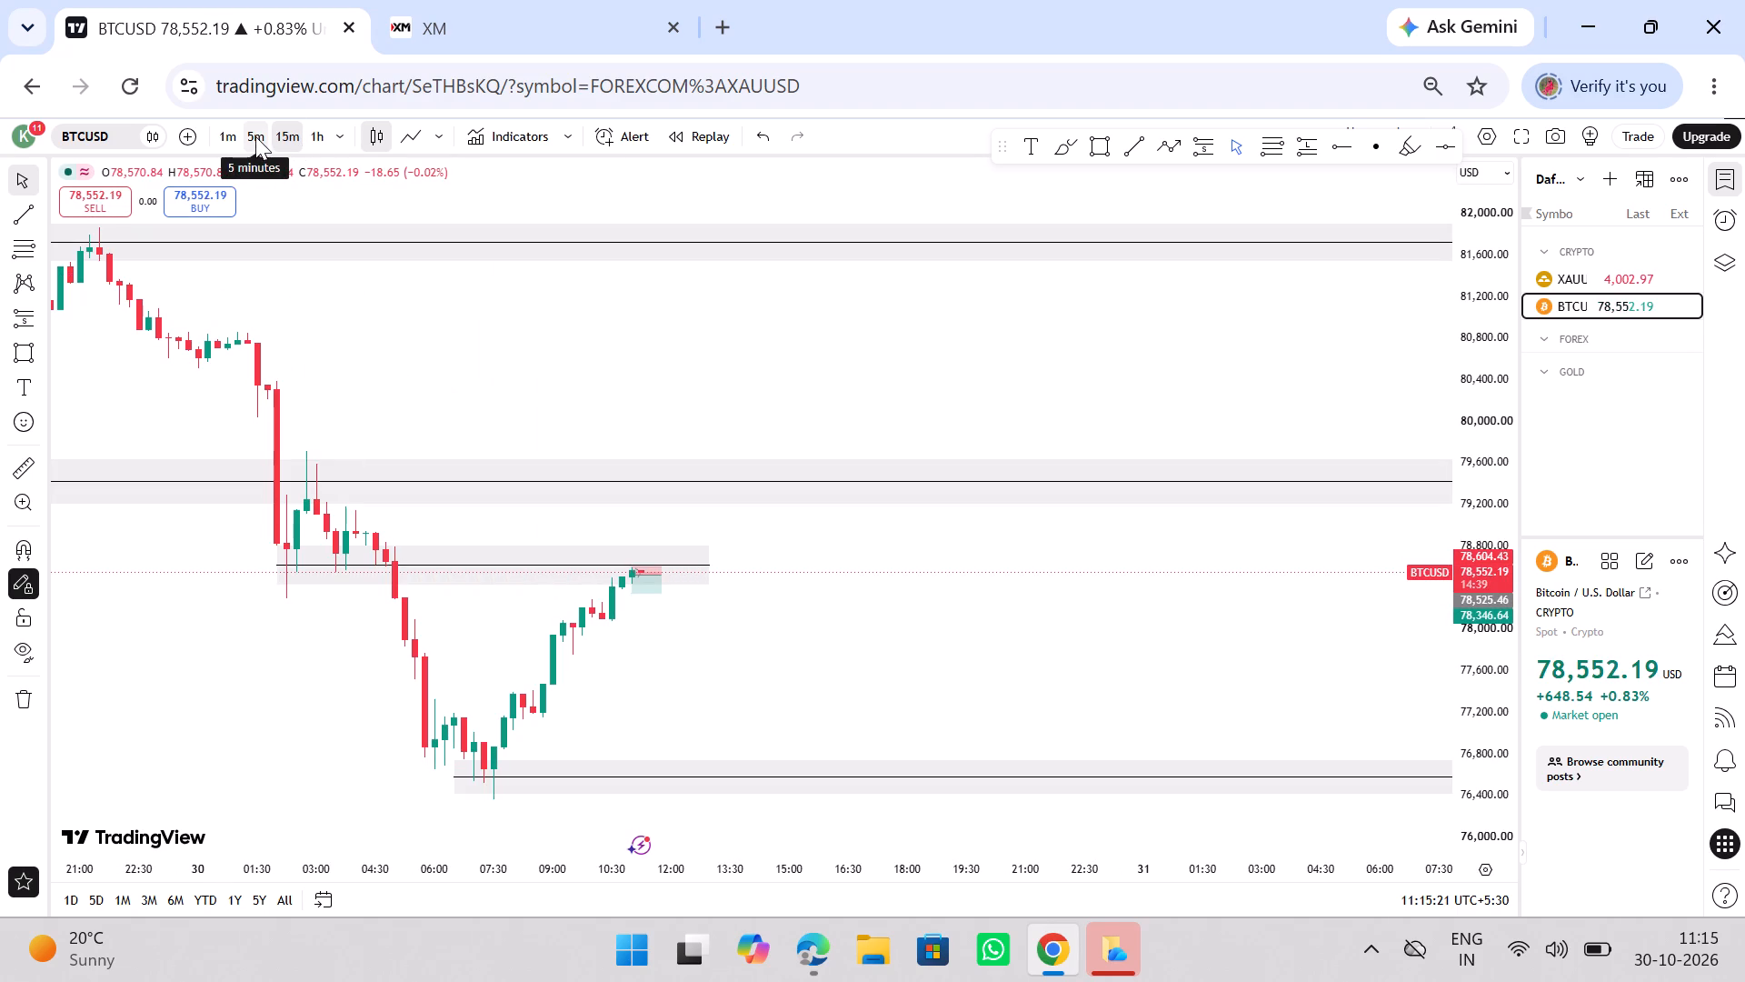
{"action": "left_click", "coordinate": [255, 136]}
{"action": "scroll", "coordinate": [948, 468], "scroll_direction": "up", "scroll_amount": 10, "text": "ctrl"}
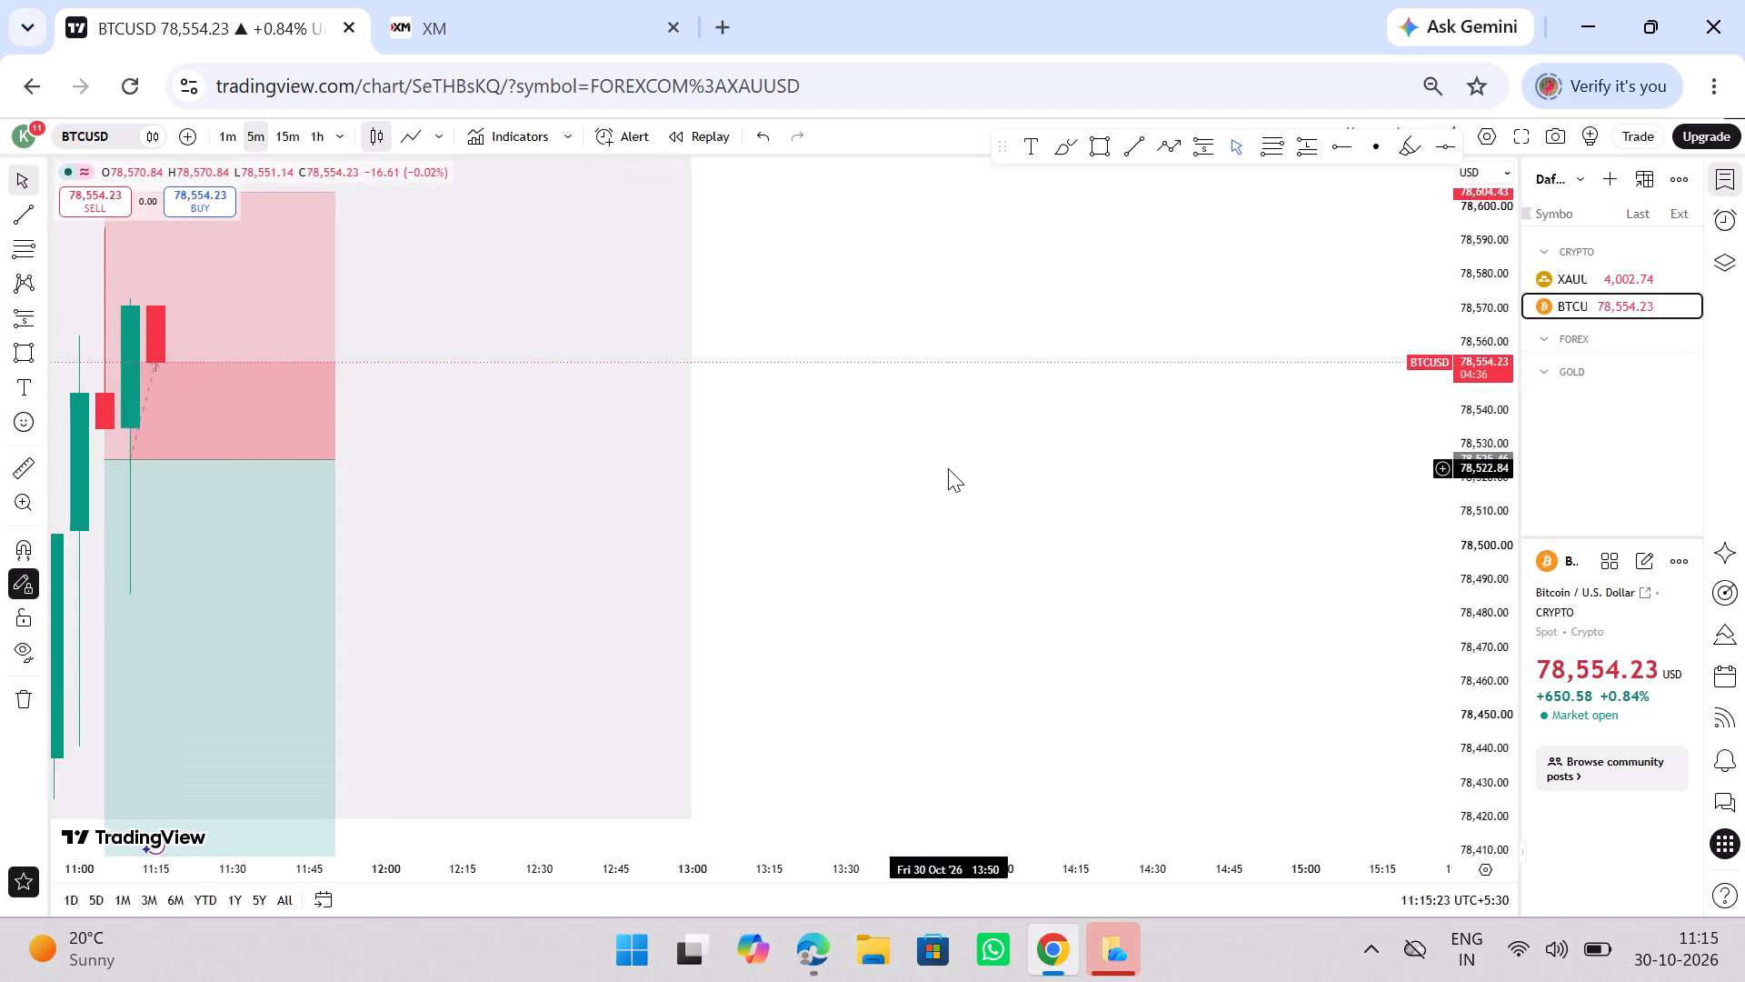
{"action": "scroll", "coordinate": [948, 468], "scroll_direction": "down", "scroll_amount": 5, "text": "ctrl"}
{"action": "scroll", "coordinate": [948, 468], "scroll_direction": "up", "scroll_amount": 6, "text": "ctrl"}
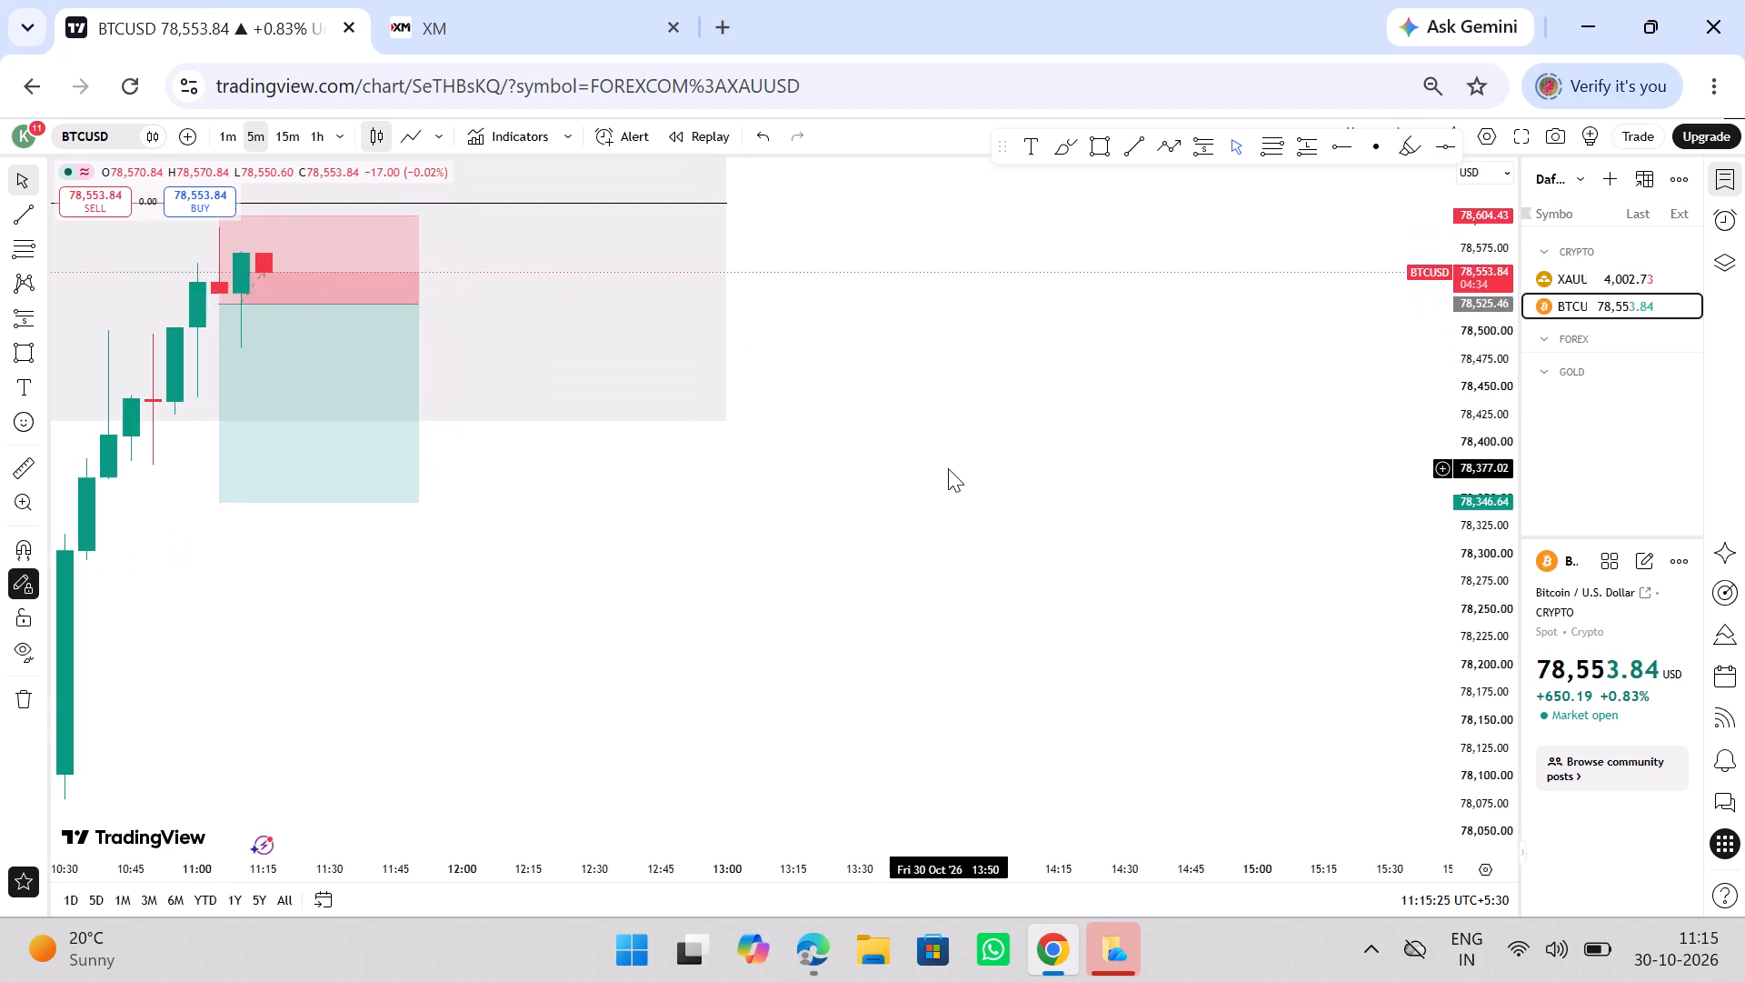
{"action": "scroll", "coordinate": [948, 468], "scroll_direction": "up", "scroll_amount": 1, "text": "ctrl"}
{"action": "scroll", "coordinate": [948, 468], "scroll_direction": "down", "scroll_amount": 10, "text": "ctrl"}
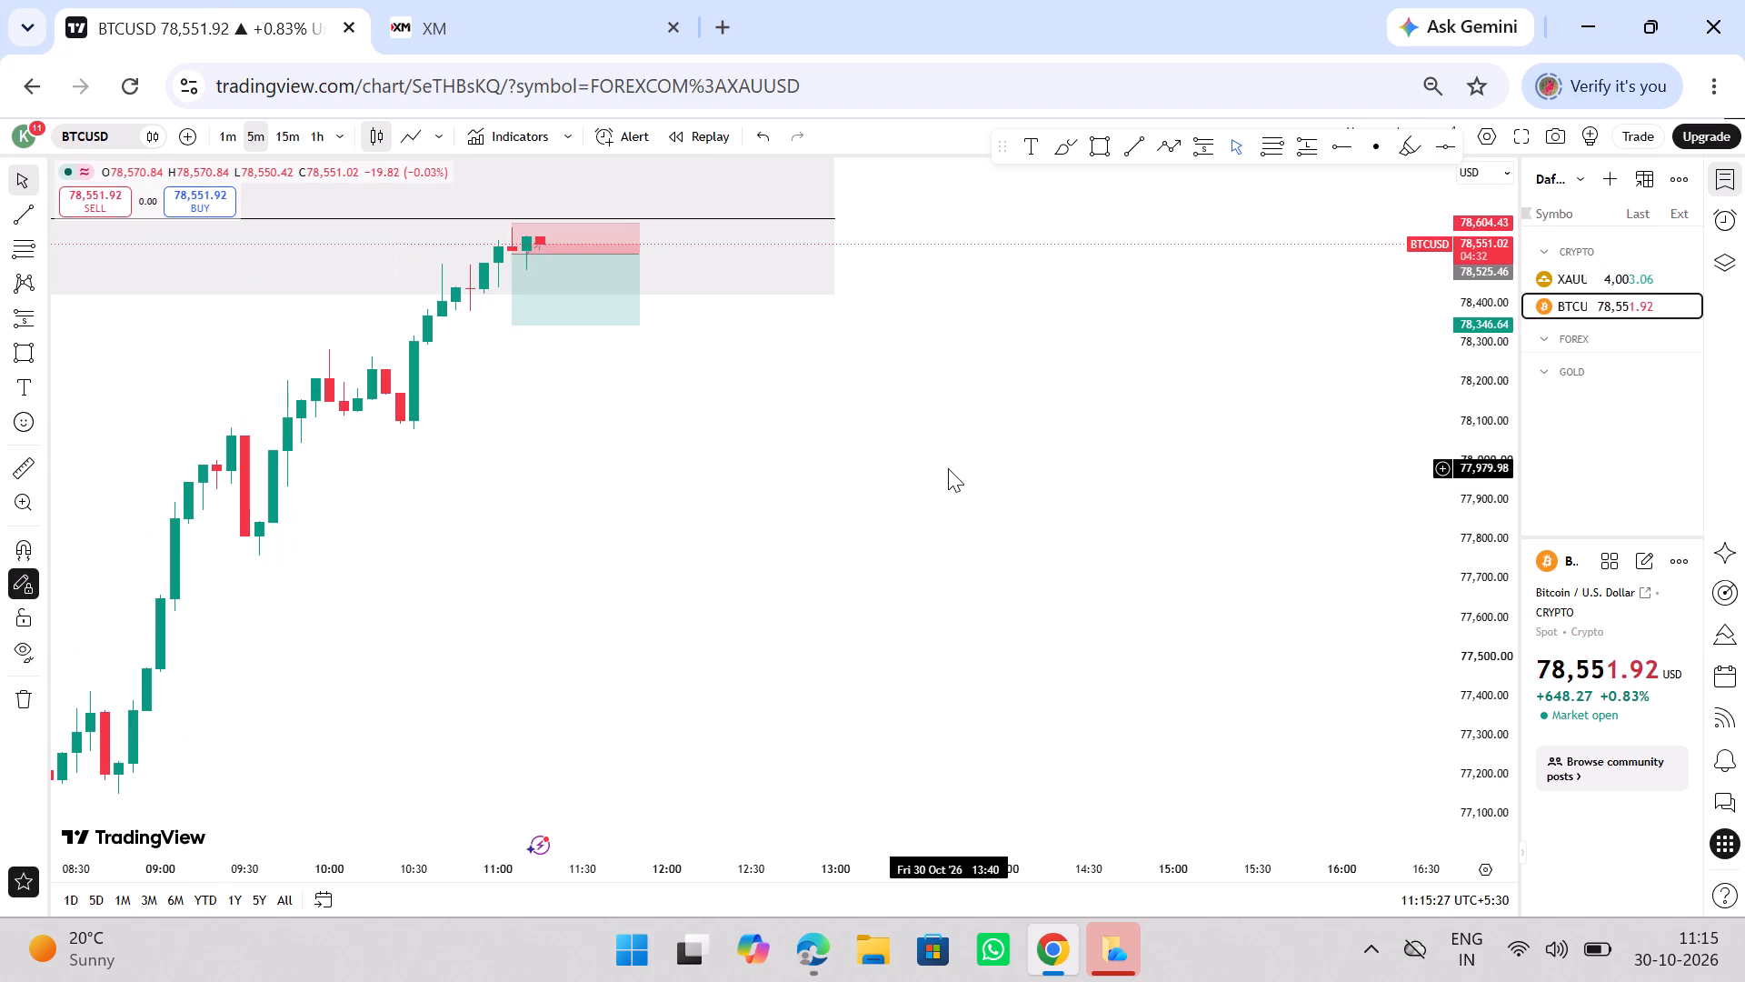
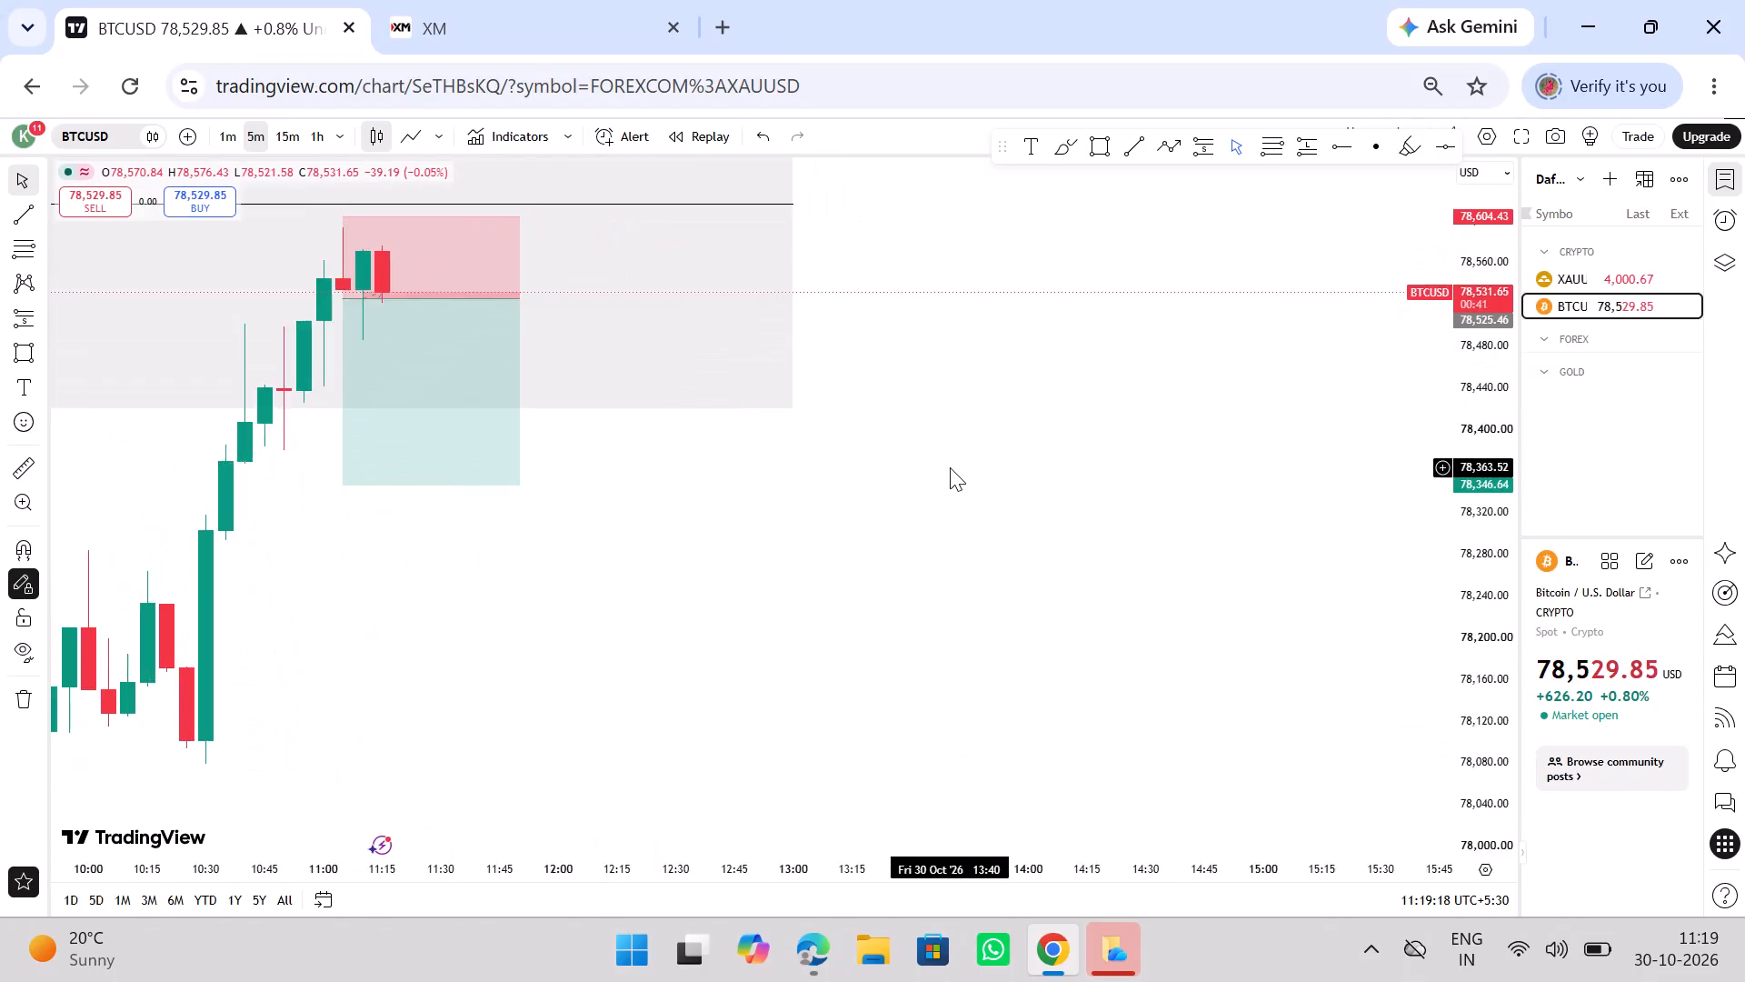
Switch to XAUUSD and examine its price action against the marked zones on the 5-minute and 1-hour charts.
{"action": "scroll", "coordinate": [950, 467], "scroll_direction": "down", "scroll_amount": 2, "text": "ctrl"}
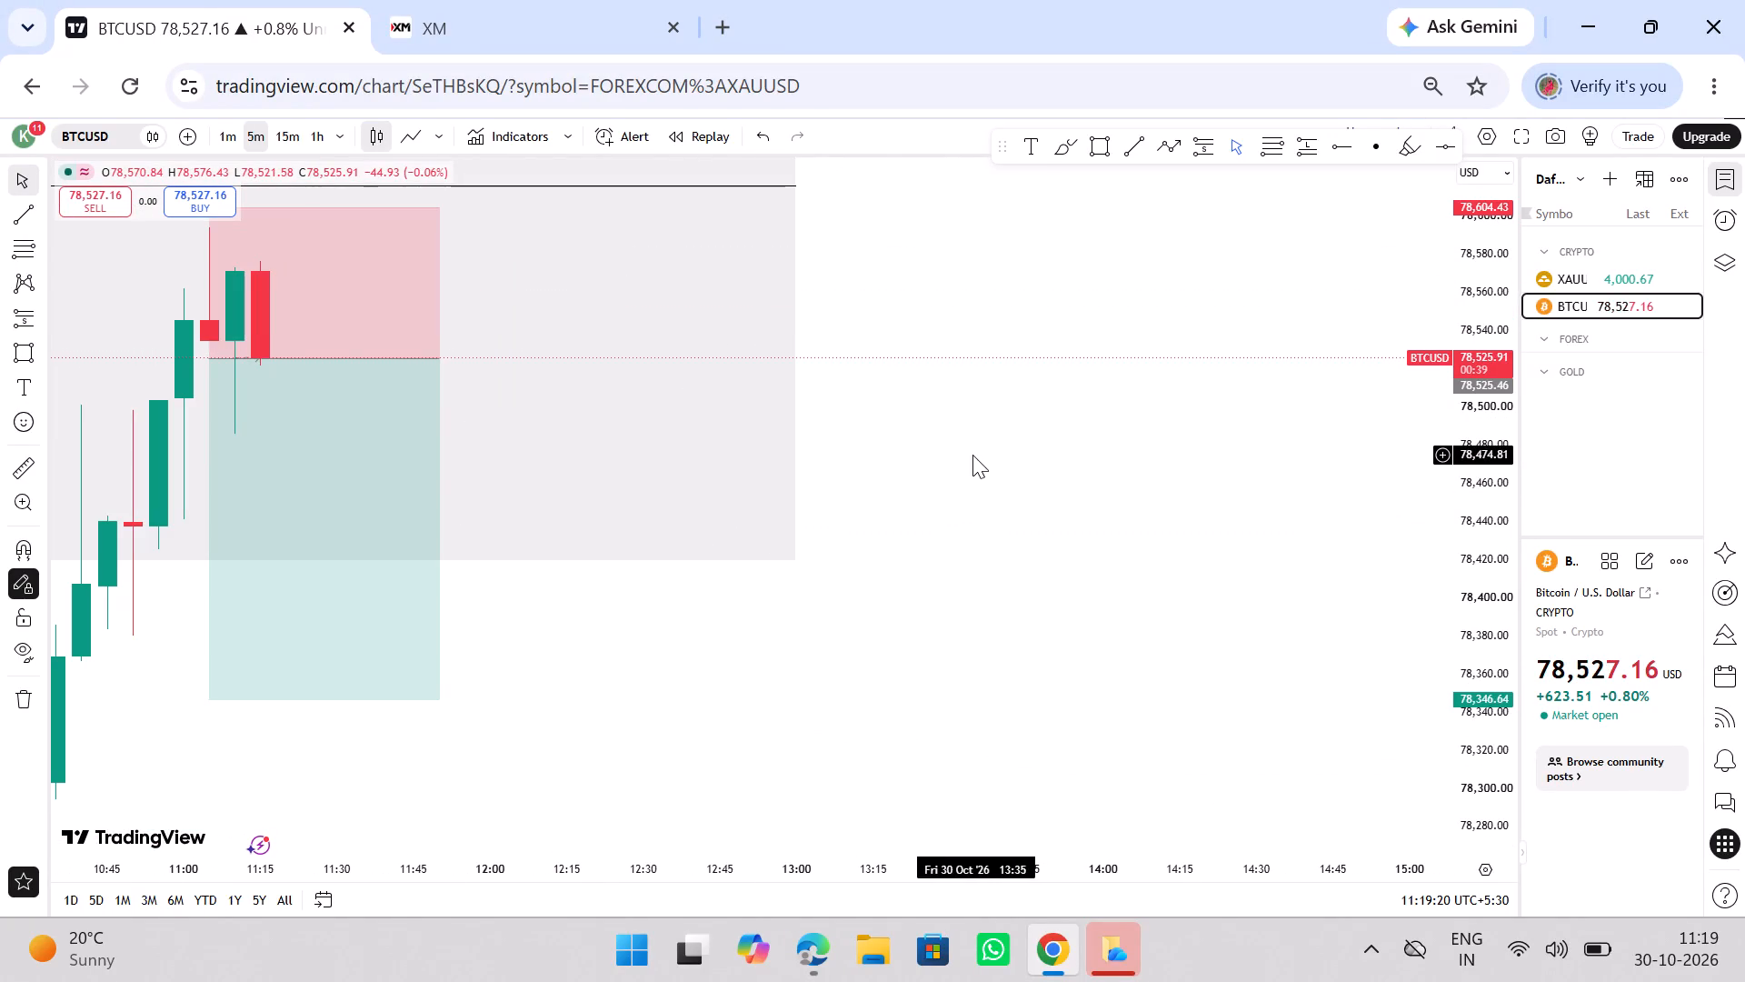
{"action": "left_click", "coordinate": [1606, 273]}
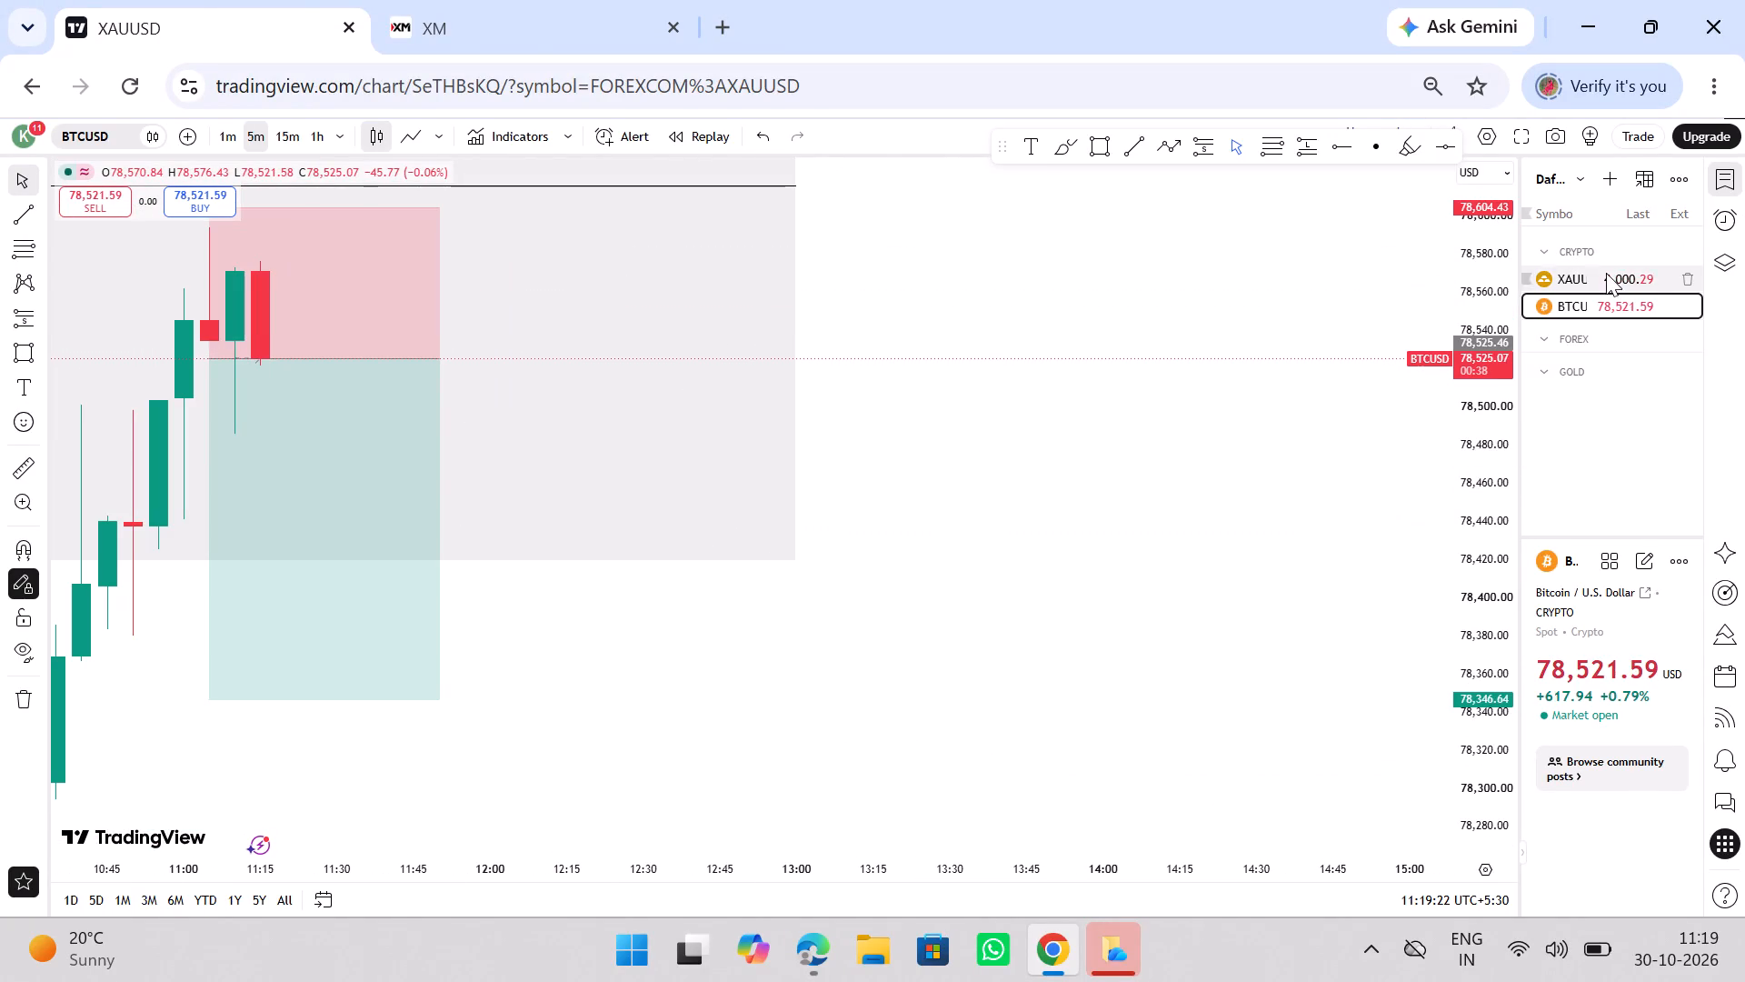
{"action": "left_click_drag", "start_coordinate": [1103, 432], "coordinate": [1172, 428]}
{"action": "scroll", "coordinate": [978, 440], "scroll_direction": "down", "scroll_amount": 6, "text": "ctrl"}
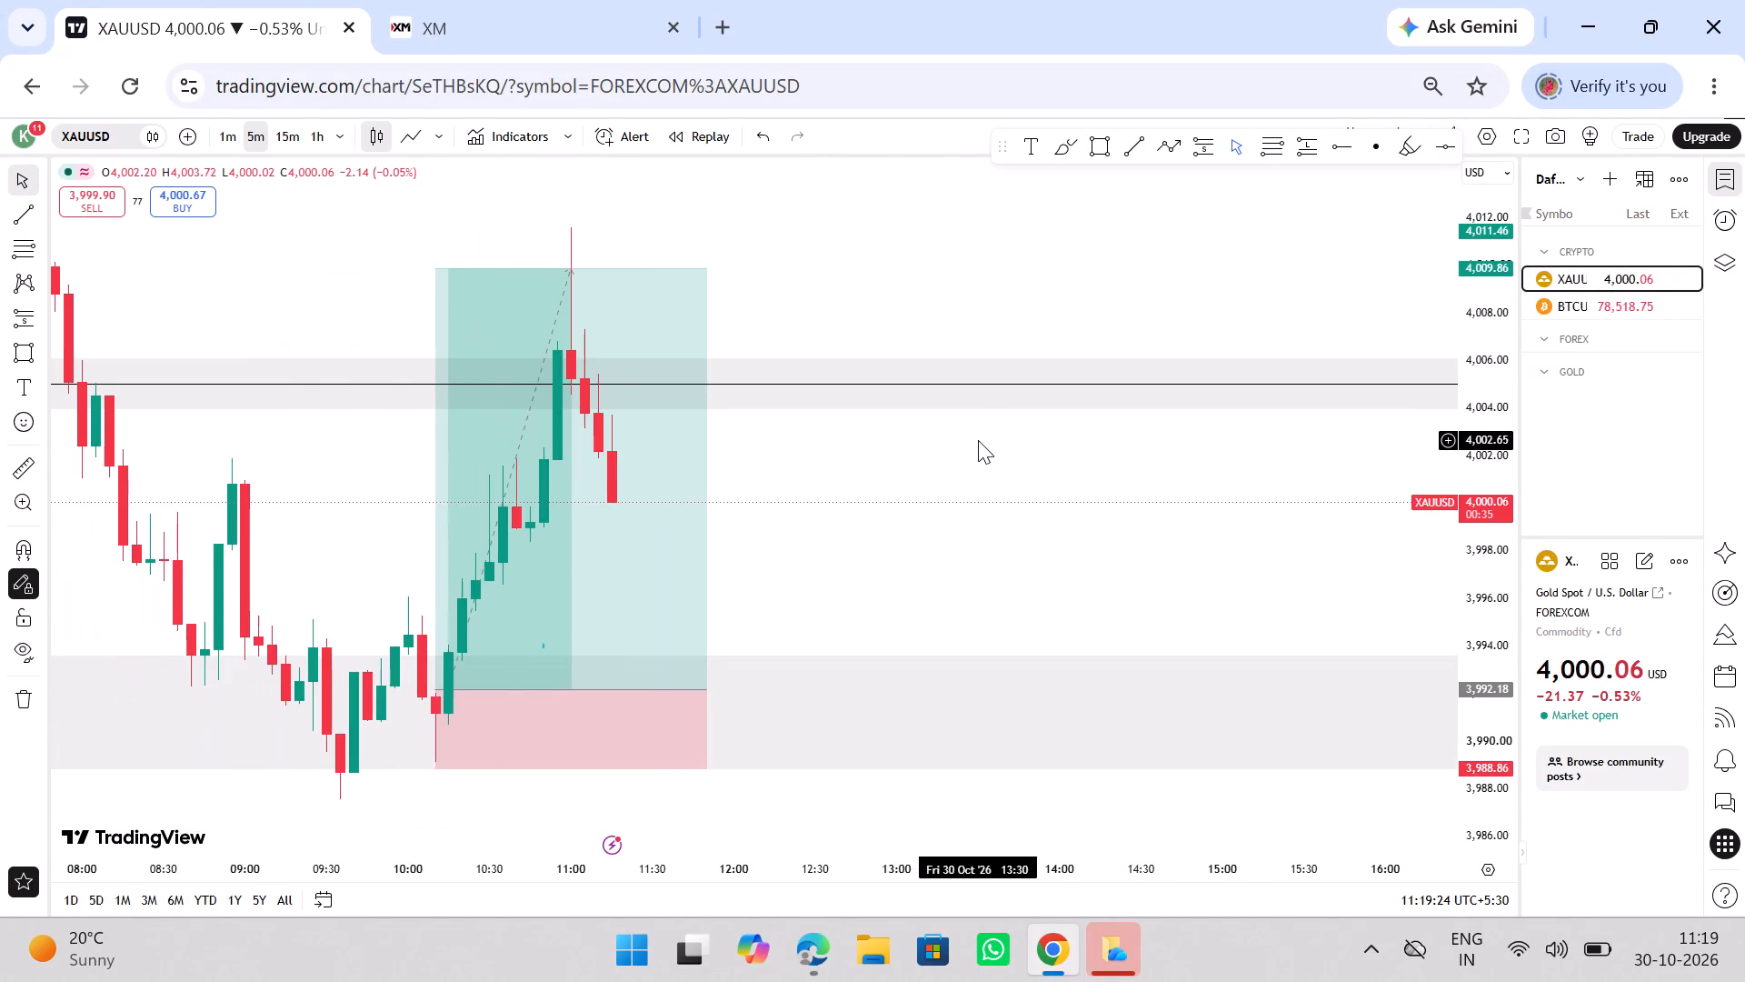
{"action": "scroll", "coordinate": [978, 440], "scroll_direction": "down", "scroll_amount": 3, "text": "ctrl"}
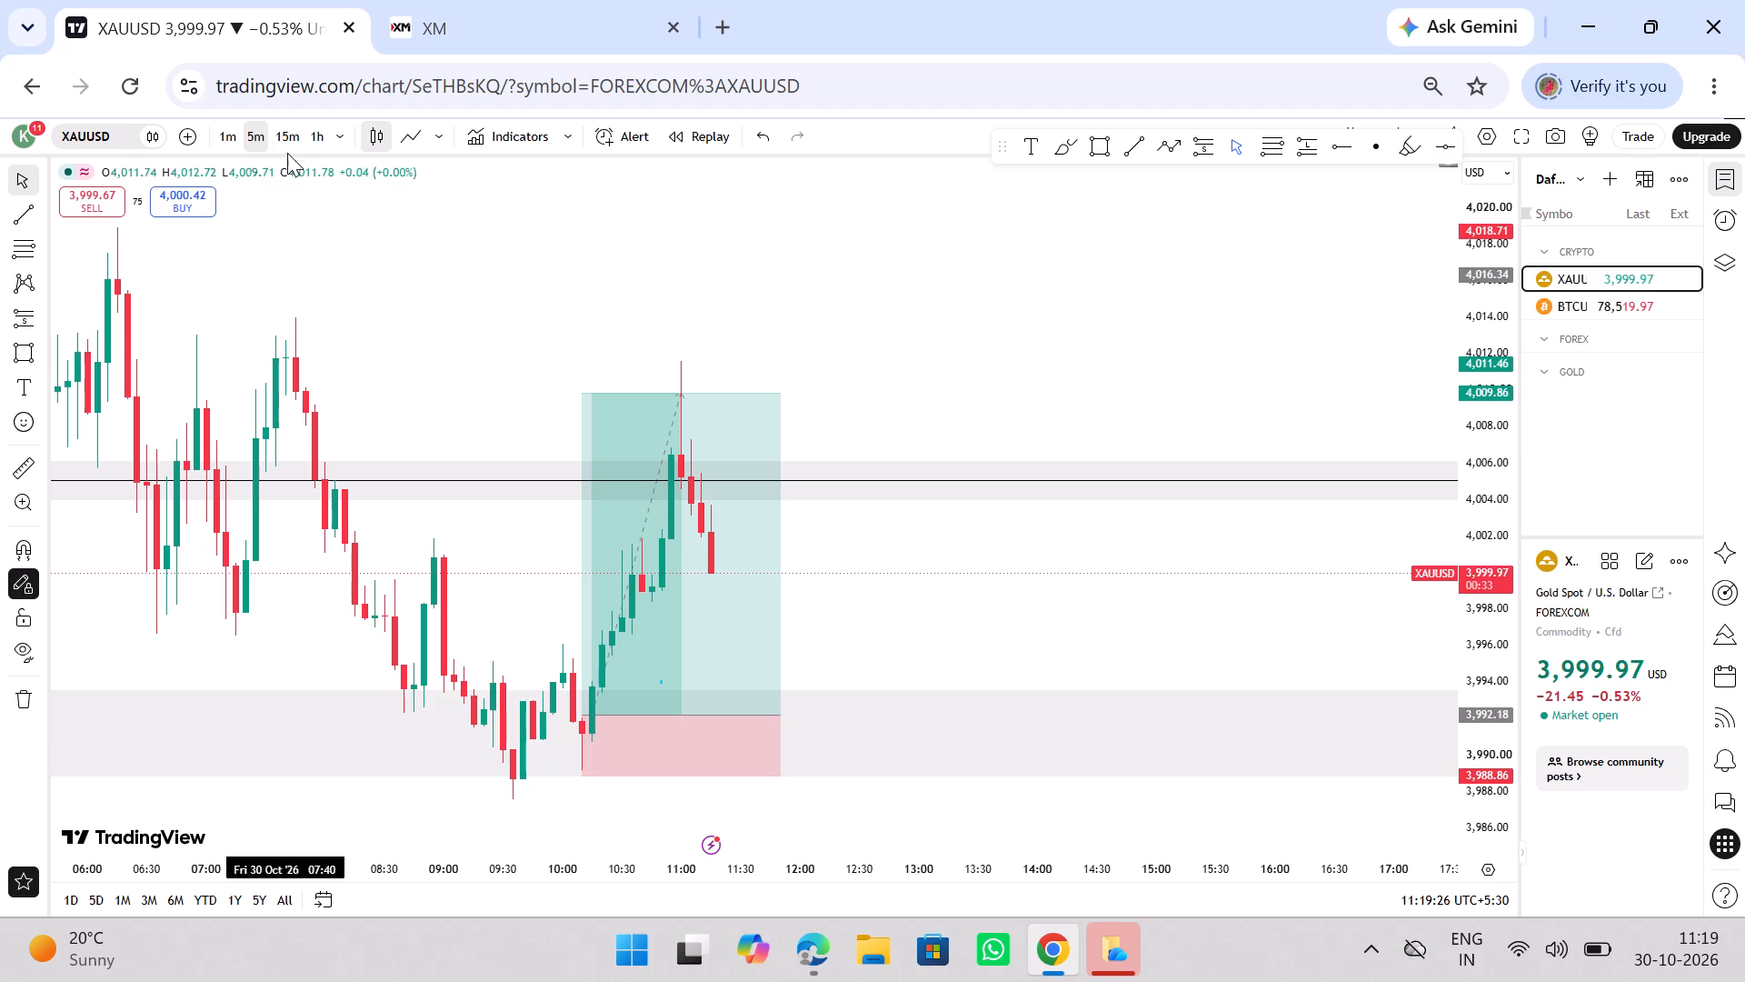
{"action": "left_click", "coordinate": [287, 148]}
{"action": "left_click", "coordinate": [313, 136]}
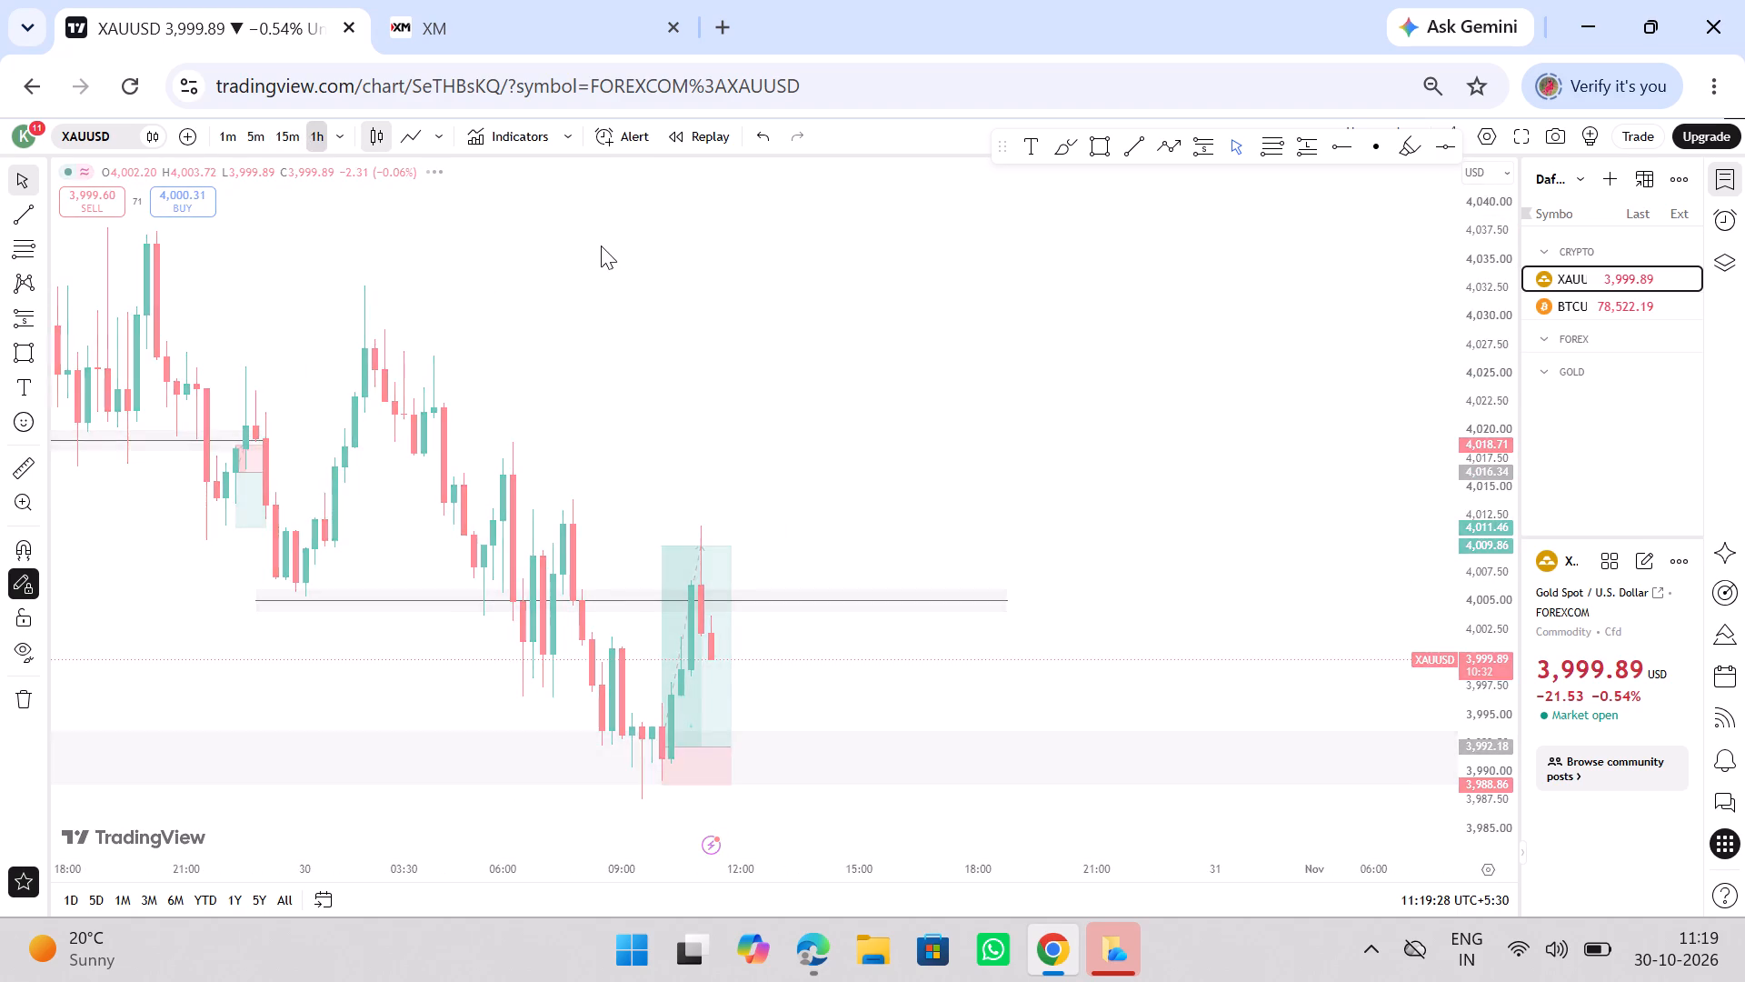
{"action": "left_click_drag", "start_coordinate": [681, 294], "coordinate": [1106, 495]}
{"action": "scroll", "coordinate": [1111, 496], "scroll_direction": "down", "scroll_amount": 4, "text": "ctrl"}
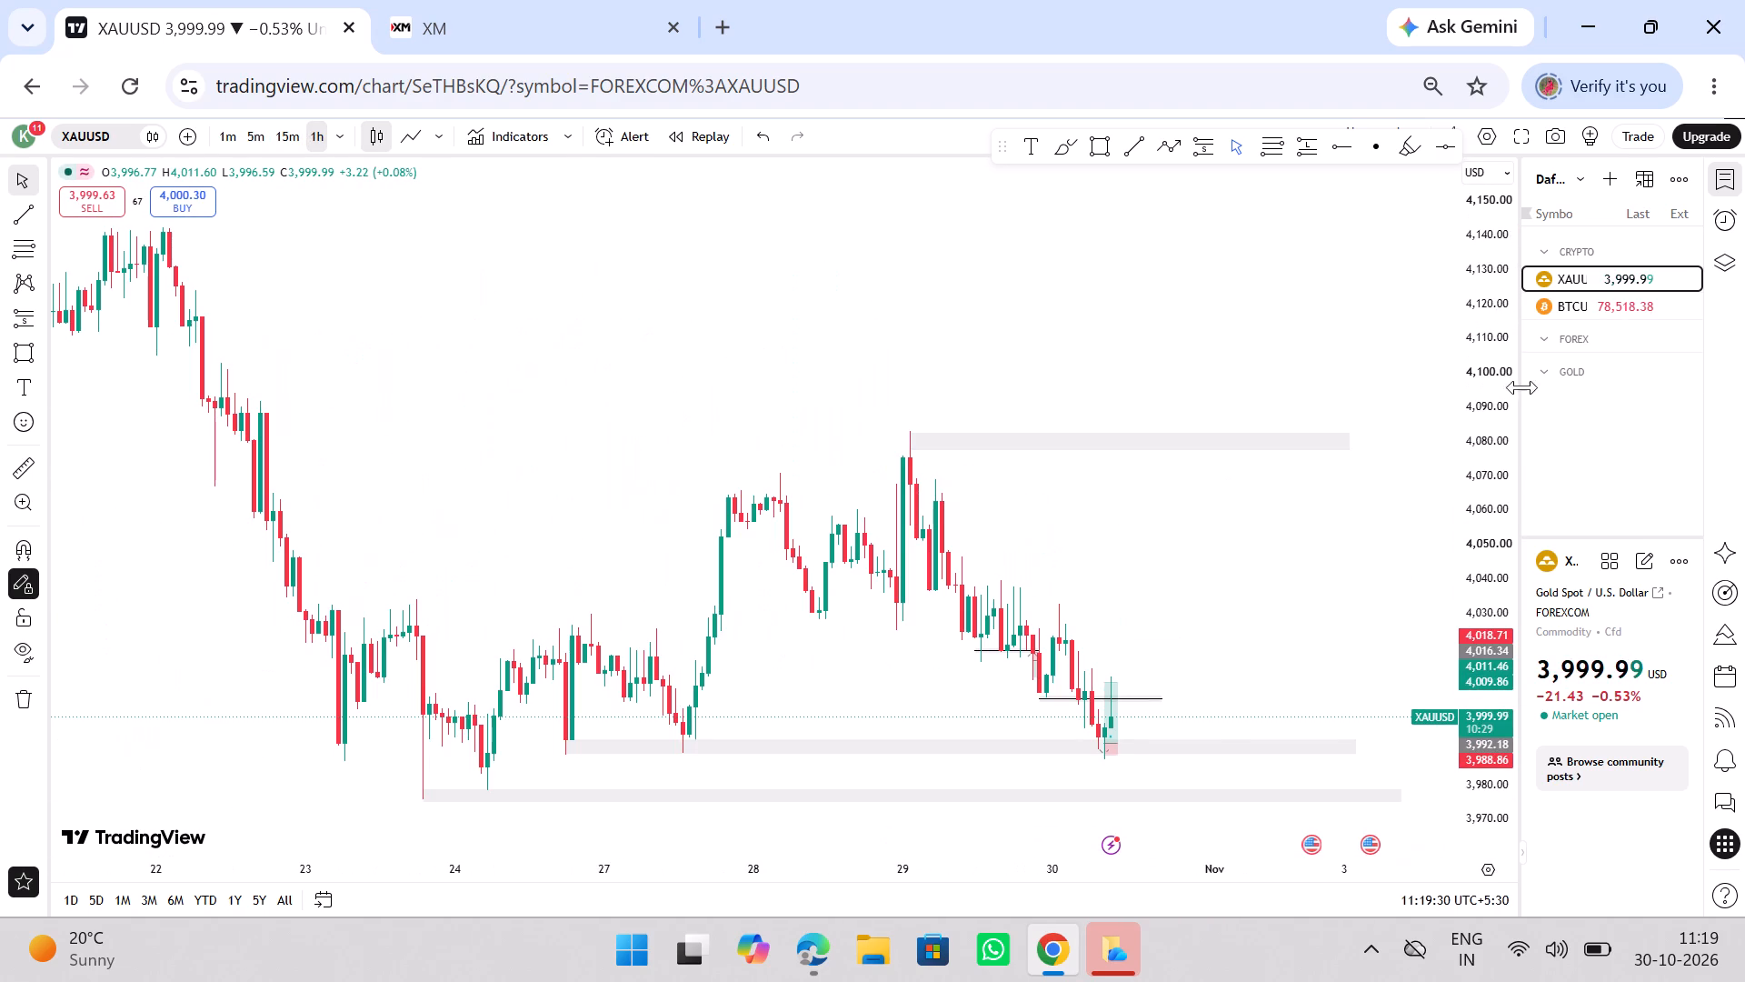
Switch back to BTCUSD and examine the short position within the grey supply zone on the 1-hour and 5-minute charts.
{"action": "left_click", "coordinate": [1584, 311]}
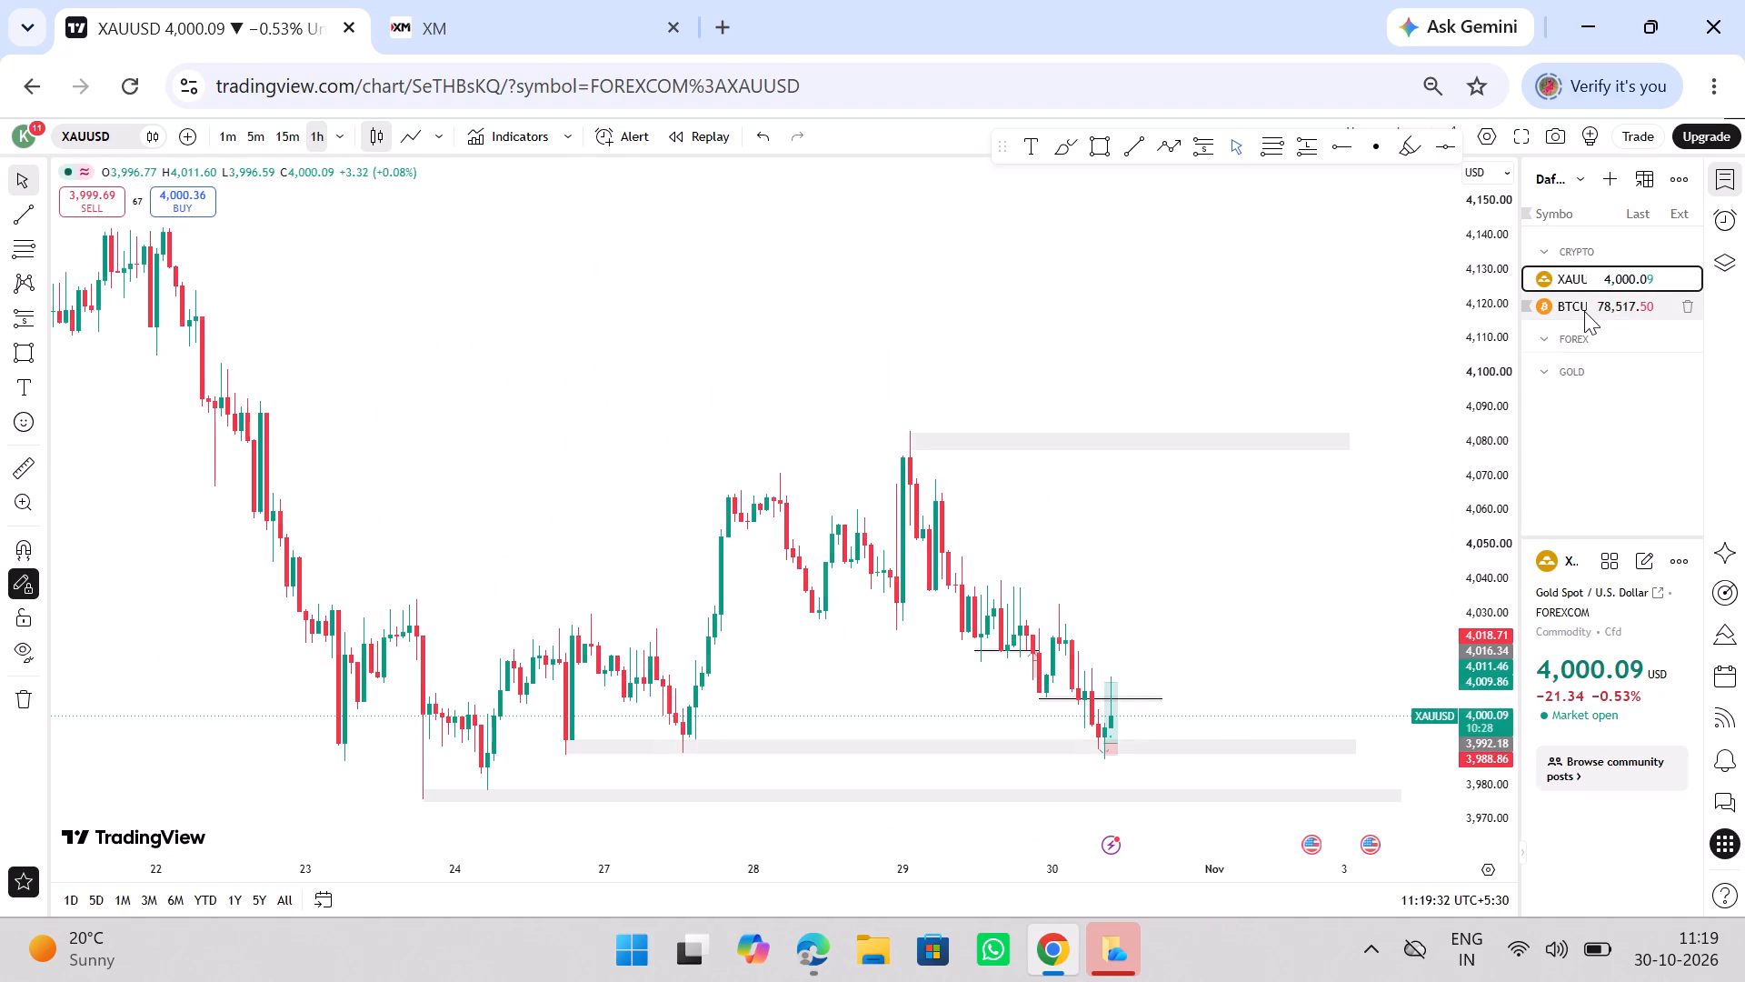
{"action": "scroll", "coordinate": [1187, 349], "scroll_direction": "up", "scroll_amount": 2, "text": "ctrl"}
{"action": "left_click_drag", "start_coordinate": [1194, 349], "coordinate": [1169, 349]}
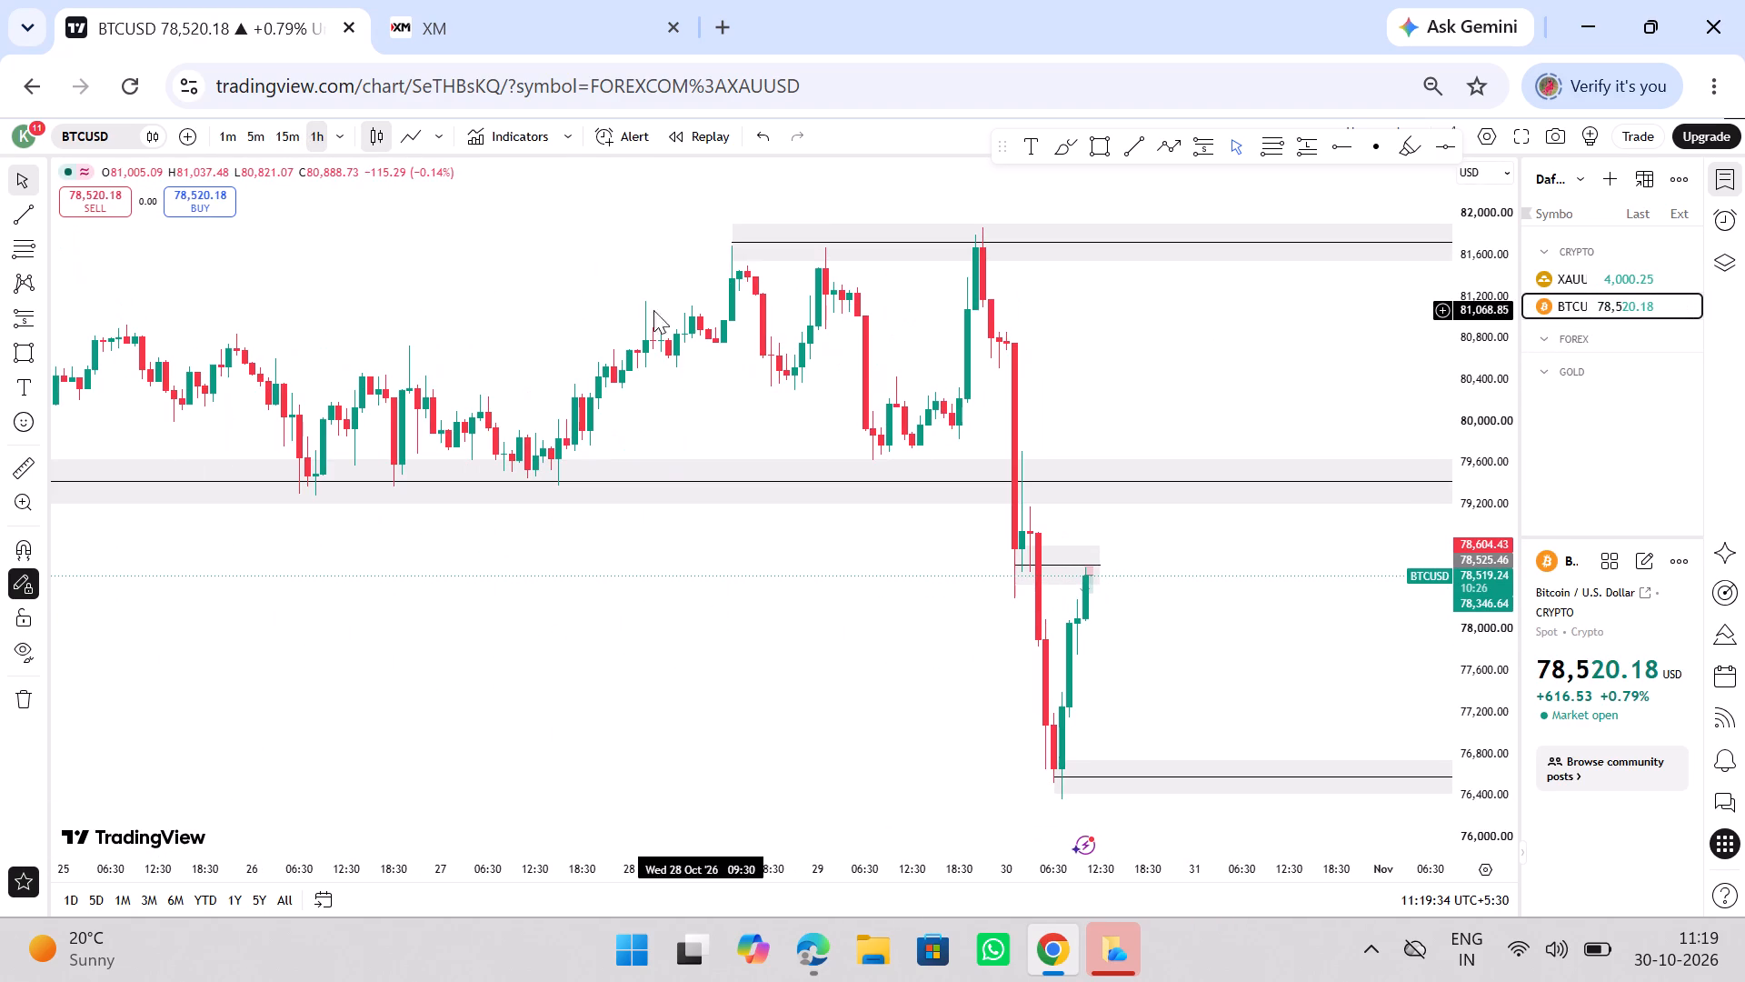
{"action": "left_click", "coordinate": [263, 157]}
{"action": "left_click", "coordinate": [255, 135]}
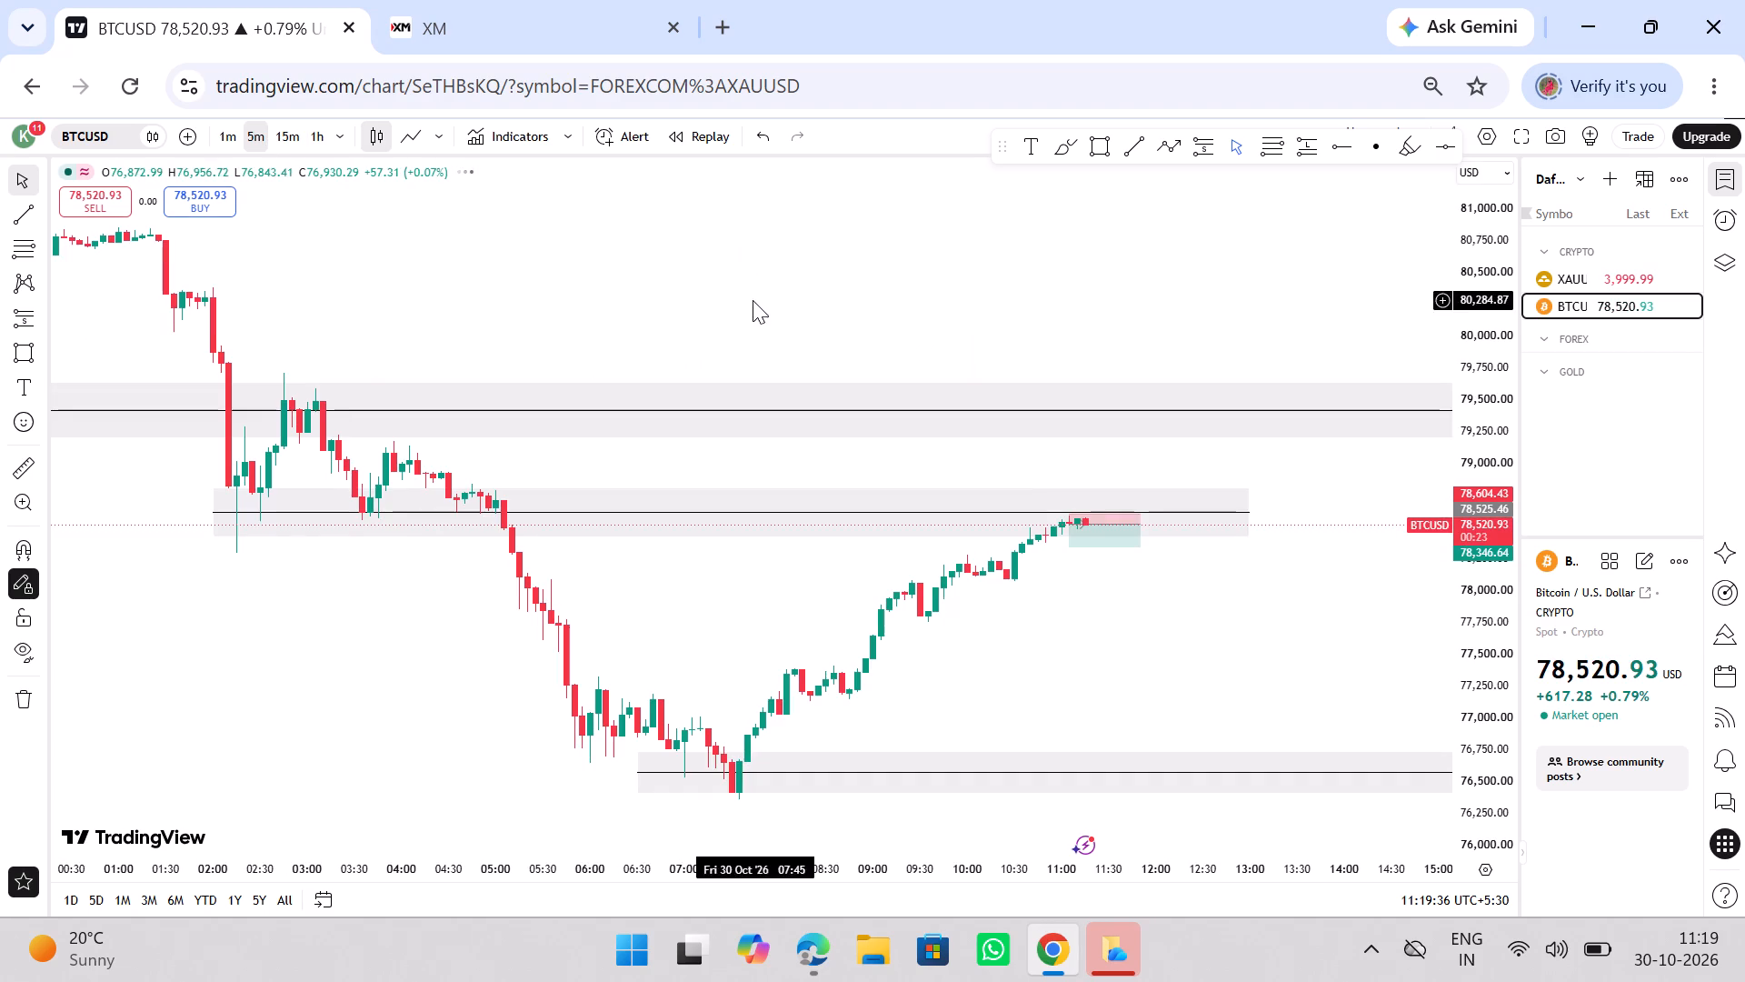
{"action": "left_click_drag", "start_coordinate": [1012, 541], "coordinate": [782, 511]}
{"action": "left_click_drag", "start_coordinate": [1056, 571], "coordinate": [888, 525]}
{"action": "scroll", "coordinate": [868, 519], "scroll_direction": "up", "scroll_amount": 11, "text": "ctrl"}
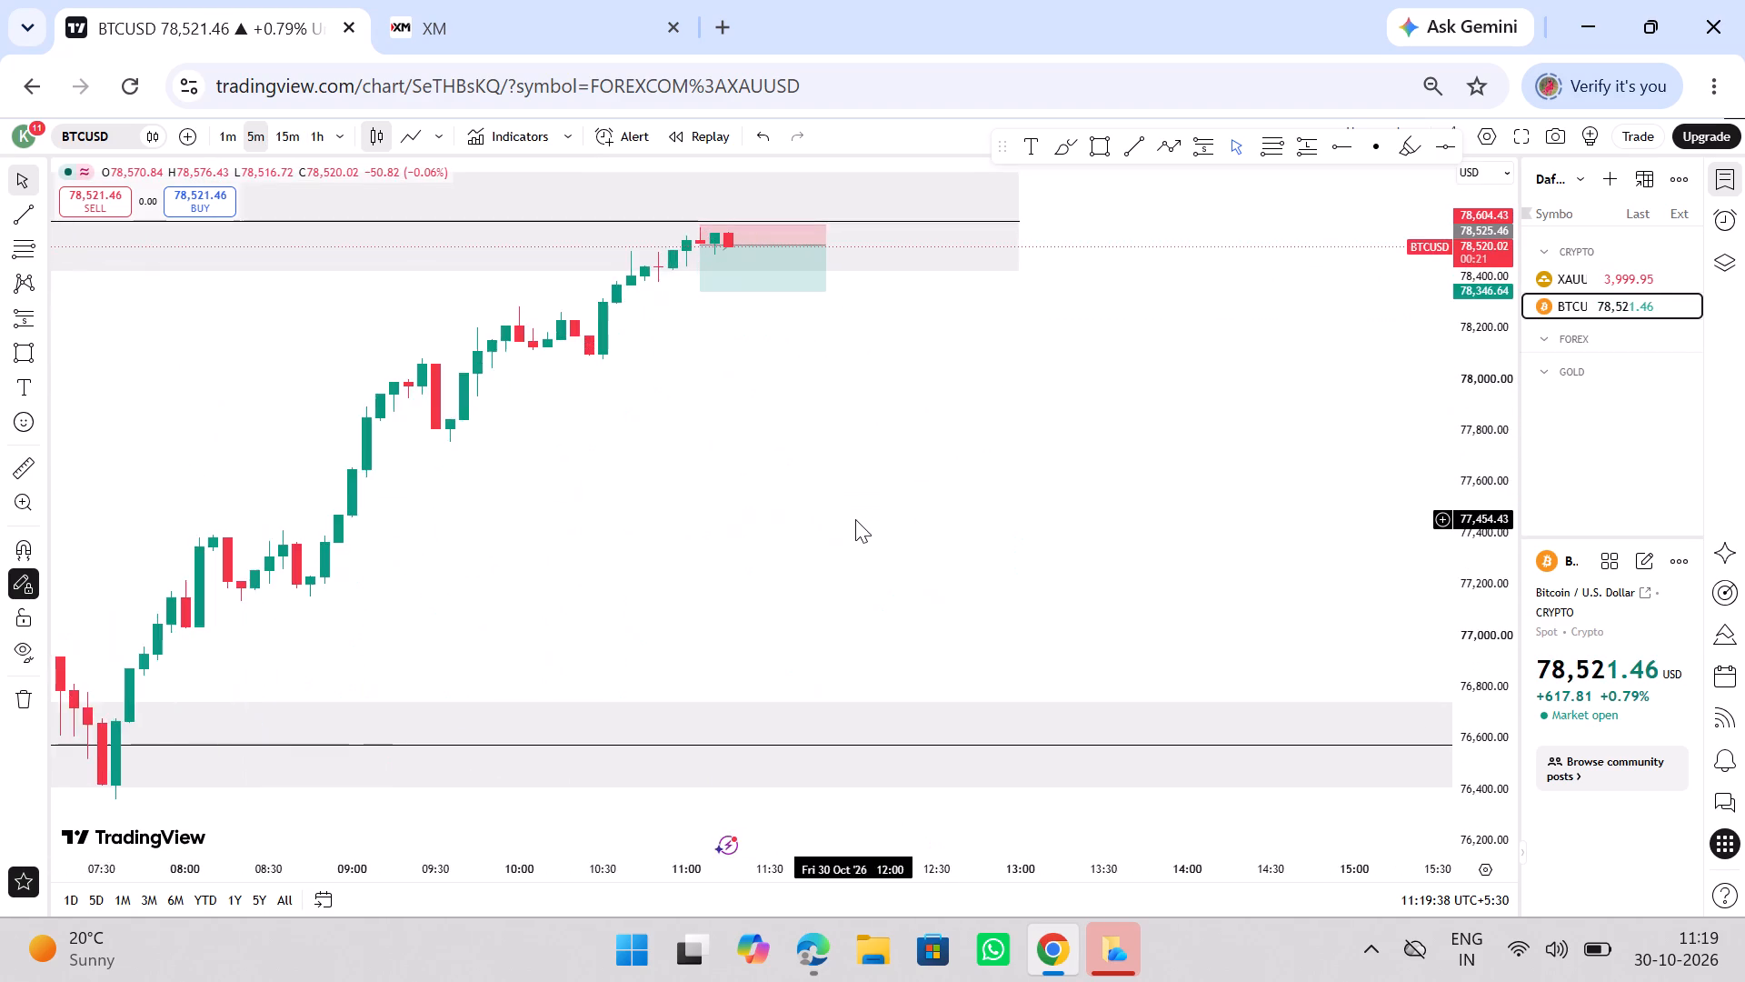
{"action": "scroll", "coordinate": [855, 519], "scroll_direction": "up", "scroll_amount": 8, "text": "ctrl"}
{"action": "left_click_drag", "start_coordinate": [969, 636], "coordinate": [811, 641]}
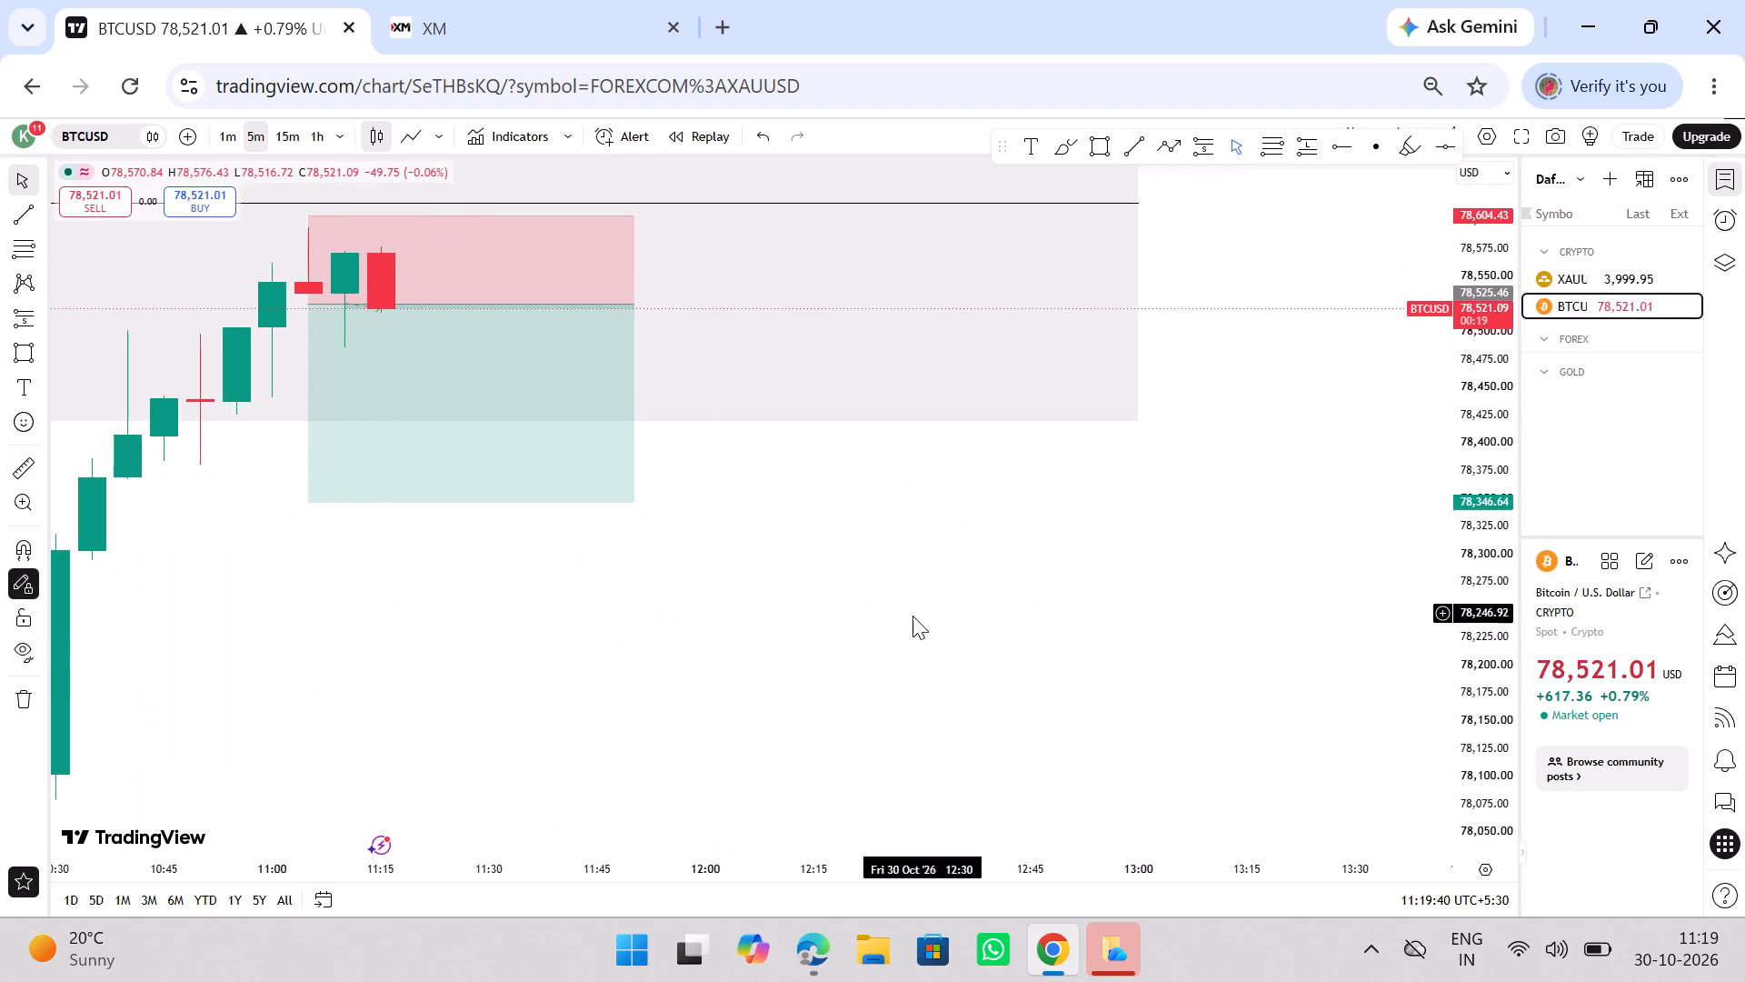
{"action": "left_click_drag", "start_coordinate": [910, 619], "coordinate": [787, 606]}
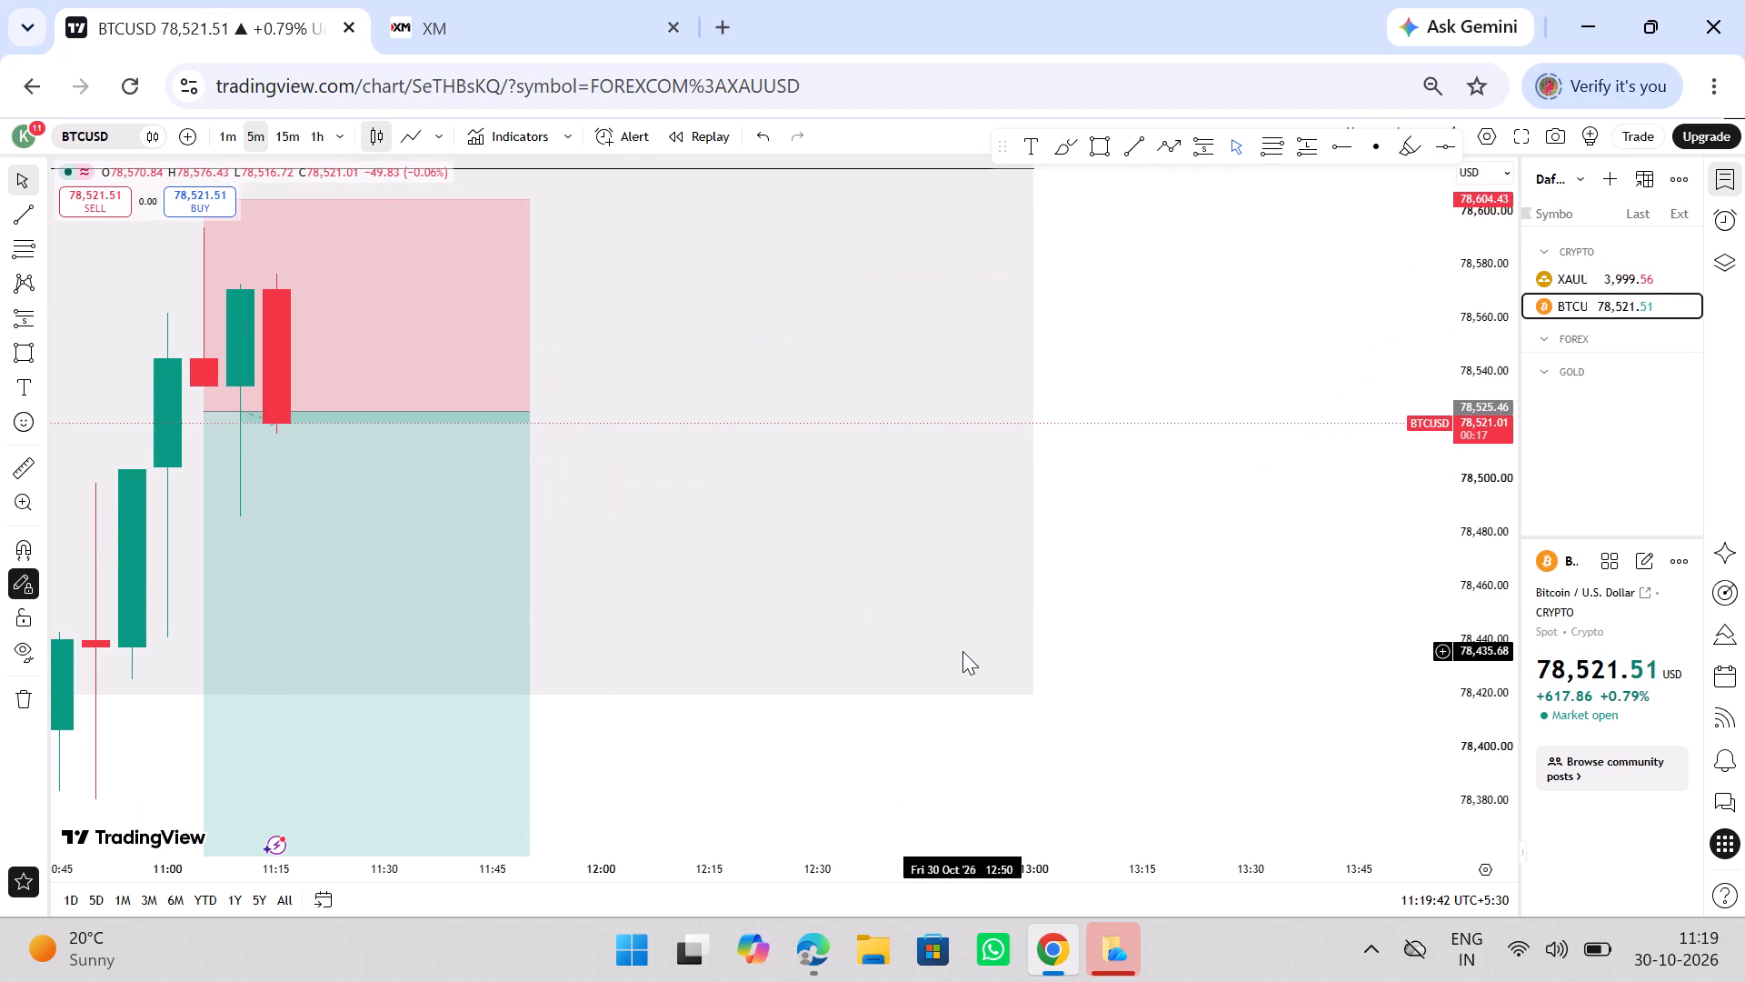
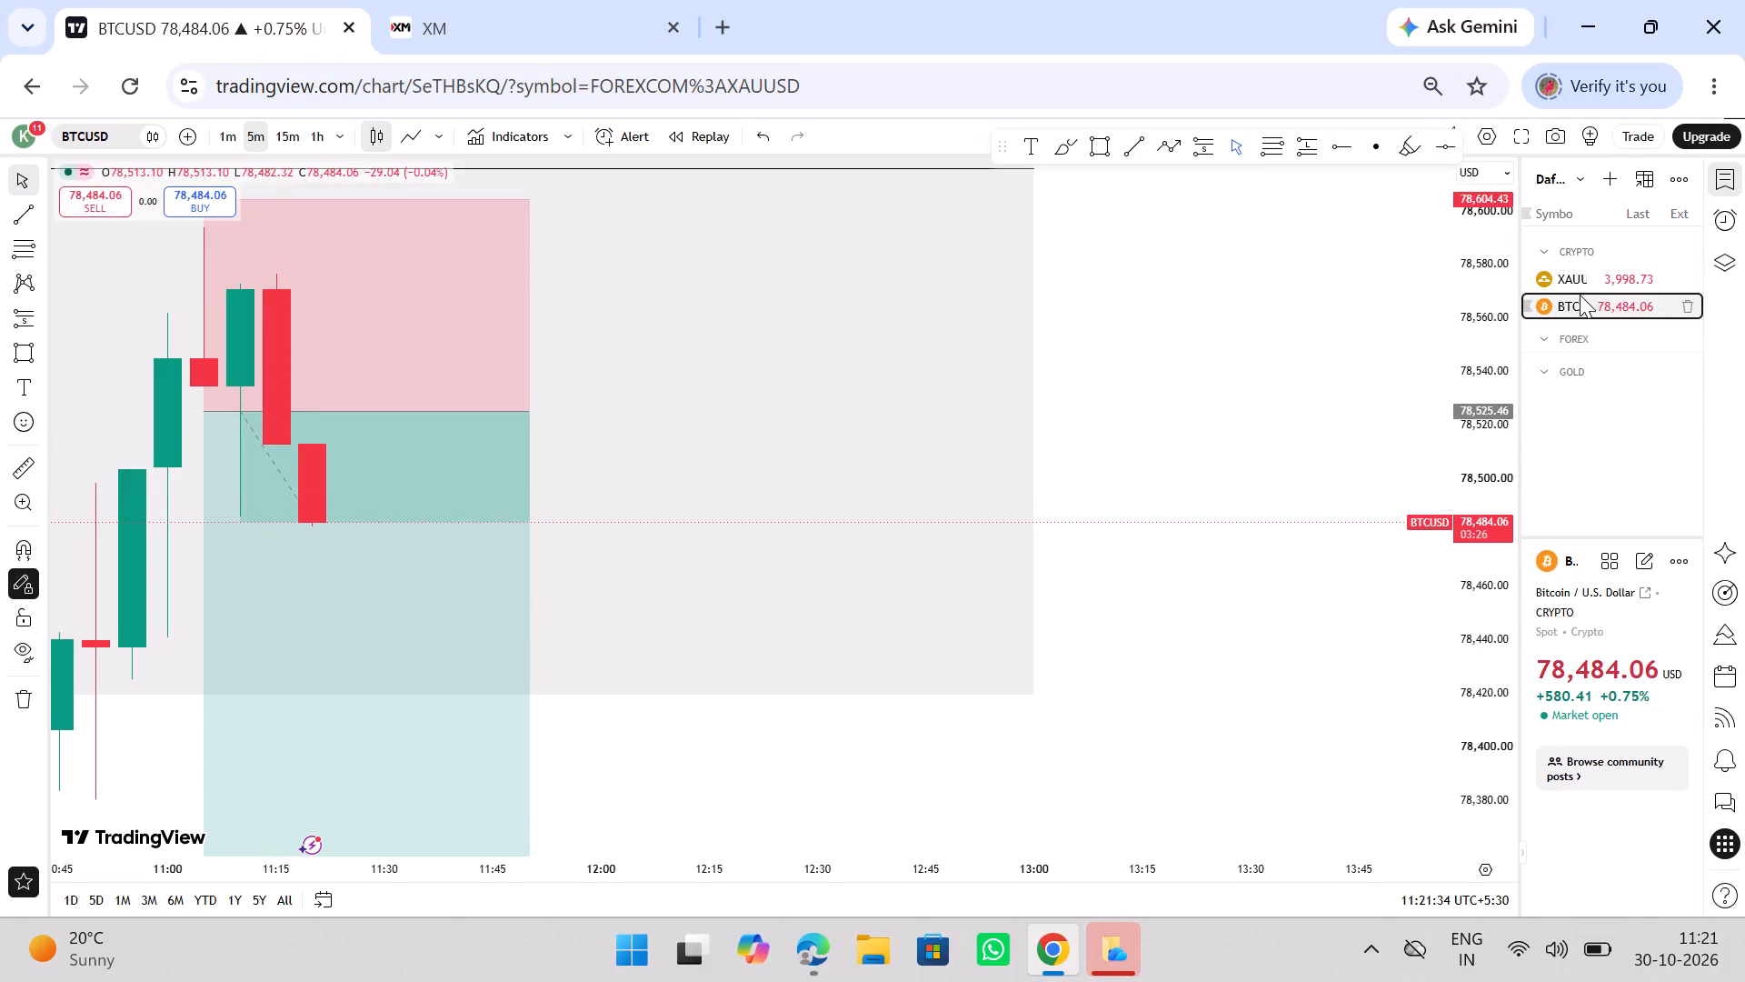
Switch to XAUUSD and examine its 5-minute price action around the long position and marked zones.
{"action": "left_click", "coordinate": [1580, 295]}
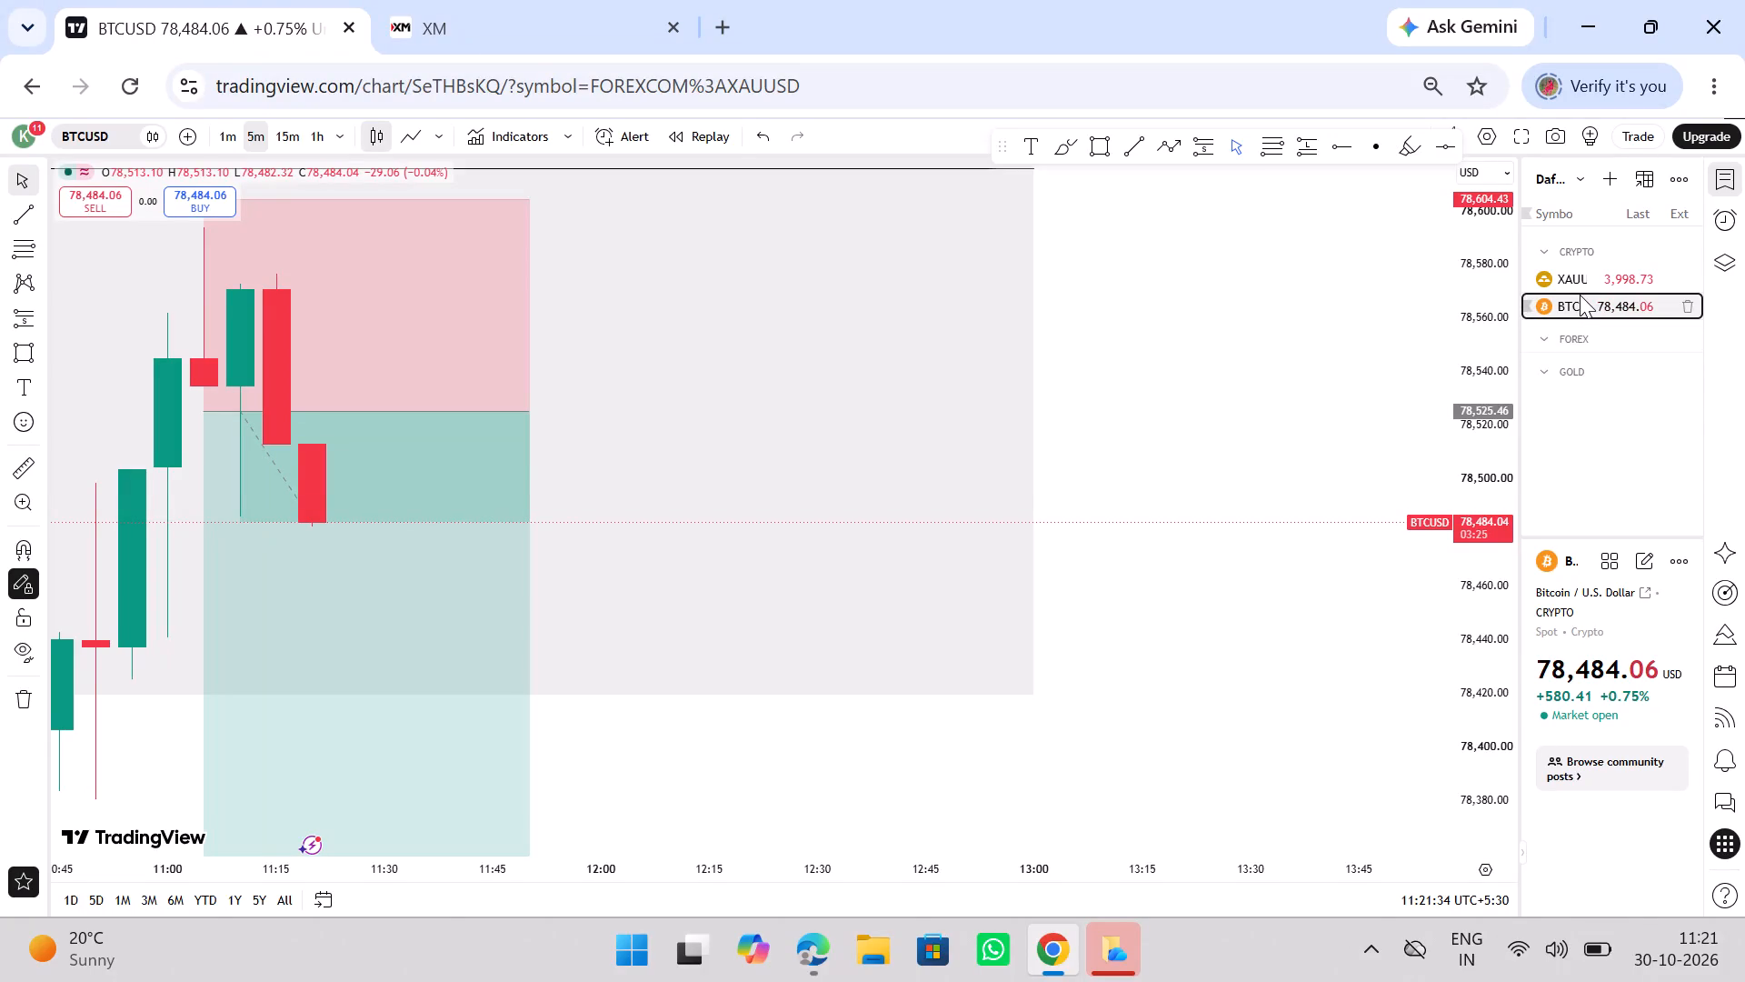
{"action": "left_click", "coordinate": [1583, 277]}
{"action": "scroll", "coordinate": [1043, 374], "scroll_direction": "down", "scroll_amount": 12, "text": "ctrl"}
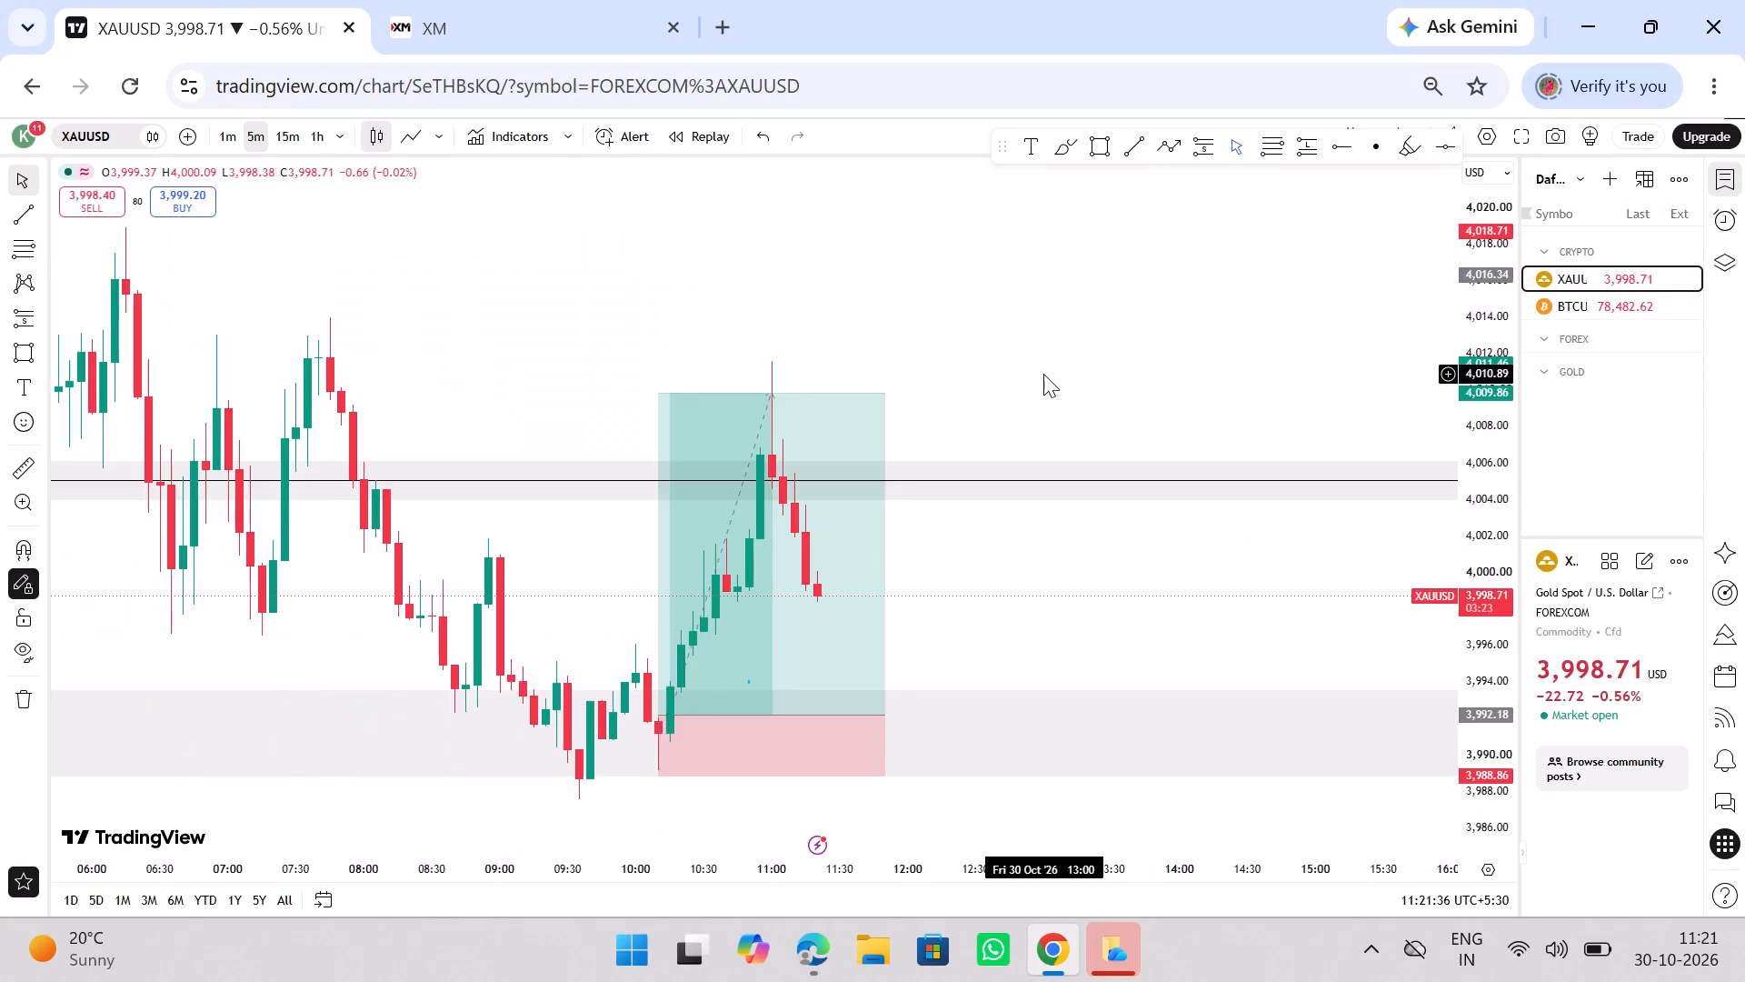
{"action": "scroll", "coordinate": [1043, 374], "scroll_direction": "down", "scroll_amount": 5, "text": "ctrl"}
Minimise the browser window and dismiss the OneDrive credentials dialog on the desktop.
{"action": "left_click", "coordinate": [1592, 21]}
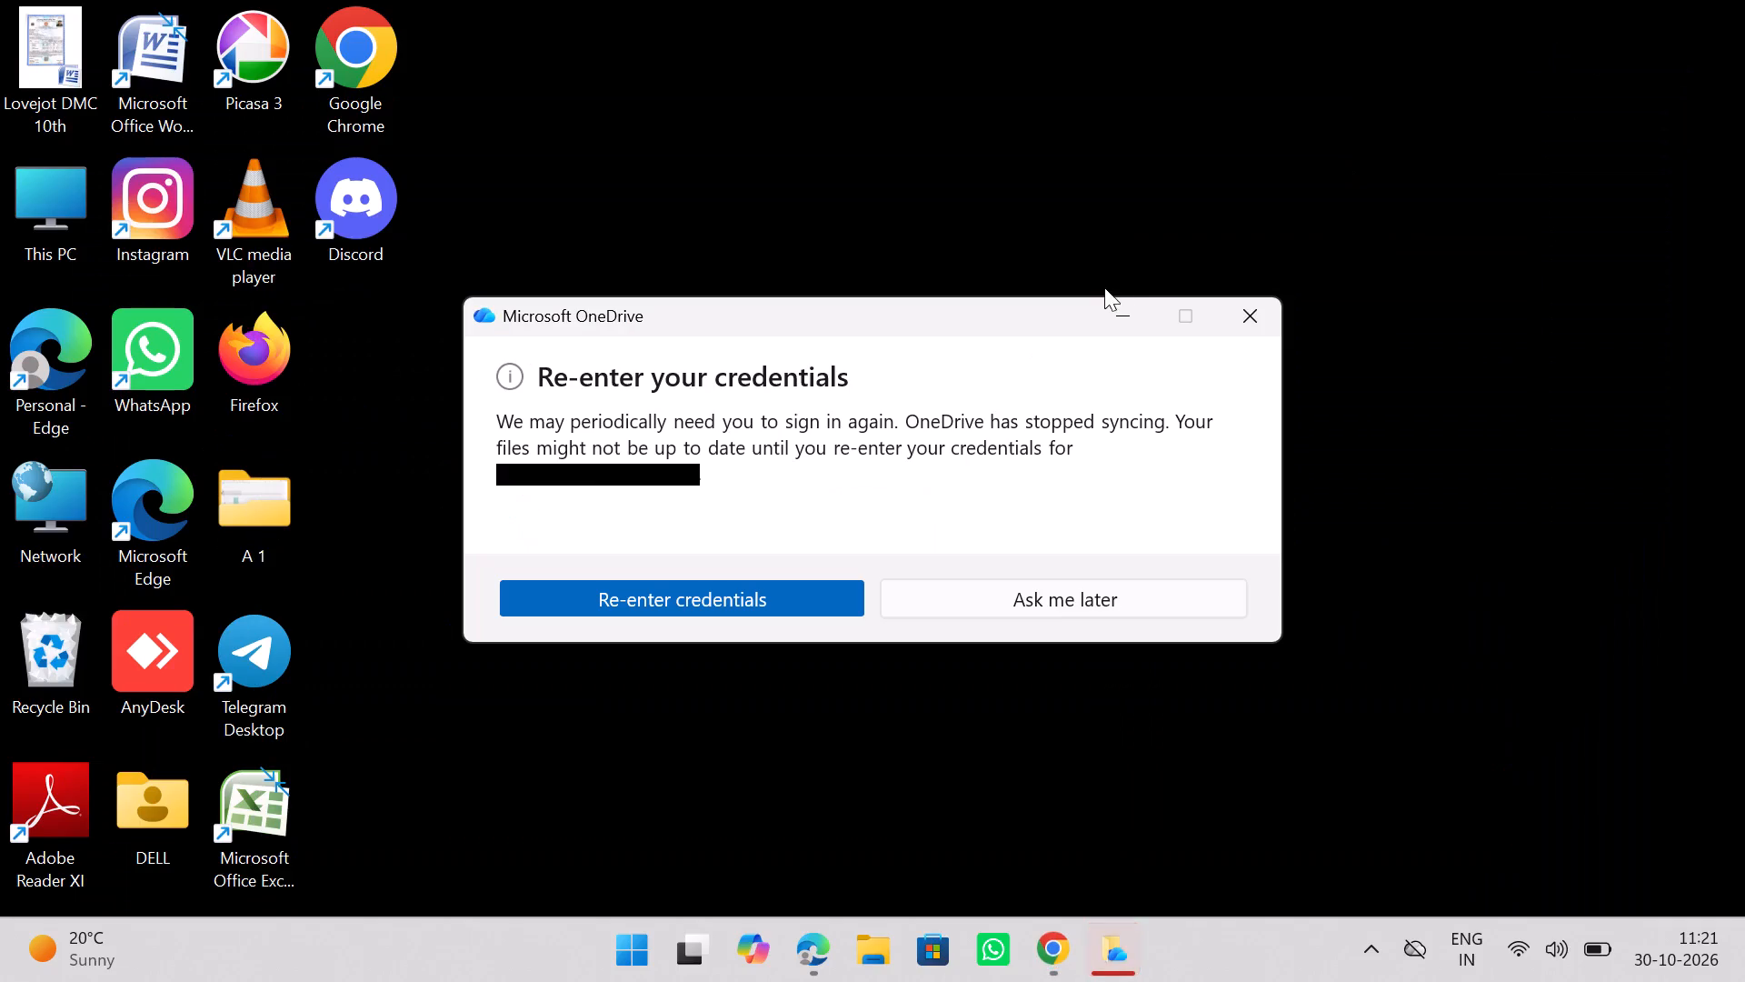
{"action": "left_click", "coordinate": [1250, 312]}
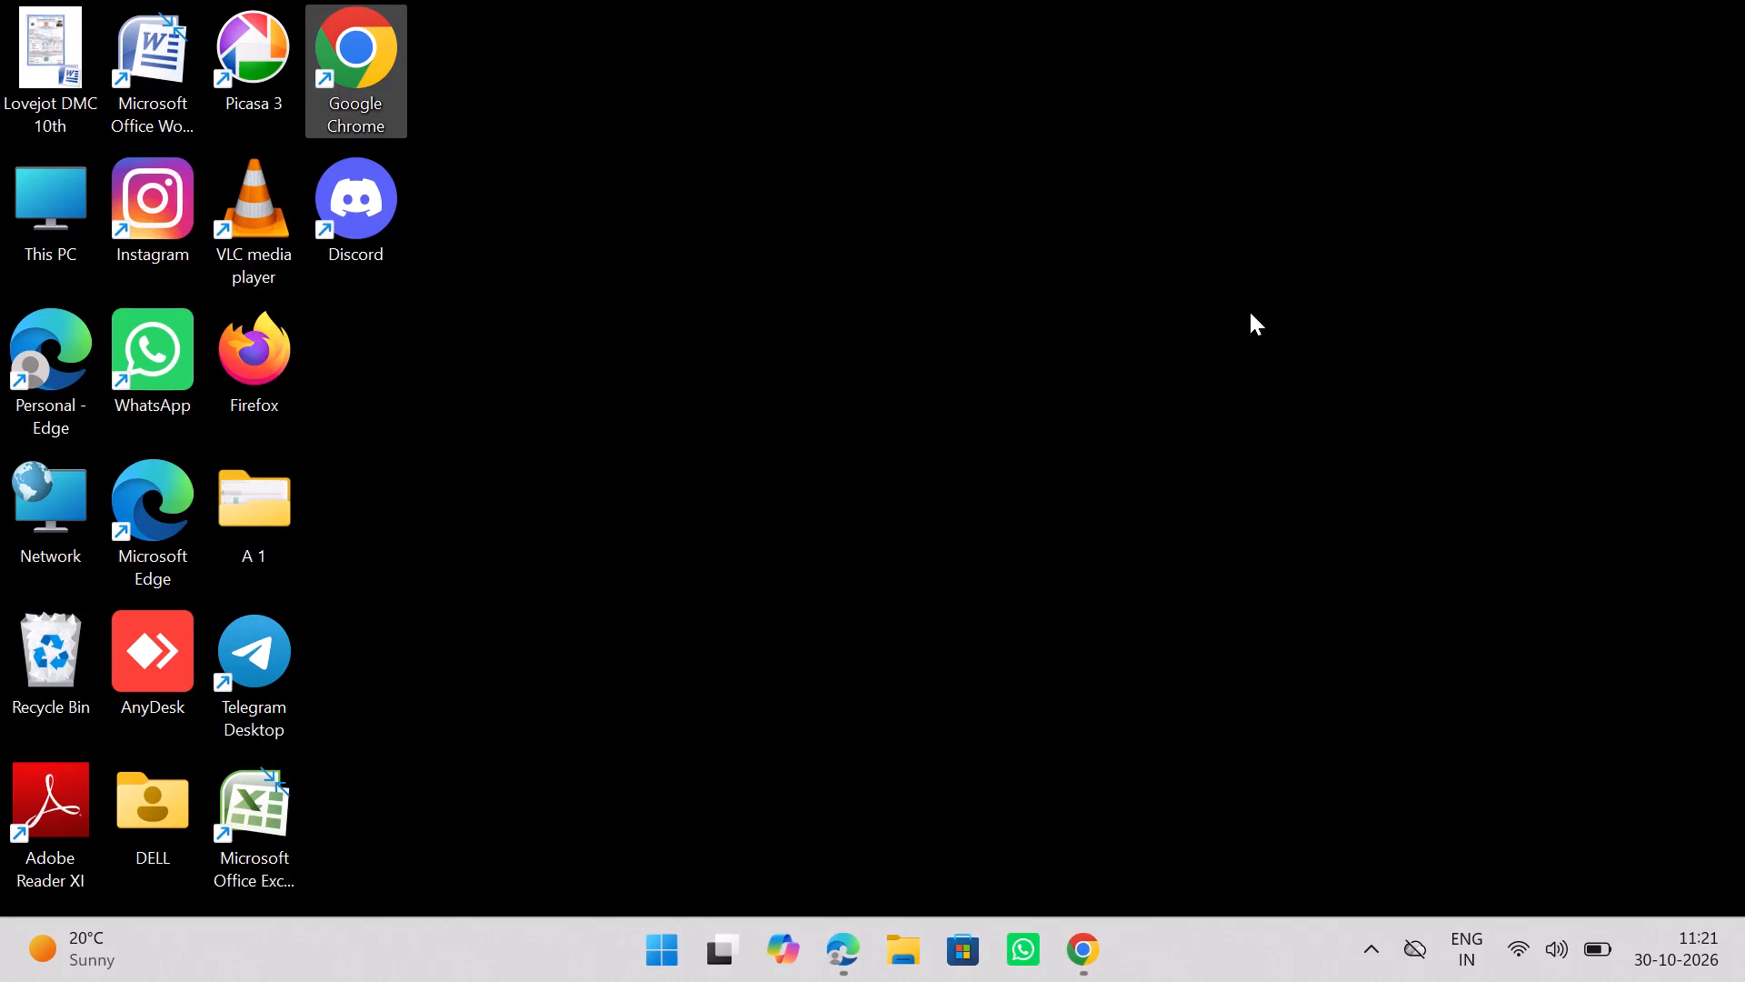